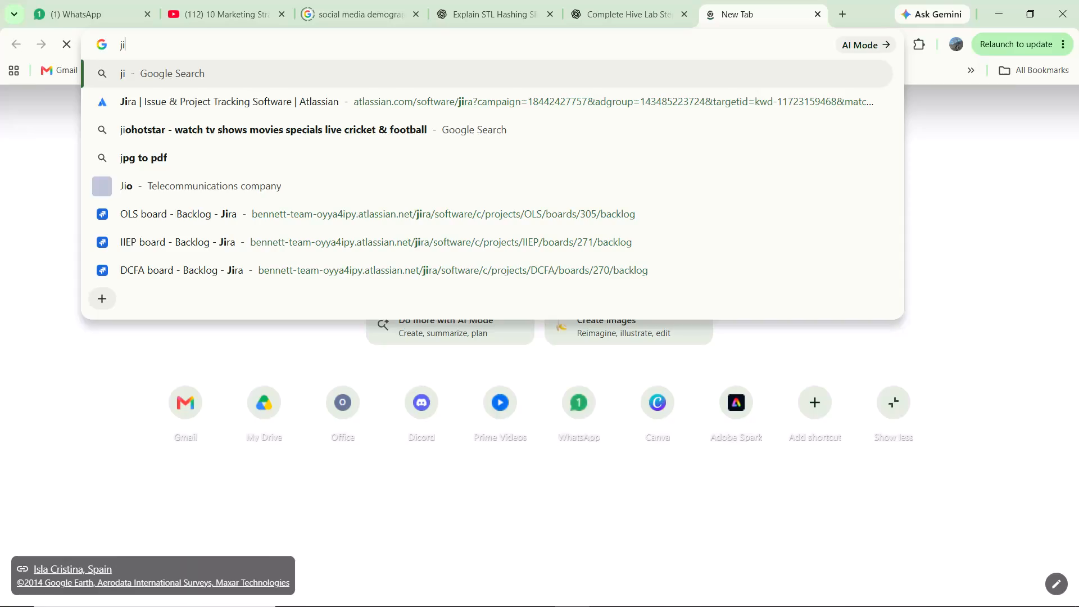
Open the suggested Atlassian page for Jira issue and project tracking software.
{"action": "key", "text": "Down"}
{"action": "key", "text": "Return"}
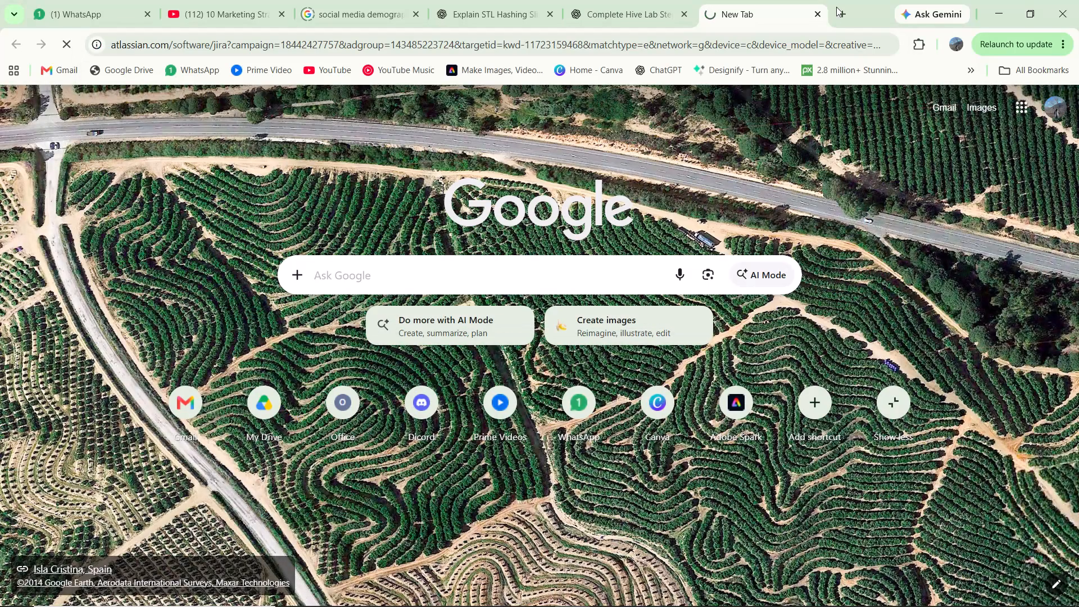
Open another new browser tab.
{"action": "left_click", "coordinate": [845, 15]}
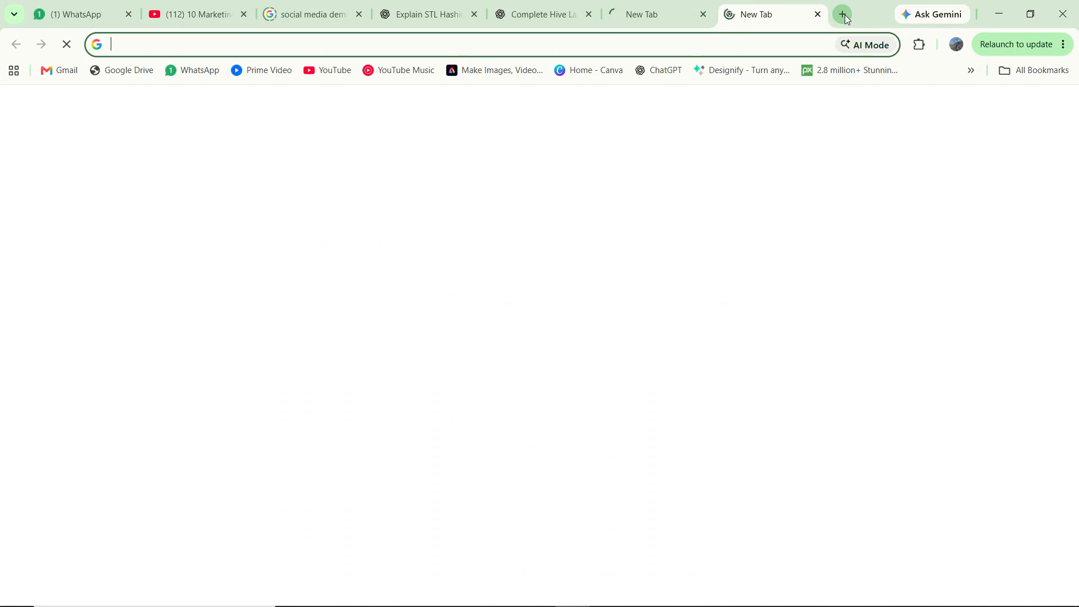
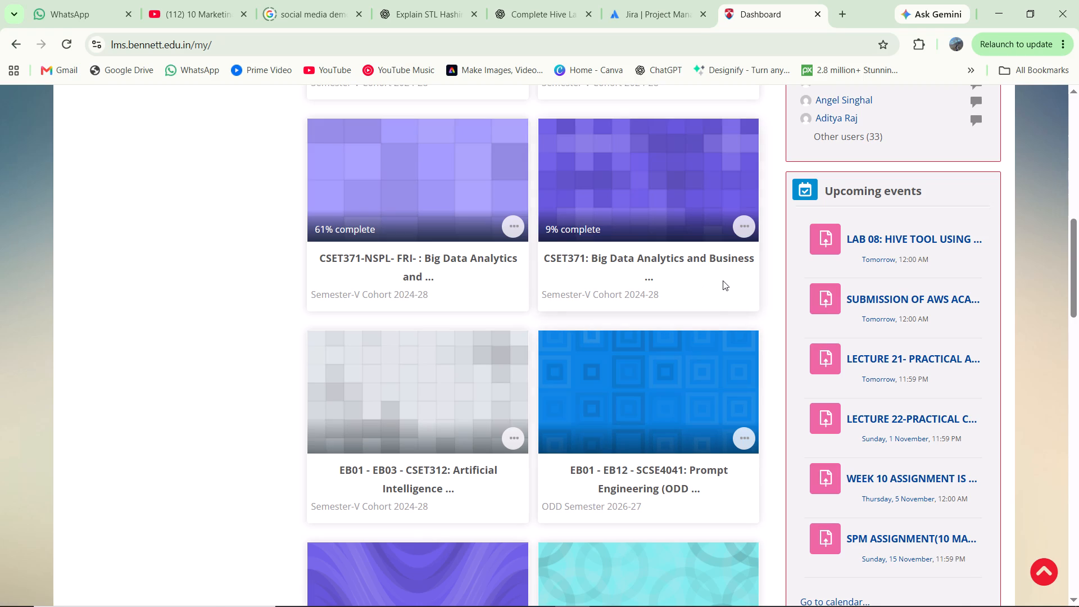
Filter the dashboard's course overview with the search text "sof".
{"action": "scroll", "coordinate": [664, 242], "scroll_direction": "up", "scroll_amount": 8}
{"action": "scroll", "coordinate": [598, 242], "scroll_direction": "up", "scroll_amount": 10}
{"action": "left_click", "coordinate": [407, 319]}
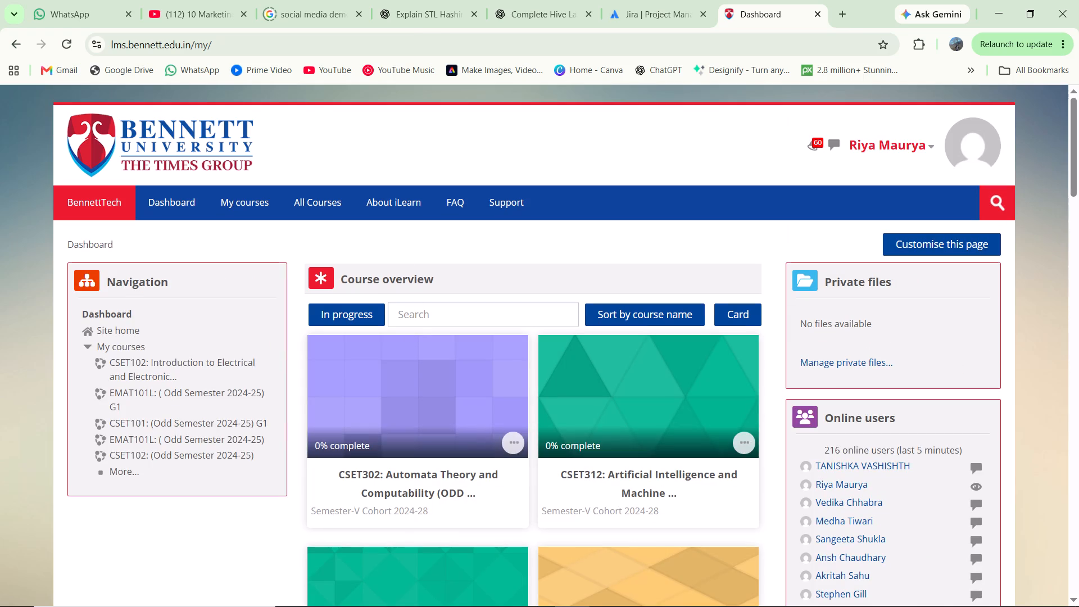
{"action": "type", "text": "so"}
{"action": "key", "text": "f"}
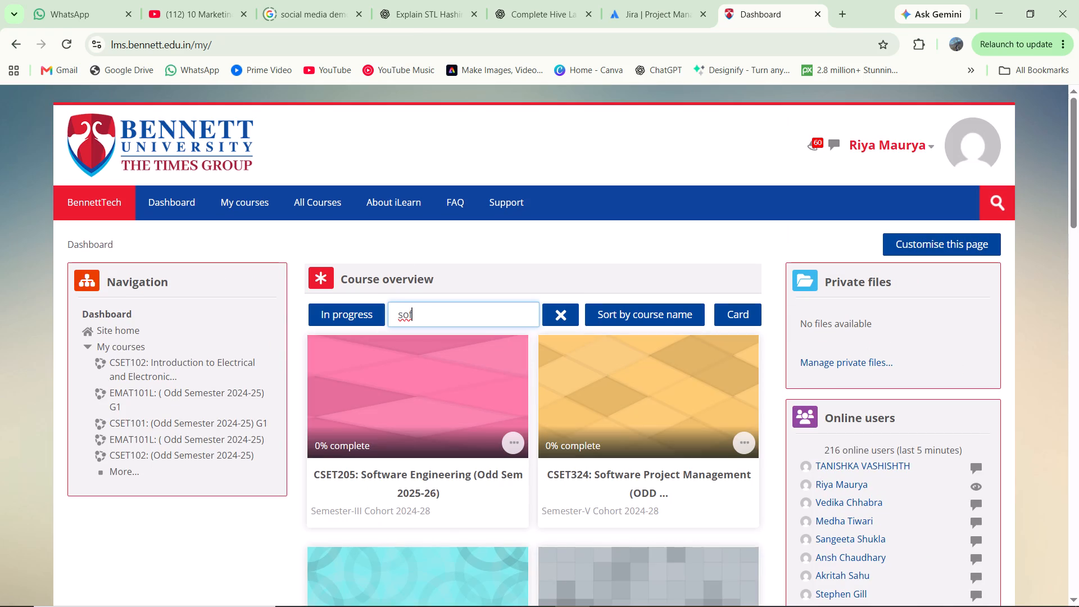
Open the EB03, EB05, EB06 - CSET324 Software Project Management course from the filtered courses.
{"action": "scroll", "coordinate": [635, 411], "scroll_direction": "down", "scroll_amount": 2}
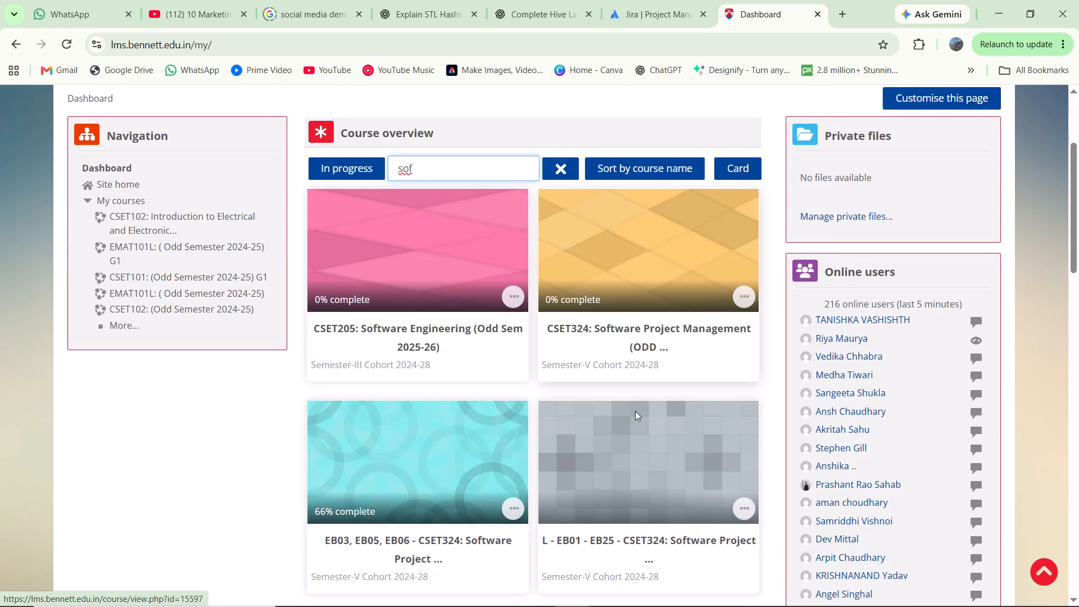
{"action": "scroll", "coordinate": [635, 411], "scroll_direction": "down", "scroll_amount": 2}
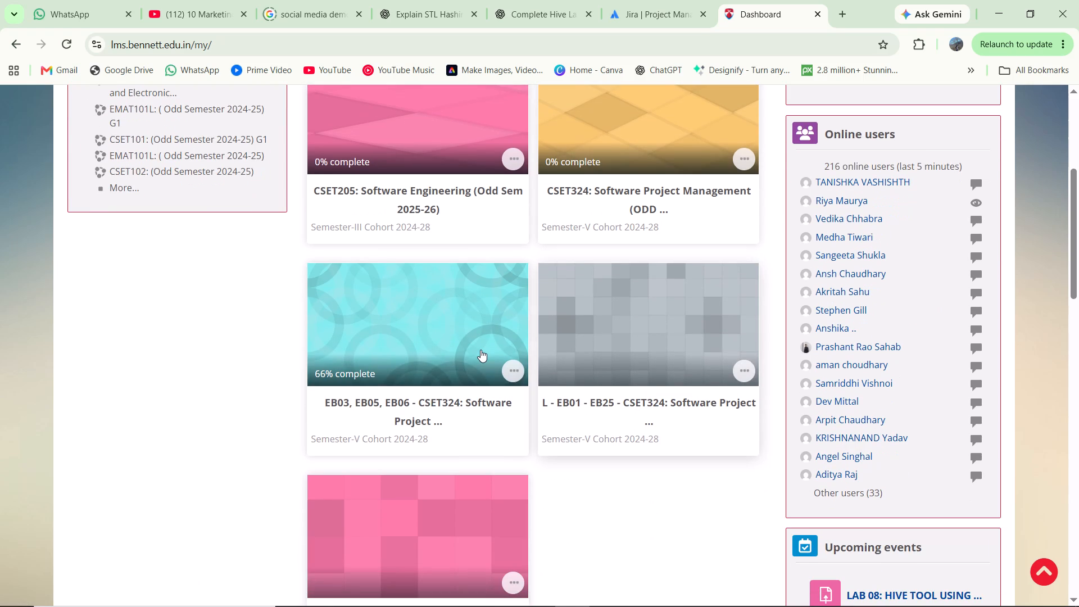
{"action": "left_click", "coordinate": [400, 330]}
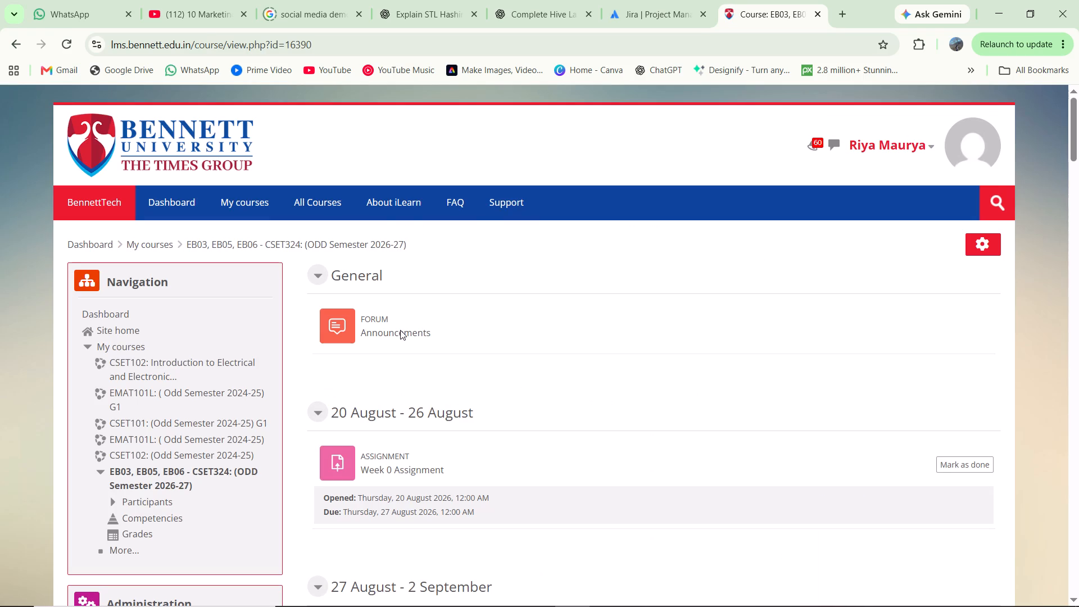
Open the Week 10 Assignment in the course's 29 October - 4 November section.
{"action": "scroll", "coordinate": [400, 330], "scroll_direction": "down", "scroll_amount": 4}
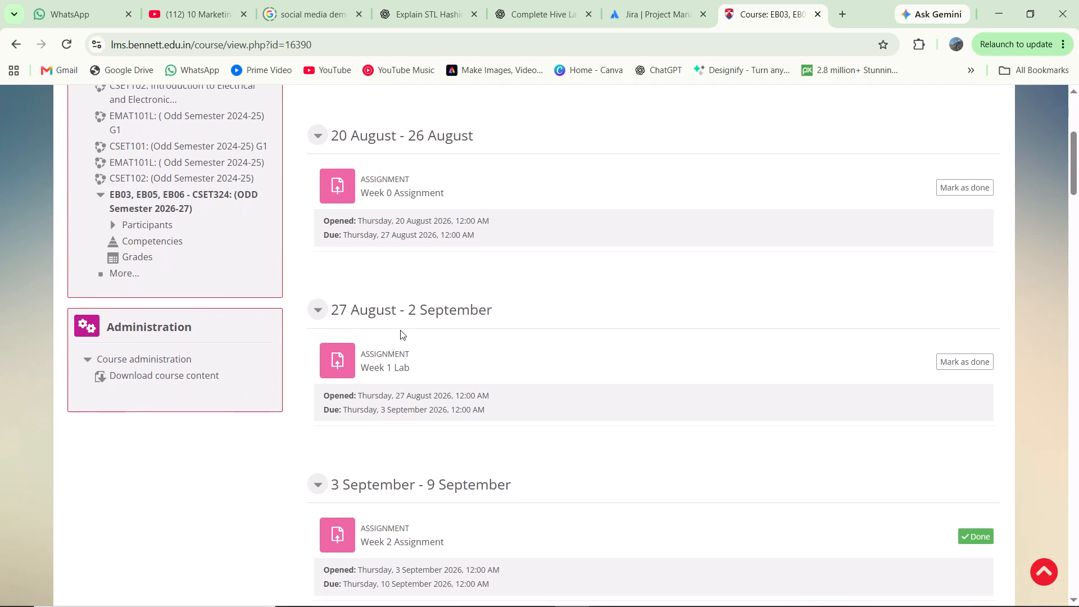
{"action": "scroll", "coordinate": [400, 330], "scroll_direction": "down", "scroll_amount": 1}
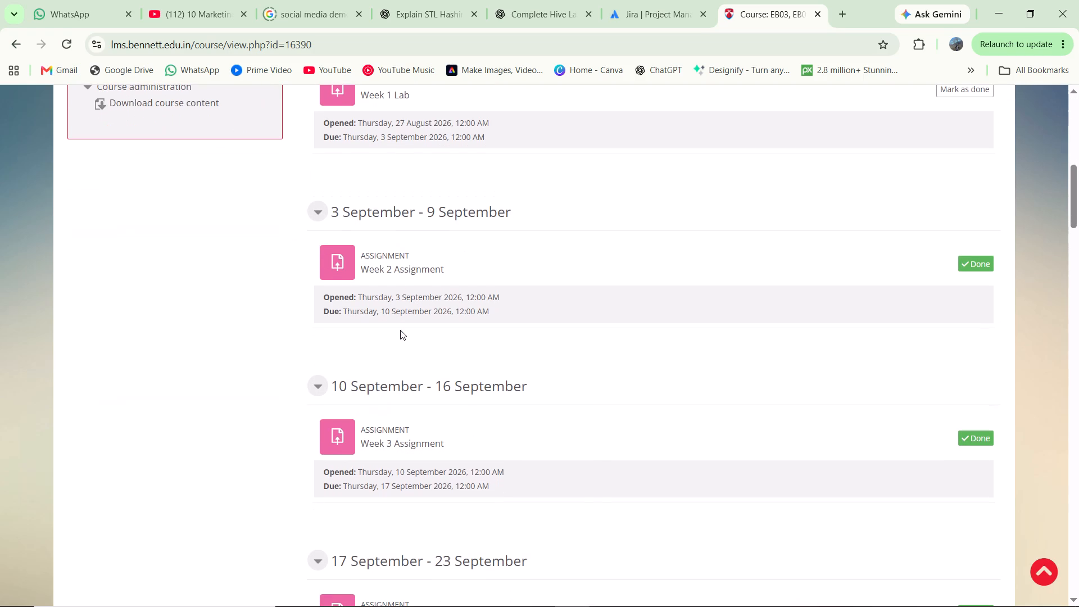
{"action": "scroll", "coordinate": [400, 330], "scroll_direction": "down", "scroll_amount": 1}
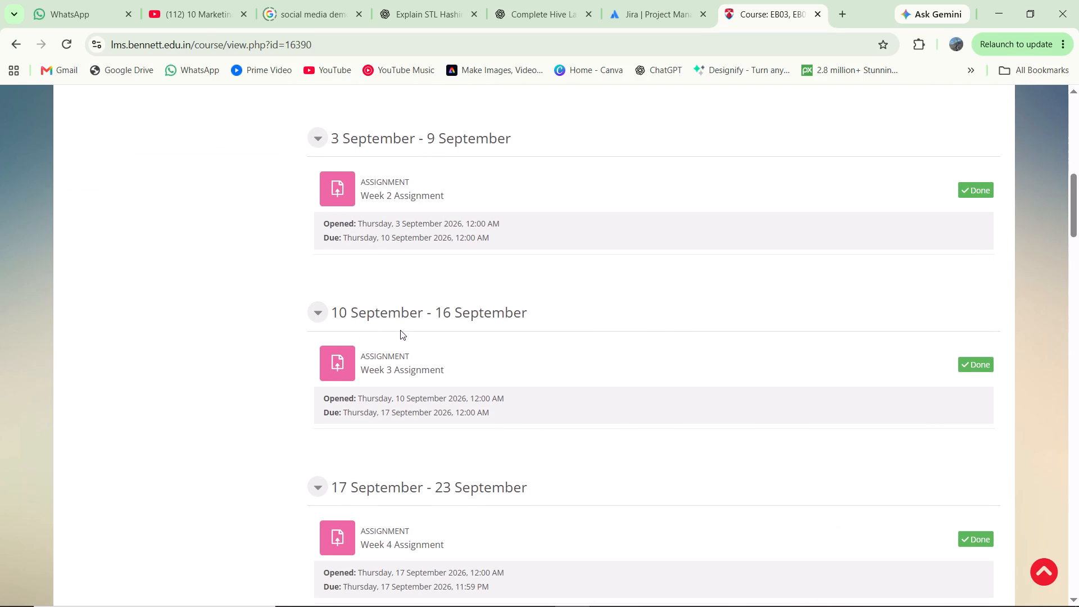
{"action": "scroll", "coordinate": [400, 330], "scroll_direction": "down", "scroll_amount": 5}
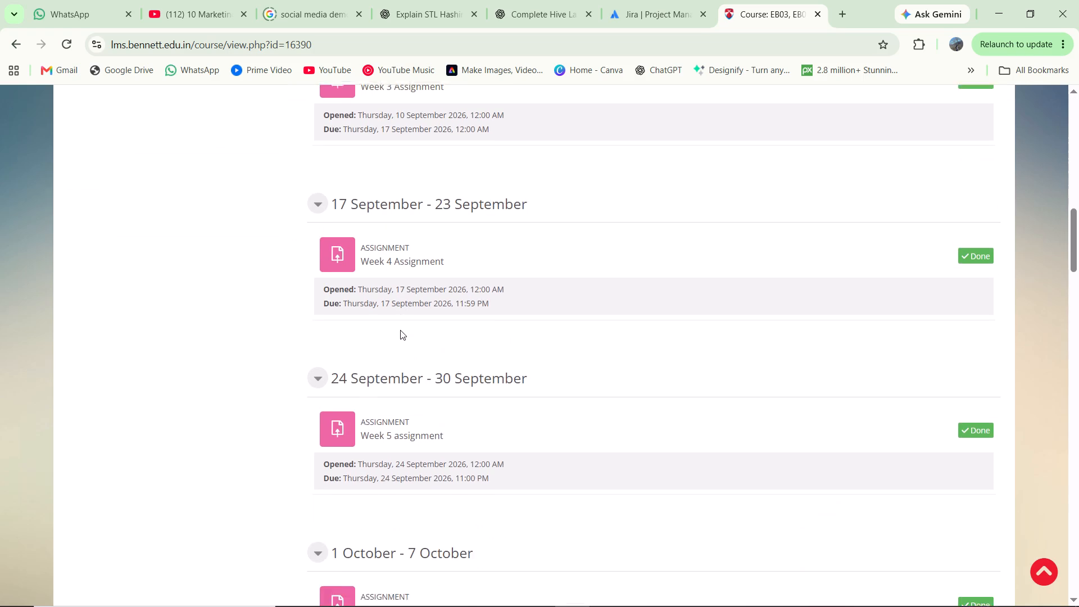
{"action": "scroll", "coordinate": [400, 330], "scroll_direction": "down", "scroll_amount": 9}
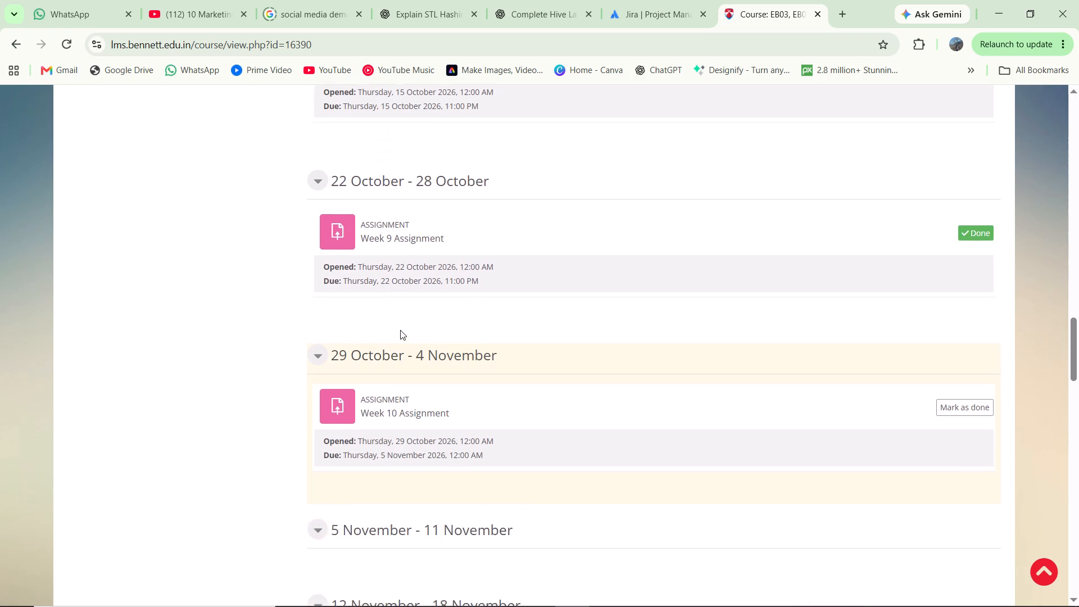
{"action": "scroll", "coordinate": [400, 330], "scroll_direction": "down", "scroll_amount": 2}
{"action": "scroll", "coordinate": [398, 247], "scroll_direction": "up", "scroll_amount": 1}
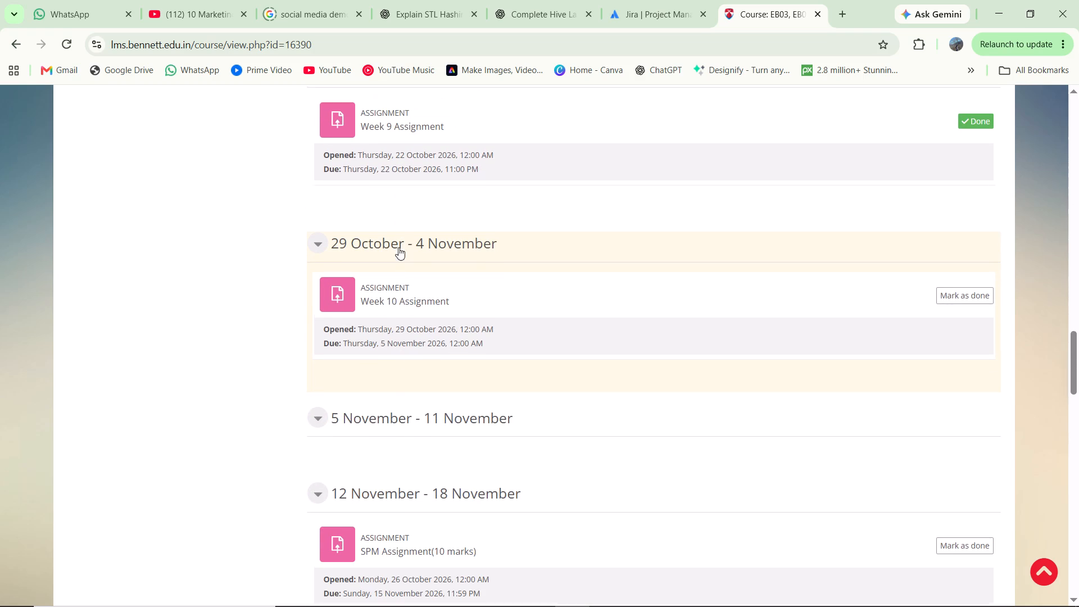
{"action": "scroll", "coordinate": [398, 247], "scroll_direction": "up", "scroll_amount": 1}
{"action": "left_click", "coordinate": [392, 330]}
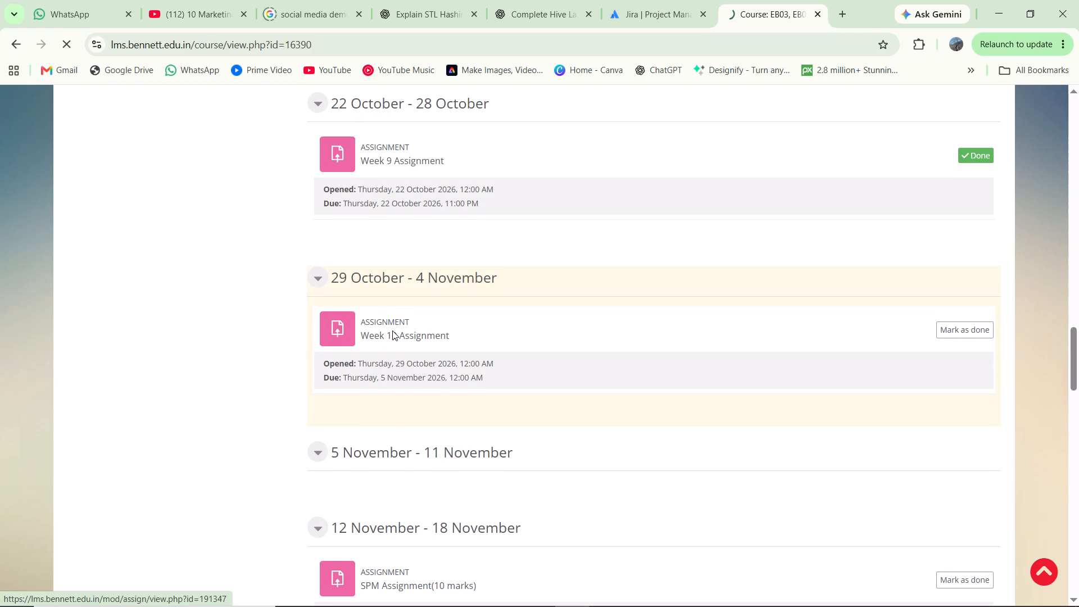
Download the attached file Assignment-10 Thursday.docx from the assignment page and open it in Word.
{"action": "scroll", "coordinate": [523, 282], "scroll_direction": "down", "scroll_amount": 1}
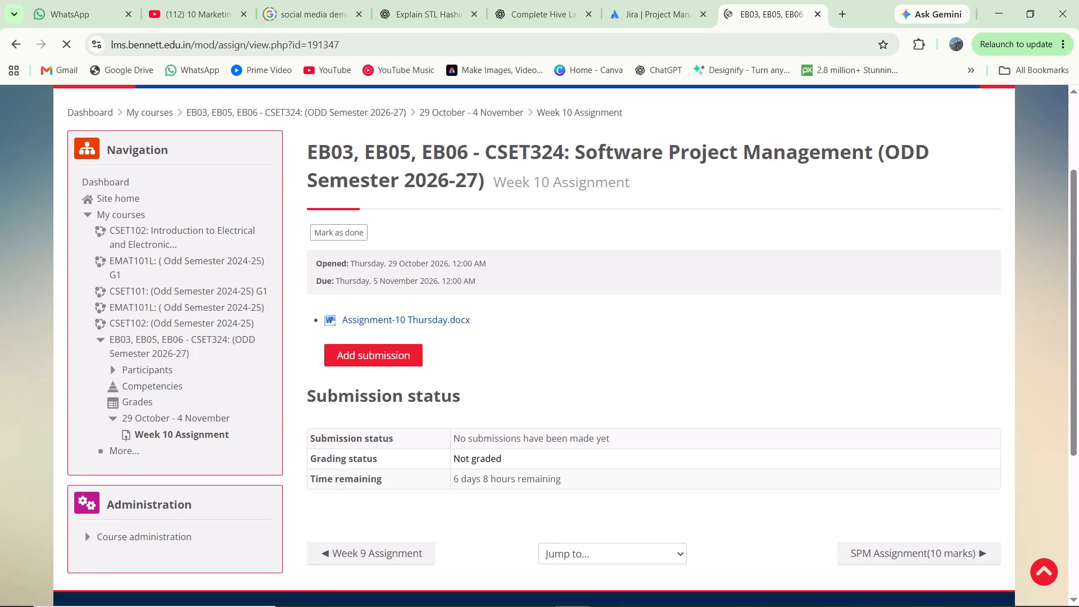
{"action": "scroll", "coordinate": [523, 282], "scroll_direction": "down", "scroll_amount": 3}
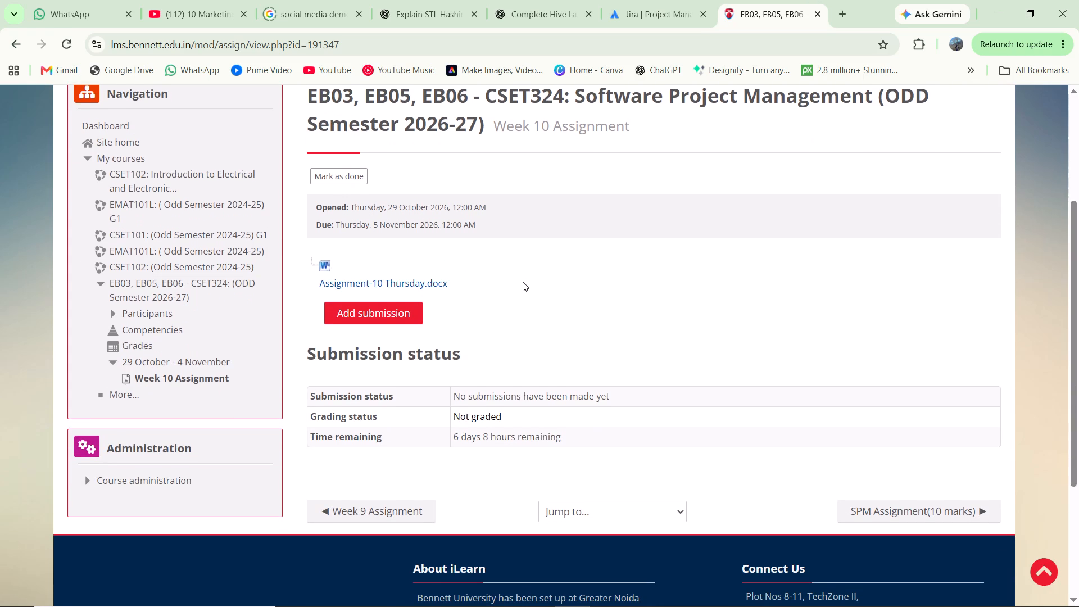
{"action": "scroll", "coordinate": [523, 282], "scroll_direction": "down", "scroll_amount": 1}
{"action": "left_click", "coordinate": [330, 284]}
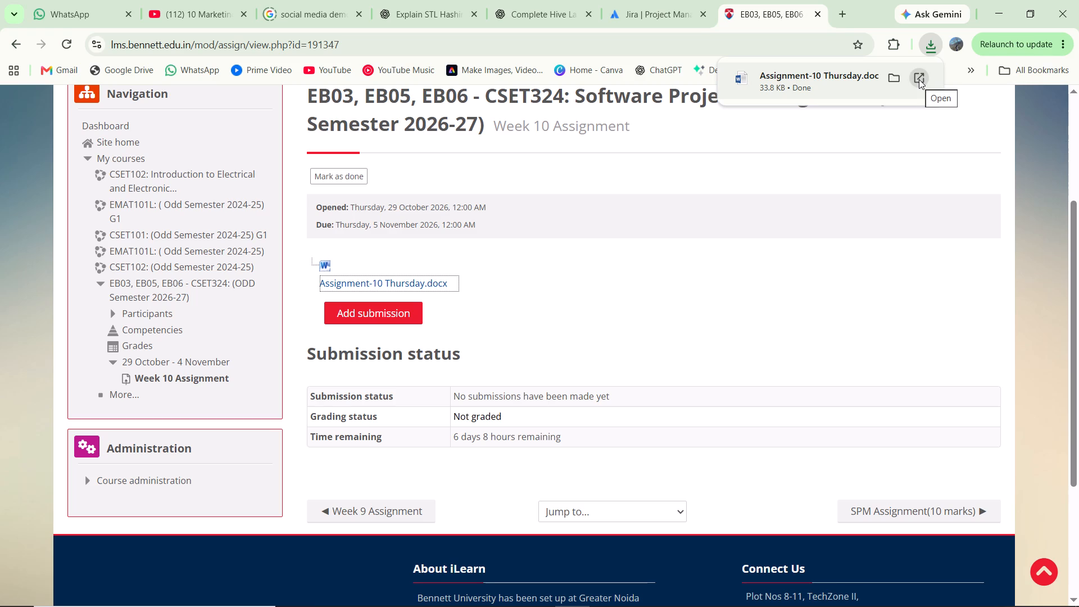
{"action": "left_click", "coordinate": [919, 79]}
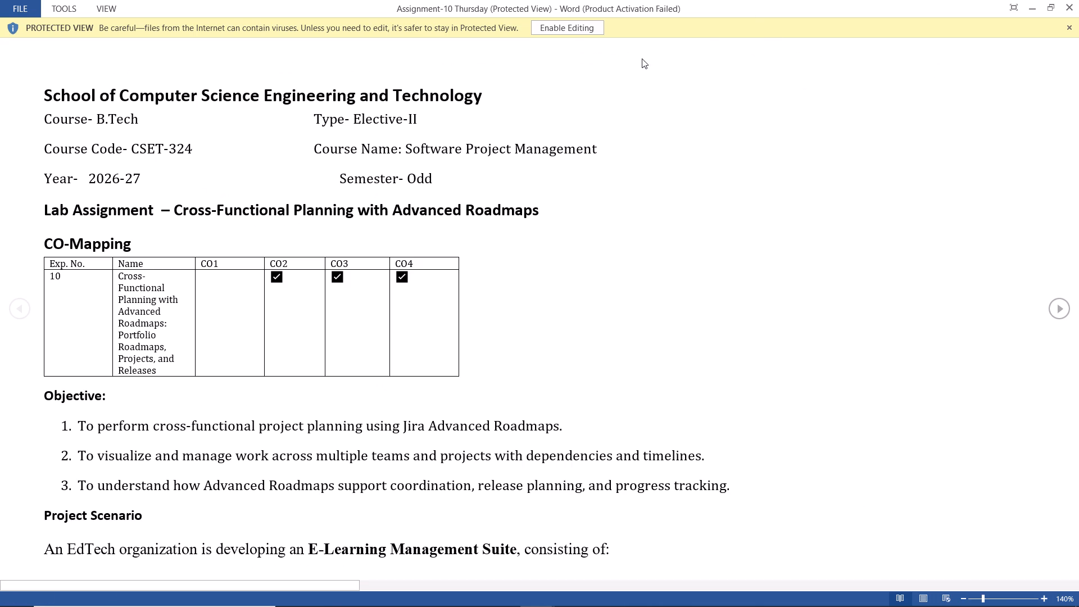
Enable editing for the protected assignment document.
{"action": "left_click", "coordinate": [573, 29]}
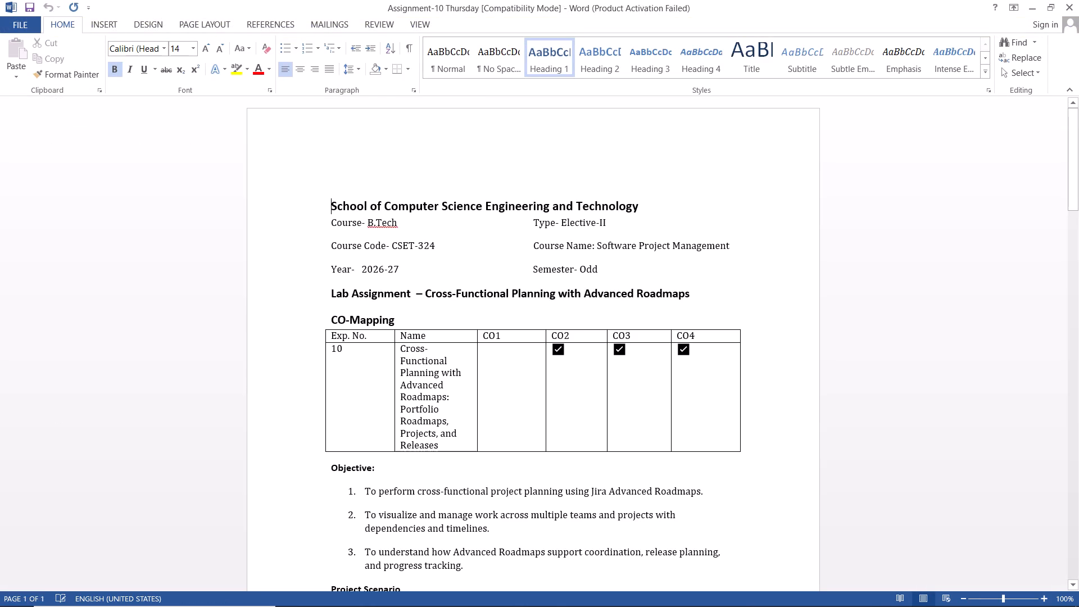
Read the assignment's objectives, project scenario and first tasks on installing Swanly and creating the Jira projects.
{"action": "scroll", "coordinate": [500, 283], "scroll_direction": "down", "scroll_amount": 7}
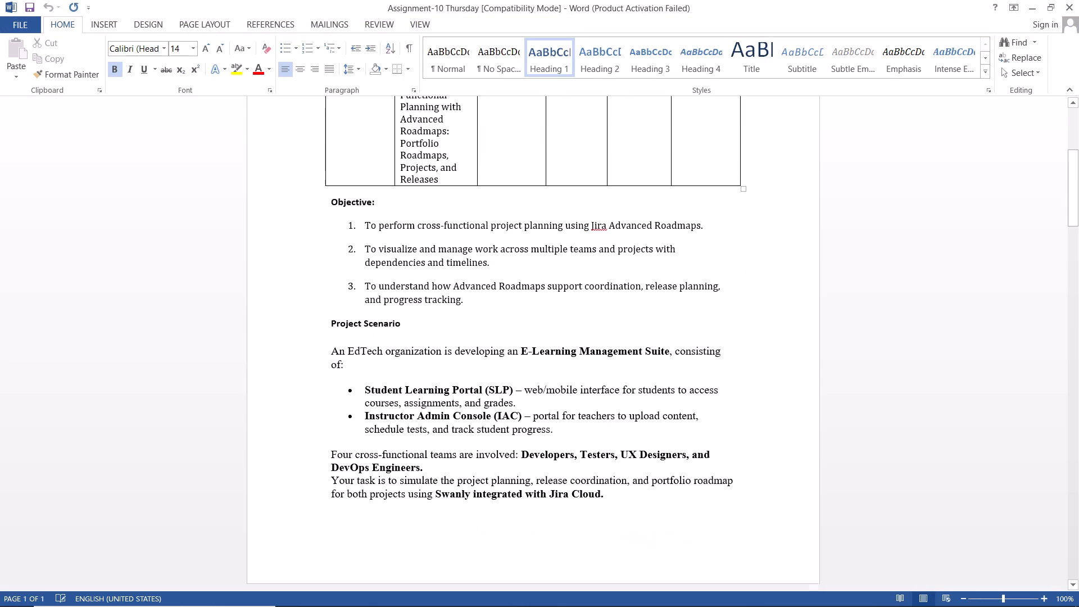
{"action": "scroll", "coordinate": [500, 283], "scroll_direction": "down", "scroll_amount": 6}
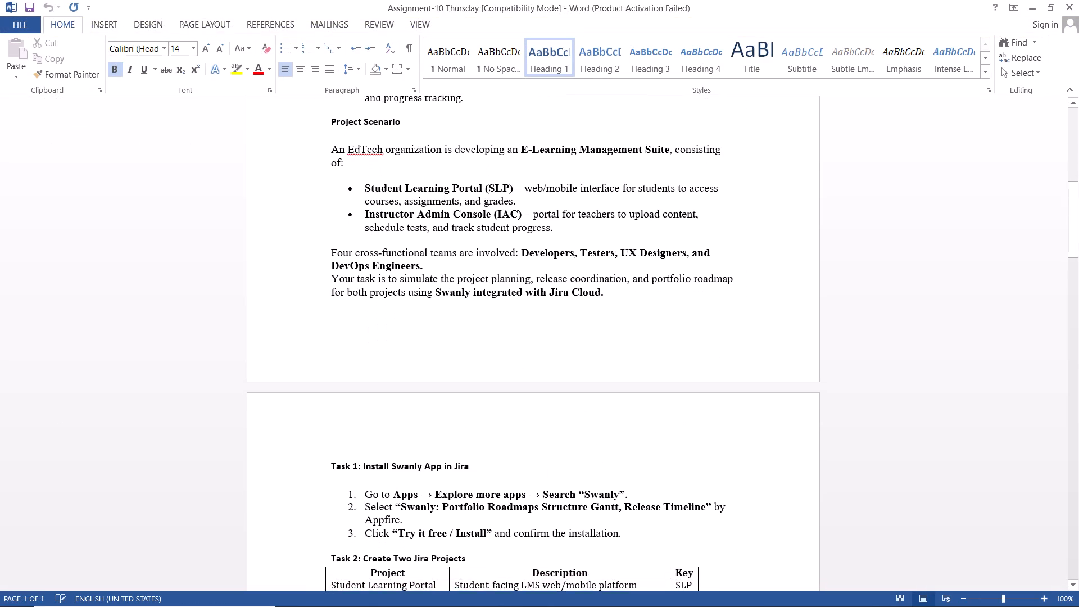
{"action": "scroll", "coordinate": [500, 283], "scroll_direction": "down", "scroll_amount": 1}
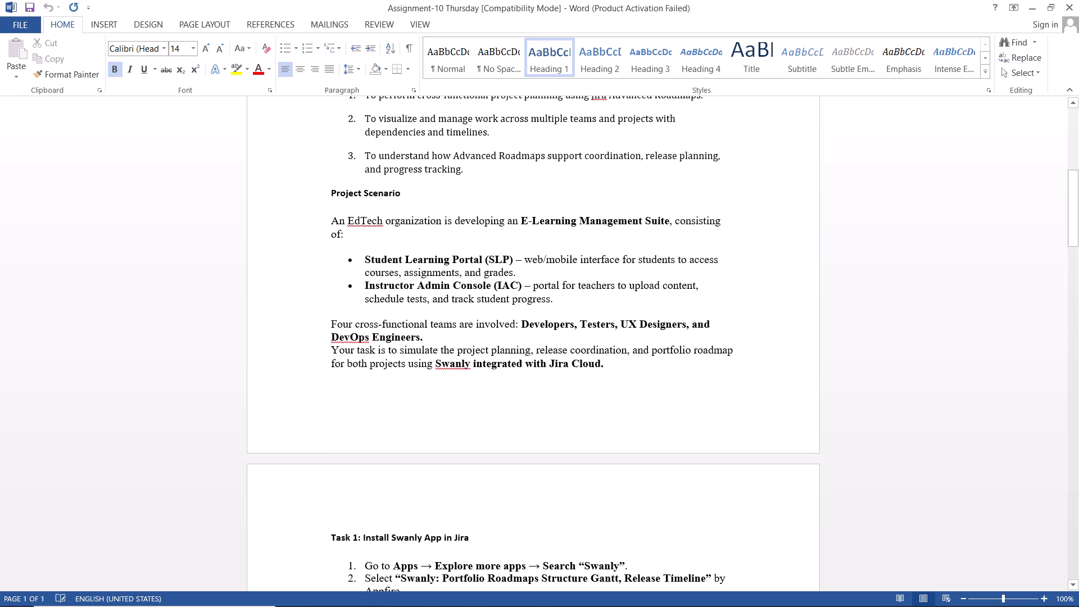
{"action": "scroll", "coordinate": [500, 283], "scroll_direction": "down", "scroll_amount": 3}
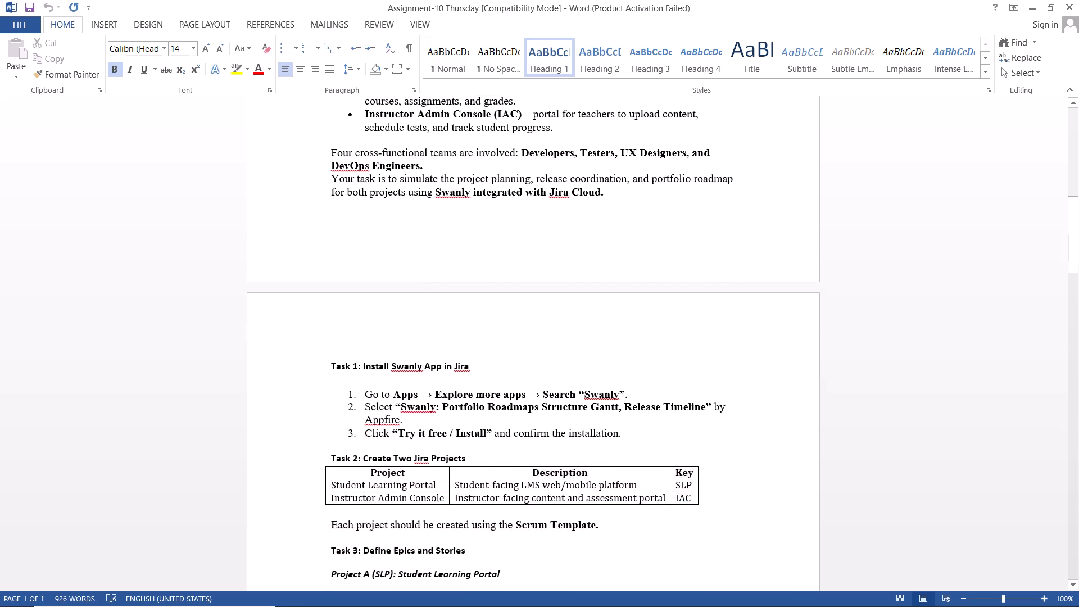
{"action": "scroll", "coordinate": [500, 283], "scroll_direction": "down", "scroll_amount": 5}
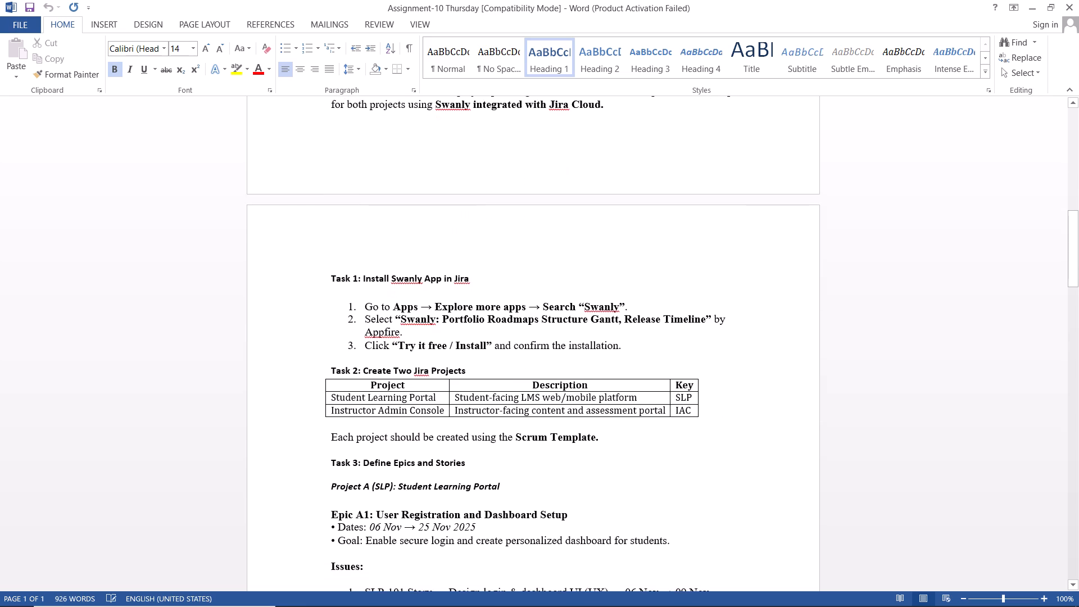
{"action": "scroll", "coordinate": [500, 283], "scroll_direction": "down", "scroll_amount": 2}
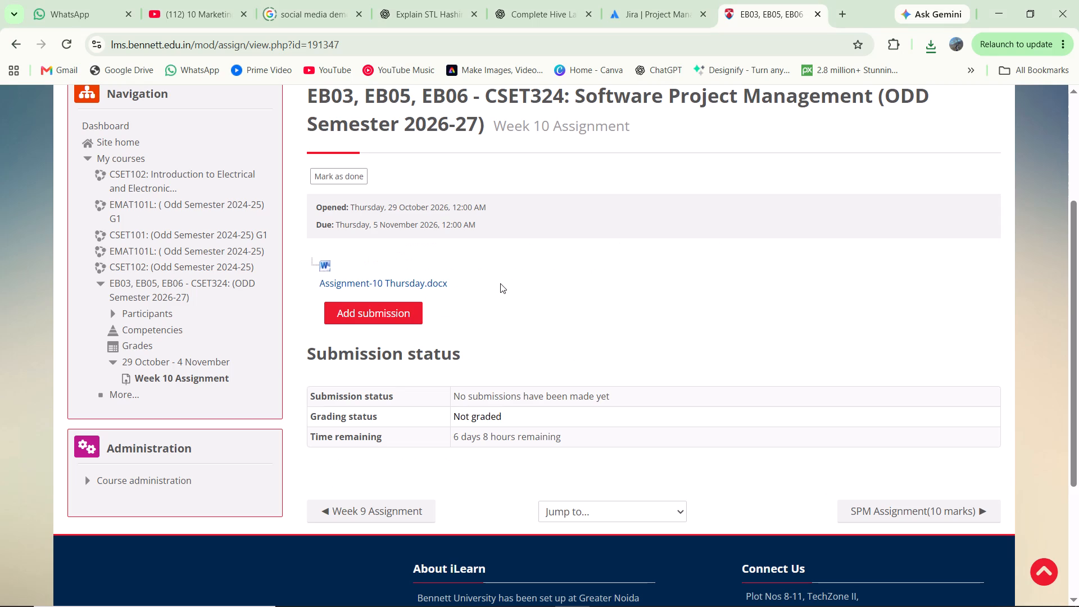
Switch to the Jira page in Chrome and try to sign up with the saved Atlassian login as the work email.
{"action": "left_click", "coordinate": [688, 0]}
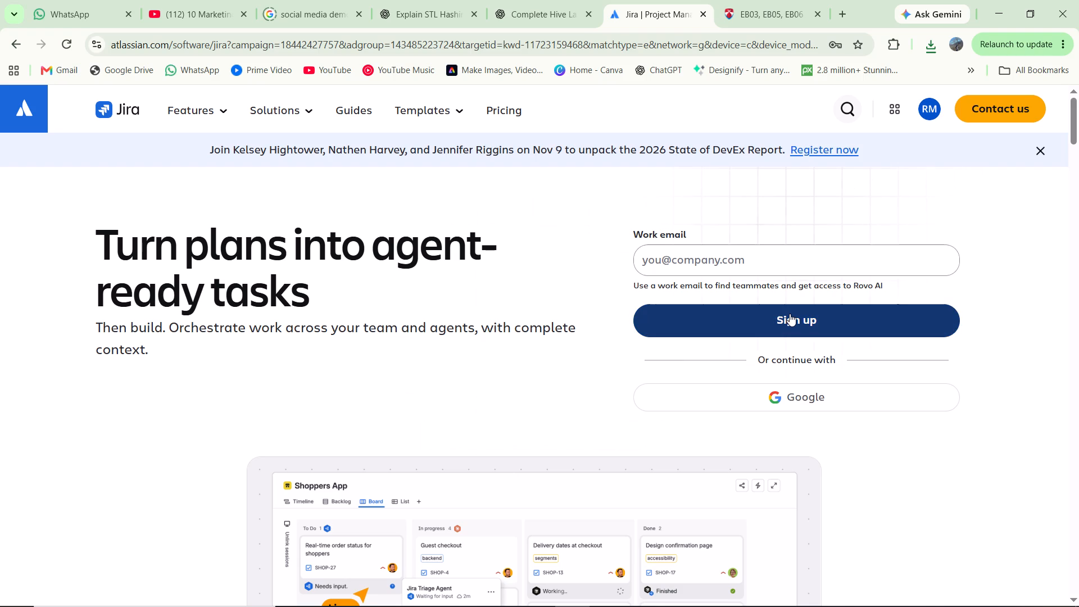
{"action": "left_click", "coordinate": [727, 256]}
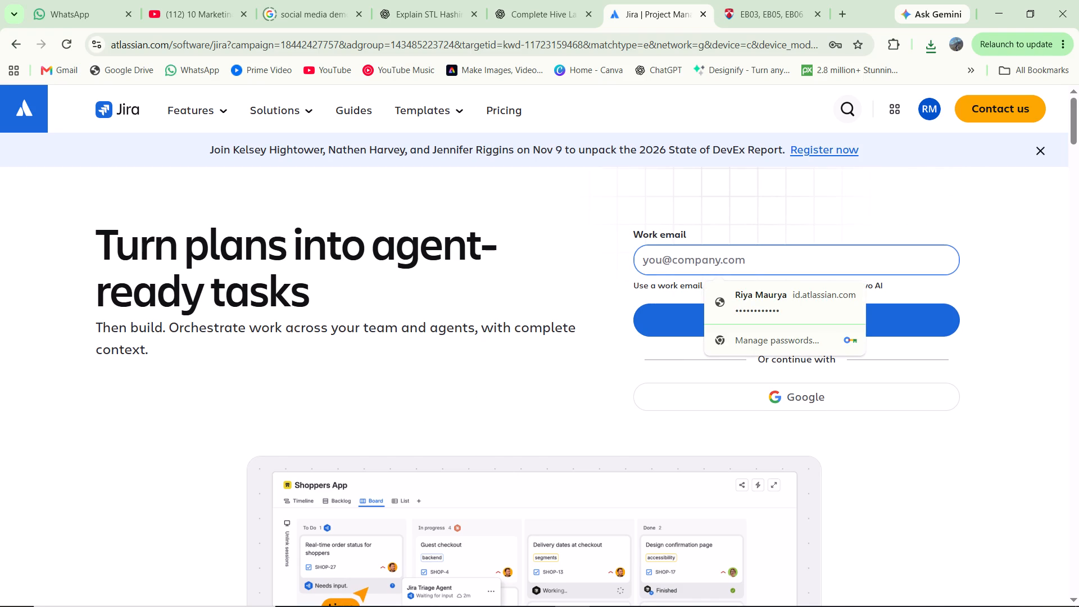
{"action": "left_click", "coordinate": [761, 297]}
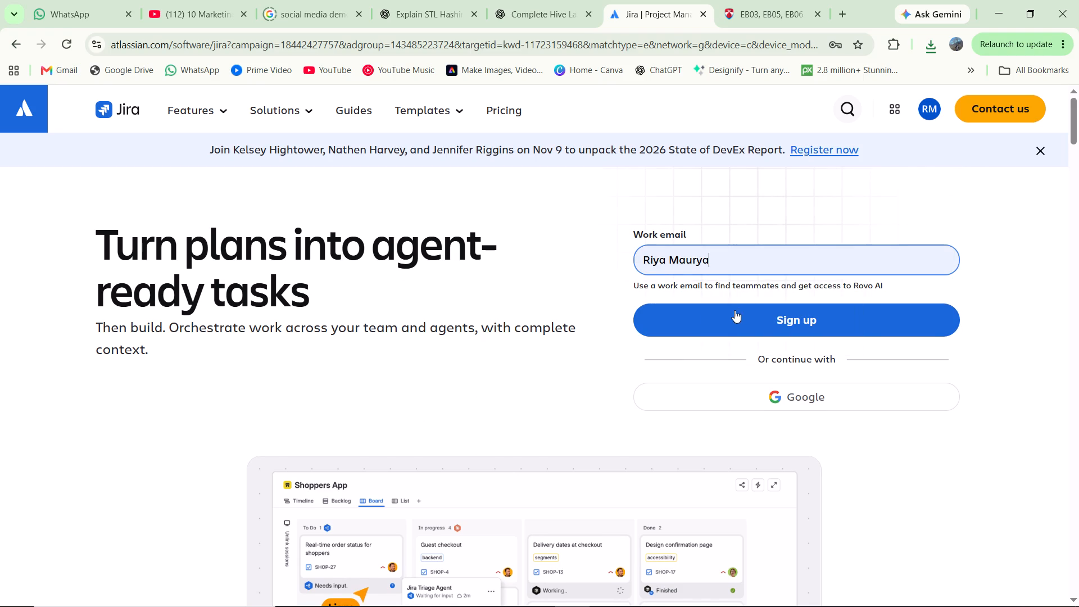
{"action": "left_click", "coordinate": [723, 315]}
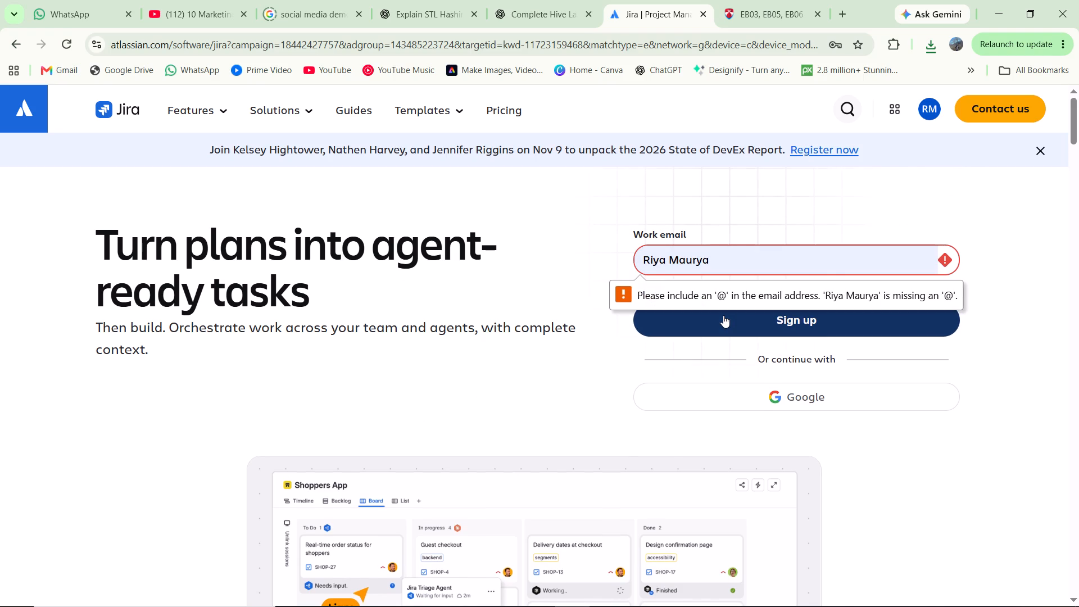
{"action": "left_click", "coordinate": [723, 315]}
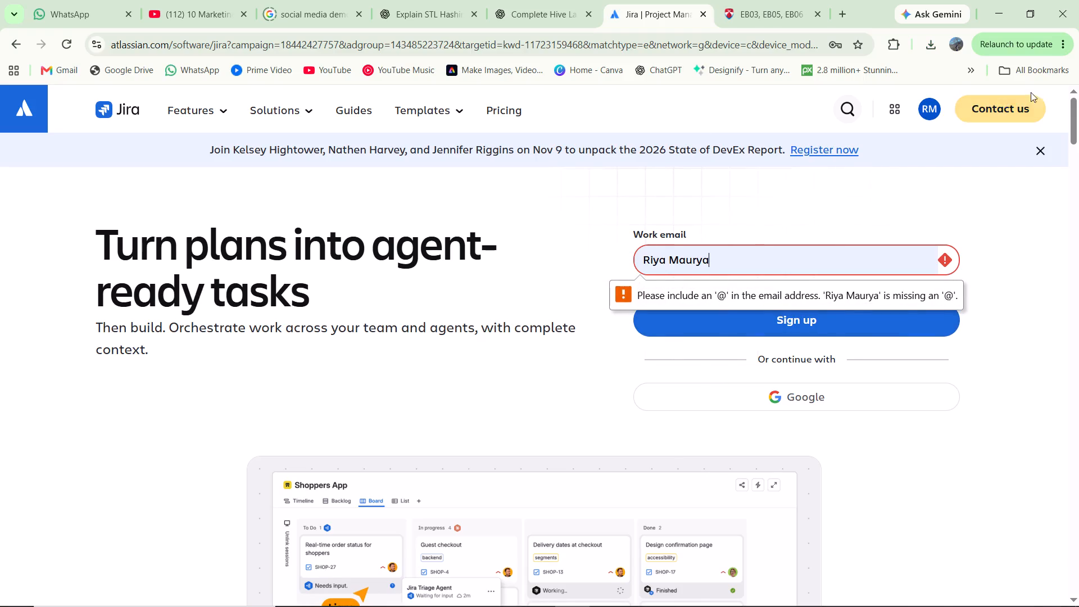
Check the account options of the signed-in Atlassian profile and dismiss the event announcement banner.
{"action": "left_click", "coordinate": [920, 110]}
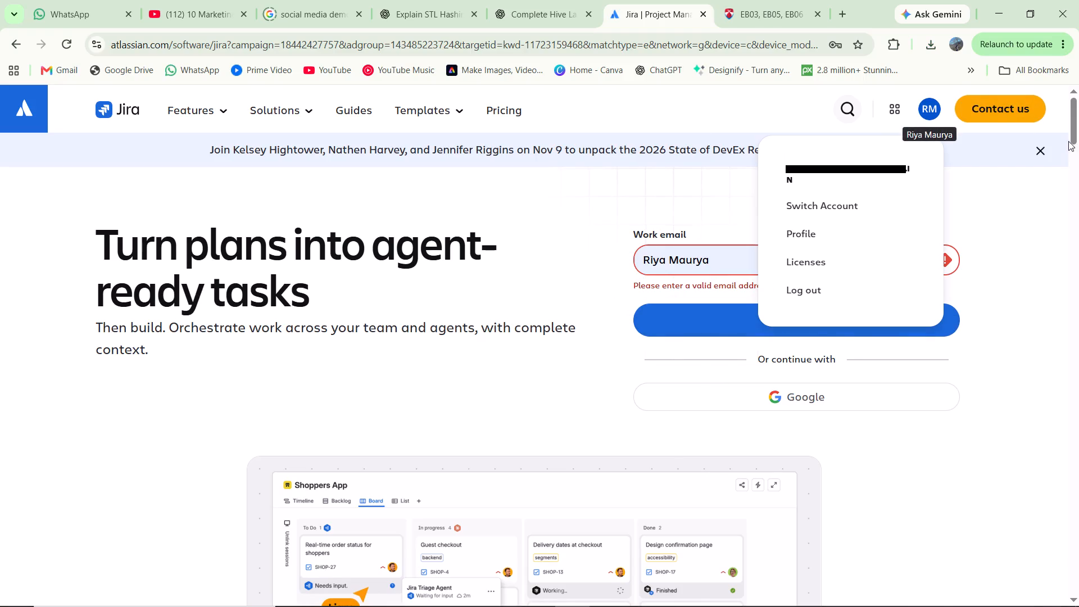
{"action": "left_click", "coordinate": [859, 172]}
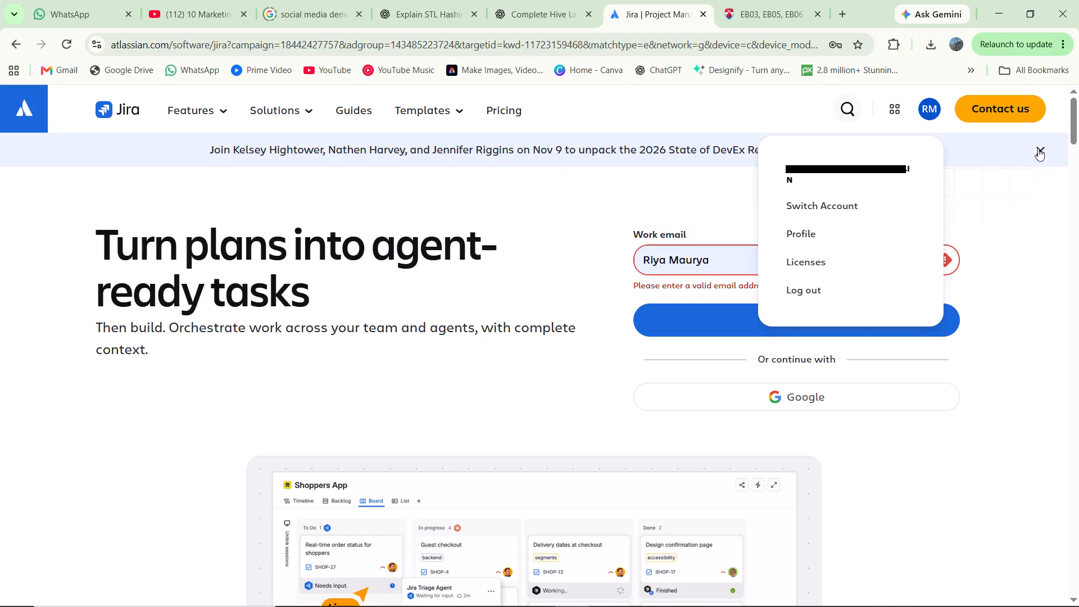
{"action": "left_click", "coordinate": [1038, 148]}
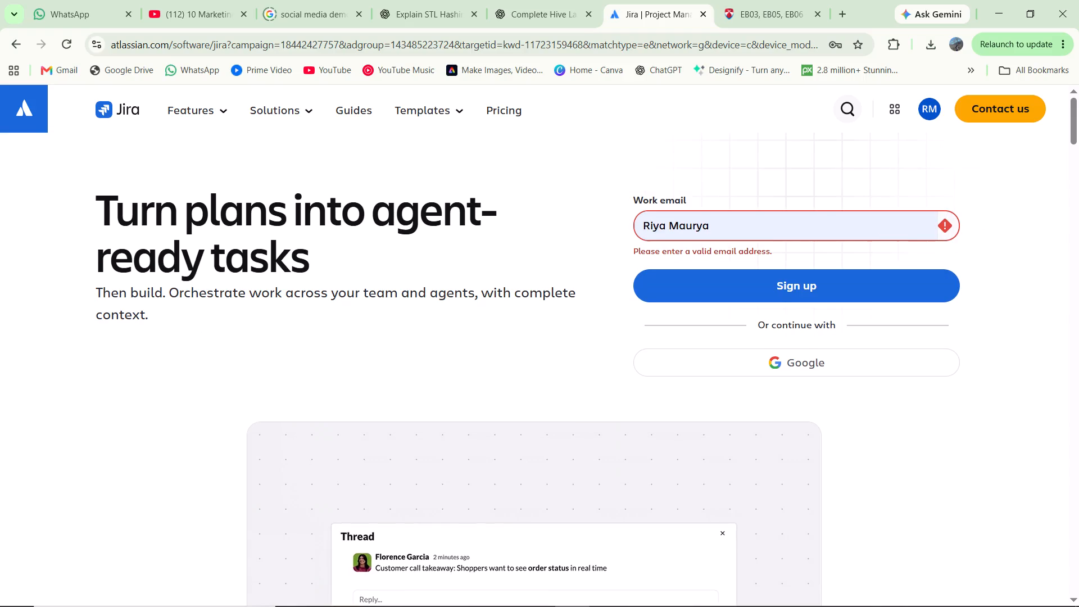
Open the previously visited OLS board backlog of the Jira site in a new browser tab.
{"action": "left_click", "coordinate": [833, 11]}
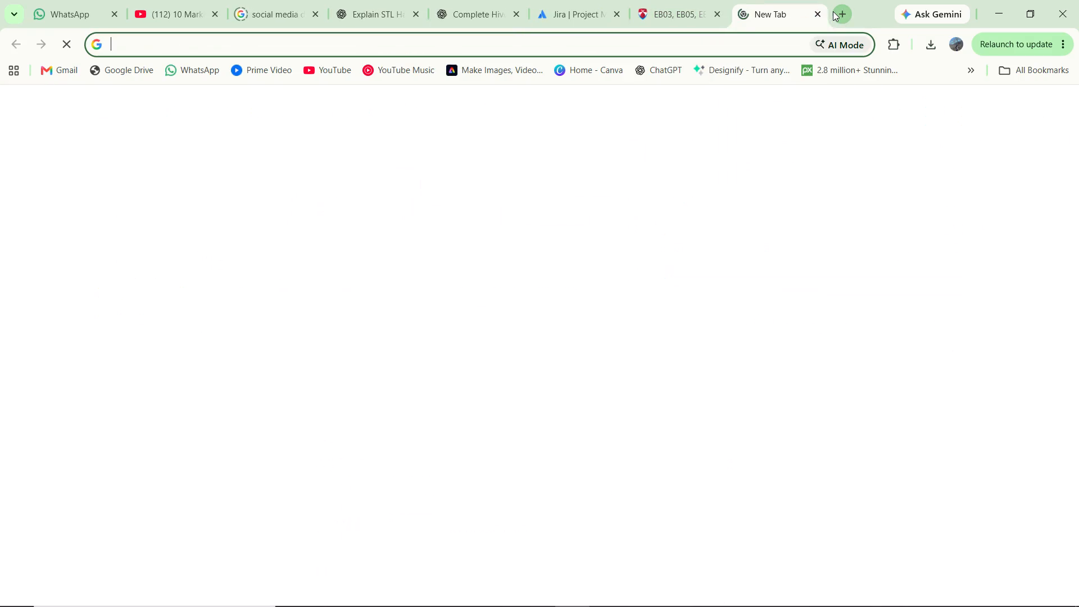
{"action": "type", "text": "ji"}
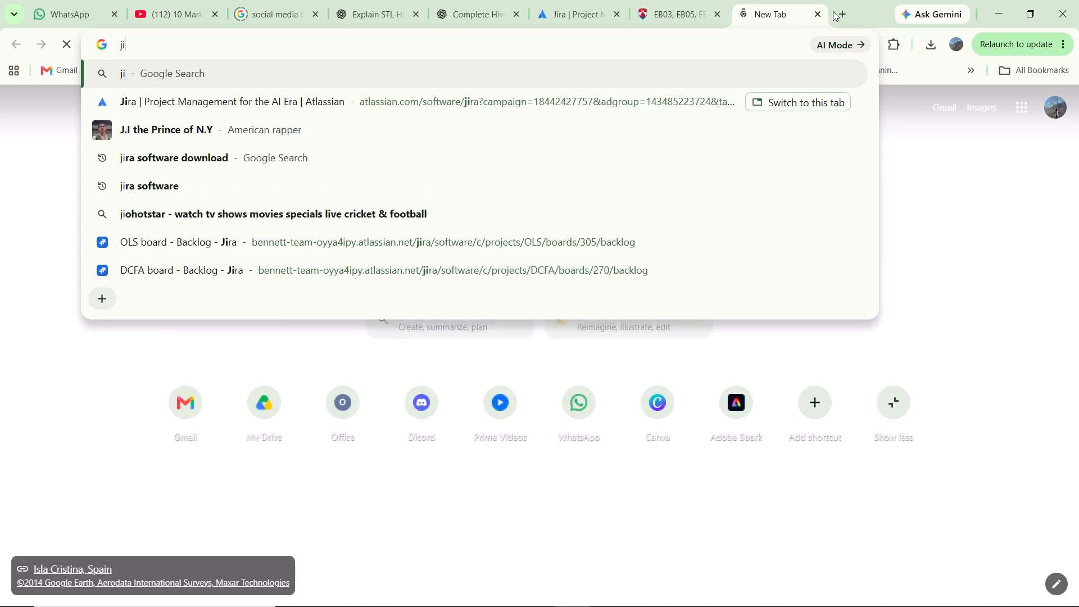
{"action": "key", "text": "Down"}
{"action": "key", "text": "Down"}
{"action": "key", "text": "Down"}
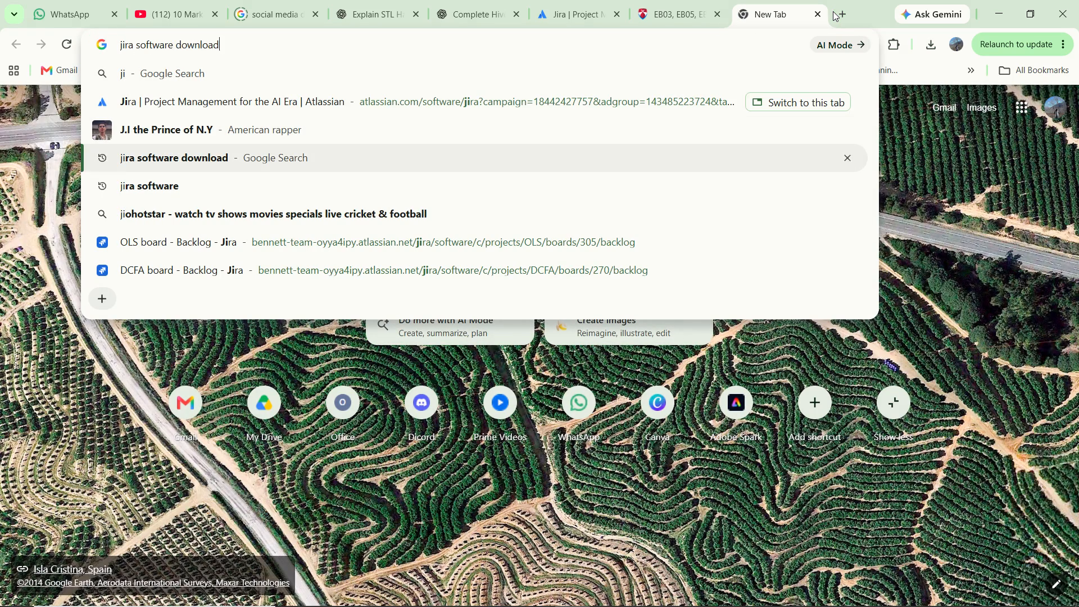
{"action": "key", "text": "Down"}
{"action": "key", "text": "Down"}
{"action": "key", "text": "Down"}
{"action": "key", "text": "Down"}
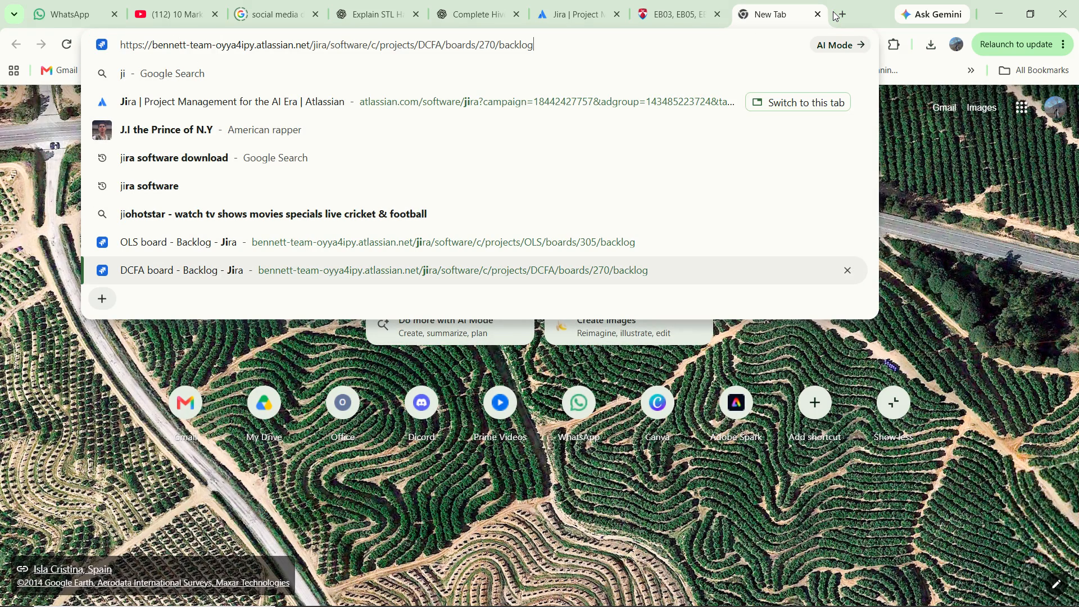
{"action": "key", "text": "Up"}
{"action": "key", "text": "Return"}
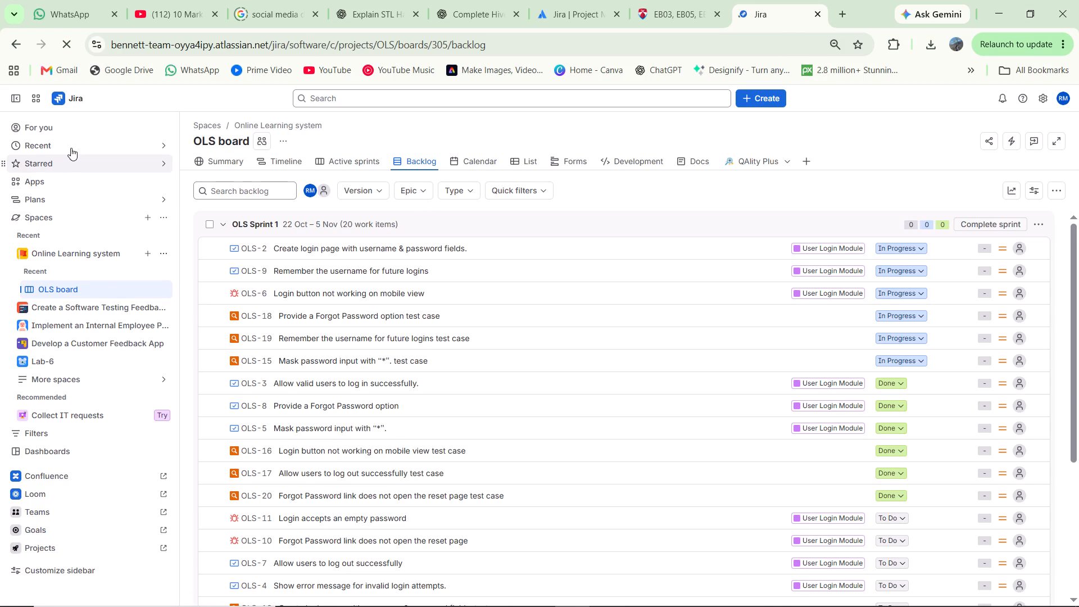
Open Jira's marketplace for exploring more apps and close the old Jira product page.
{"action": "left_click", "coordinate": [66, 177]}
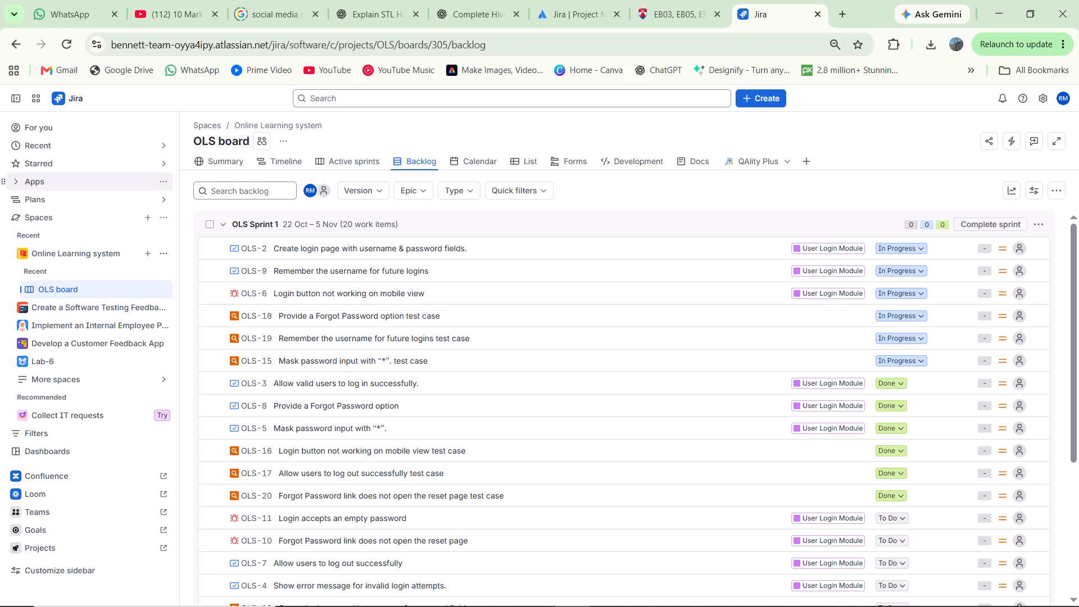
{"action": "left_click", "coordinate": [15, 184]}
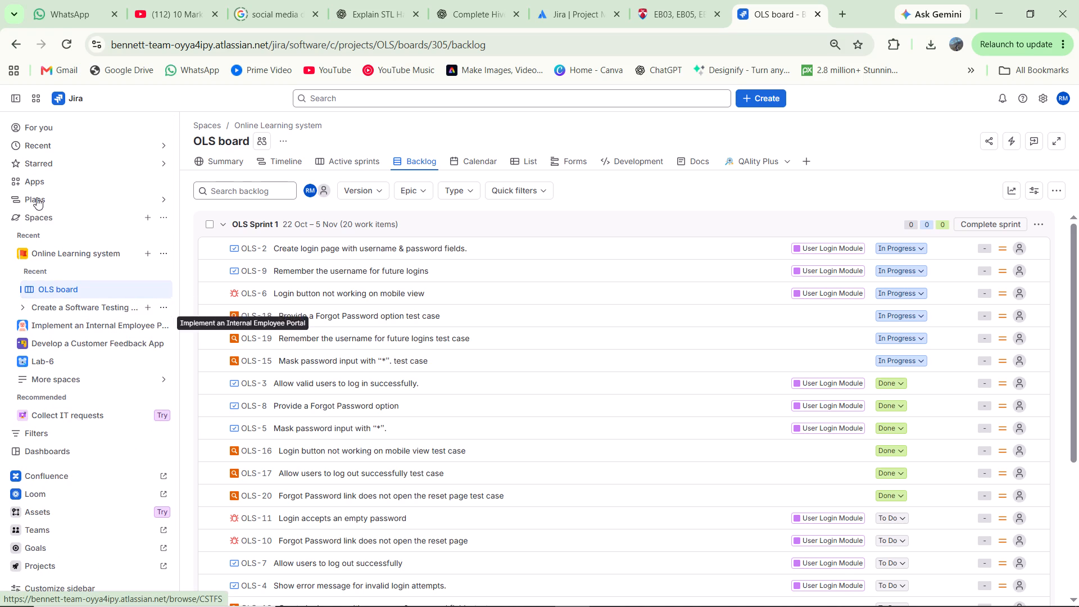
{"action": "left_click", "coordinate": [19, 187]}
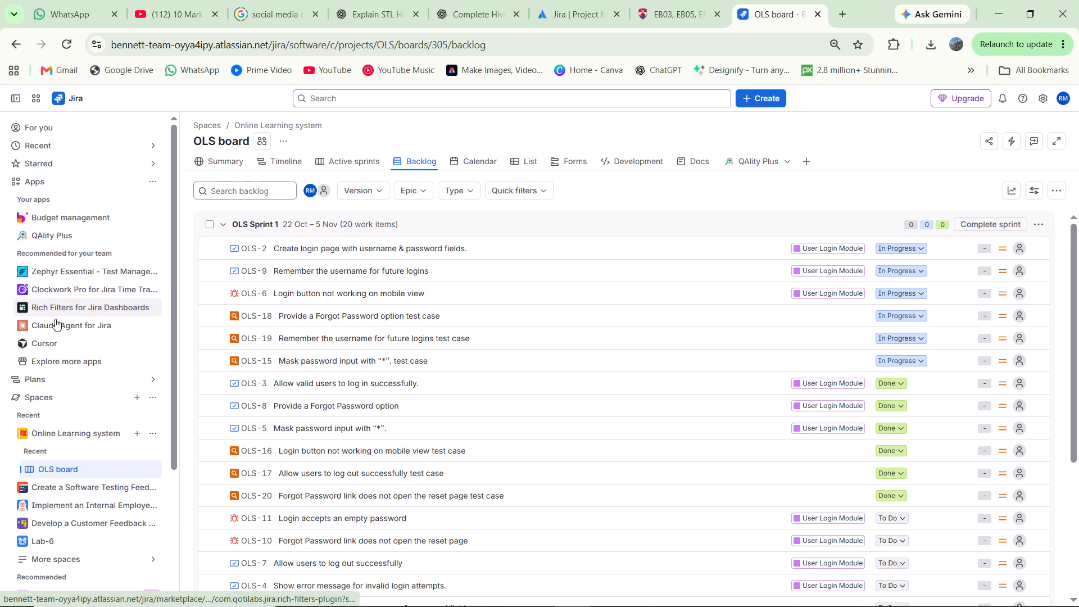
{"action": "left_click", "coordinate": [49, 368]}
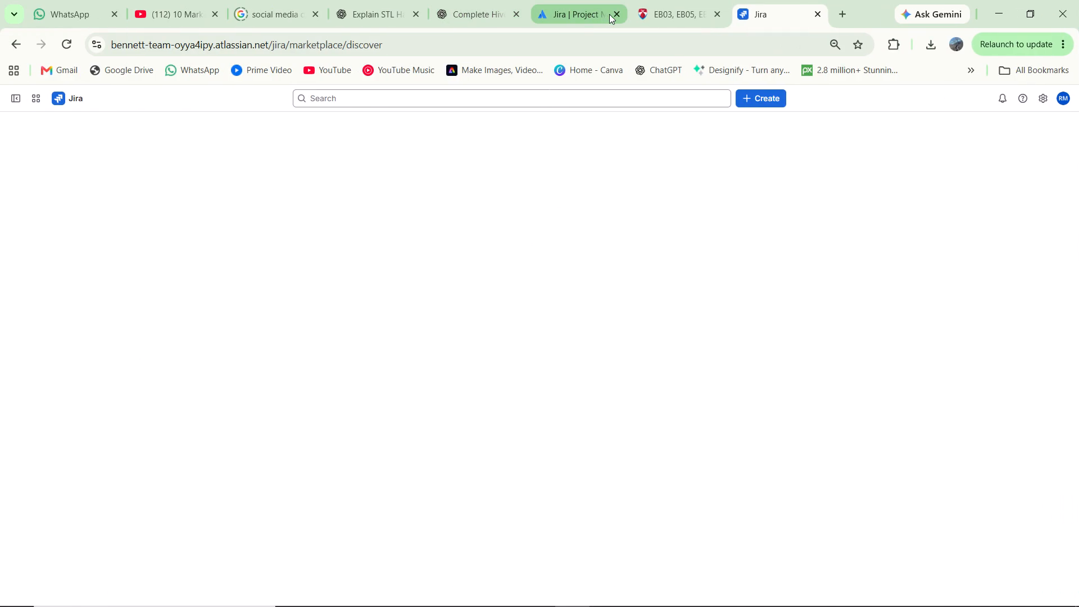
{"action": "left_click", "coordinate": [615, 14]}
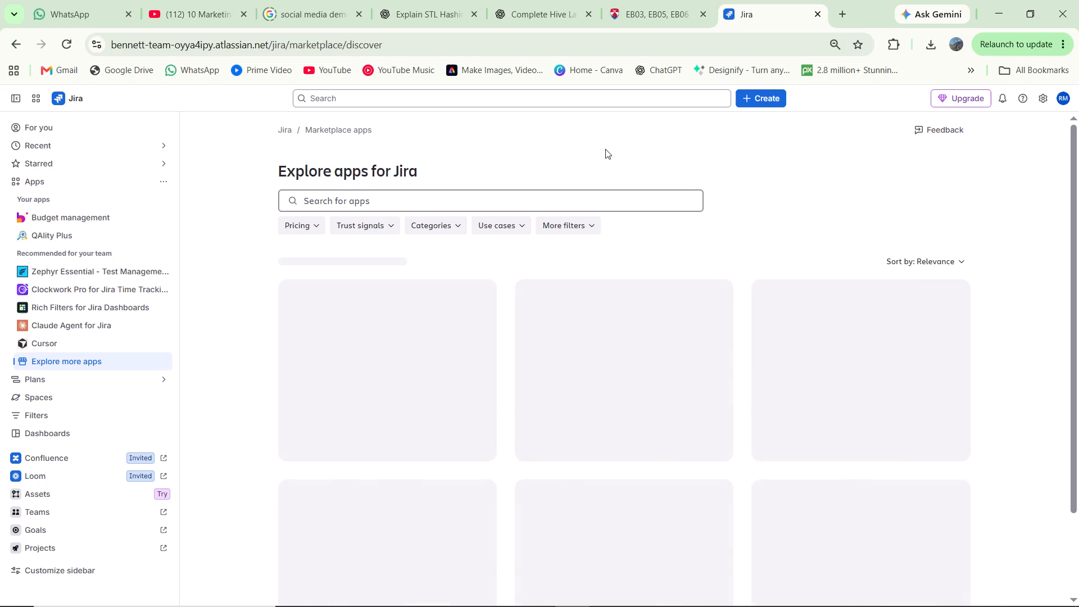
Search the marketplace for swanly and open the Swanly: Portfolio Roadmaps Structure Gantt, Release Timeline app page.
{"action": "left_click", "coordinate": [482, 202]}
{"action": "type", "text": "sw"}
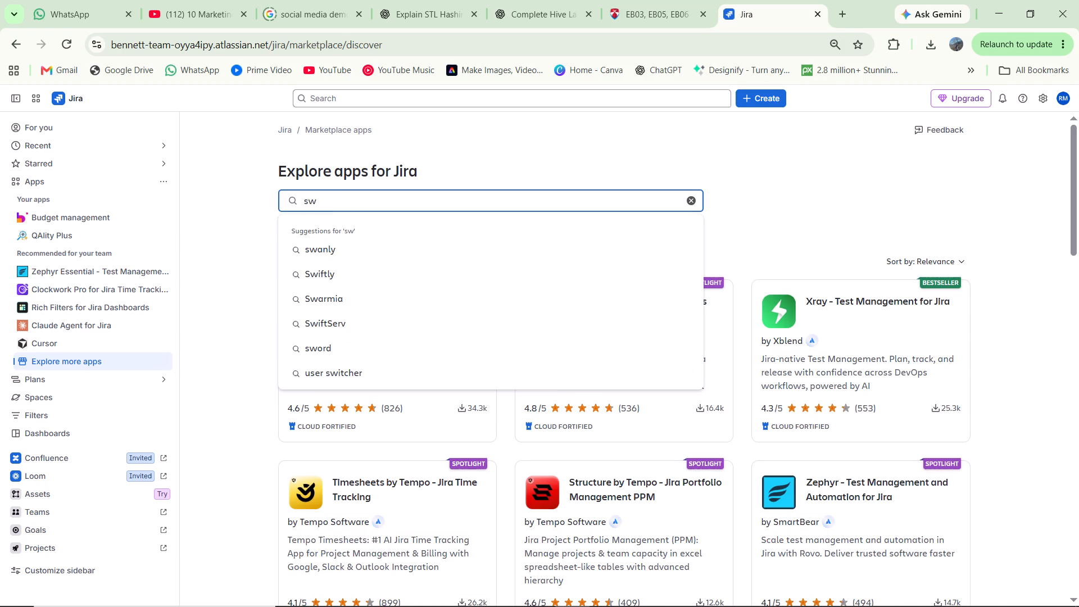
{"action": "type", "text": "anly"}
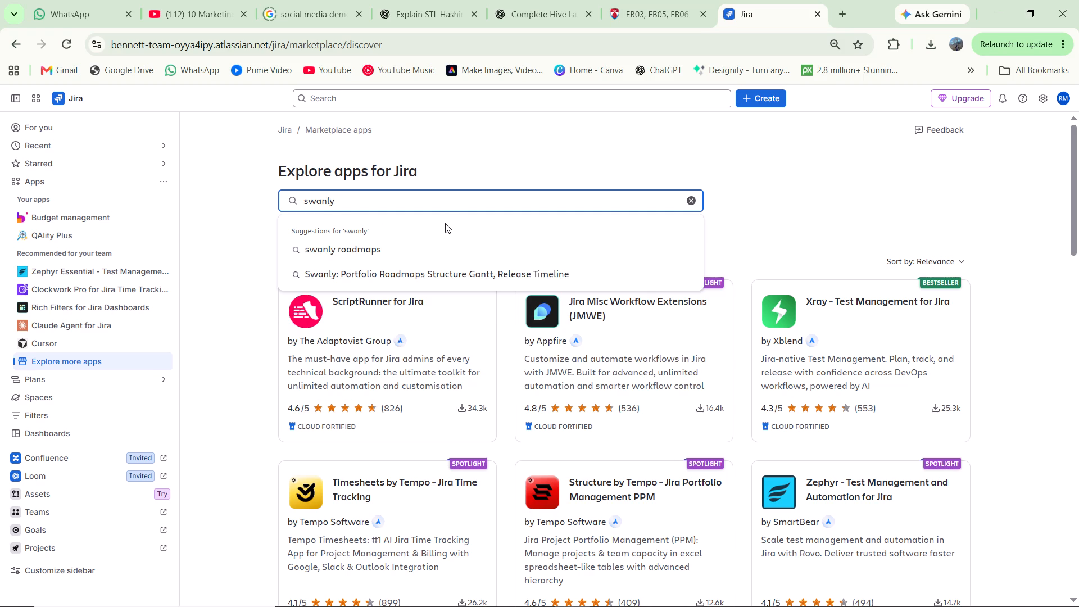
{"action": "key", "text": "Return"}
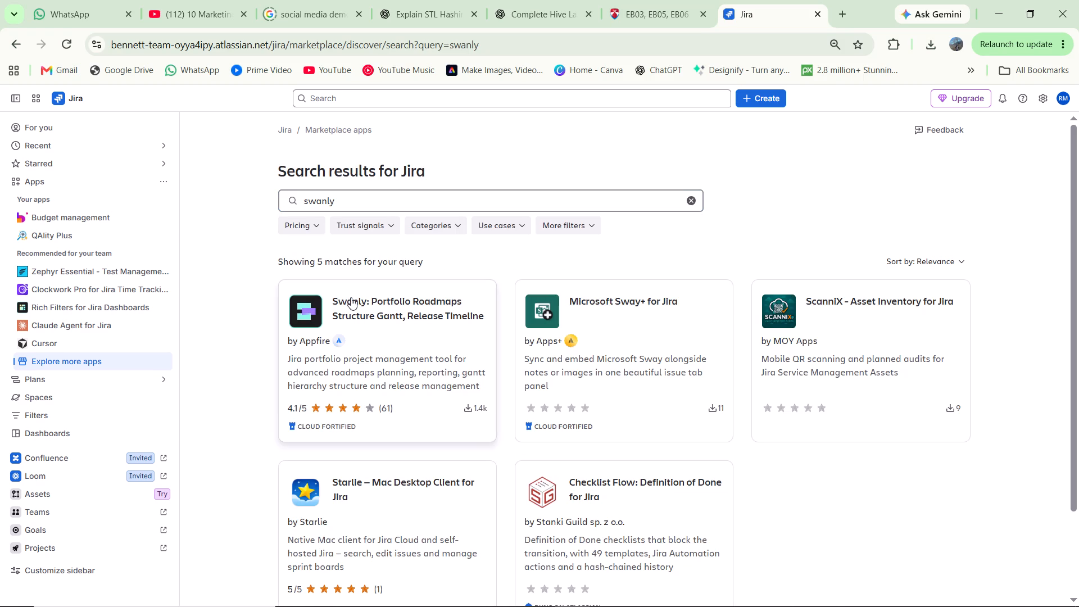
{"action": "left_click", "coordinate": [354, 316]}
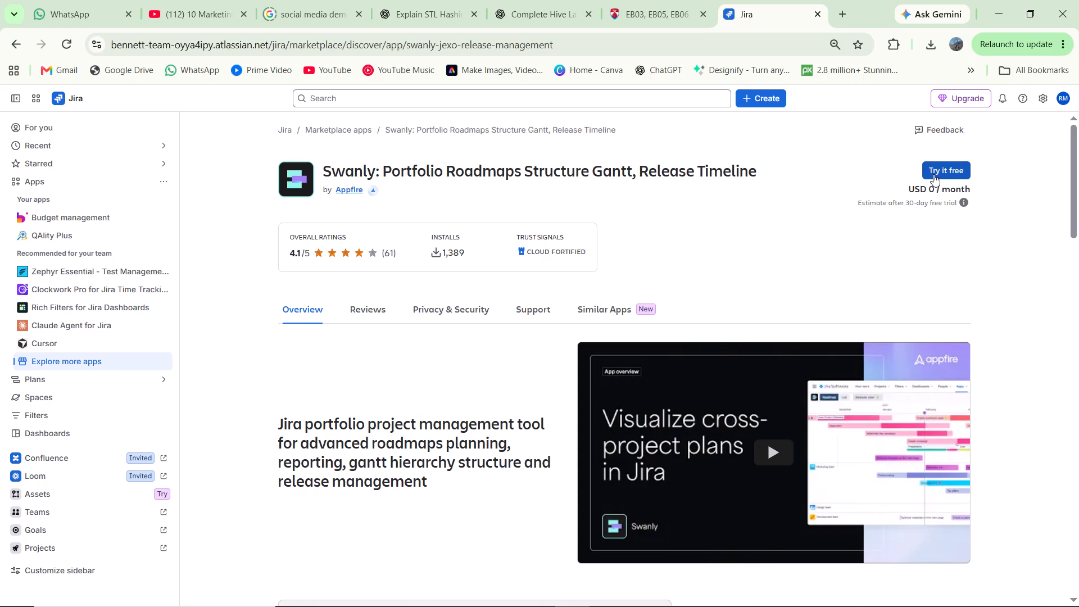
Start the free trial installation of Swanly on the preselected Jira site and proceed to its review.
{"action": "left_click", "coordinate": [933, 174]}
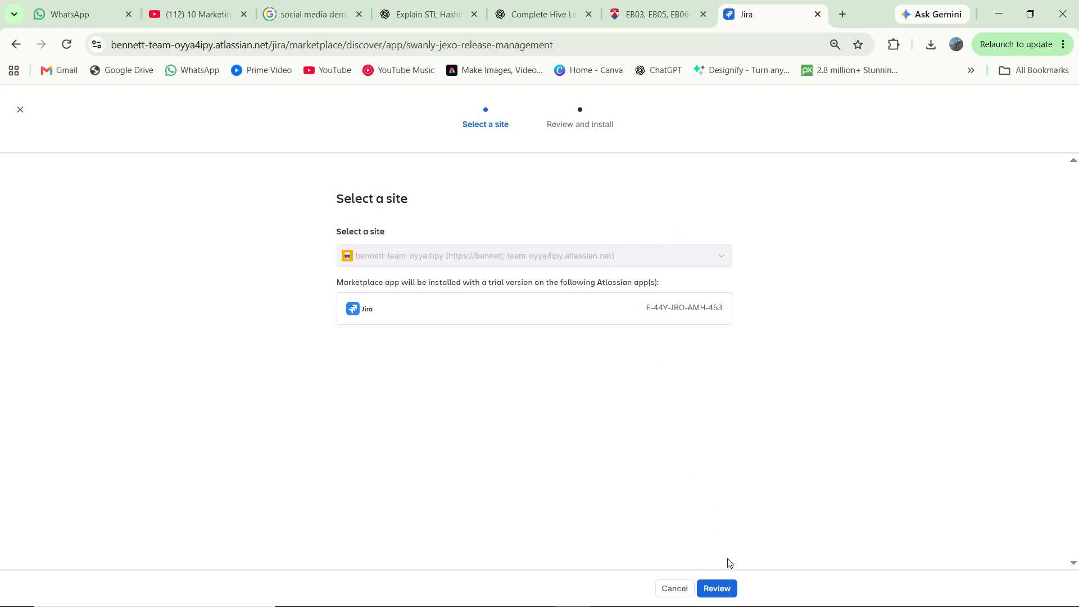
{"action": "left_click", "coordinate": [711, 586]}
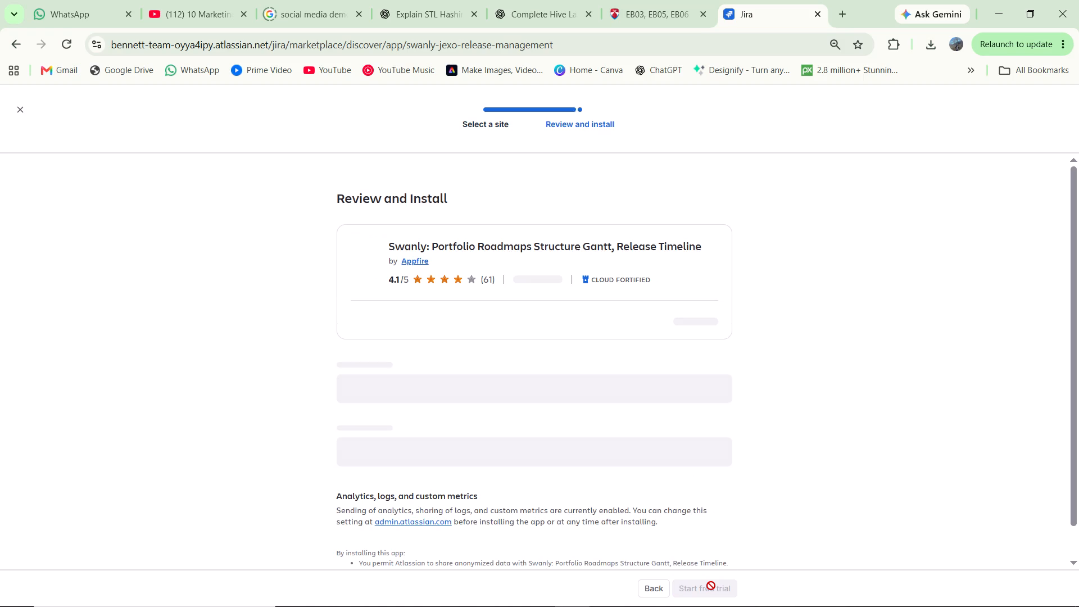
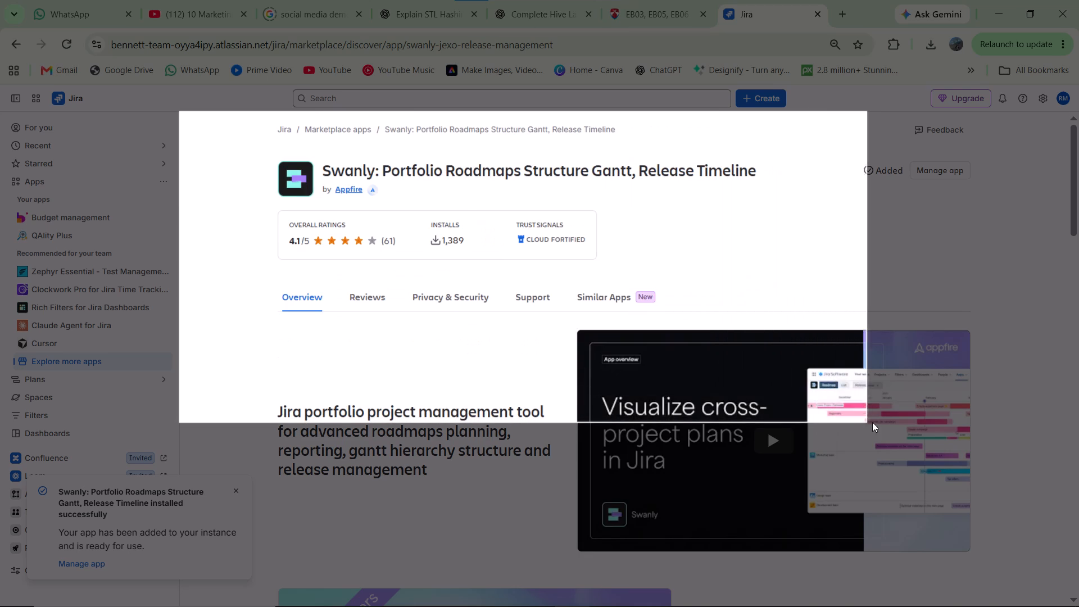
Capture a screen snip of the Swanly app page, from its breadcrumb down past the overview video and across to the page edge.
{"action": "left_click_drag", "start_coordinate": [872, 422], "coordinate": [1078, 424]}
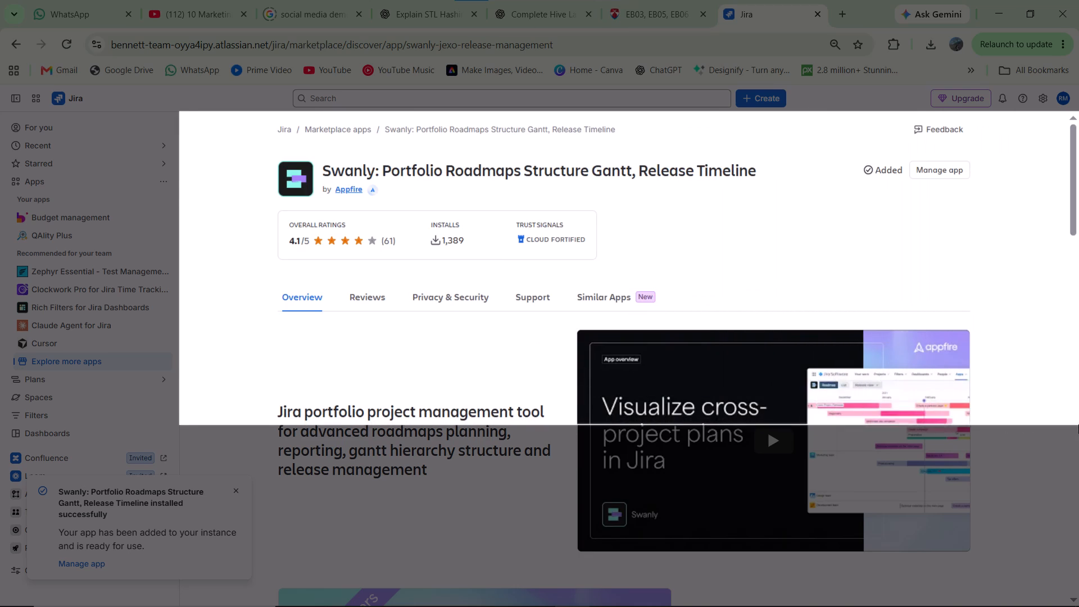
{"action": "left_click_drag", "start_coordinate": [1078, 424], "coordinate": [1059, 605]}
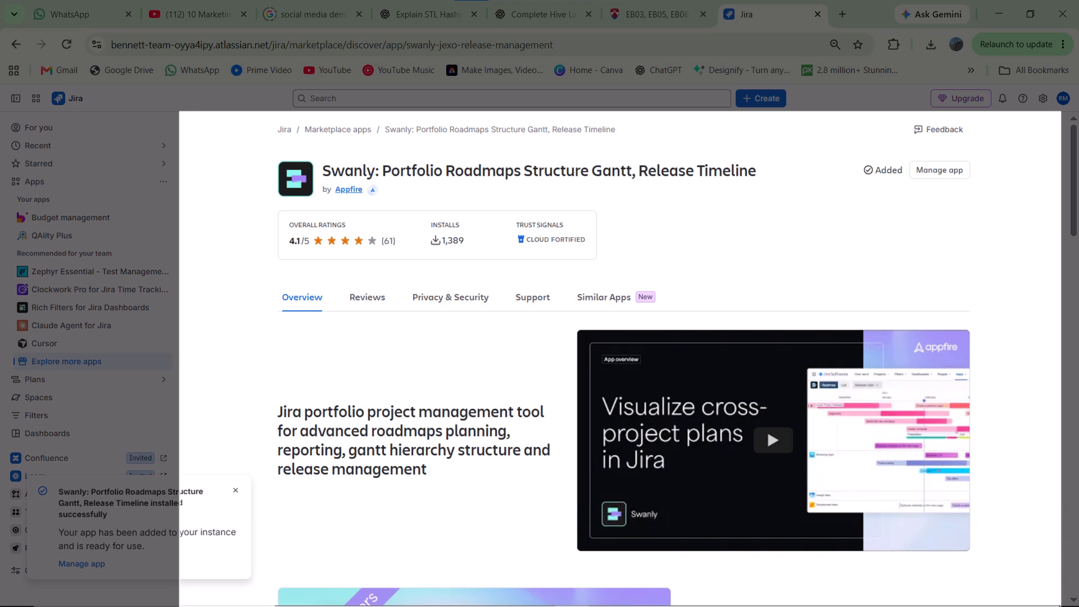
{"action": "left_click_drag", "start_coordinate": [1059, 605], "coordinate": [1066, 587]}
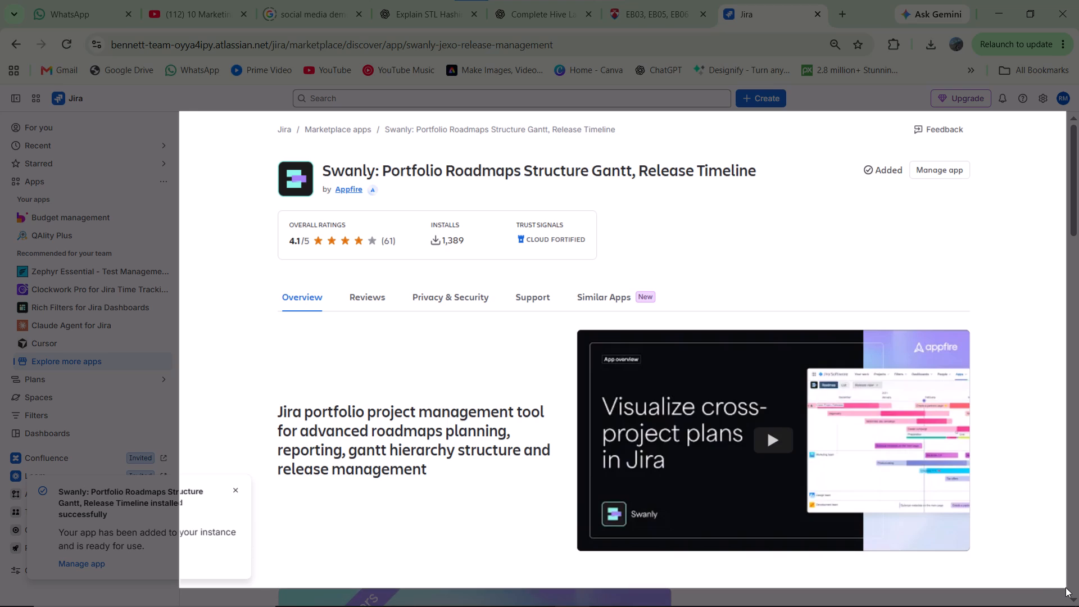
{"action": "left_click_drag", "start_coordinate": [1066, 587], "coordinate": [1078, 587]}
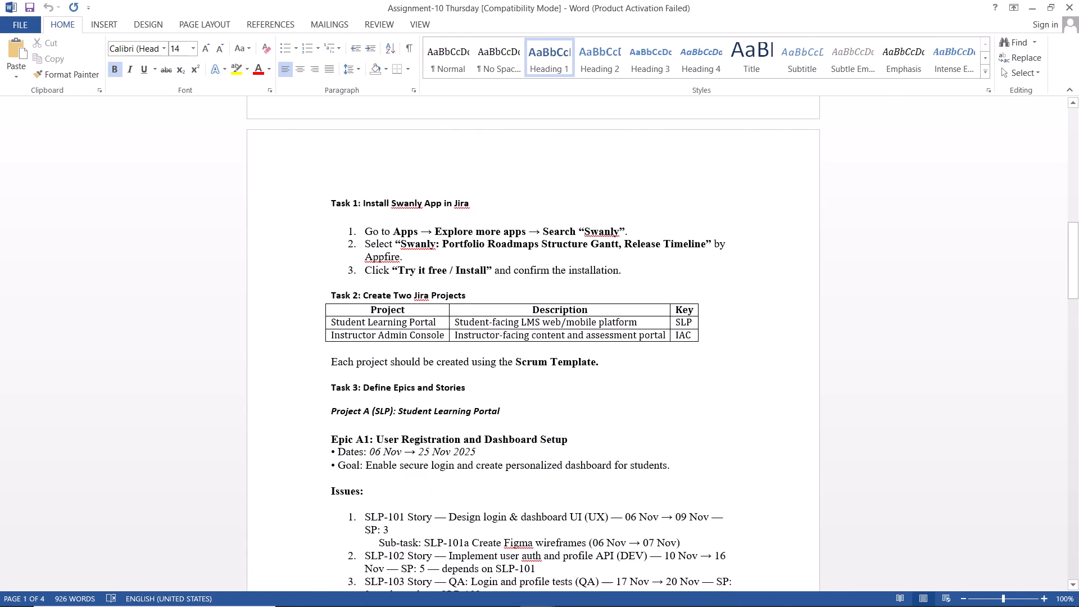
Paste the snip on a new unnumbered line below step 3 of Task 1 in the Assignment-10 Word document.
{"action": "left_click", "coordinate": [647, 271]}
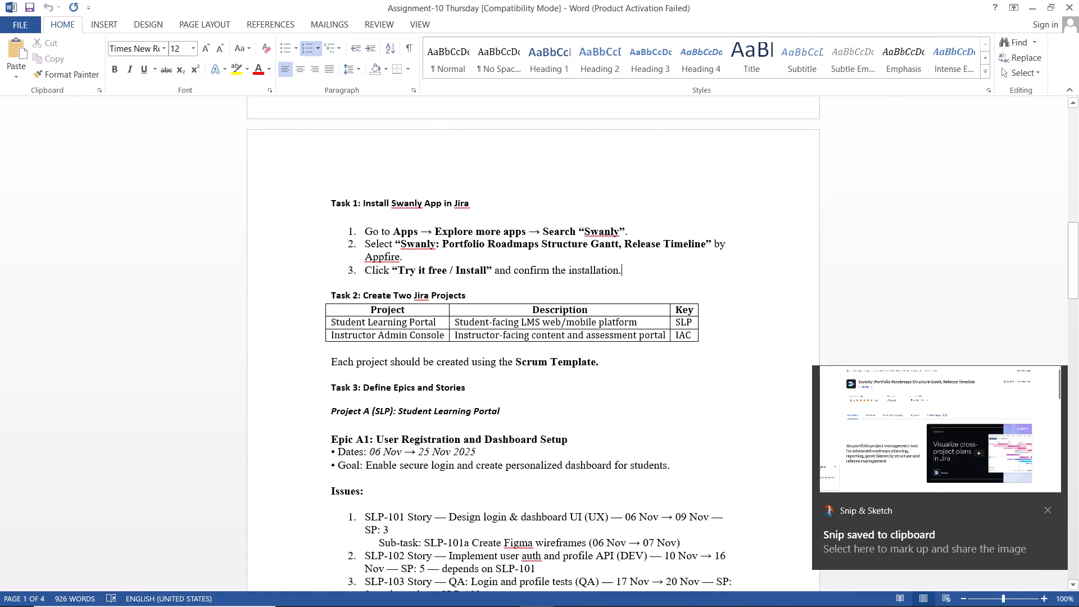
{"action": "key", "text": "Return"}
{"action": "key", "text": "Return"}
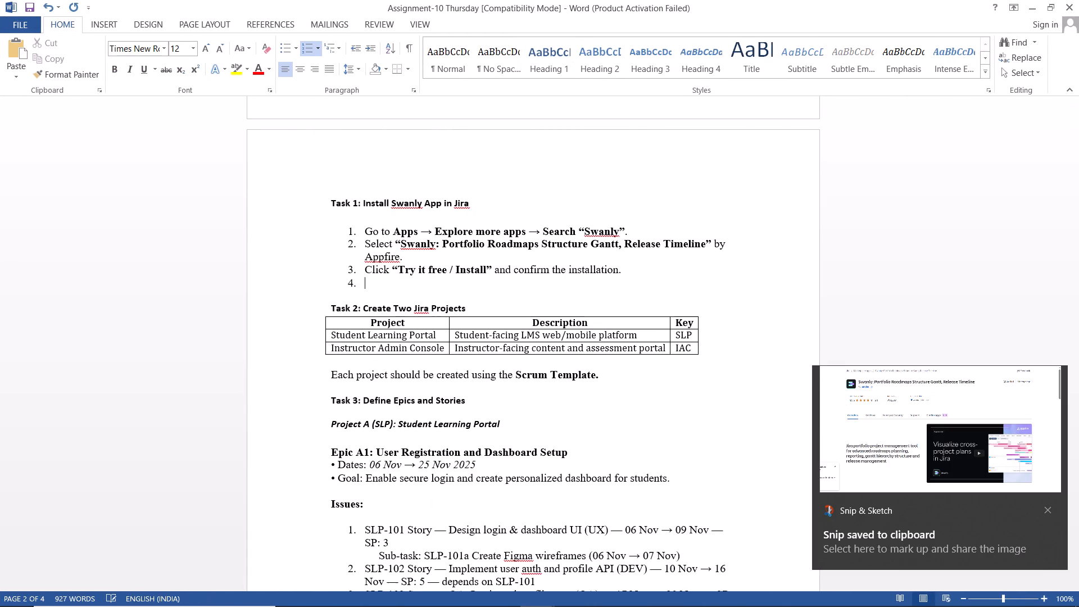
{"action": "key", "text": "ctrl+v"}
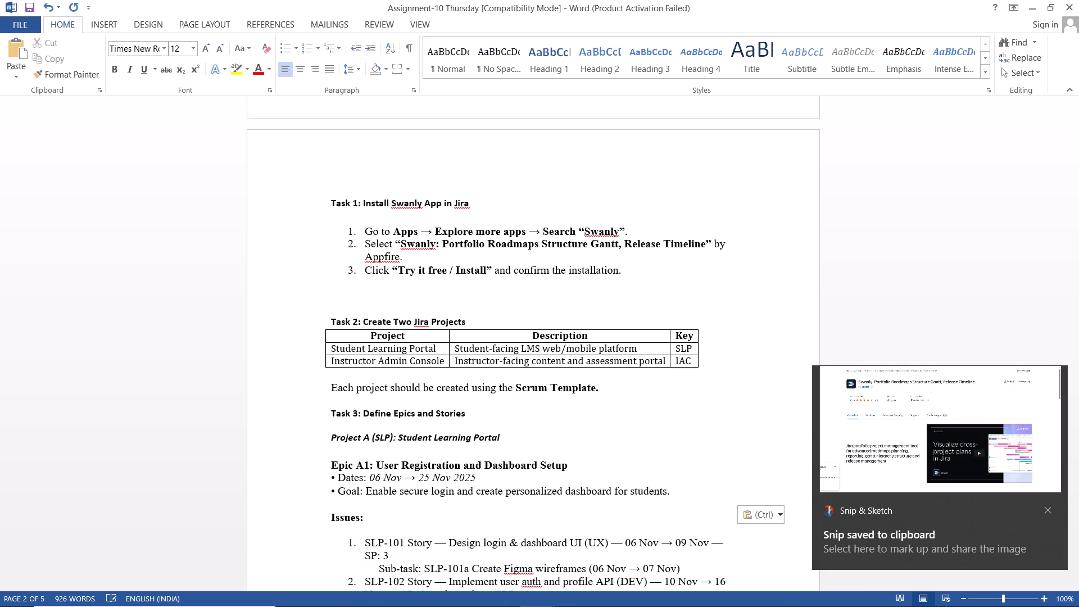
{"action": "scroll", "coordinate": [605, 306], "scroll_direction": "down", "scroll_amount": 1}
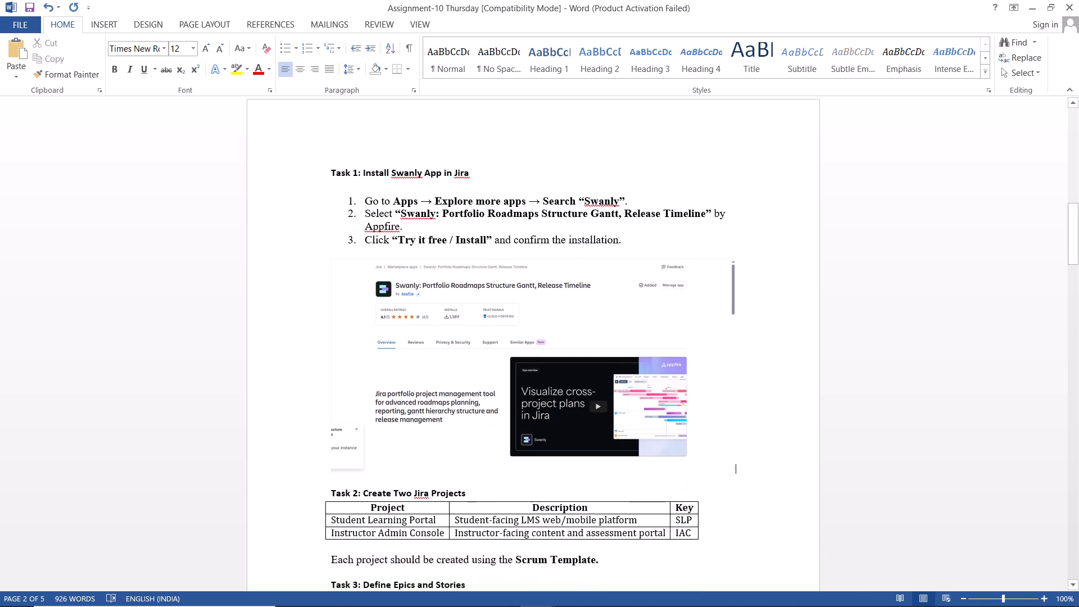
{"action": "scroll", "coordinate": [605, 306], "scroll_direction": "down", "scroll_amount": 6}
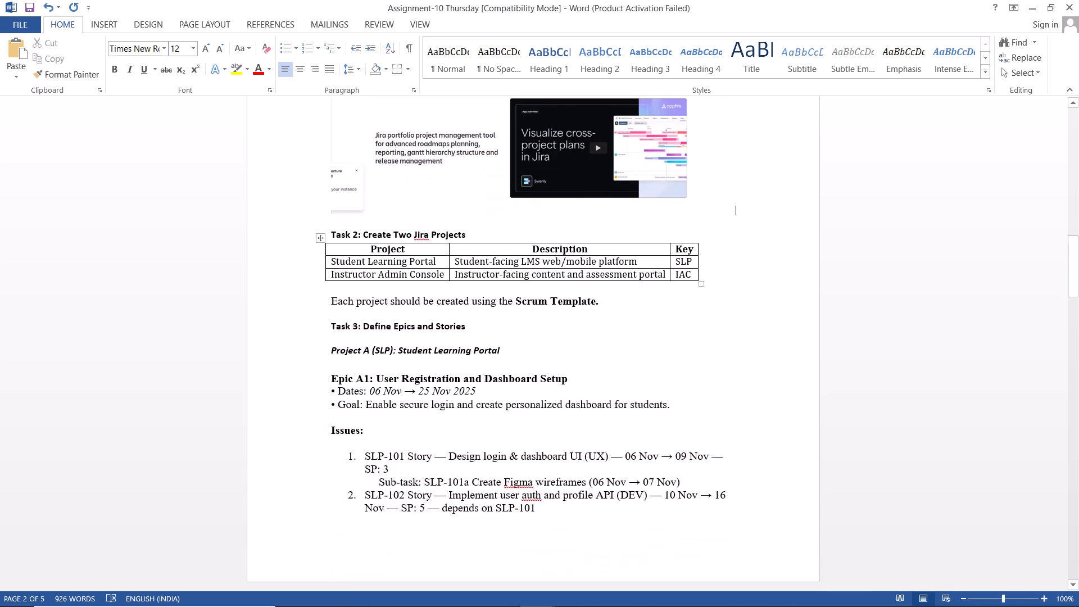
{"action": "scroll", "coordinate": [605, 306], "scroll_direction": "down", "scroll_amount": 1}
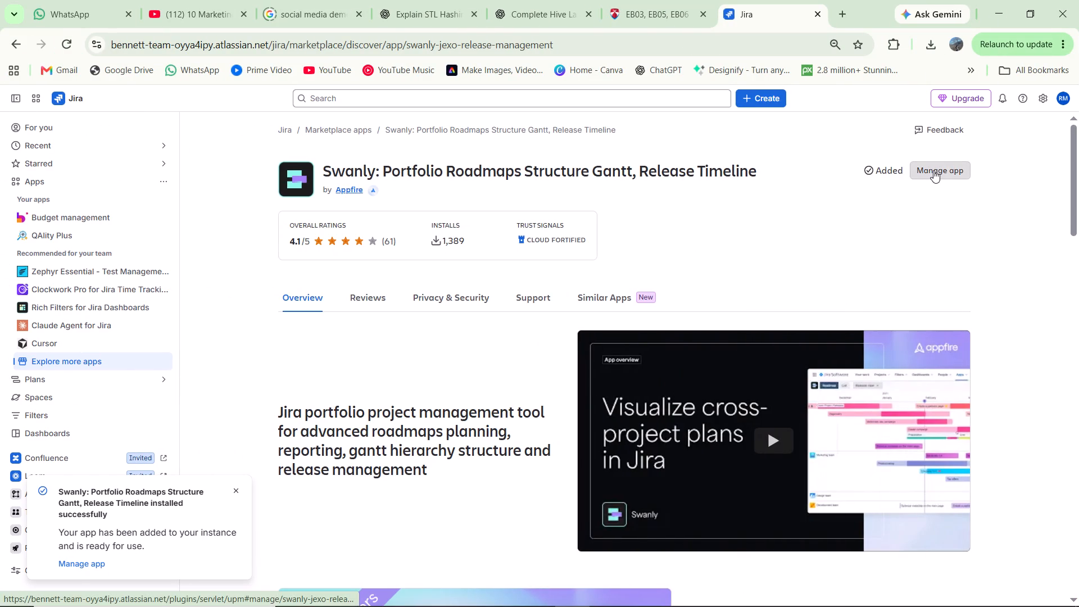
Open the management page for the Swanly app in Chrome and continue to app management in Administration.
{"action": "left_click", "coordinate": [933, 170]}
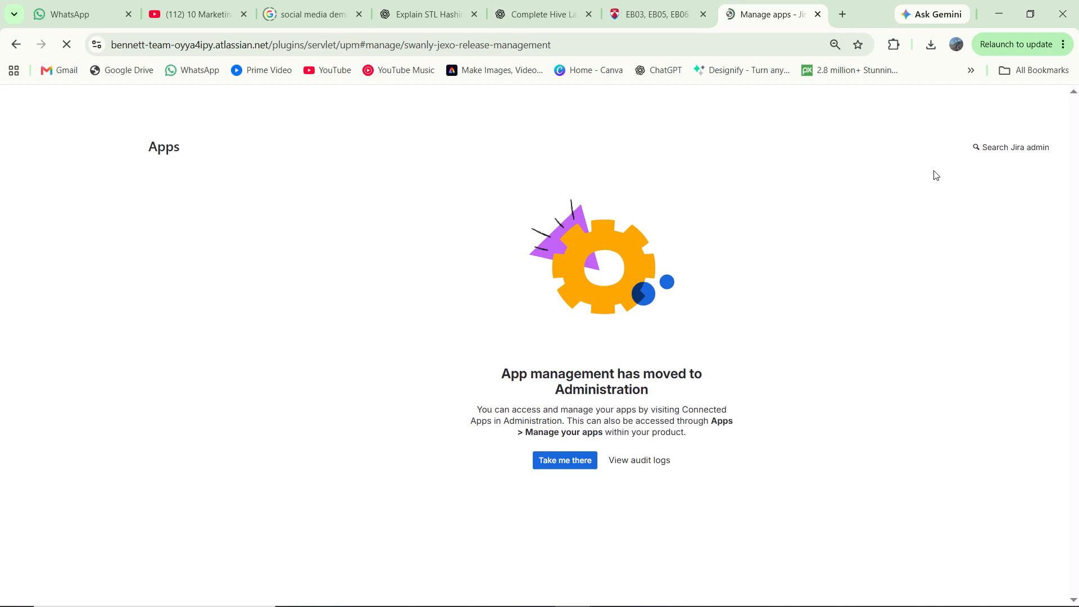
{"action": "left_click", "coordinate": [584, 457]}
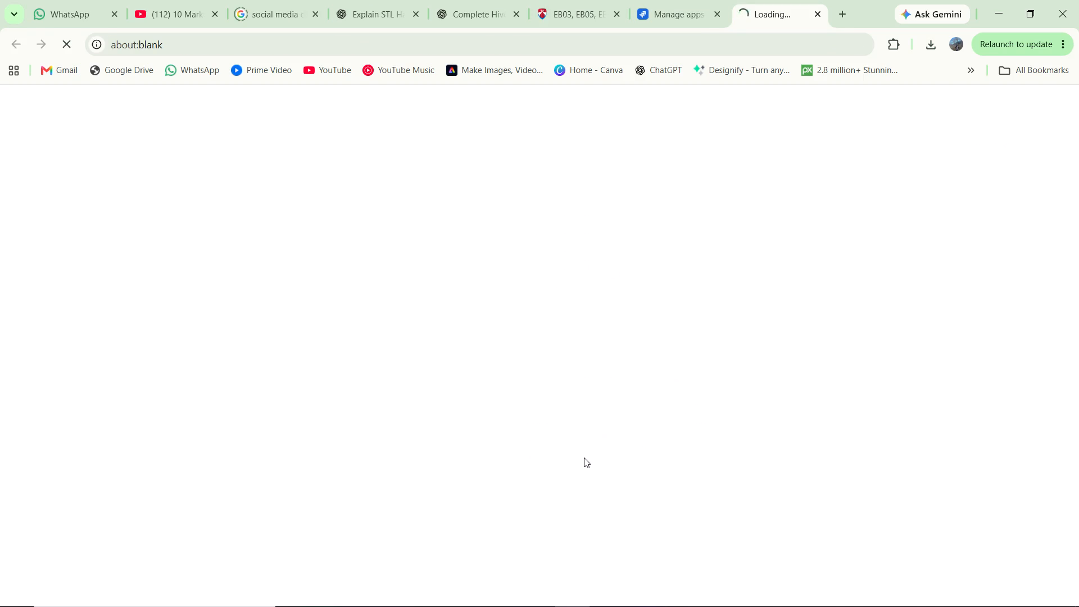
Return to the Manage apps browser tab, recheck Task 2 in the Word assignment, and leave the Jira admin settings.
{"action": "left_click", "coordinate": [684, 0]}
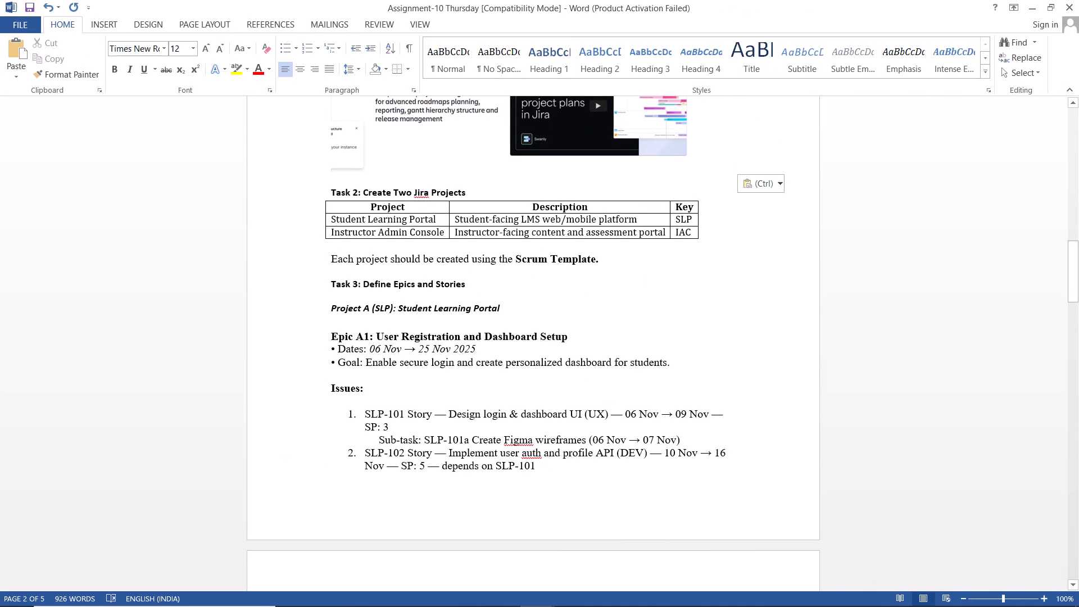
{"action": "scroll", "coordinate": [658, 253], "scroll_direction": "up", "scroll_amount": 1}
{"action": "left_click", "coordinate": [721, 303]}
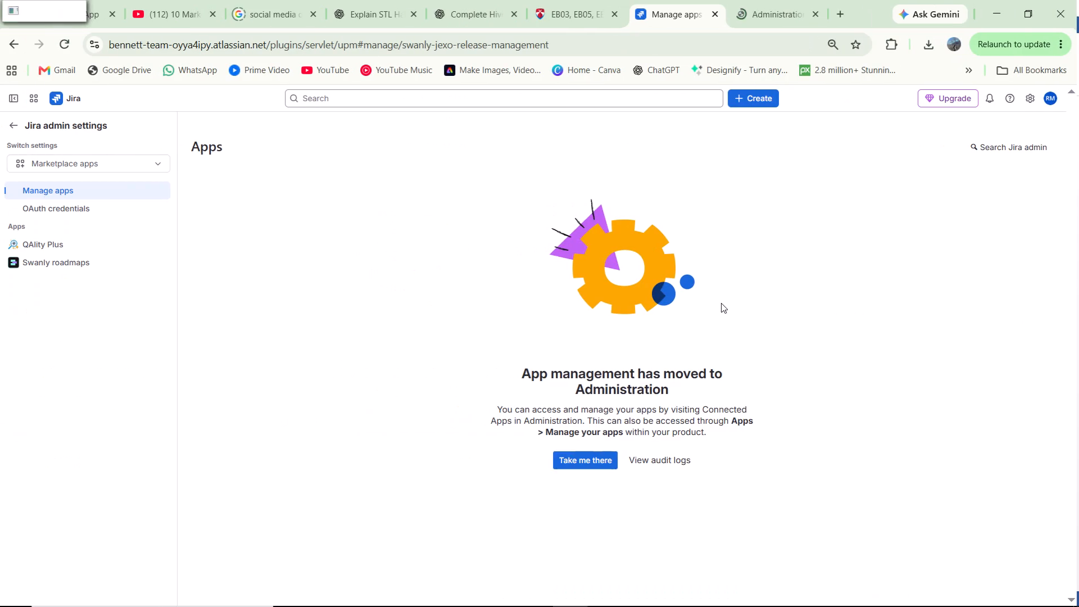
{"action": "left_click", "coordinate": [12, 127]}
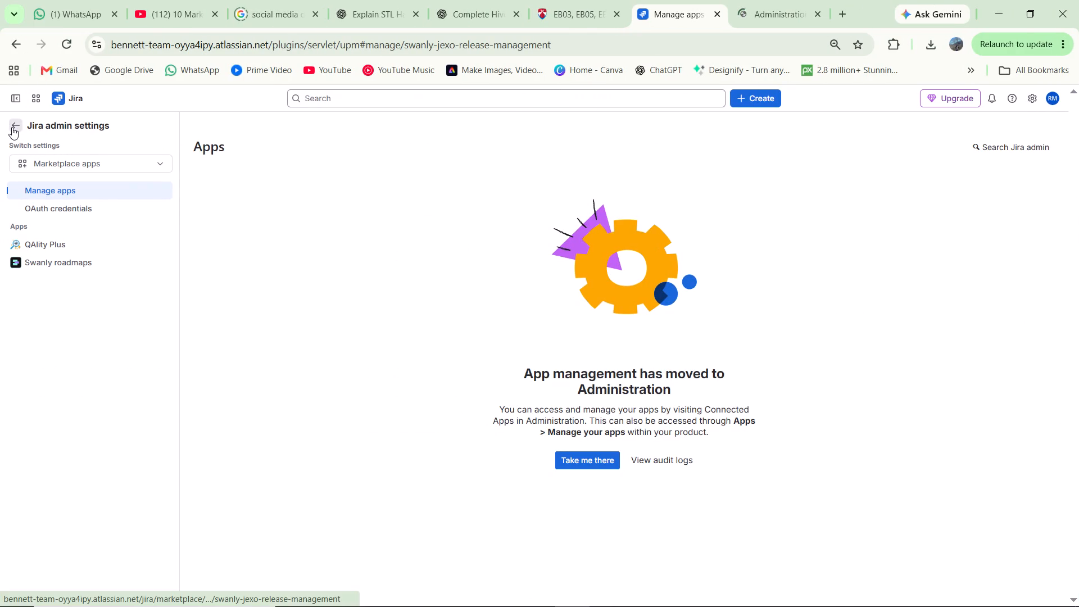
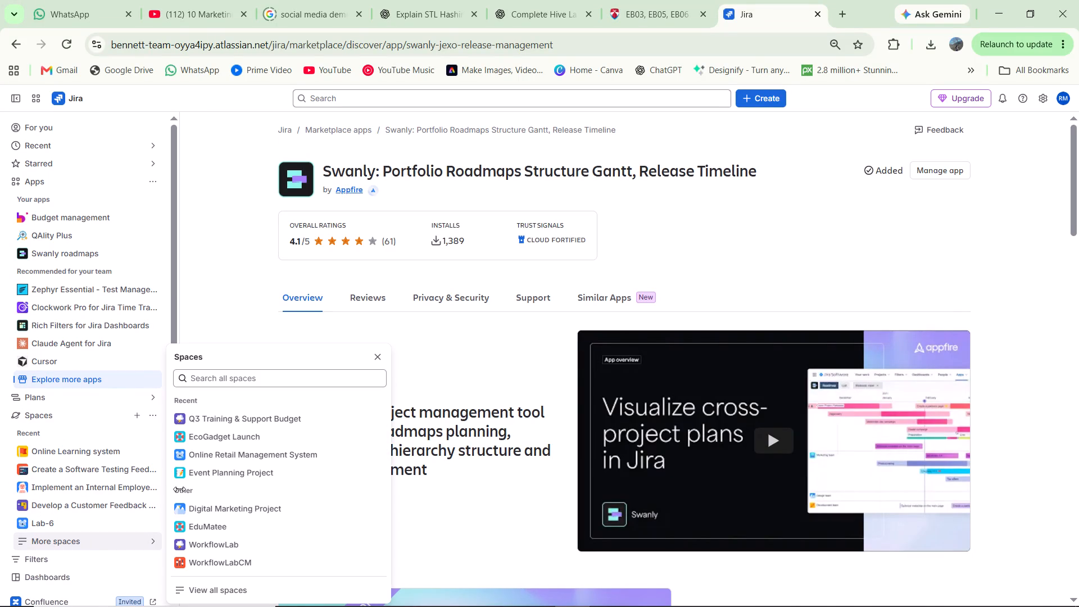
Start creating a new Jira space from the Scrum template.
{"action": "left_click", "coordinate": [141, 418]}
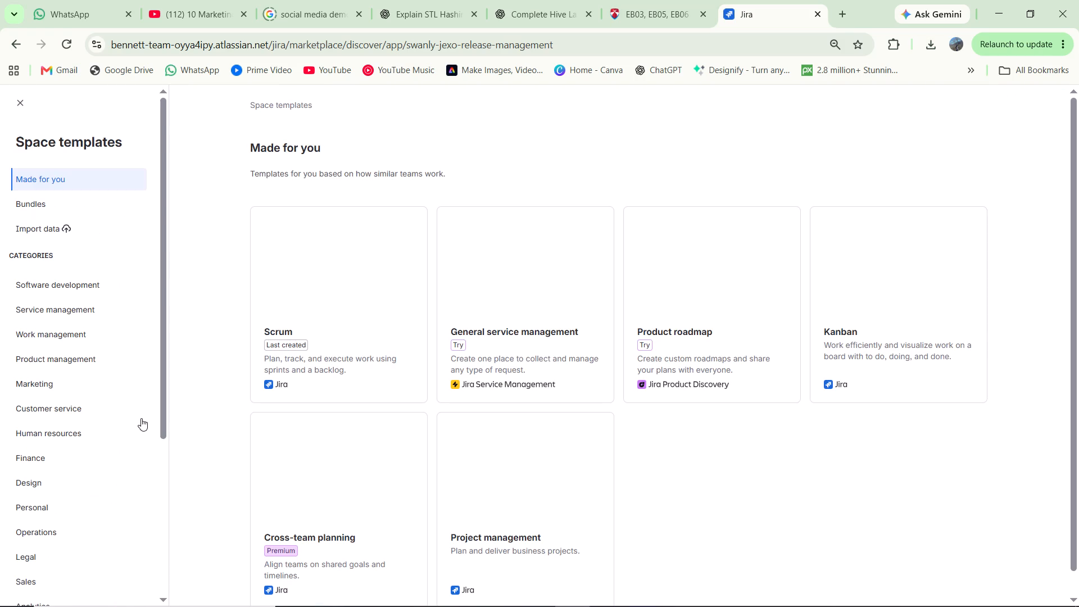
{"action": "left_click", "coordinate": [339, 265]}
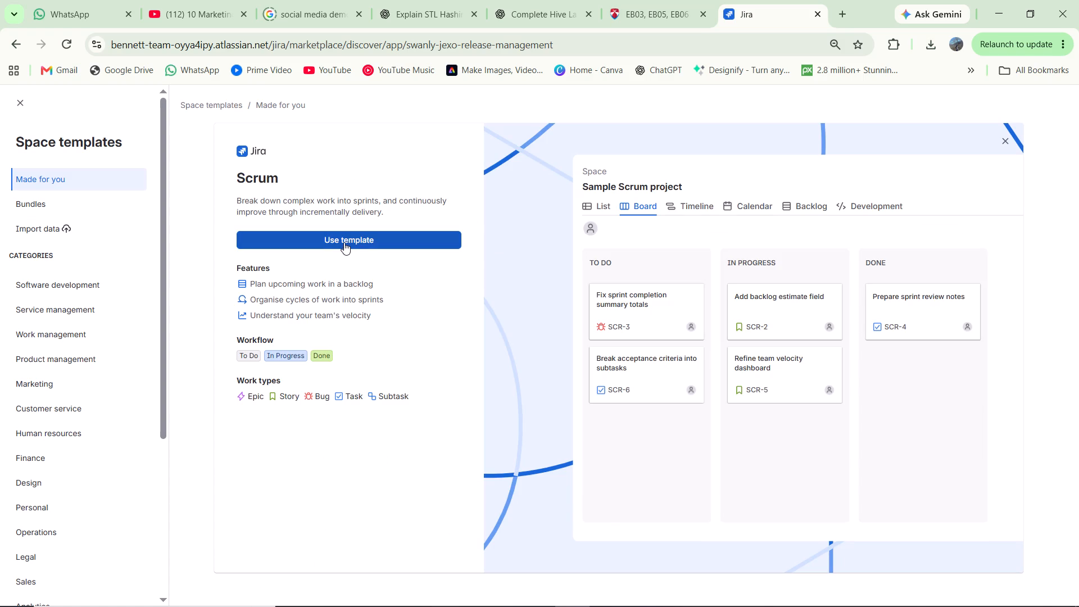
{"action": "left_click", "coordinate": [344, 242]}
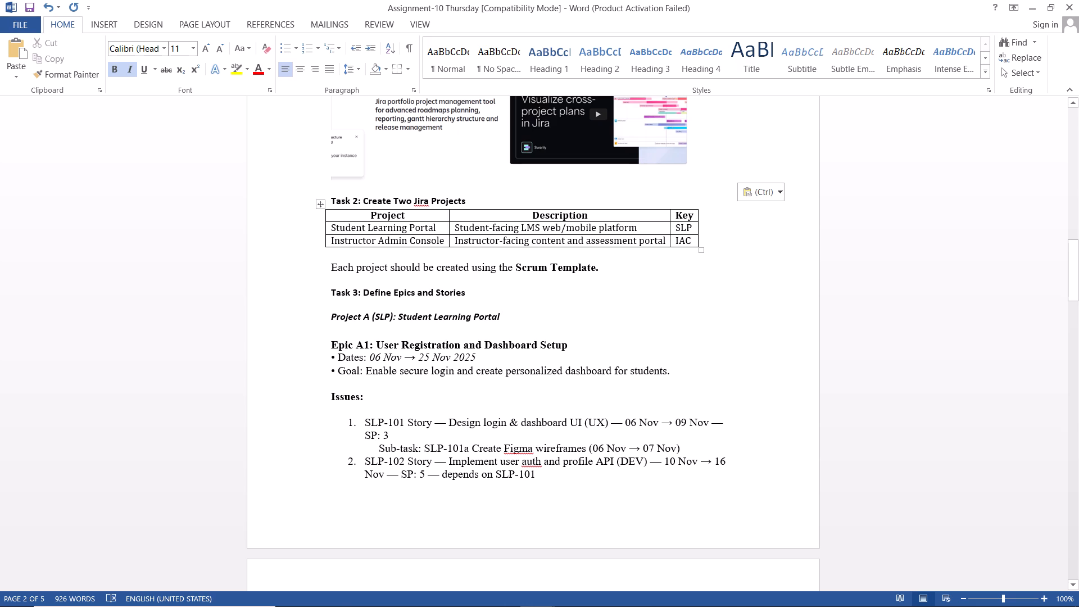
Name the space Student Learning Portal, copying the name from the Task 2 table in the Word assignment, and make it company-managed.
{"action": "scroll", "coordinate": [334, 228], "scroll_direction": "up", "scroll_amount": 5, "text": "ctrl"}
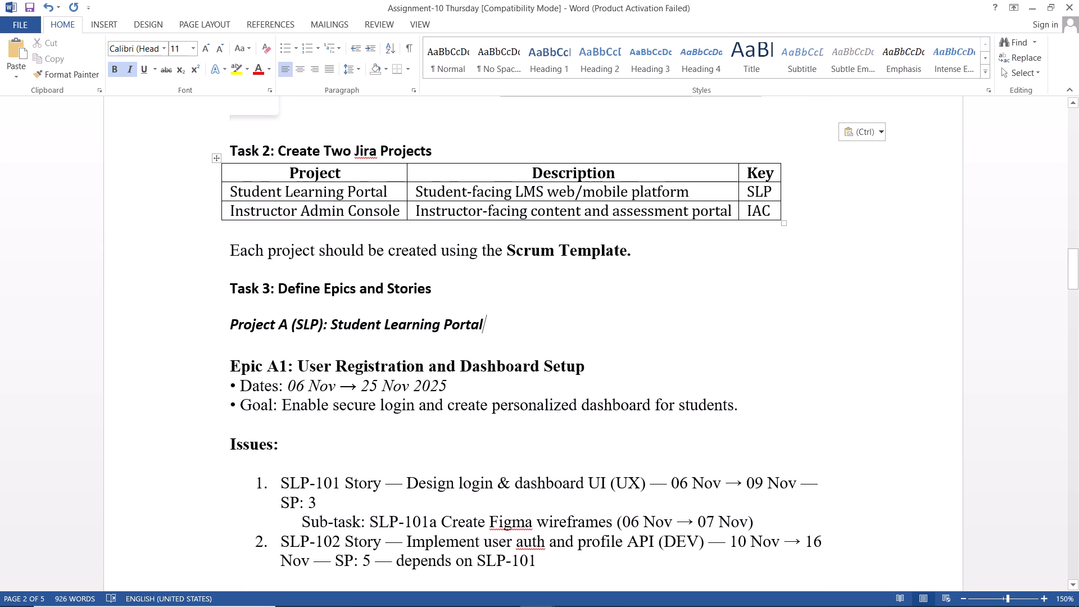
{"action": "left_click", "coordinate": [232, 191]}
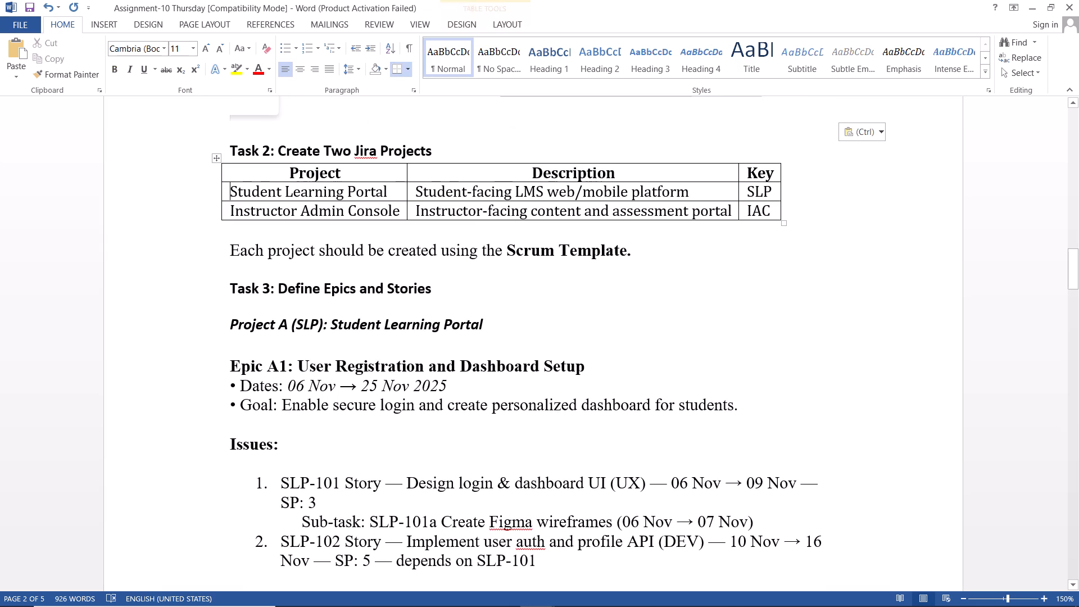
{"action": "left_click_drag", "start_coordinate": [232, 191], "coordinate": [386, 186]}
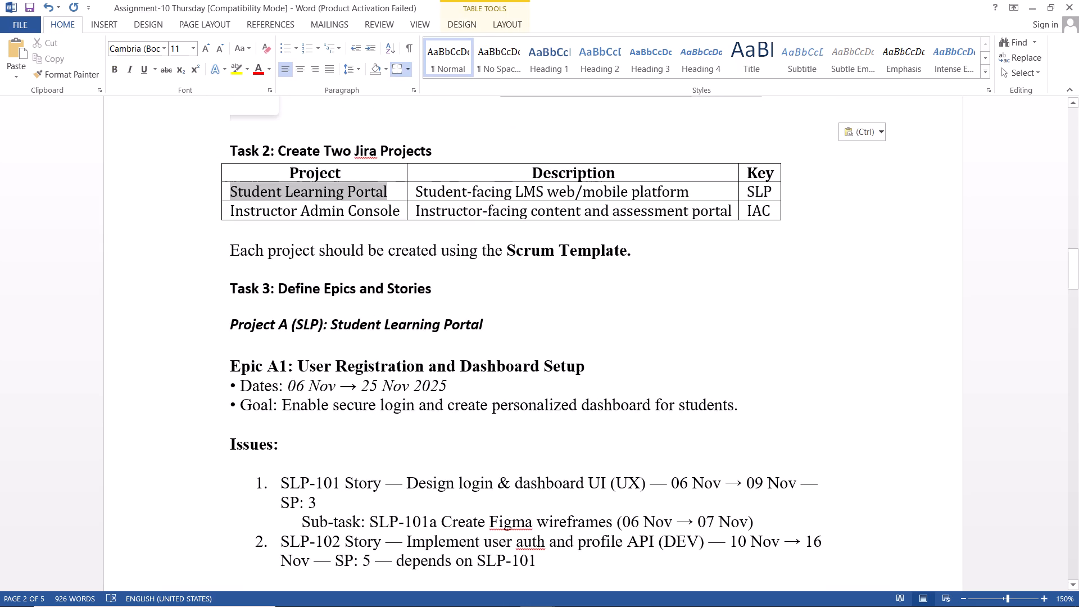
{"action": "left_click_drag", "start_coordinate": [386, 186], "coordinate": [386, 189]}
{"action": "key", "text": "ctrl+c"}
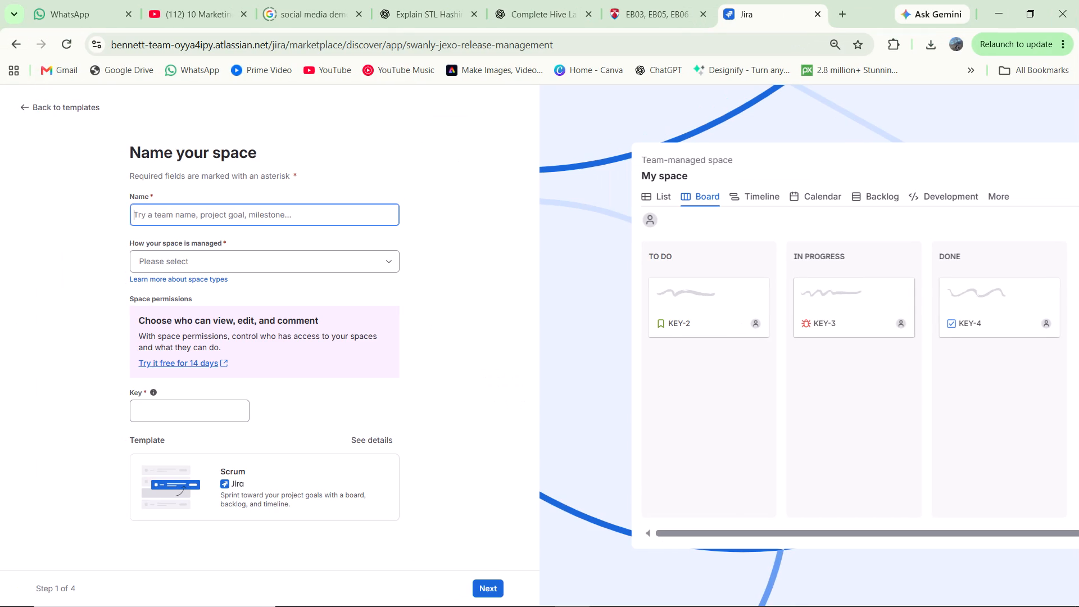
{"action": "left_click", "coordinate": [182, 214]}
{"action": "key", "text": "ctrl+v"}
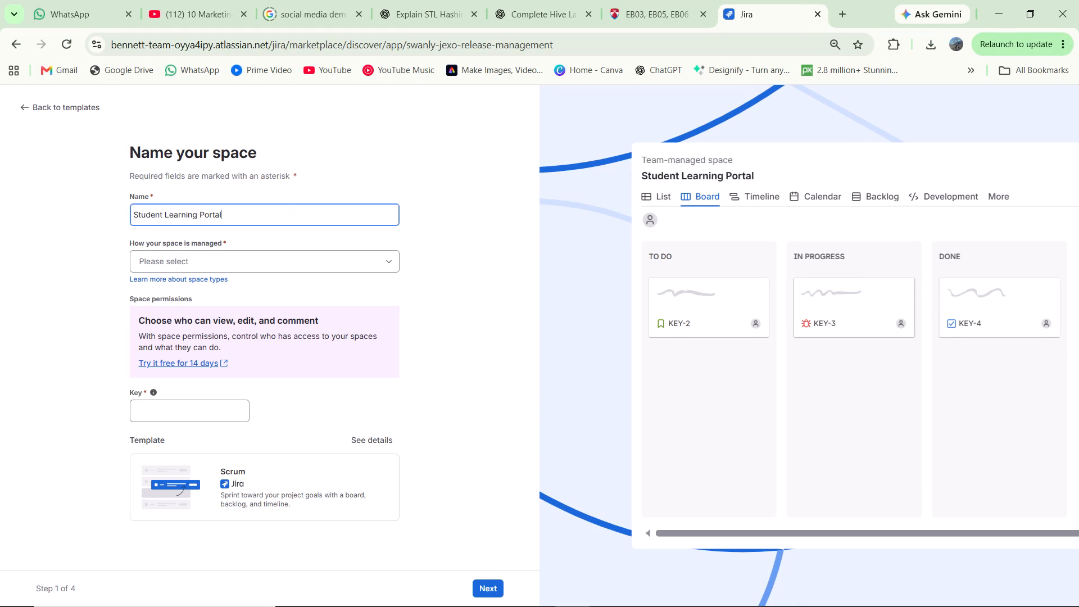
{"action": "left_click", "coordinate": [211, 263]}
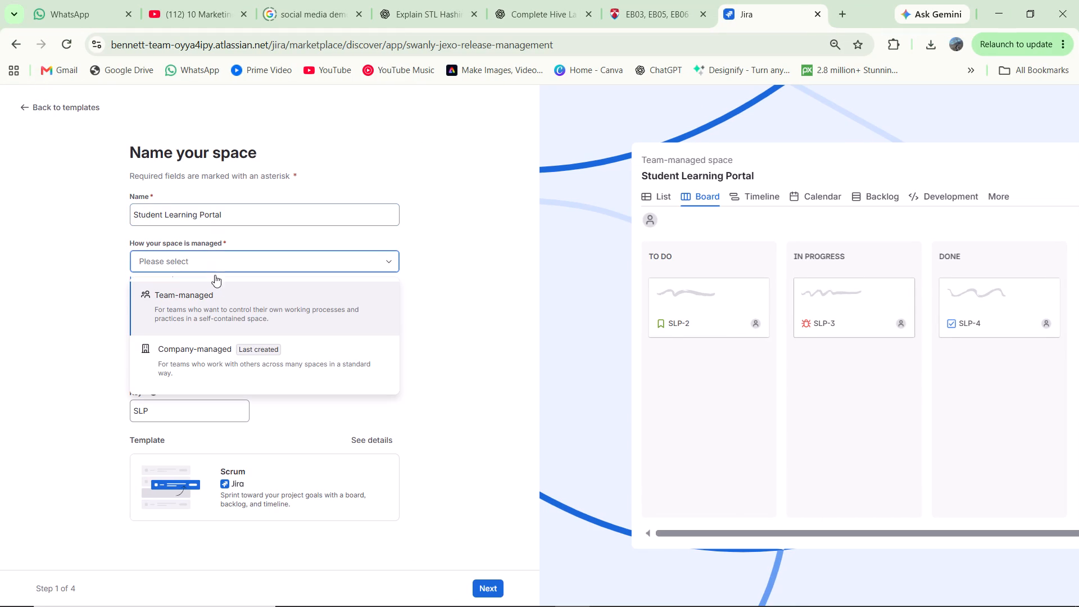
{"action": "left_click", "coordinate": [219, 347]}
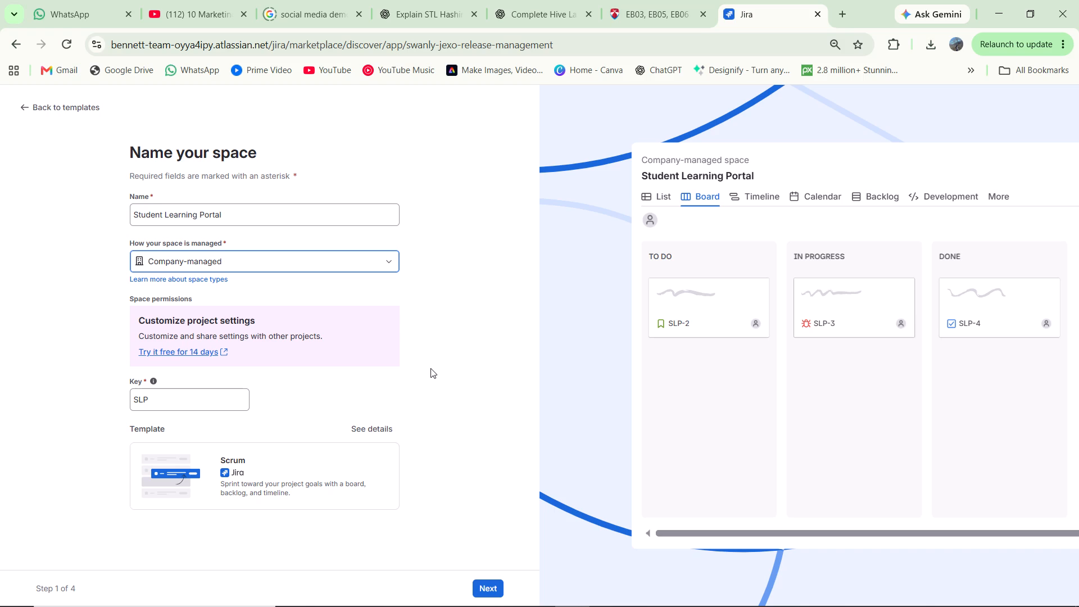
Capture a screen snip of the whole Name your space page, including the board preview, across to the page edge.
{"action": "key", "text": "shift+super+s"}
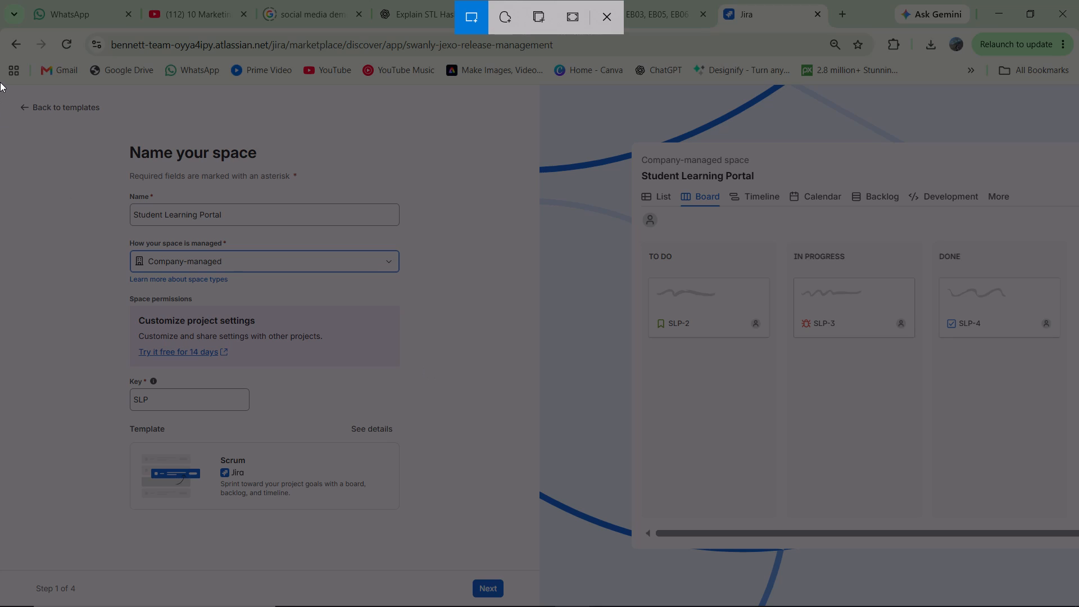
{"action": "left_click_drag", "start_coordinate": [0, 85], "coordinate": [246, 321]}
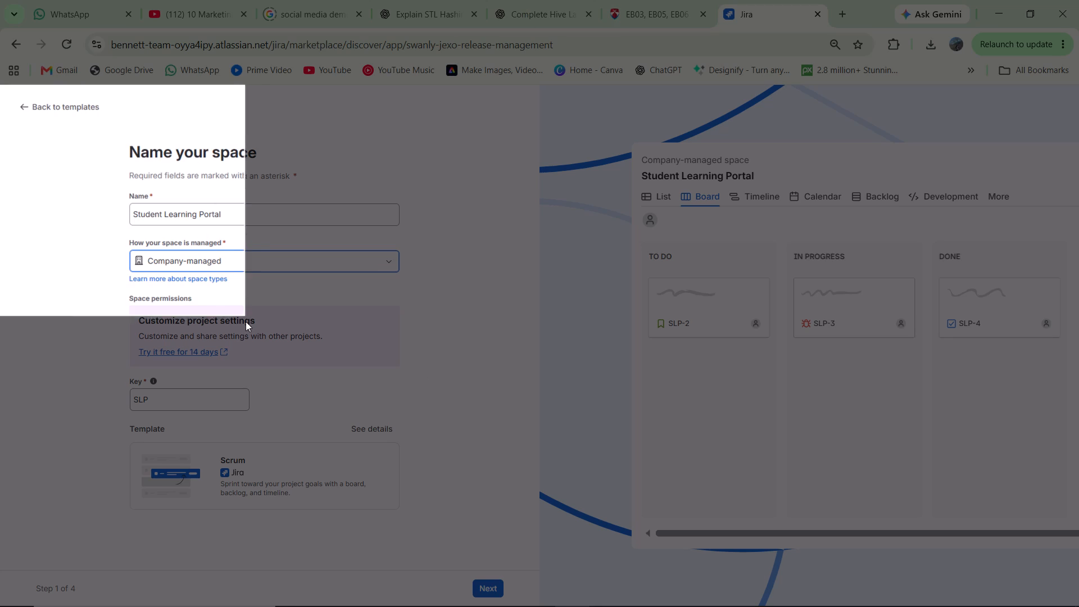
{"action": "left_click_drag", "start_coordinate": [246, 321], "coordinate": [457, 598]}
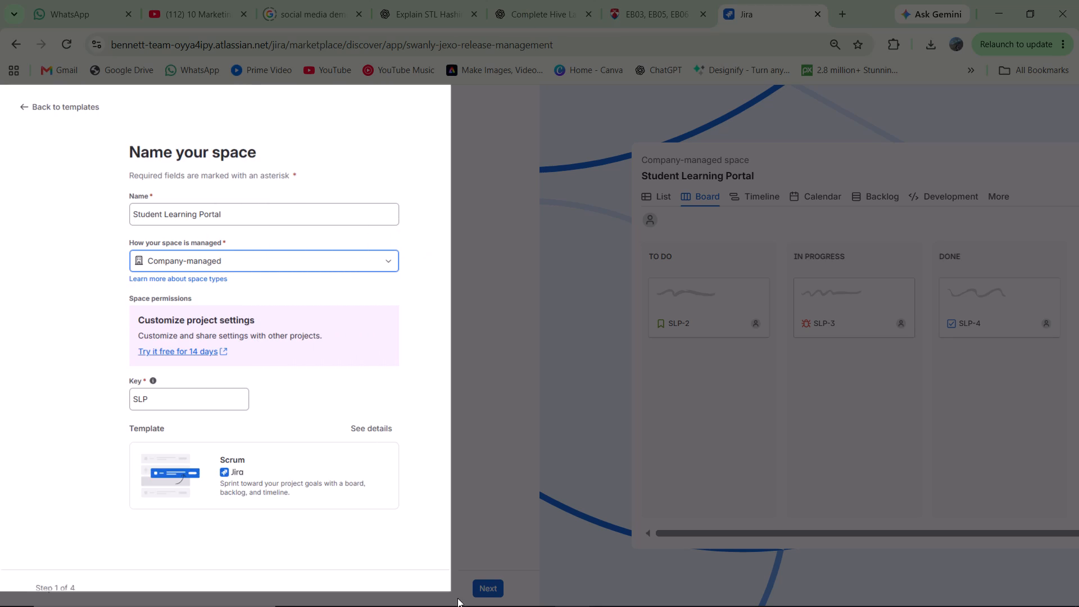
{"action": "left_click_drag", "start_coordinate": [457, 598], "coordinate": [723, 606]}
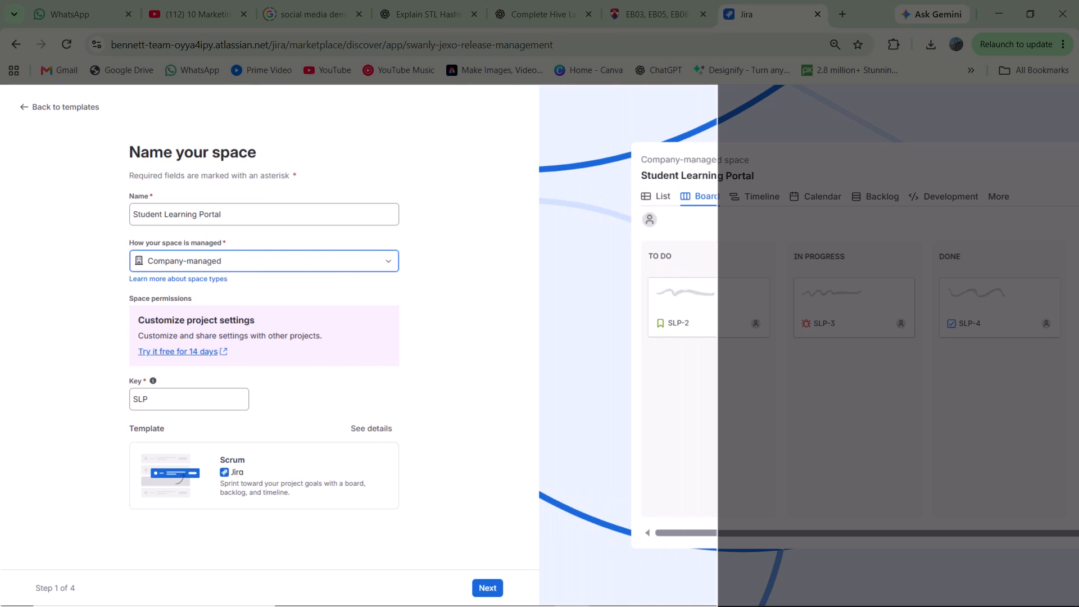
{"action": "left_click_drag", "start_coordinate": [723, 606], "coordinate": [984, 606]}
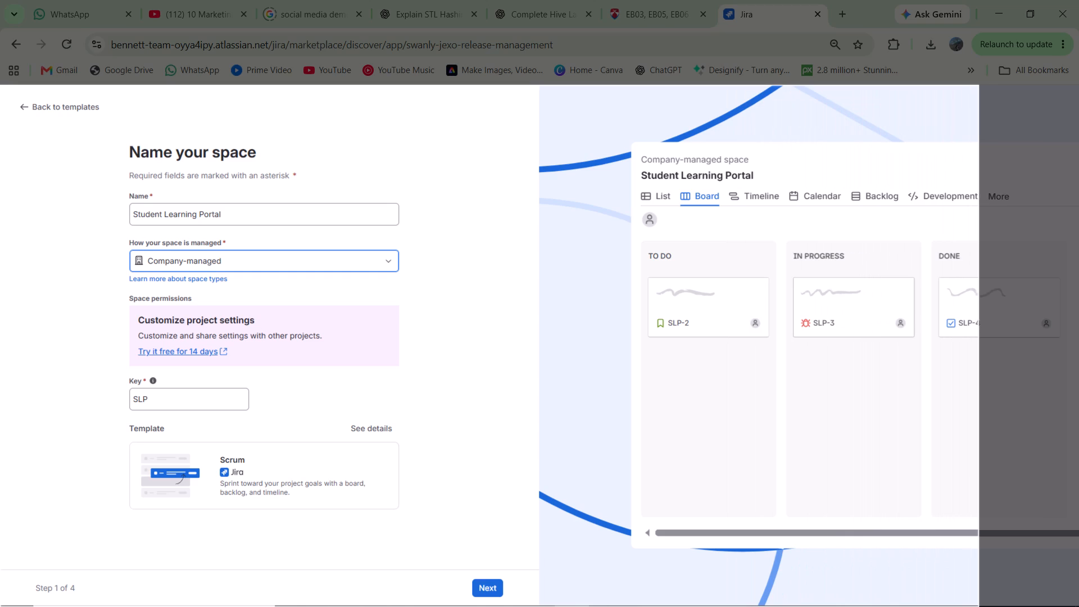
{"action": "left_click_drag", "start_coordinate": [984, 606], "coordinate": [1078, 606]}
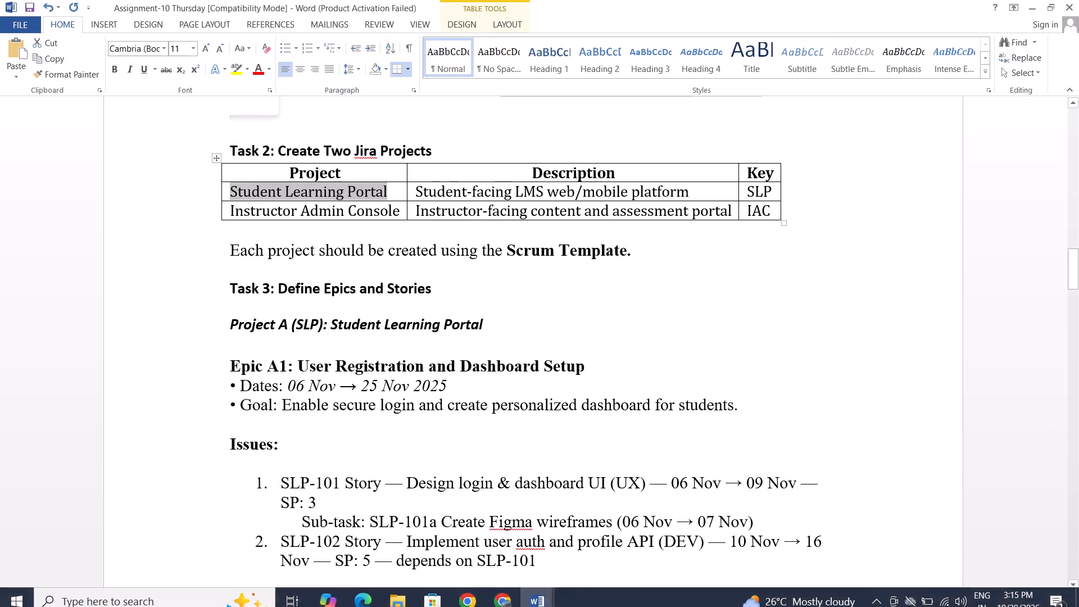
Paste the snip on a new line below the Scrum Template sentence of Task 2 in the Word assignment, and add a line after it.
{"action": "left_click", "coordinate": [677, 262]}
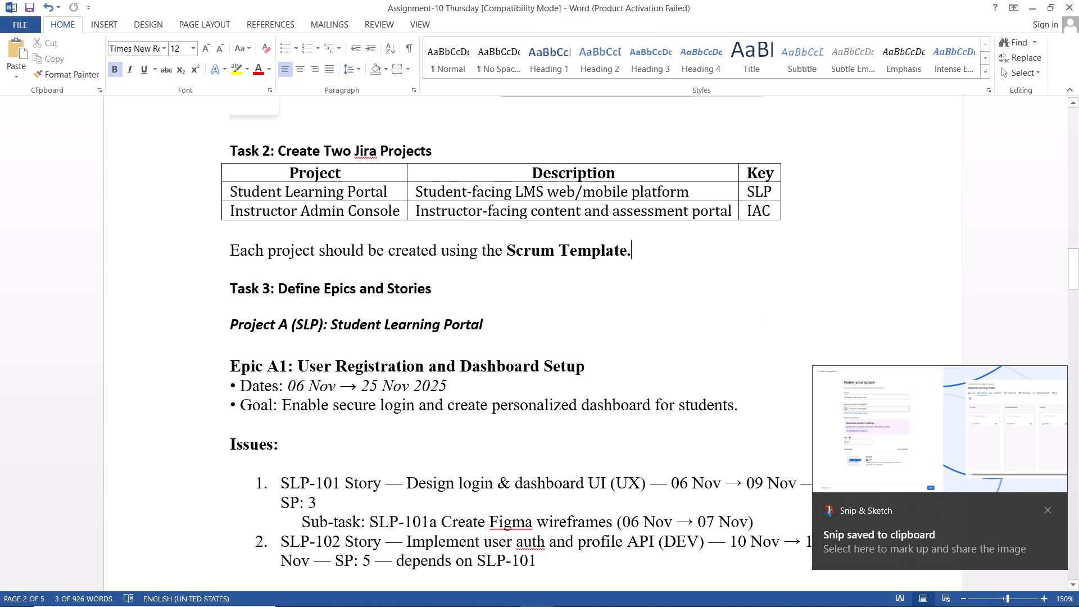
{"action": "key", "text": "Return"}
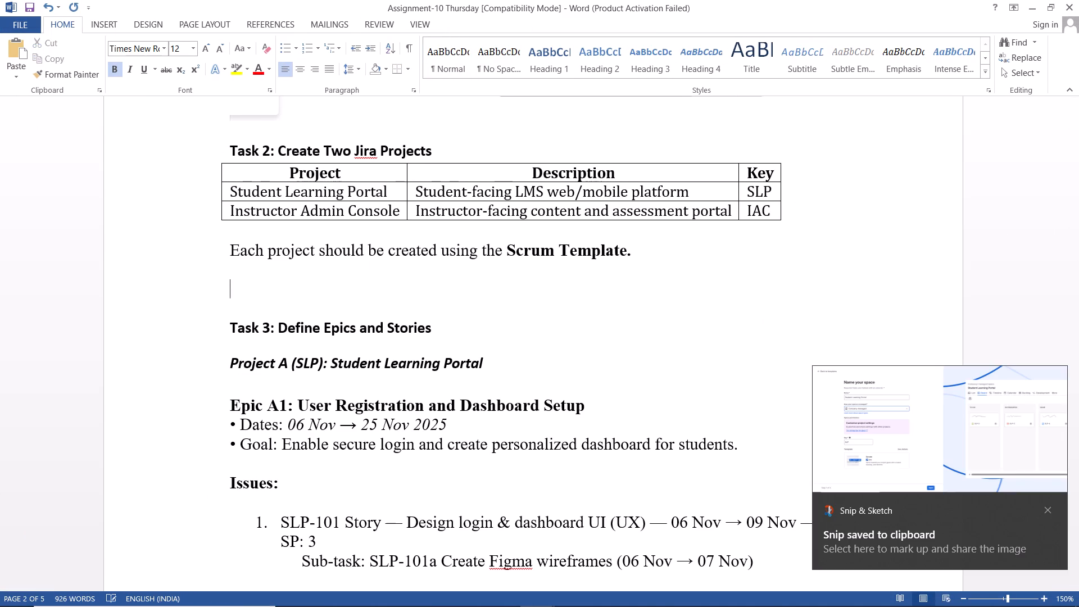
{"action": "key", "text": "ctrl+v"}
{"action": "scroll", "coordinate": [677, 262], "scroll_direction": "down", "scroll_amount": 1}
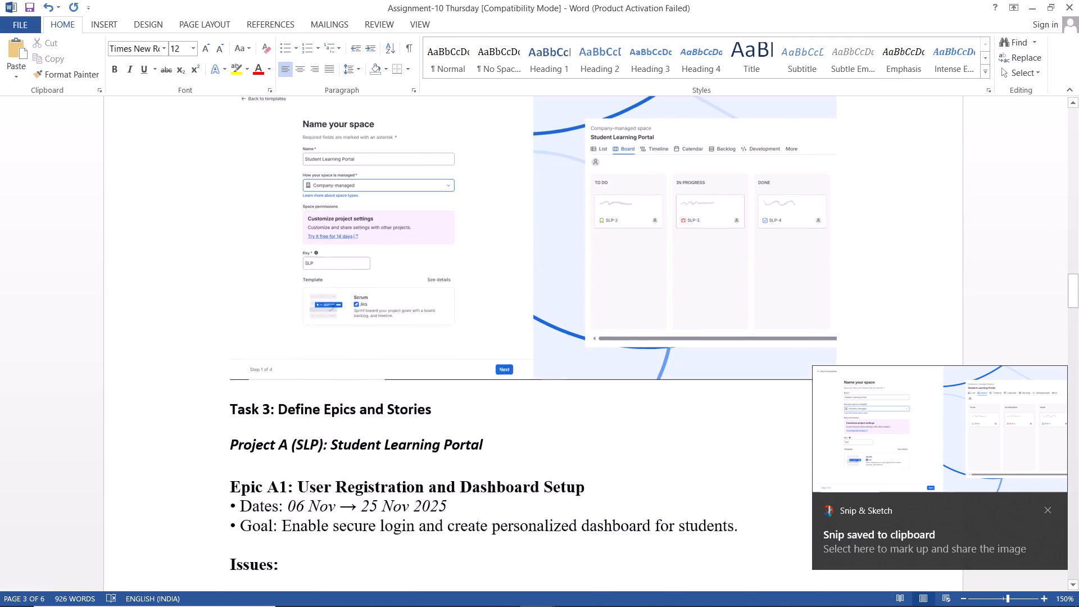
{"action": "scroll", "coordinate": [677, 262], "scroll_direction": "down", "scroll_amount": 1}
{"action": "key", "text": "Return"}
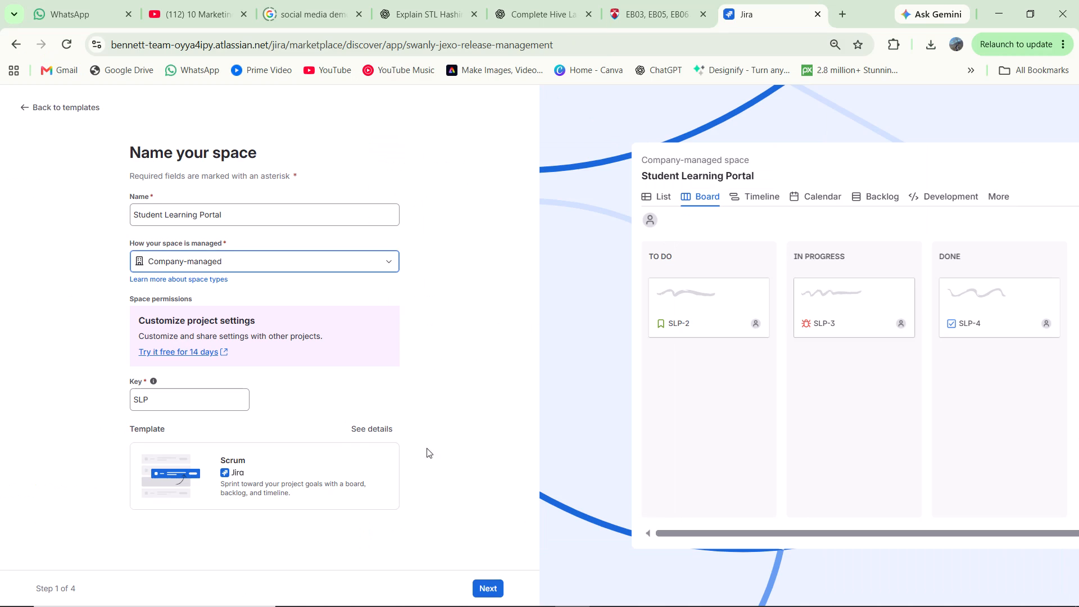
Return to Chrome and create the Student Learning Portal space with the default work types, statuses and views.
{"action": "left_click", "coordinate": [492, 581]}
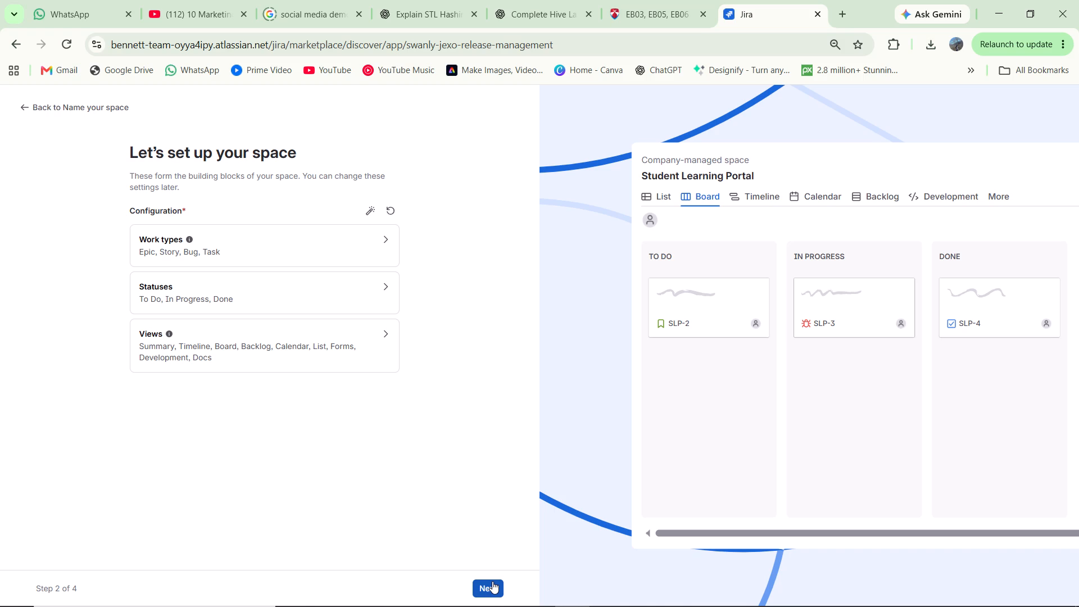
{"action": "left_click", "coordinate": [492, 581]}
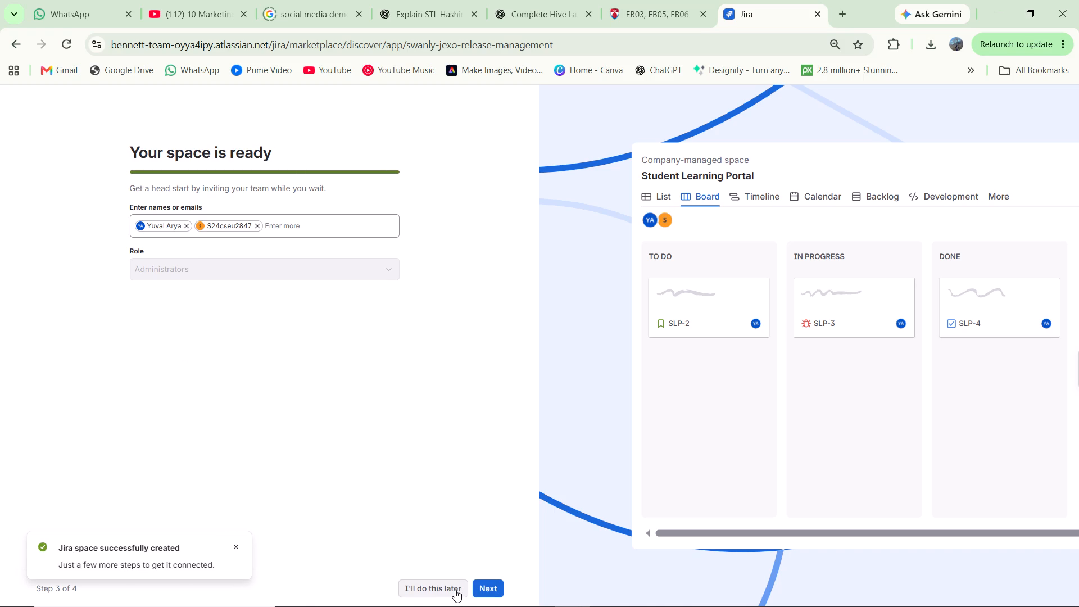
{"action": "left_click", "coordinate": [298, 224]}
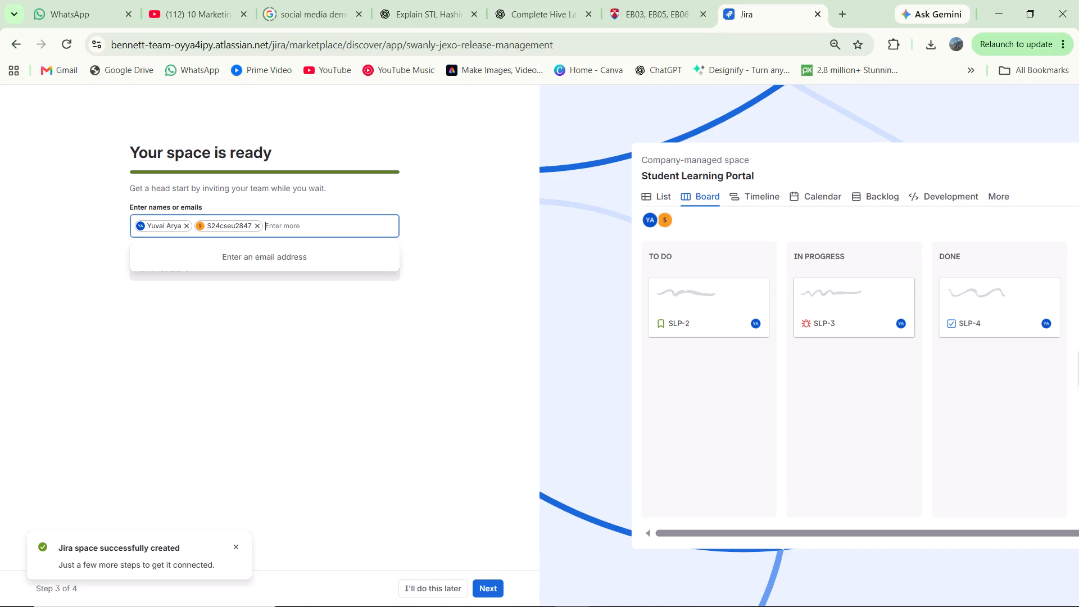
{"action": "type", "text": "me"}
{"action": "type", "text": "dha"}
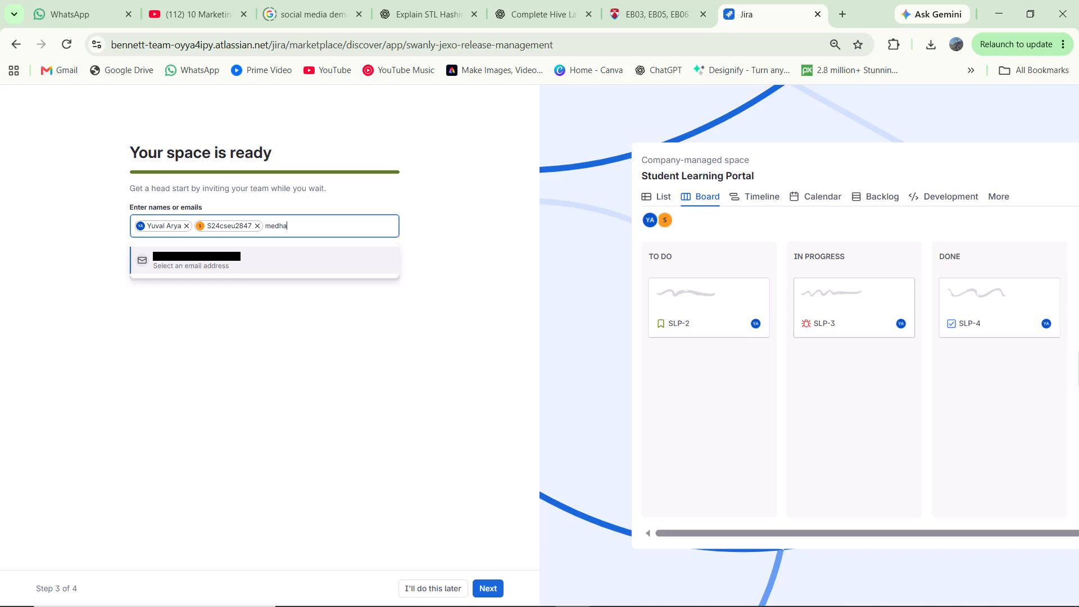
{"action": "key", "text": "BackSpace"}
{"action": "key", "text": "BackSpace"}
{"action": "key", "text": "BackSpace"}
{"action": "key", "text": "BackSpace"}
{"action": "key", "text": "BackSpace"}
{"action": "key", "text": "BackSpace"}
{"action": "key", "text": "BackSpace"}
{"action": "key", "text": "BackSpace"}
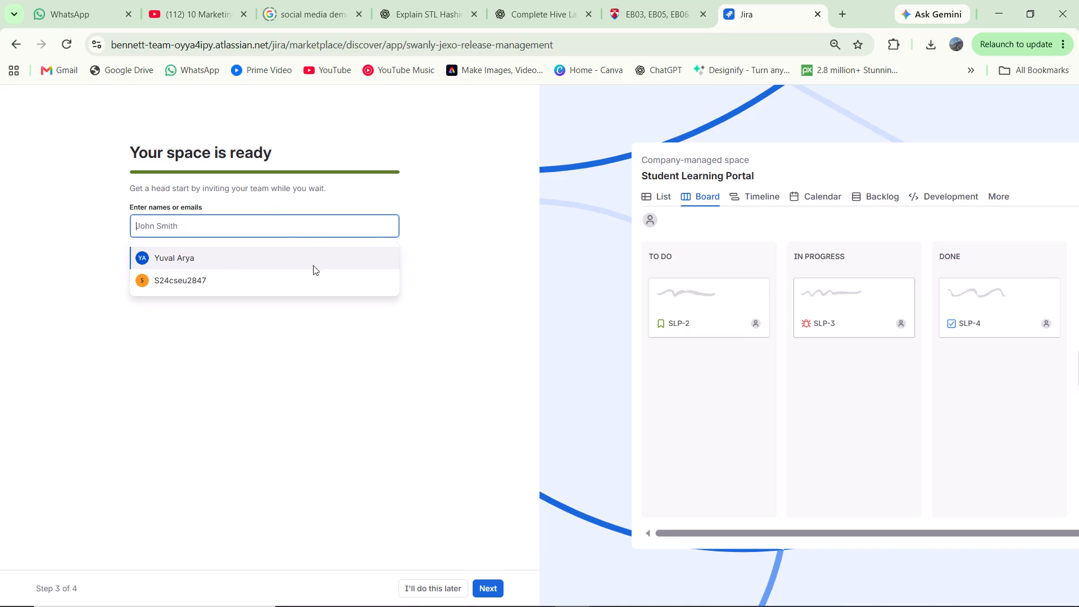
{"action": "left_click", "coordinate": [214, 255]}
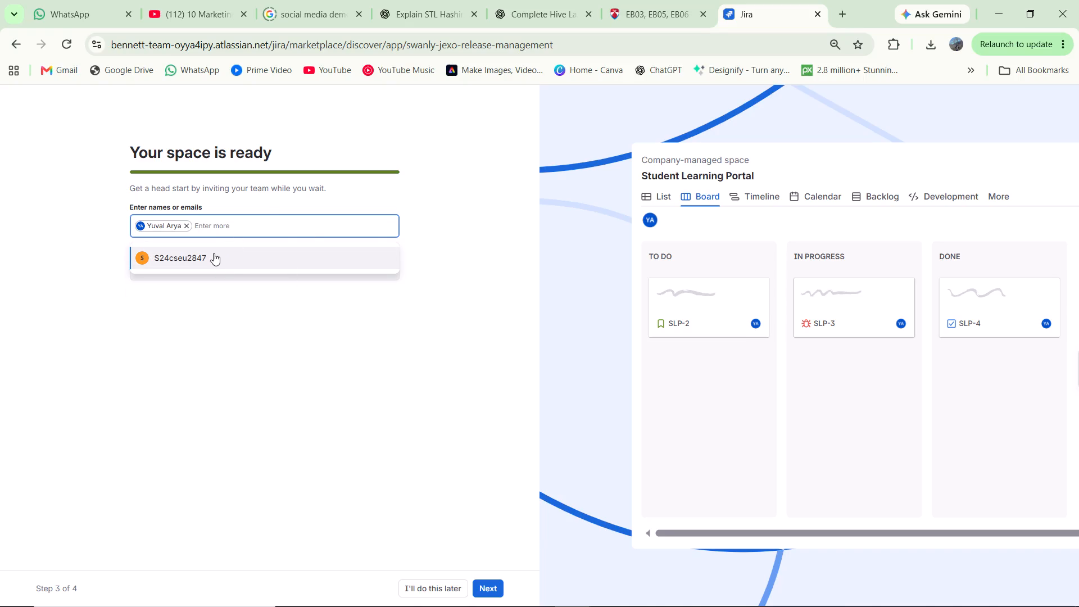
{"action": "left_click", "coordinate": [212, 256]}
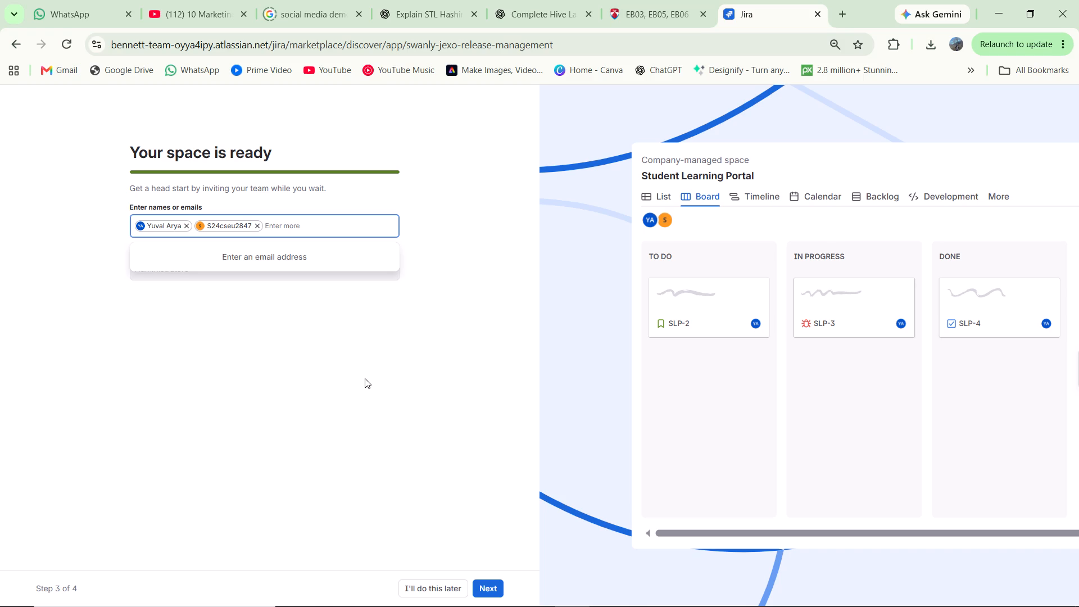
Postpone inviting the team and finish the space setup without connecting Confluence.
{"action": "left_click", "coordinate": [432, 585]}
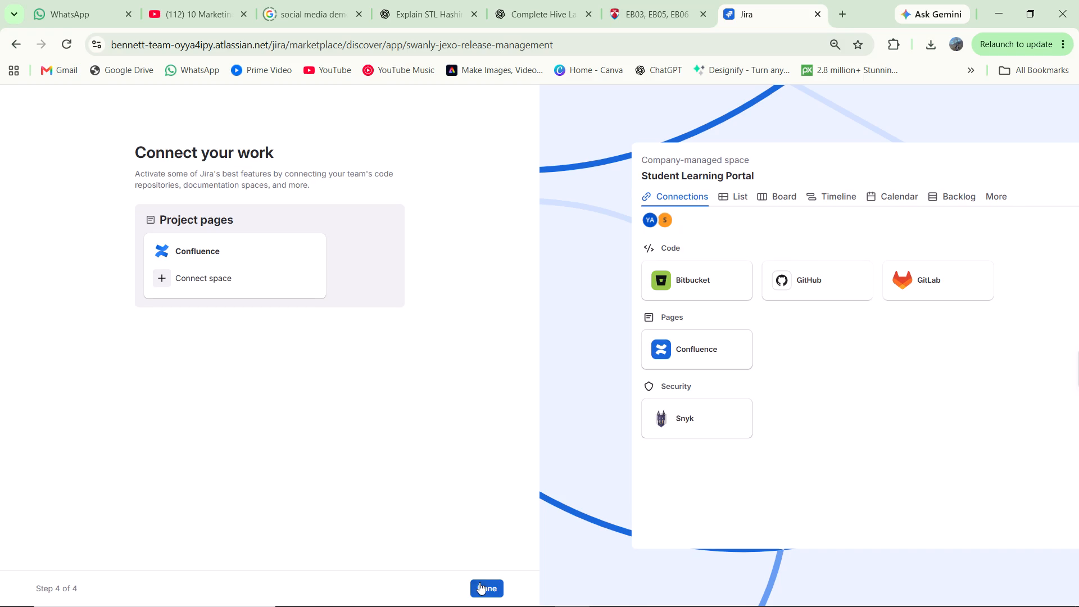
{"action": "left_click", "coordinate": [483, 583]}
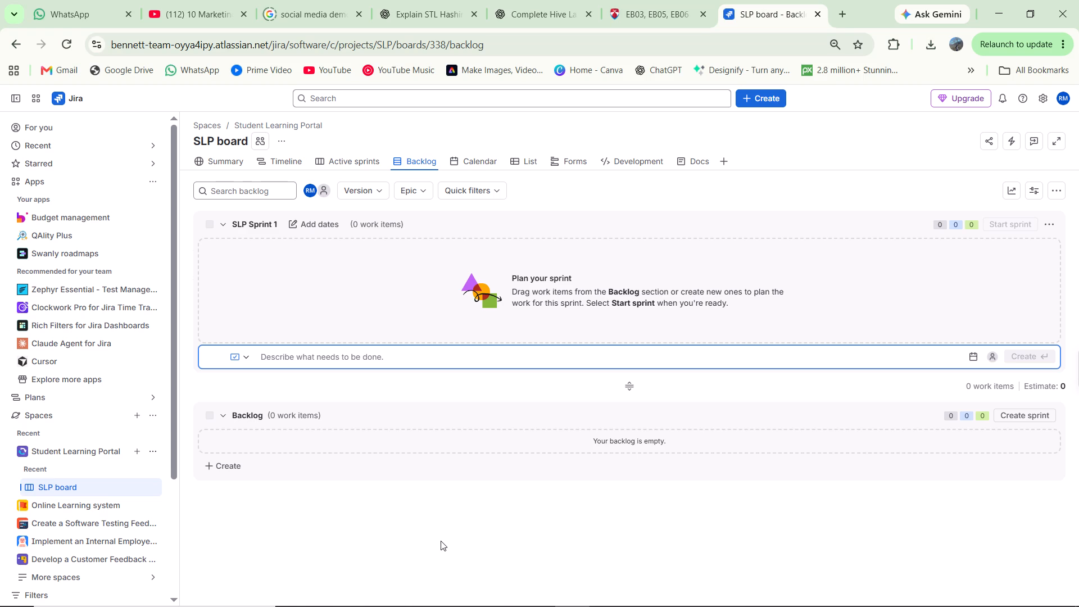
Capture a full-screen screenshot of the SLP board backlog and paste it below the snip in Task 2 of the Word assignment.
{"action": "key", "text": "Print"}
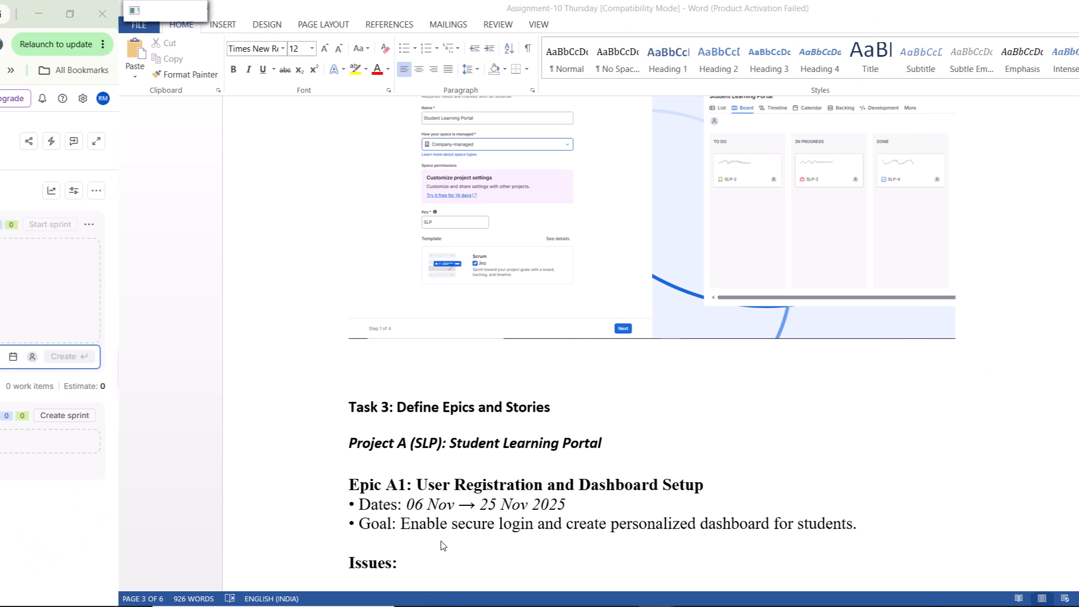
{"action": "key", "text": "ctrl+v"}
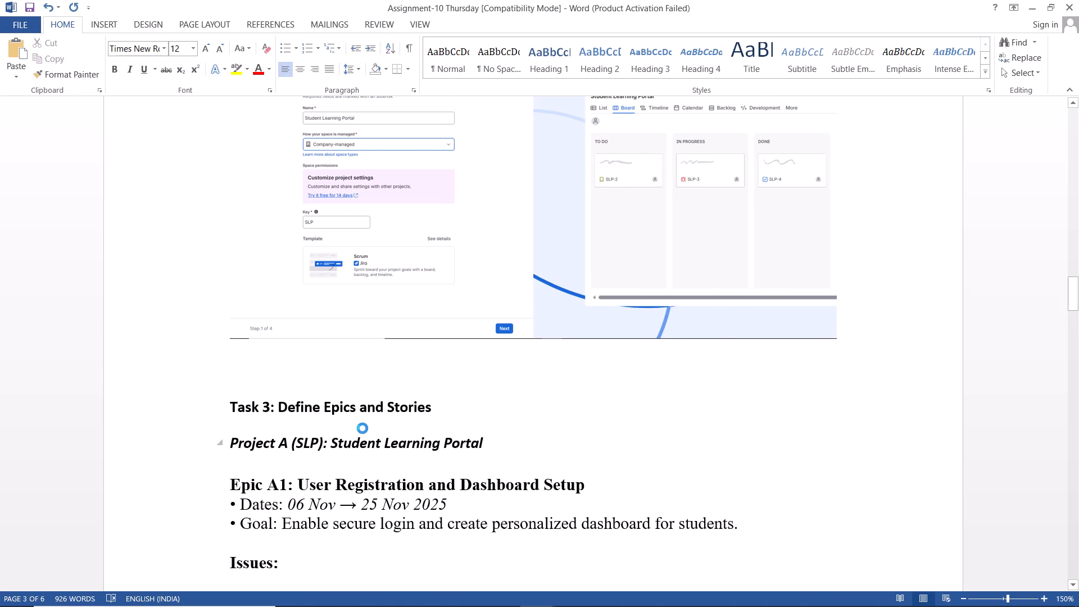
{"action": "key", "text": "Return"}
{"action": "key", "text": "Return"}
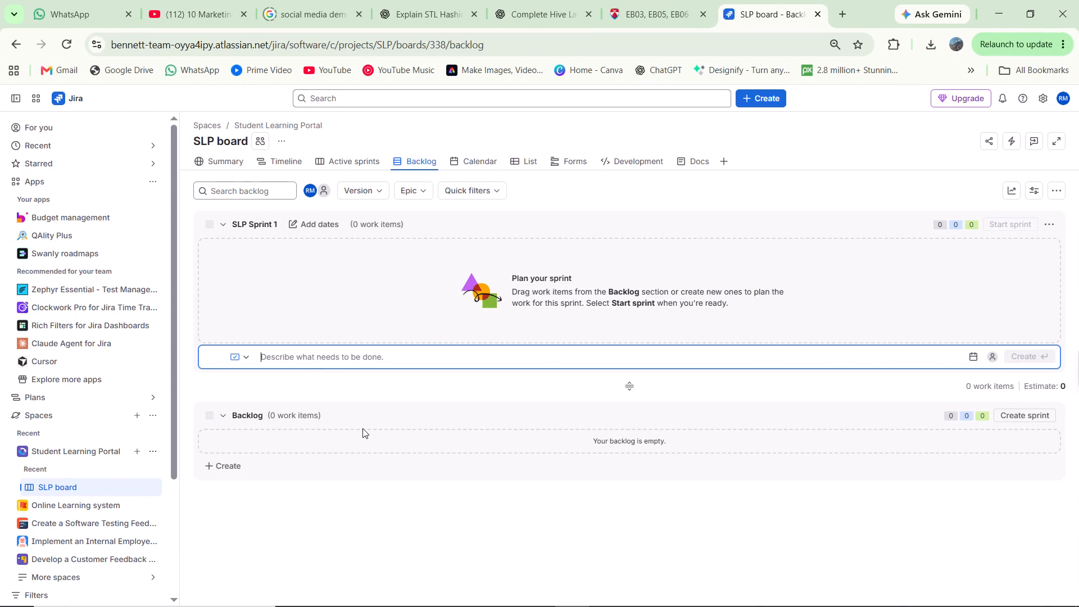
{"action": "key", "text": "BackSpace"}
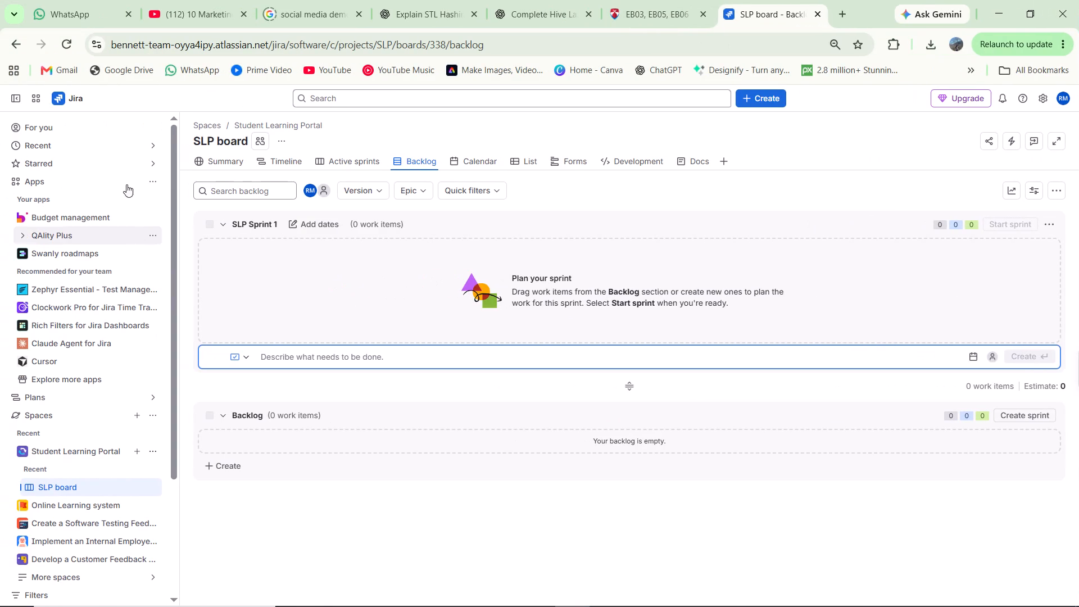
Start another new Jira space from the Scrum template.
{"action": "scroll", "coordinate": [110, 458], "scroll_direction": "down", "scroll_amount": 3}
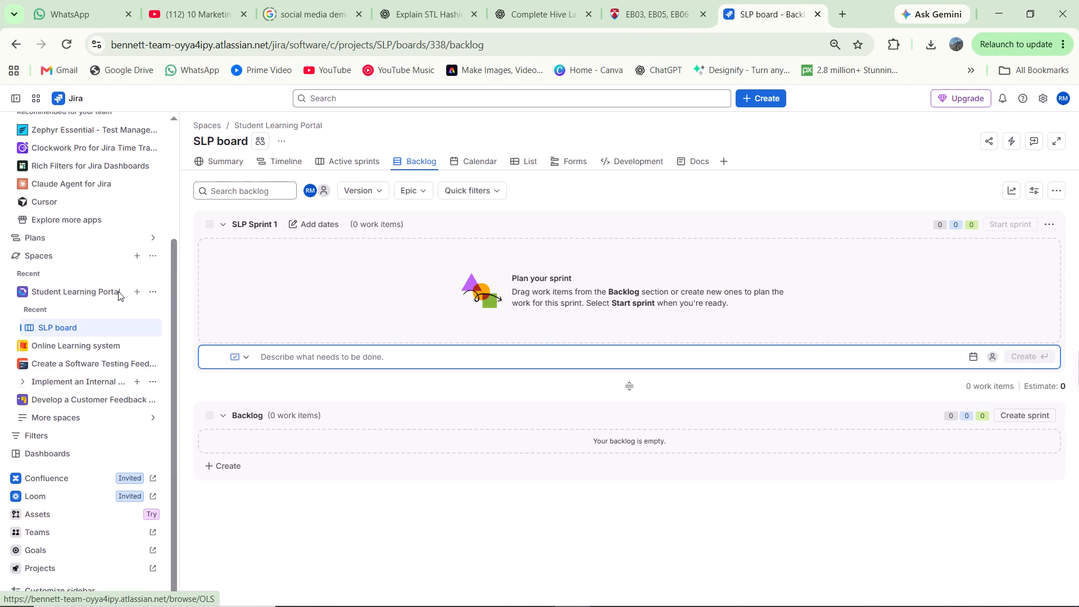
{"action": "left_click", "coordinate": [135, 257]}
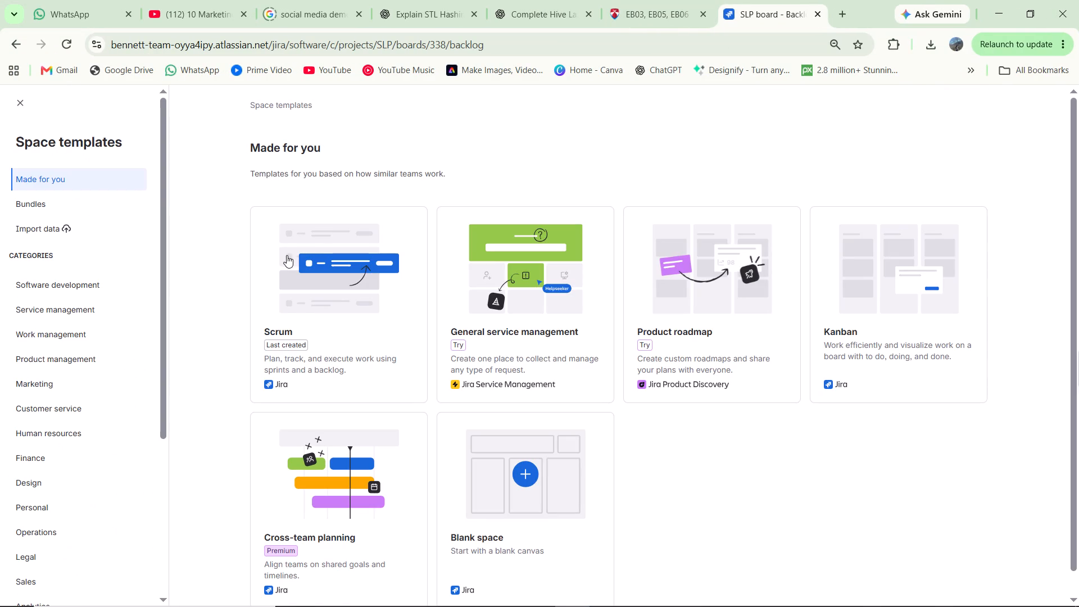
{"action": "left_click", "coordinate": [392, 279]}
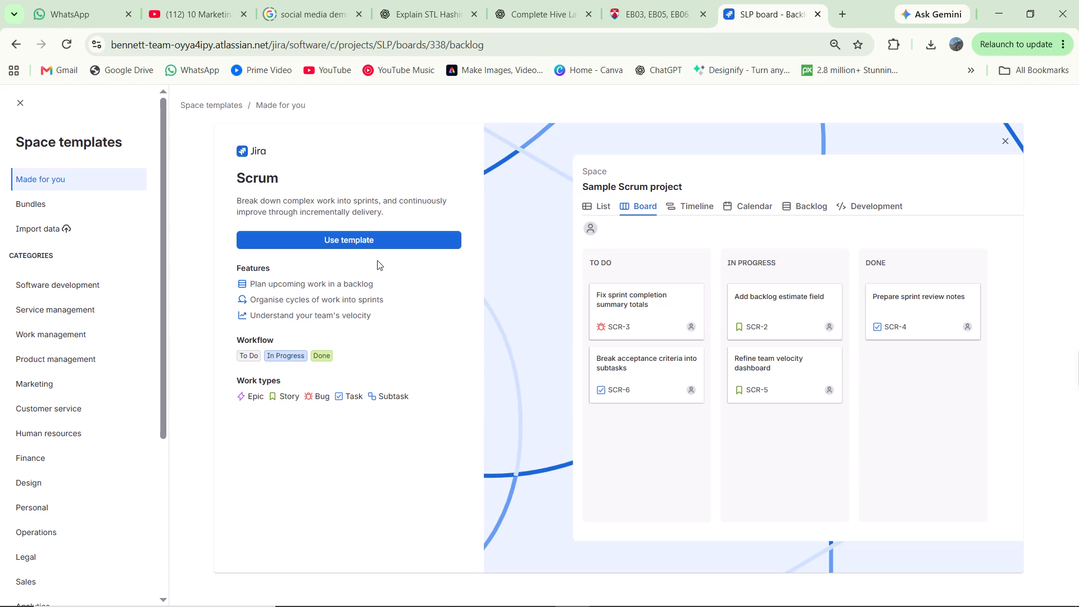
{"action": "left_click", "coordinate": [361, 238]}
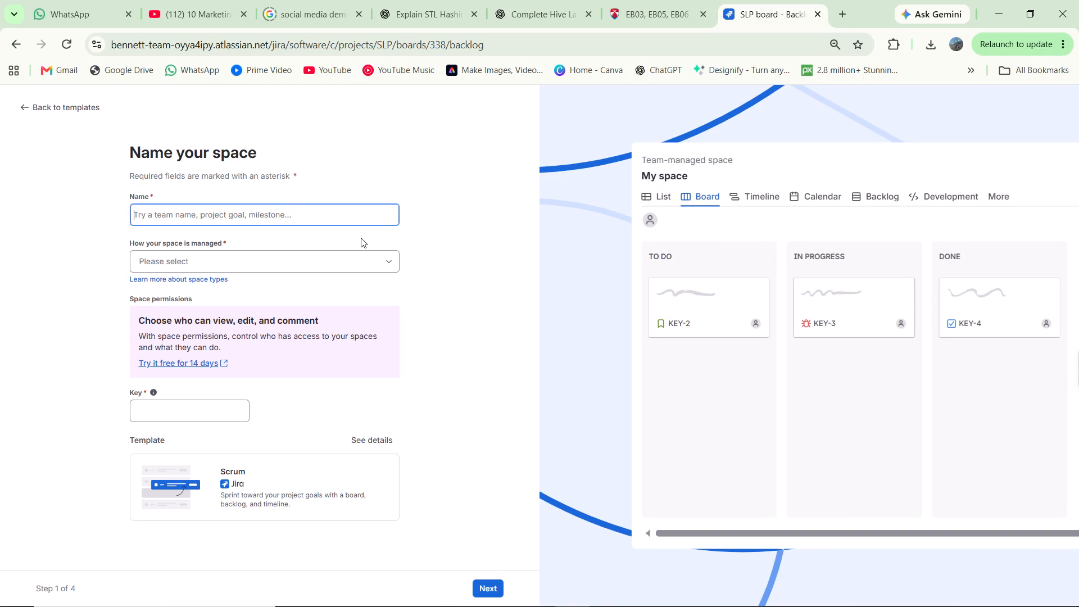
Name the space Instructor Admin Console, copying the name from the Task 2 table in Word, and make it company-managed.
{"action": "scroll", "coordinate": [410, 241], "scroll_direction": "up", "scroll_amount": 7}
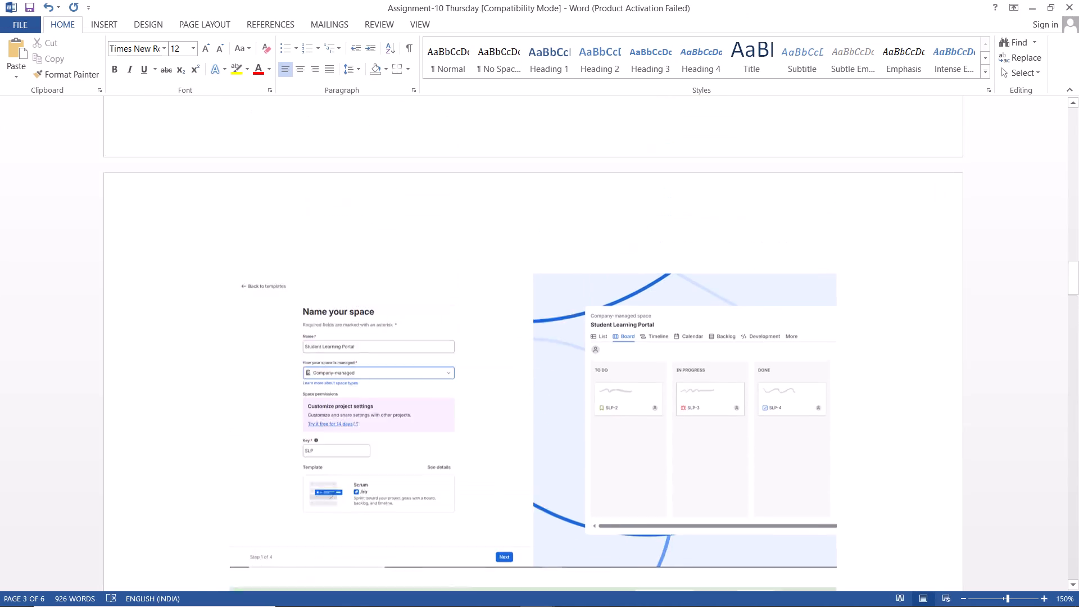
{"action": "scroll", "coordinate": [410, 241], "scroll_direction": "up", "scroll_amount": 8}
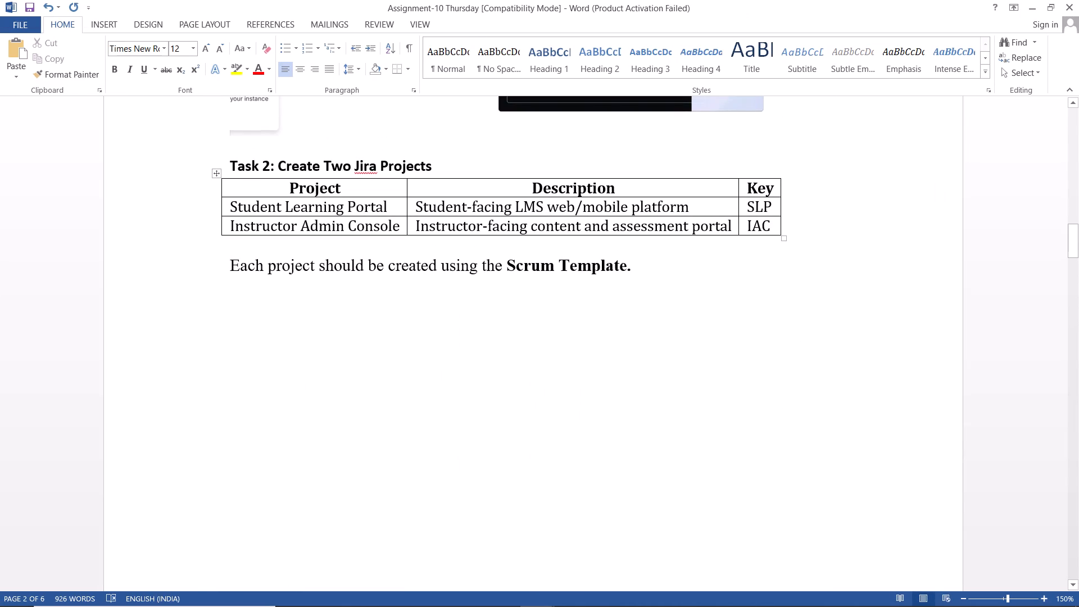
{"action": "left_click", "coordinate": [233, 227]}
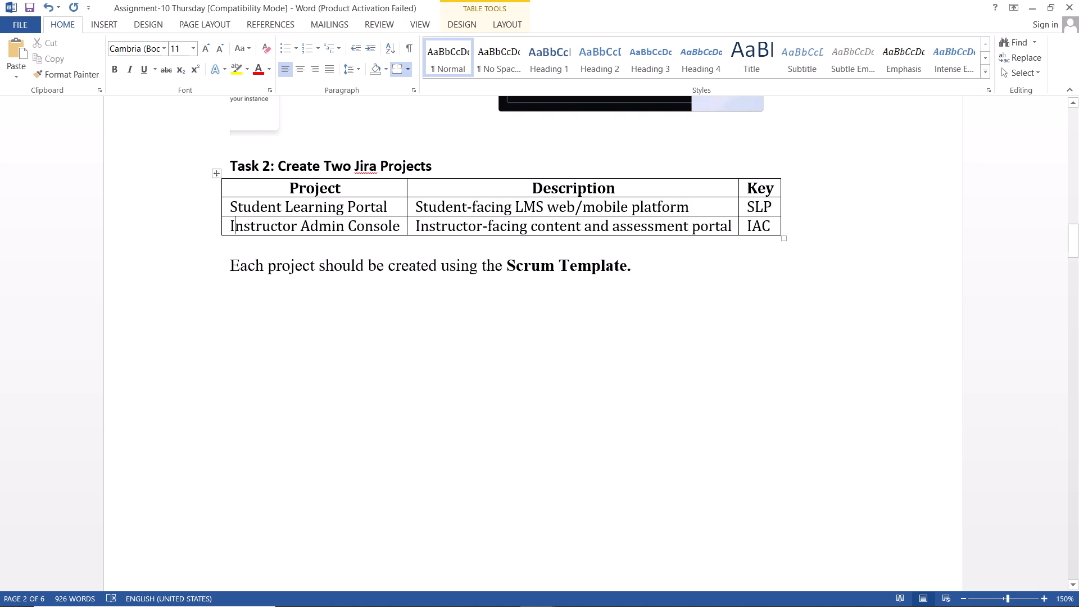
{"action": "left_click_drag", "start_coordinate": [397, 228], "coordinate": [264, 225]}
{"action": "key", "text": "ctrl+c"}
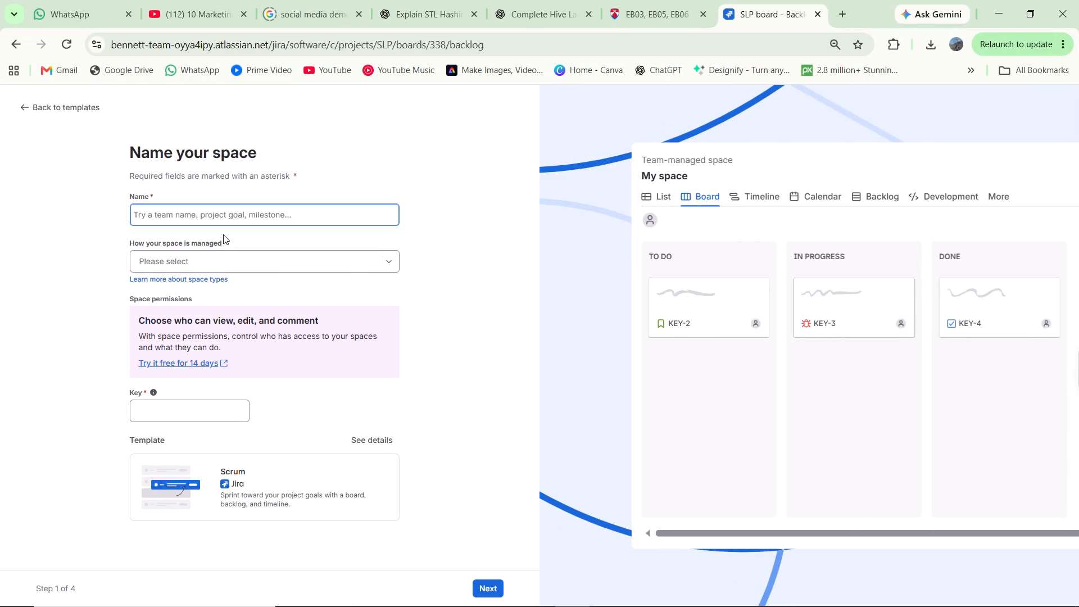
{"action": "key", "text": "ctrl+v"}
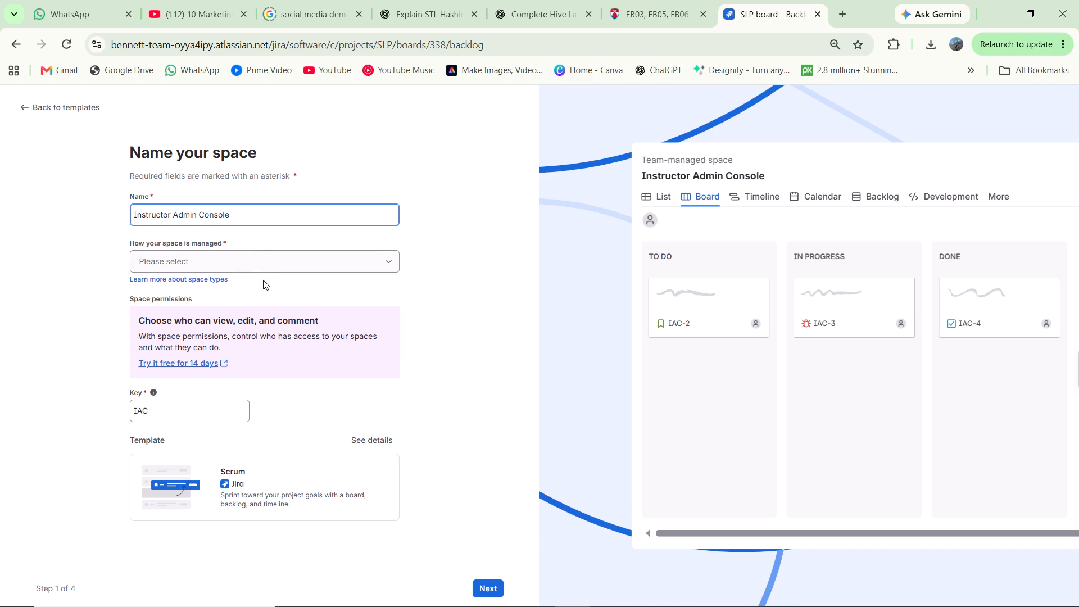
{"action": "left_click", "coordinate": [300, 263]}
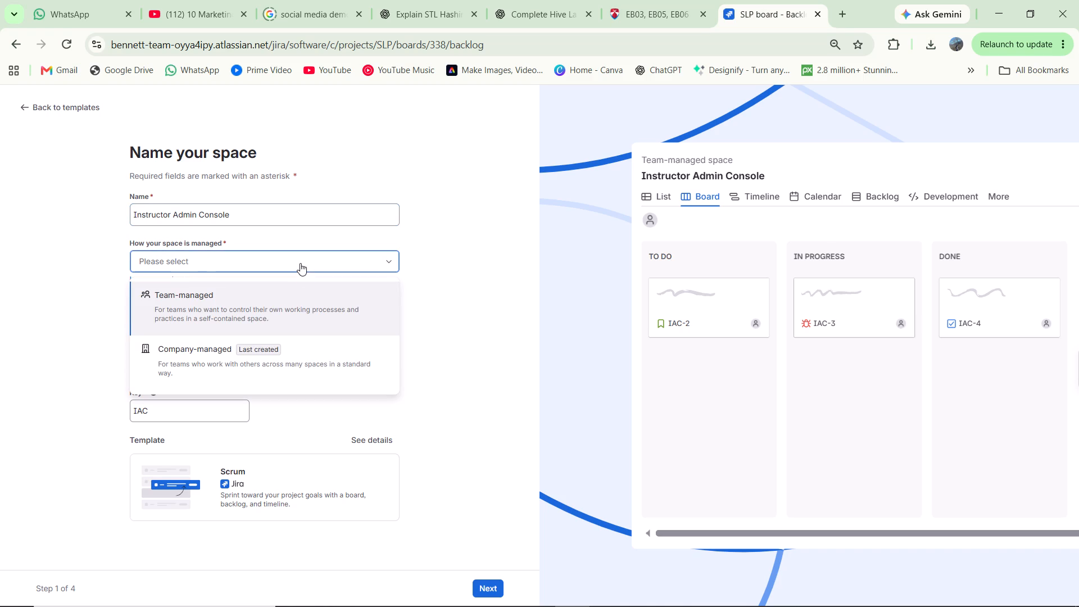
{"action": "left_click", "coordinate": [282, 368]}
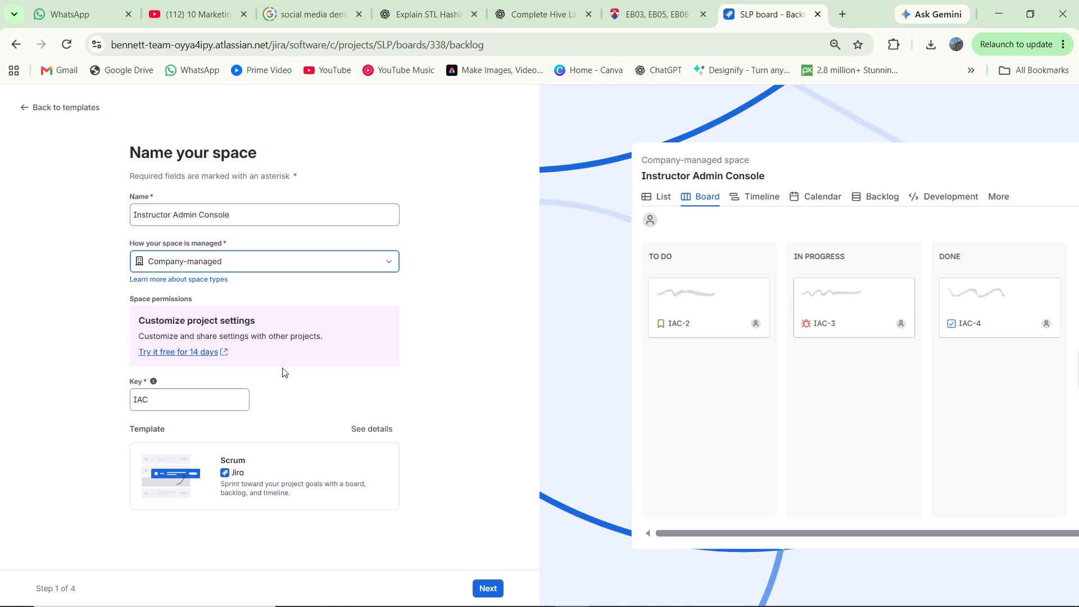
Capture a full-screen screenshot of the completed space form, paste it at the end of Task 2 in Word, and add a line below it.
{"action": "scroll", "coordinate": [282, 368], "scroll_direction": "down", "scroll_amount": 1}
{"action": "key", "text": "Print"}
{"action": "scroll", "coordinate": [443, 437], "scroll_direction": "down", "scroll_amount": 3}
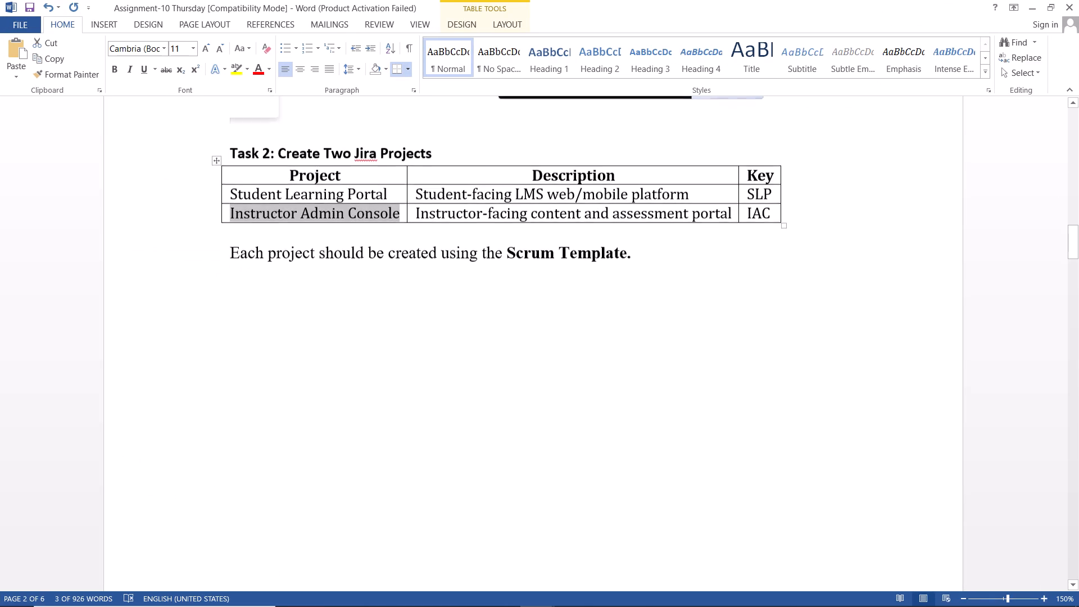
{"action": "scroll", "coordinate": [443, 437], "scroll_direction": "down", "scroll_amount": 9}
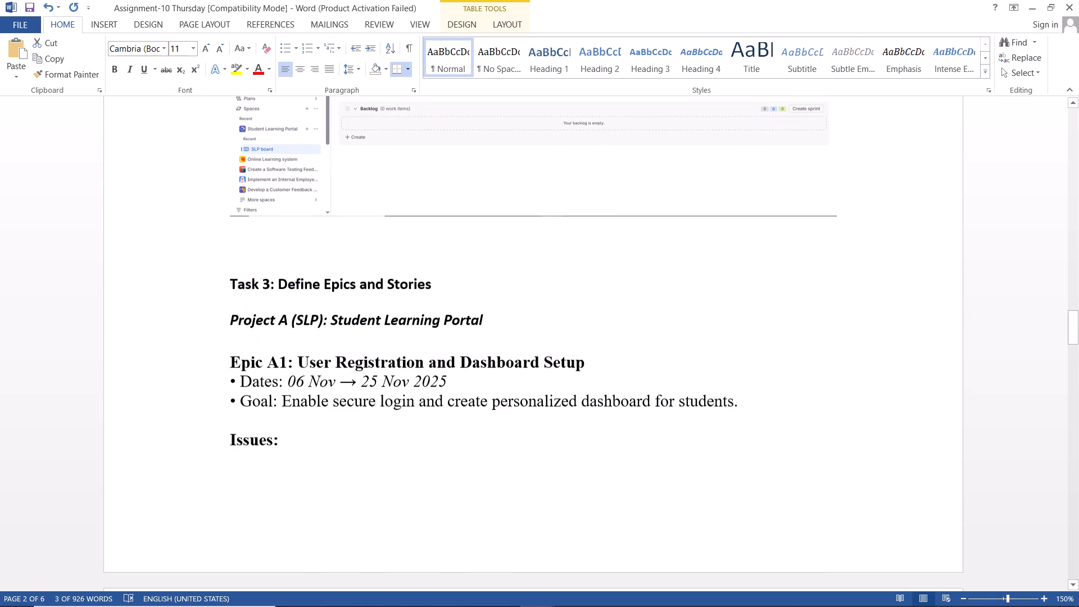
{"action": "left_click", "coordinate": [334, 247]}
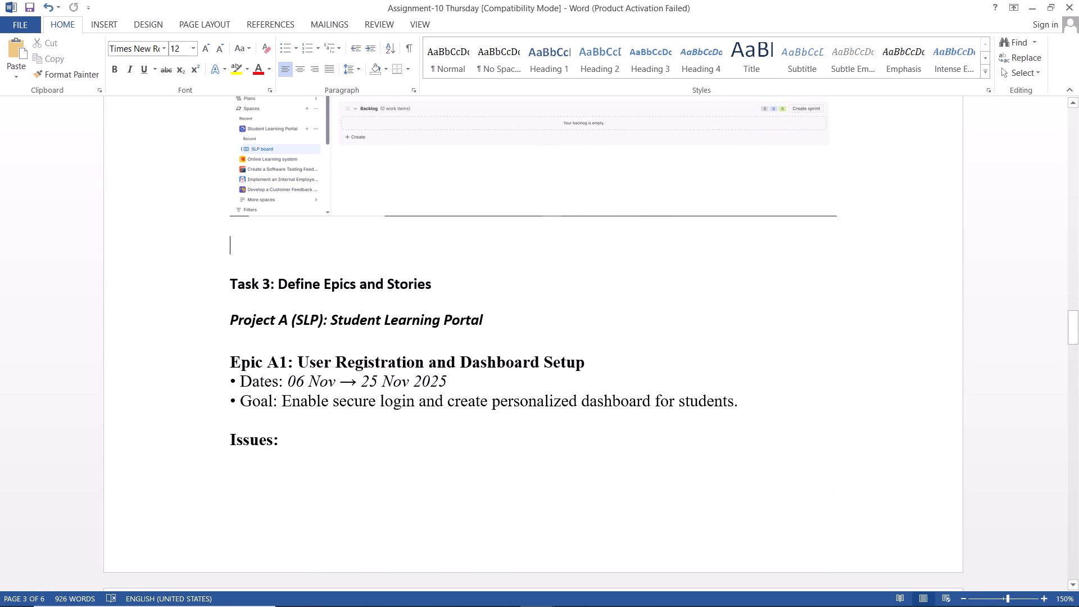
{"action": "key", "text": "ctrl+v"}
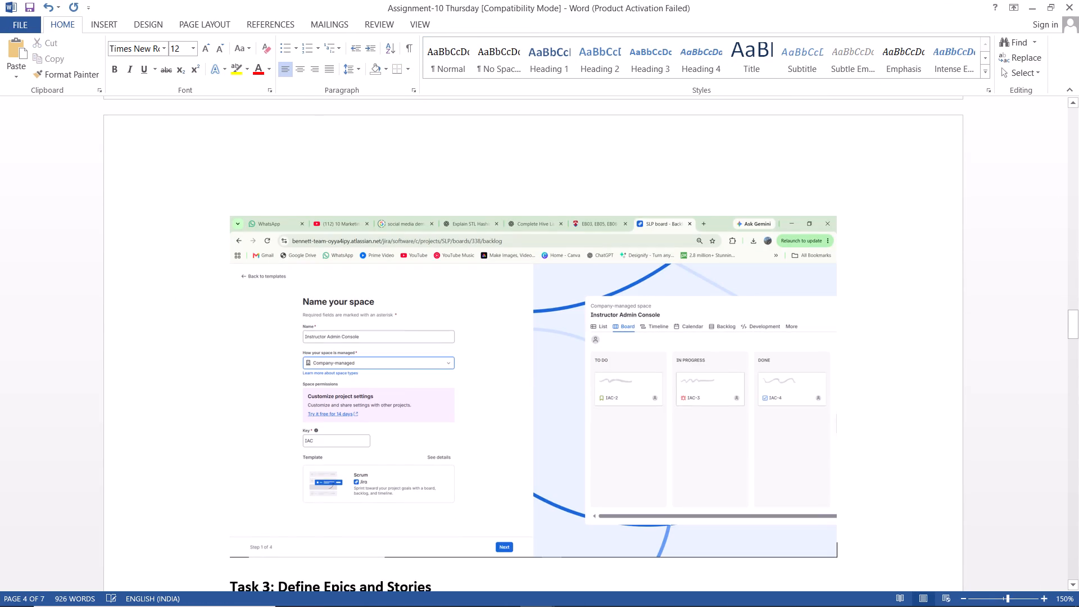
{"action": "scroll", "coordinate": [334, 247], "scroll_direction": "down", "scroll_amount": 4}
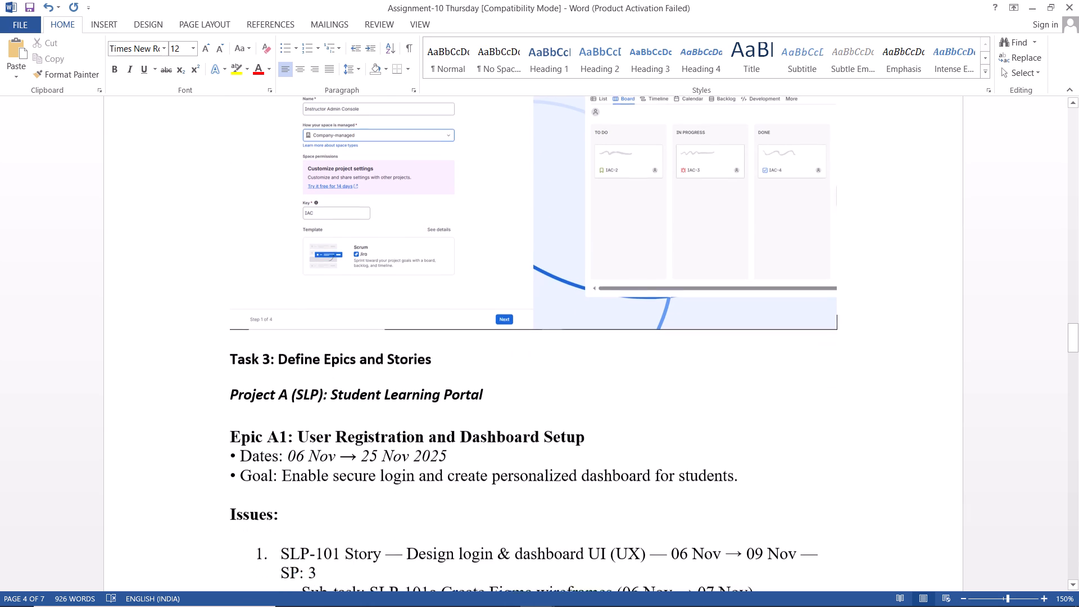
{"action": "scroll", "coordinate": [334, 247], "scroll_direction": "down", "scroll_amount": 1}
{"action": "key", "text": "Return"}
{"action": "key", "text": "Return"}
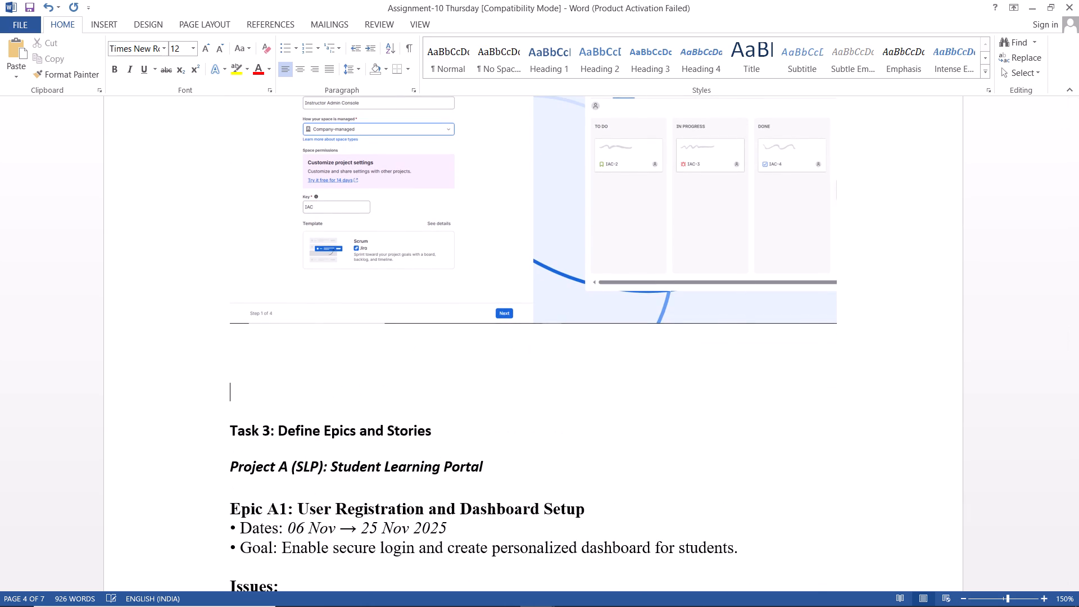
{"action": "key", "text": "BackSpace"}
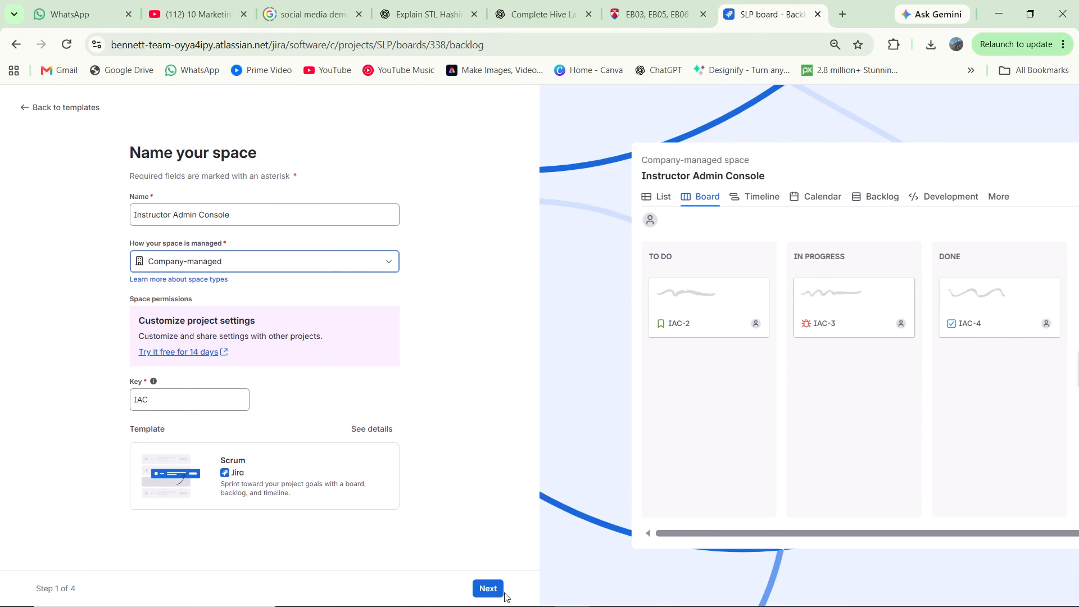
Return to Chrome and create the Instructor Admin Console space with default configuration, postponing team invitations and leaving Confluence unconnected.
{"action": "left_click", "coordinate": [495, 586]}
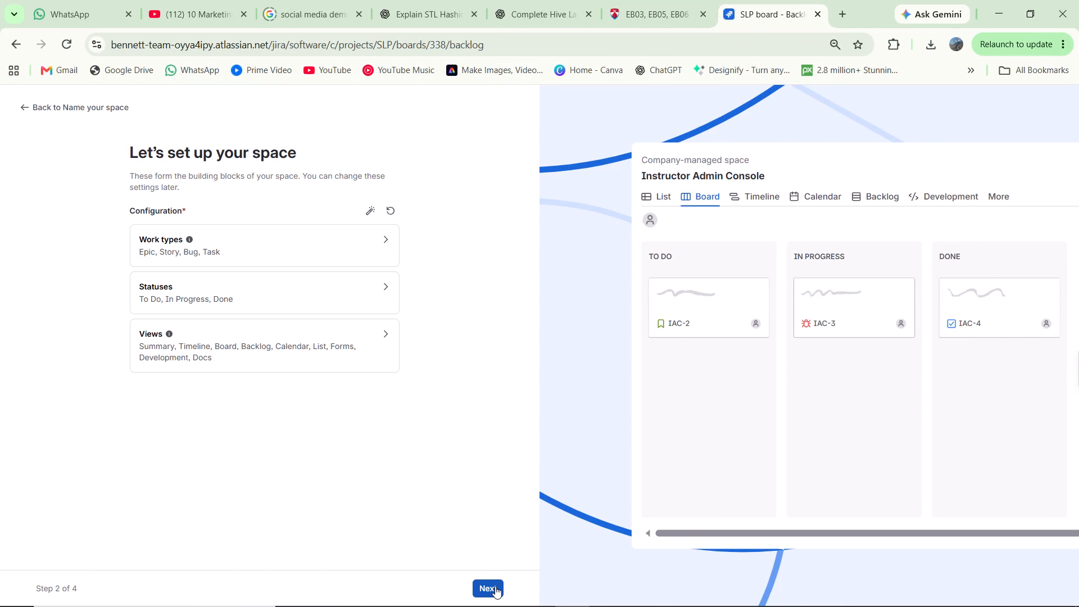
{"action": "left_click", "coordinate": [495, 586]}
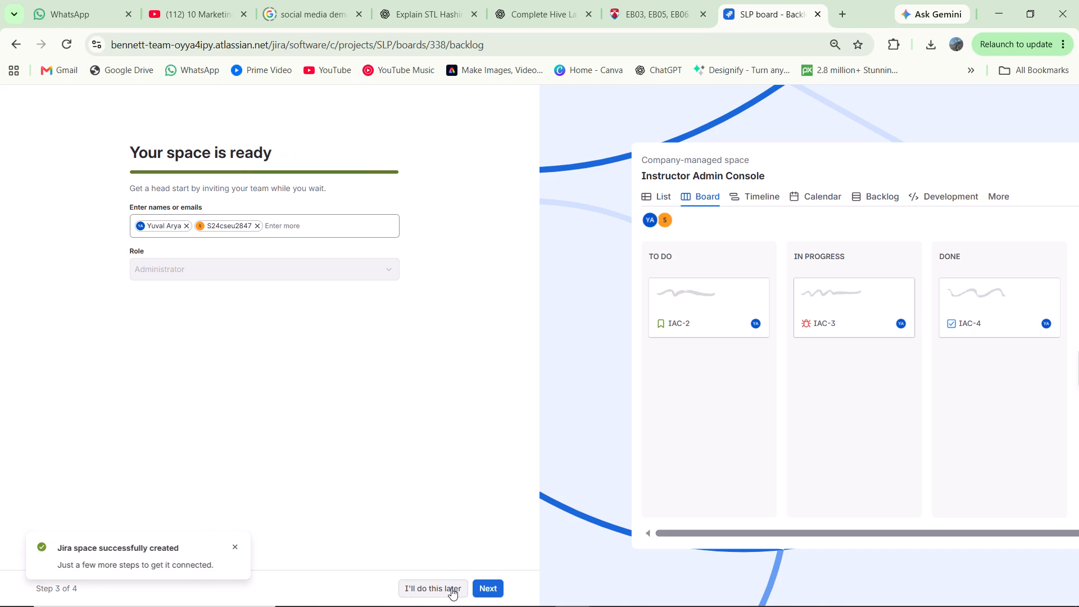
{"action": "left_click", "coordinate": [451, 588]}
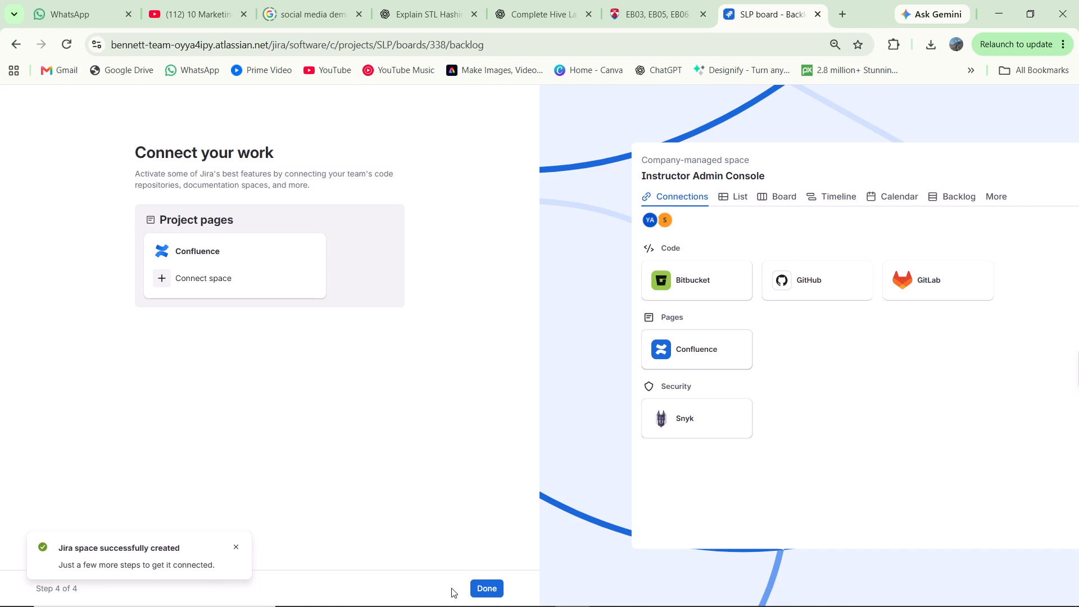
{"action": "left_click", "coordinate": [481, 582]}
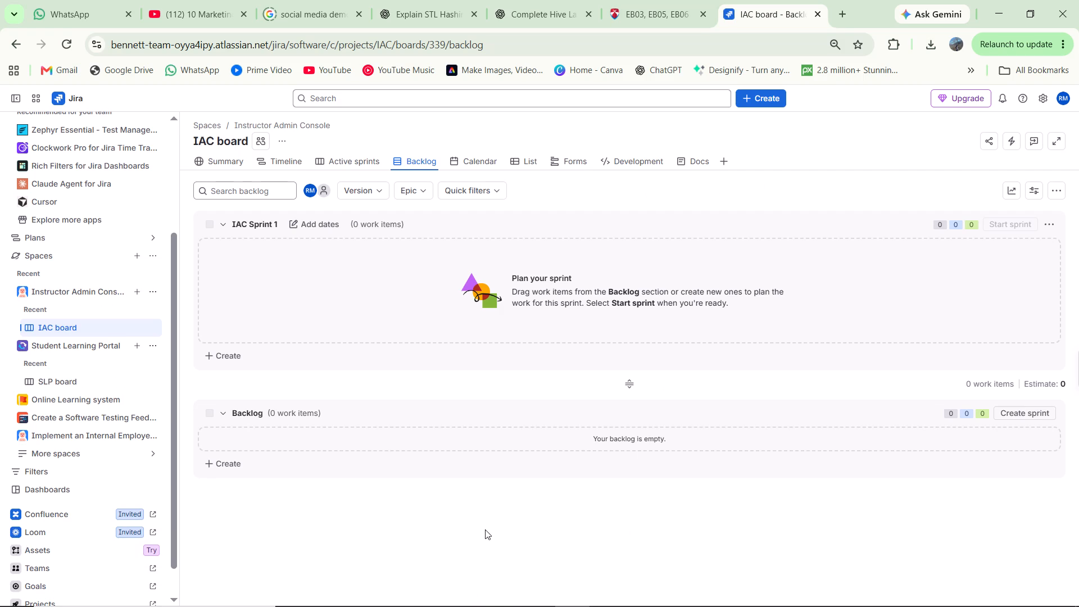
Capture a full-screen screenshot of the IAC board backlog and paste it above the Task 3 heading in the Word assignment.
{"action": "key", "text": "Print"}
{"action": "key", "text": "ctrl+v"}
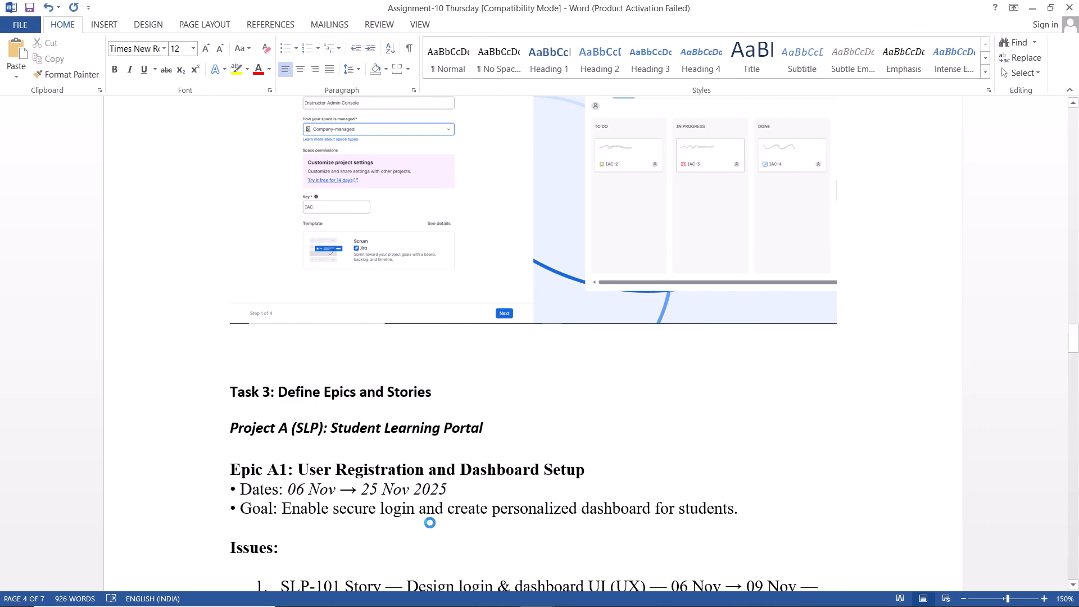
{"action": "scroll", "coordinate": [430, 523], "scroll_direction": "down", "scroll_amount": 1}
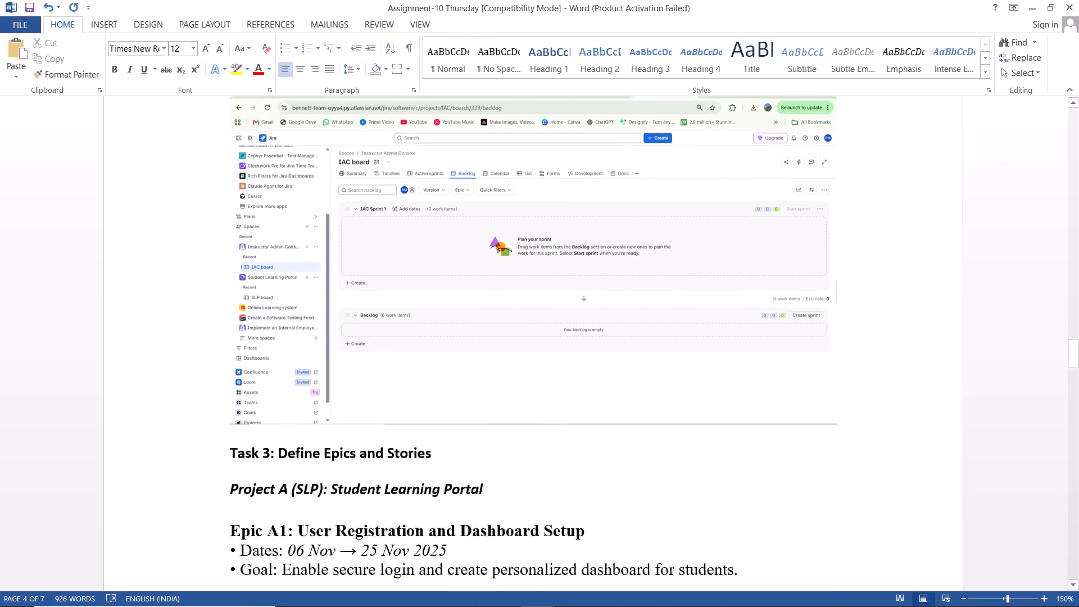
Read through the Task 3 epics and issues listed for the Student Learning Portal project in the Word assignment.
{"action": "scroll", "coordinate": [430, 523], "scroll_direction": "down", "scroll_amount": 2}
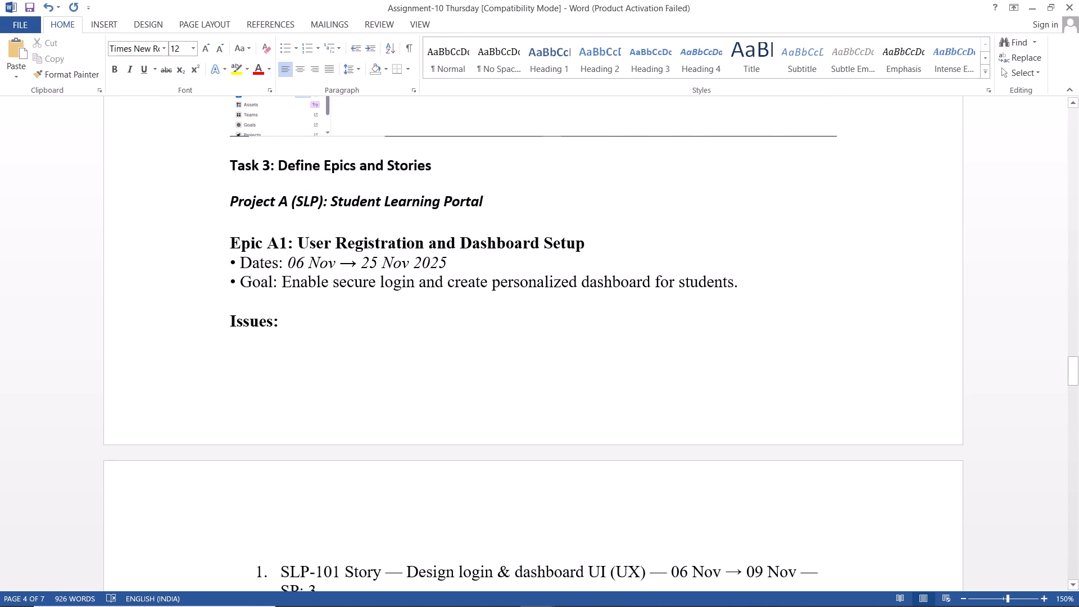
{"action": "scroll", "coordinate": [430, 523], "scroll_direction": "down", "scroll_amount": 4}
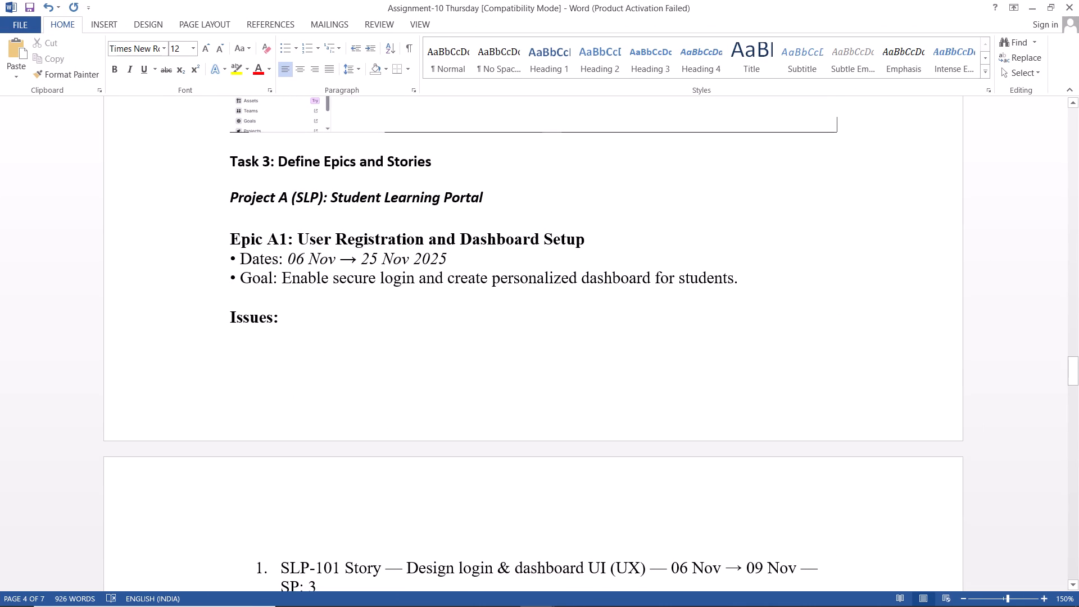
{"action": "scroll", "coordinate": [430, 523], "scroll_direction": "down", "scroll_amount": 7}
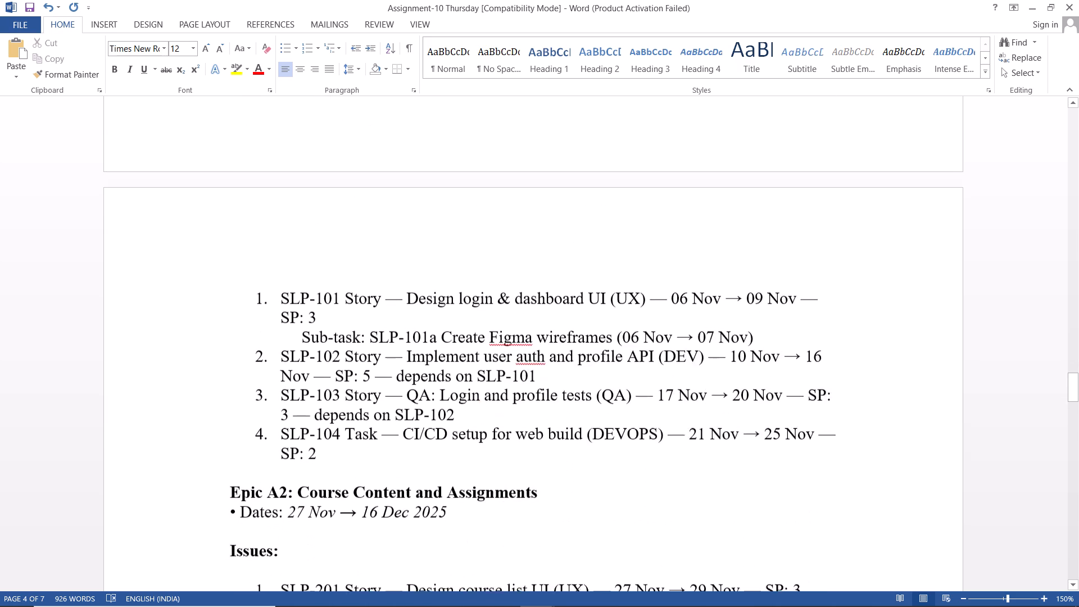
{"action": "scroll", "coordinate": [430, 523], "scroll_direction": "down", "scroll_amount": 4}
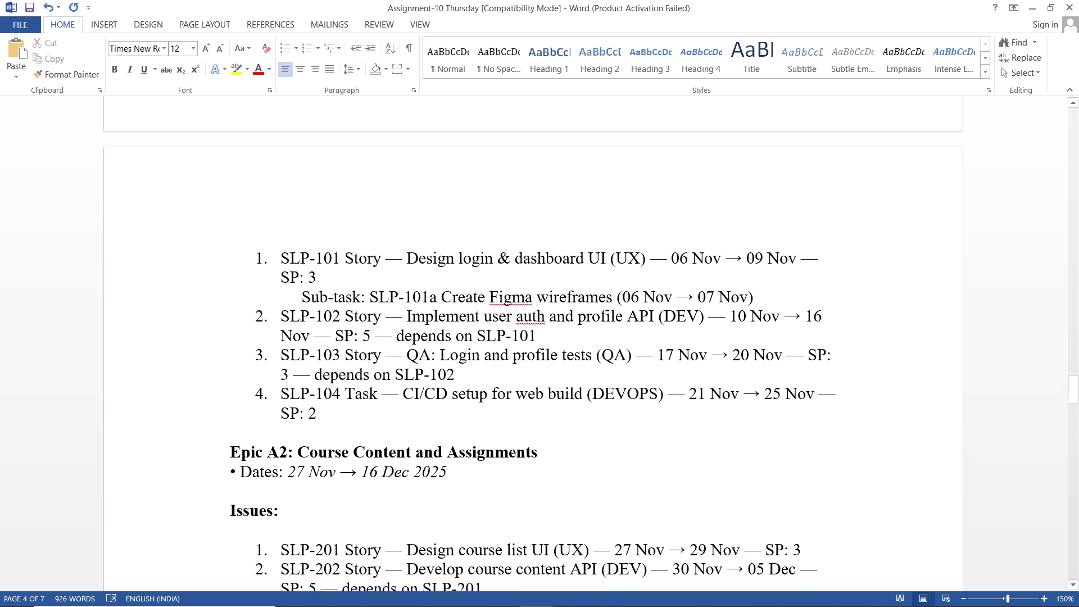
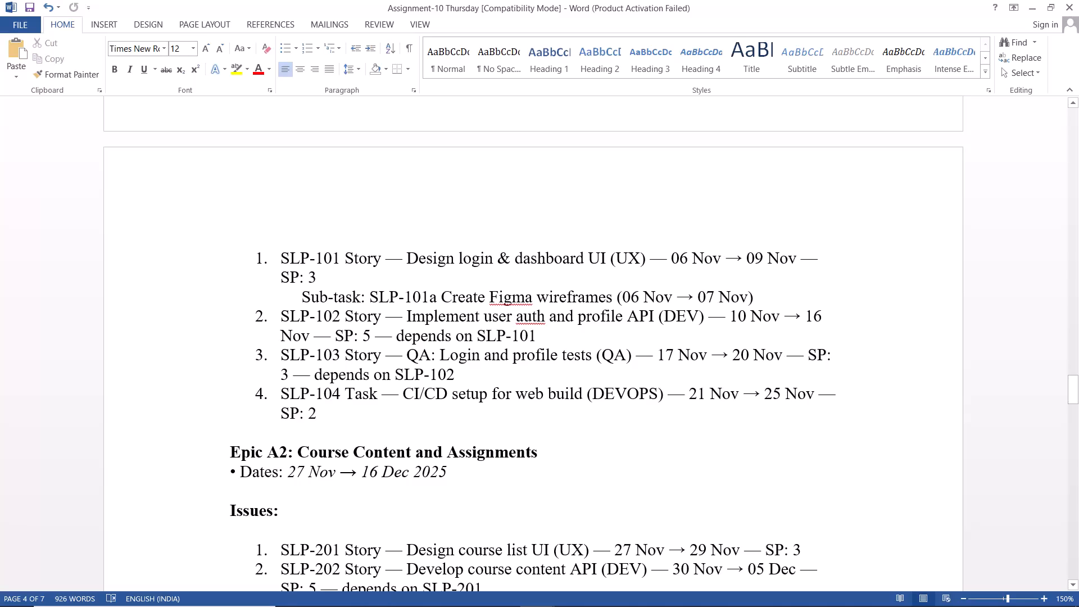
Check Epic A1's details in the Word assignment and open the SLP board of the Student Learning Portal in Chrome.
{"action": "scroll", "coordinate": [535, 352], "scroll_direction": "up", "scroll_amount": 4}
{"action": "scroll", "coordinate": [535, 352], "scroll_direction": "down", "scroll_amount": 1}
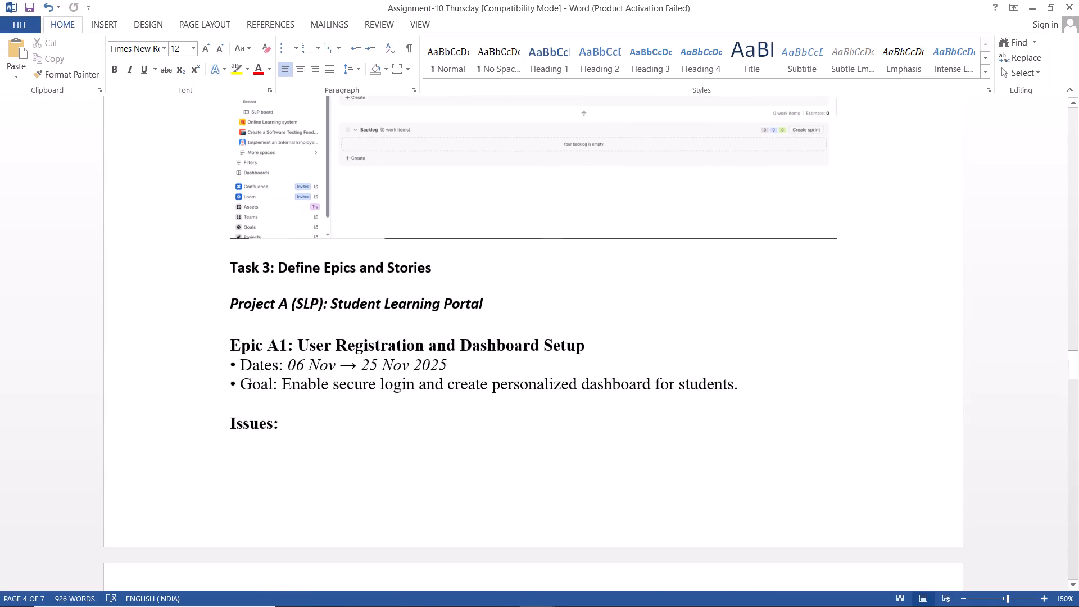
{"action": "scroll", "coordinate": [535, 352], "scroll_direction": "down", "scroll_amount": 2}
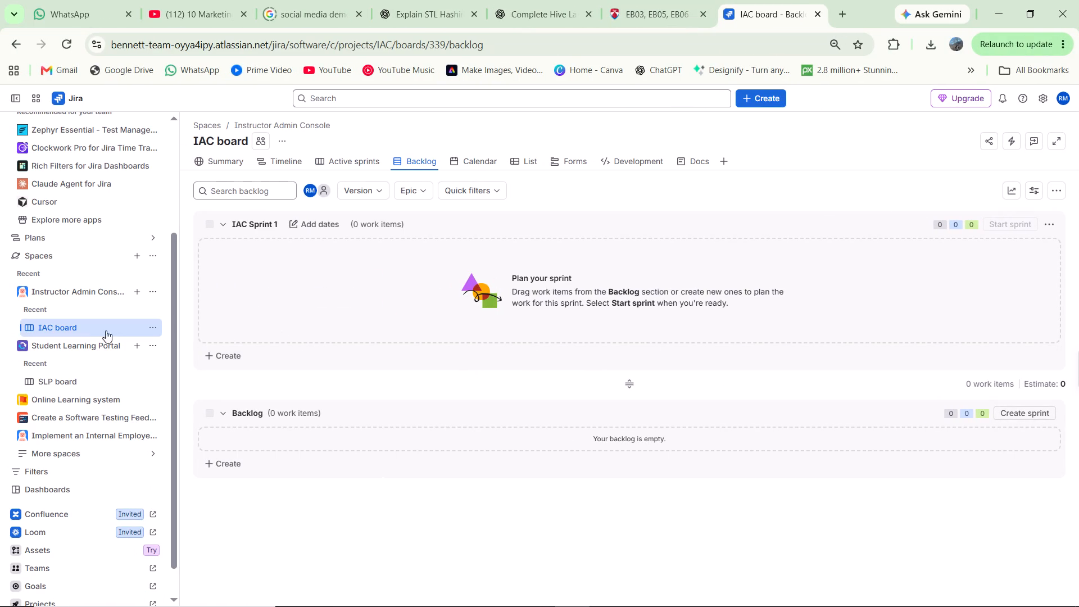
{"action": "left_click", "coordinate": [72, 388]}
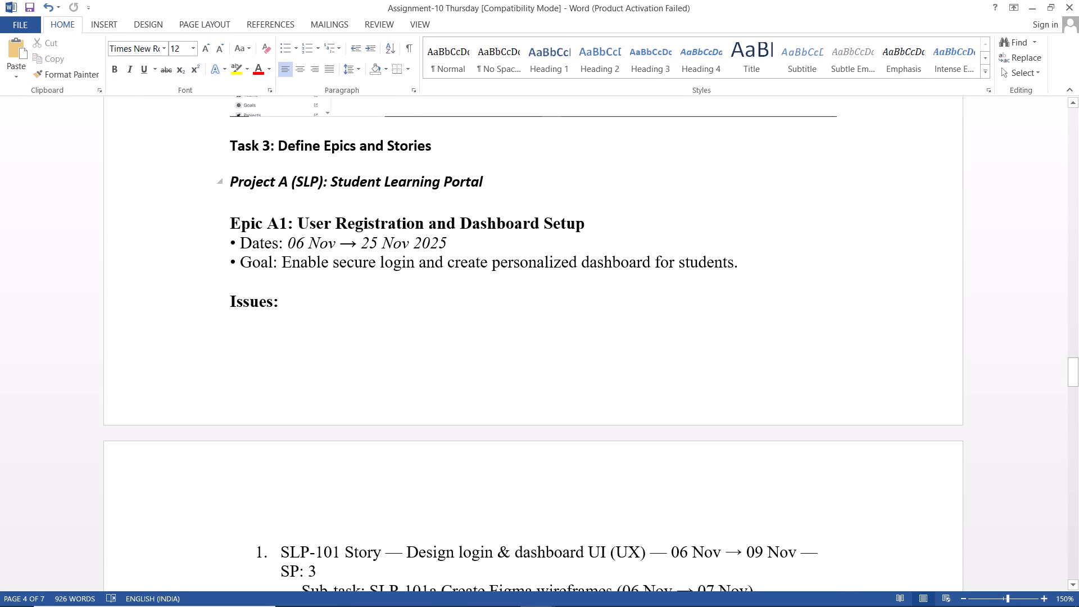
{"action": "scroll", "coordinate": [296, 235], "scroll_direction": "down", "scroll_amount": 1}
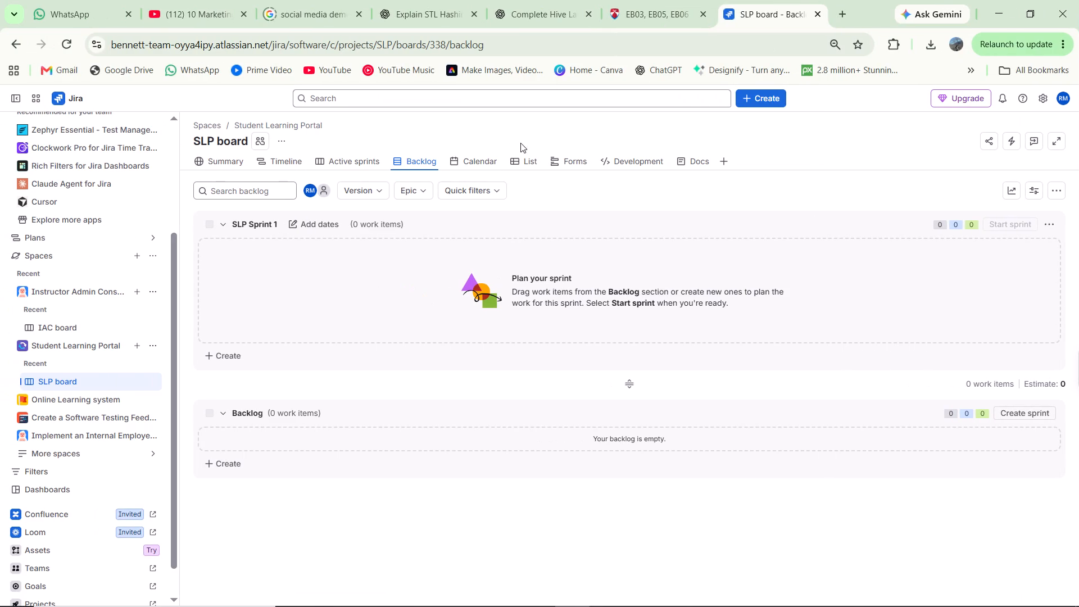
Create an Epic in the SLP space with the summary "User Registration and Dashboard Setup", copied from Epic A1 in the Word assignment.
{"action": "left_click", "coordinate": [754, 100]}
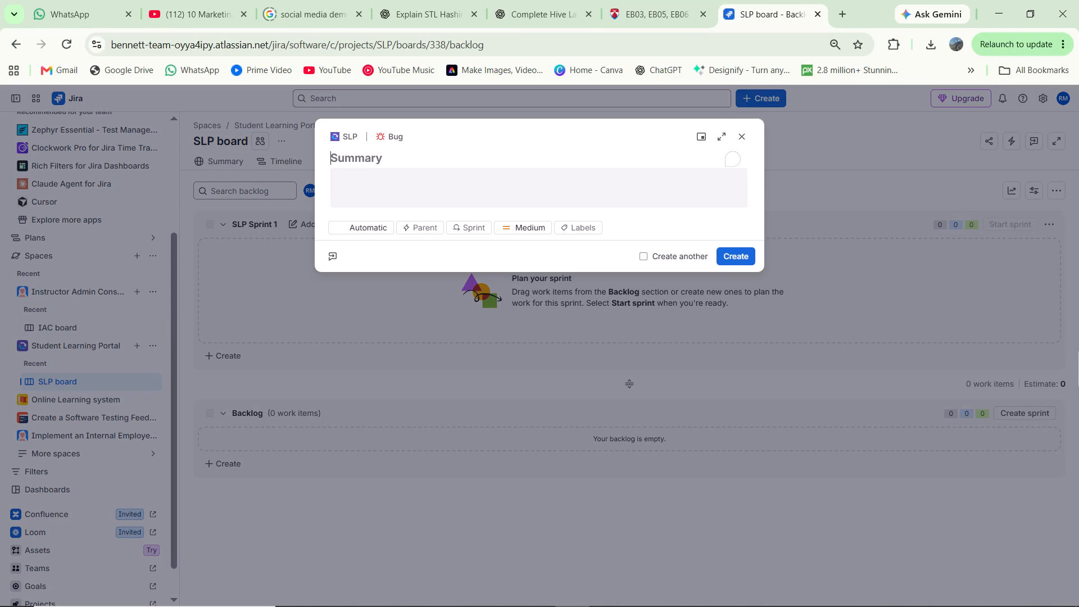
{"action": "left_click", "coordinate": [387, 138]}
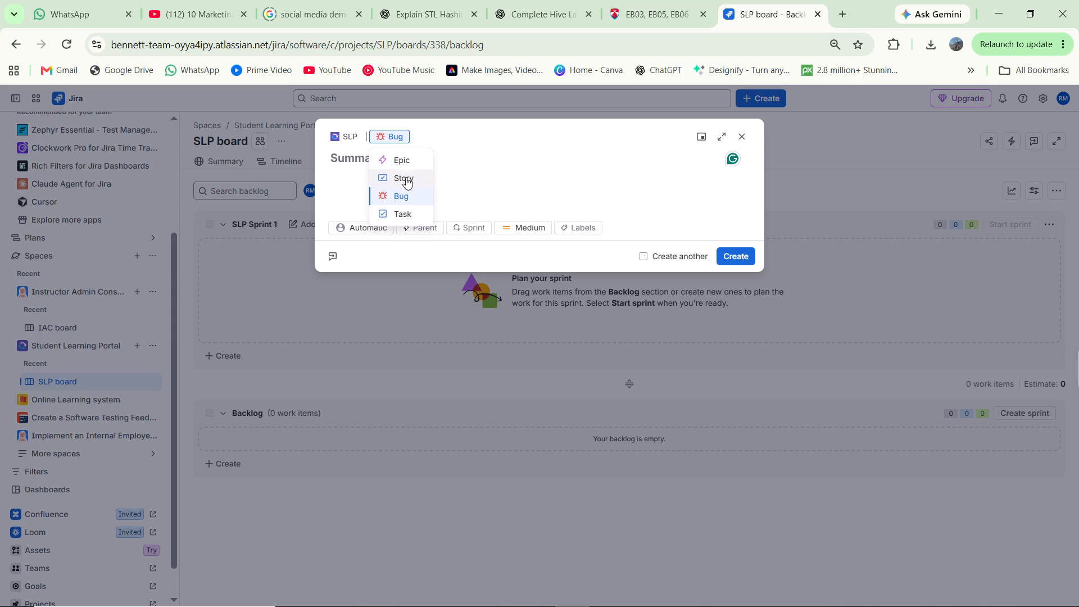
{"action": "left_click", "coordinate": [407, 165]}
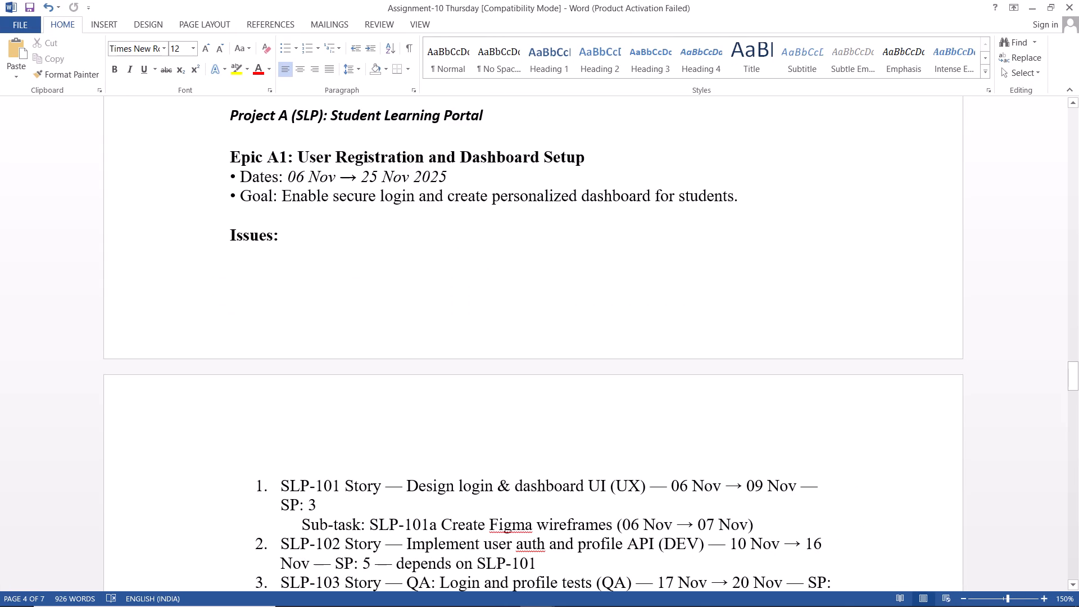
{"action": "left_click", "coordinate": [301, 155]}
{"action": "left_click_drag", "start_coordinate": [297, 155], "coordinate": [333, 155]}
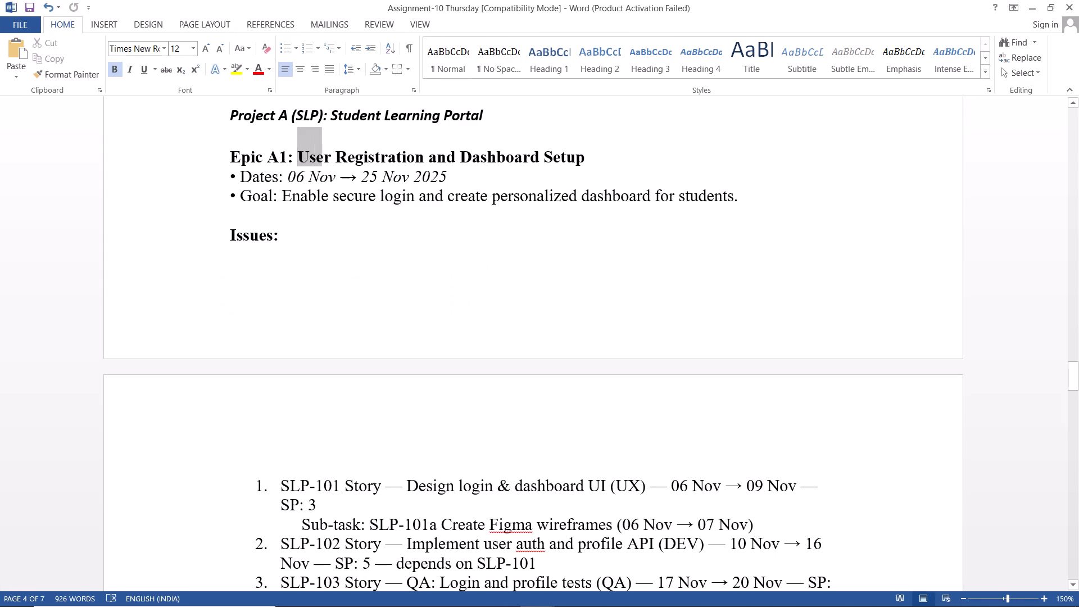
{"action": "left_click_drag", "start_coordinate": [333, 155], "coordinate": [571, 156]}
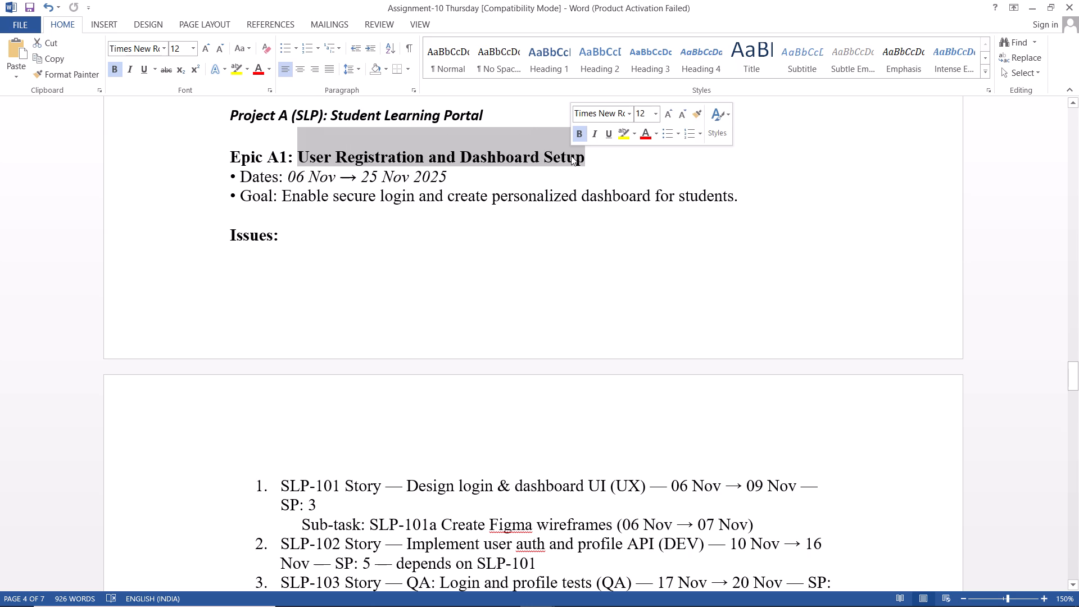
{"action": "key", "text": "ctrl+c"}
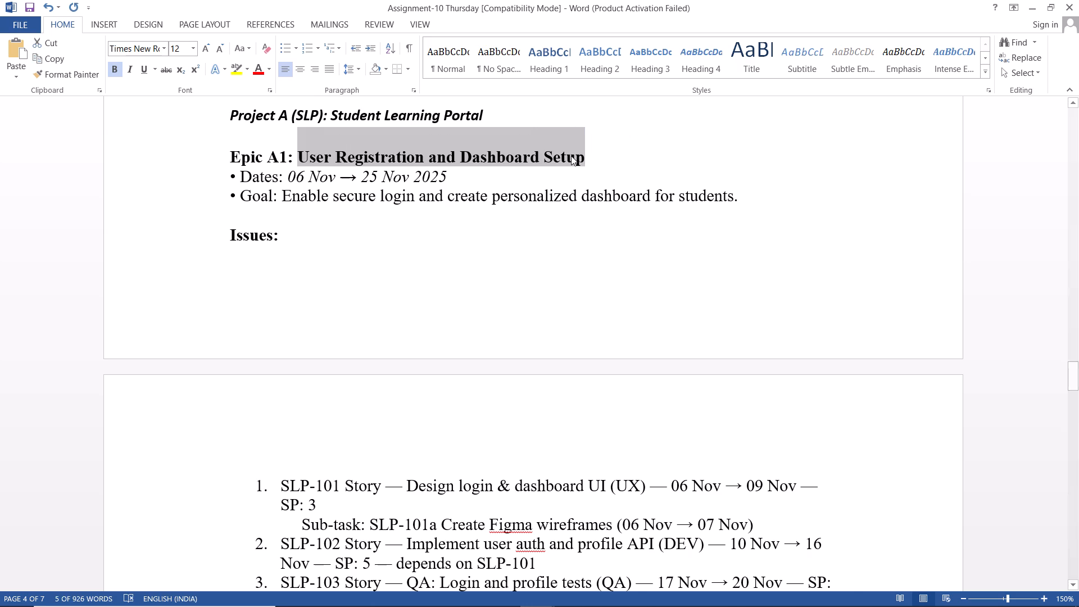
{"action": "left_click", "coordinate": [466, 162]}
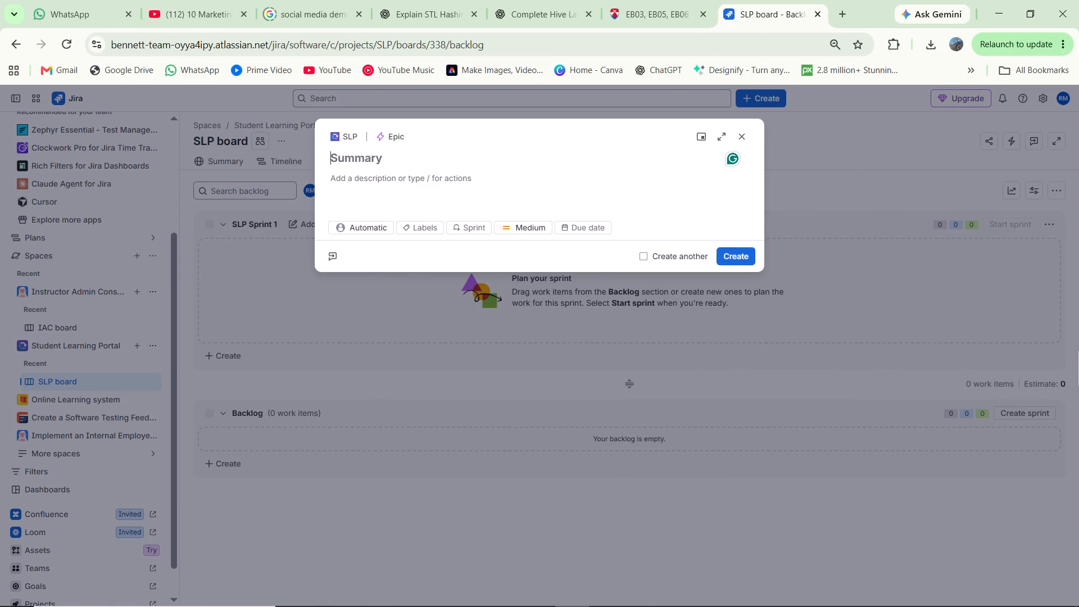
{"action": "key", "text": "ctrl+v"}
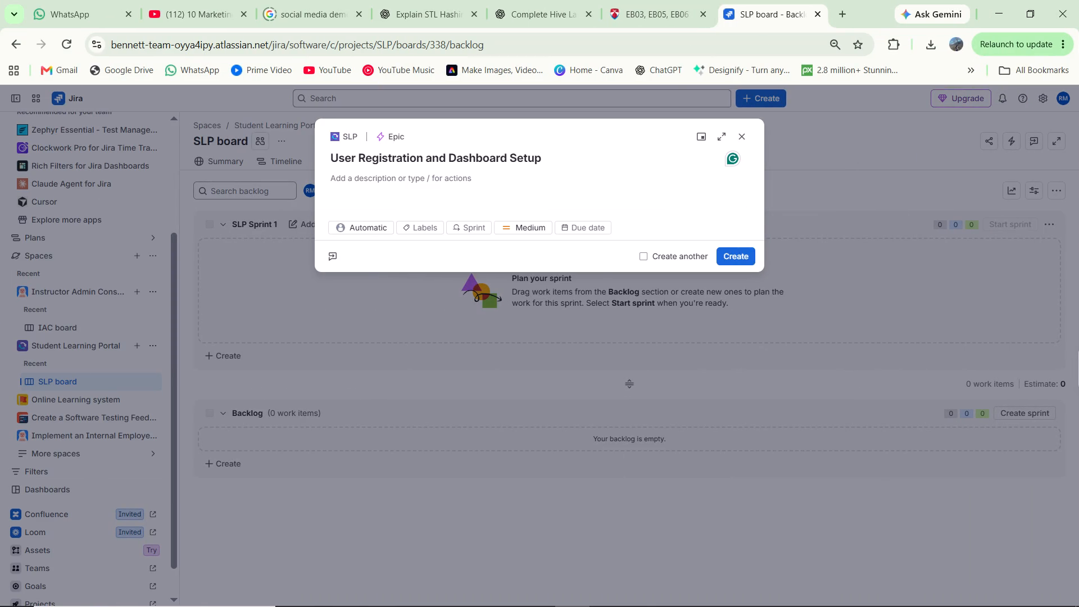
{"action": "left_click", "coordinate": [740, 255]}
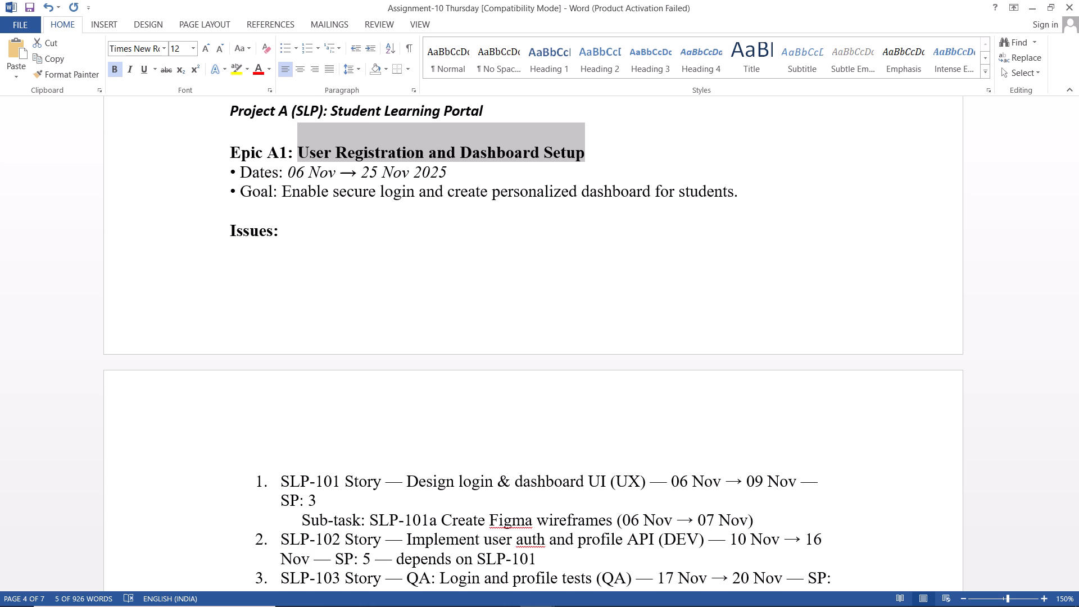
Show the SLP board's work items in the List view, through to the Due date column.
{"action": "scroll", "coordinate": [740, 255], "scroll_direction": "down", "scroll_amount": 1}
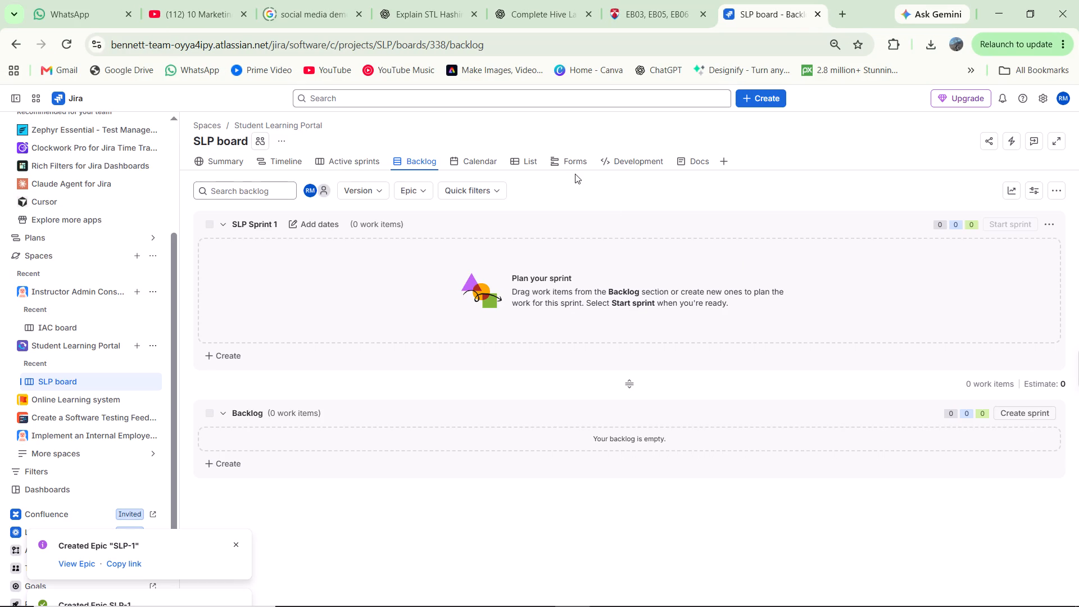
{"action": "left_click", "coordinate": [528, 162]}
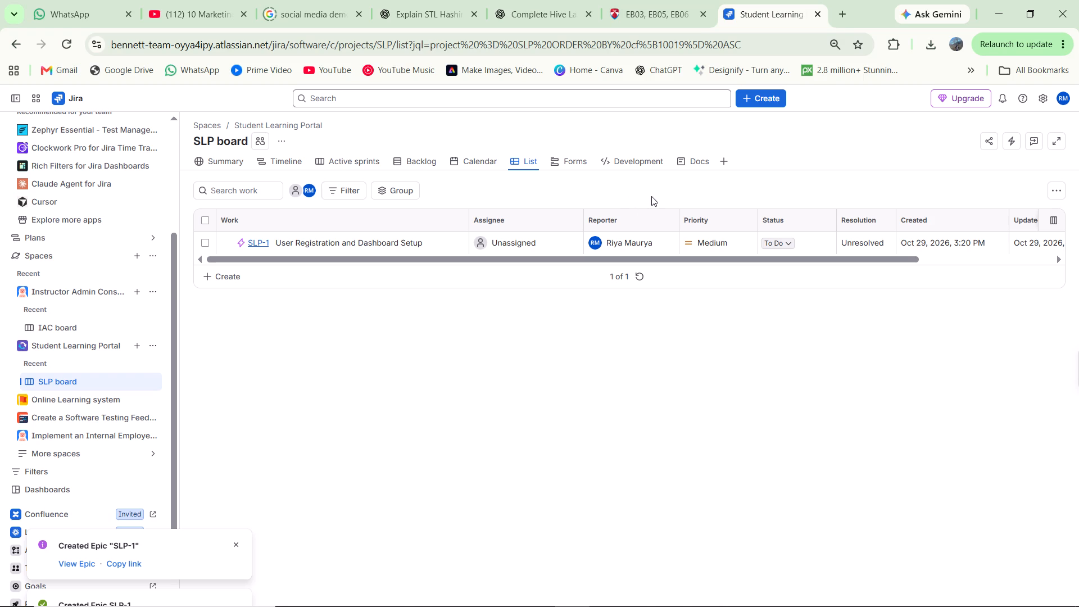
{"action": "scroll", "coordinate": [732, 238], "scroll_direction": "left", "scroll_amount": 2}
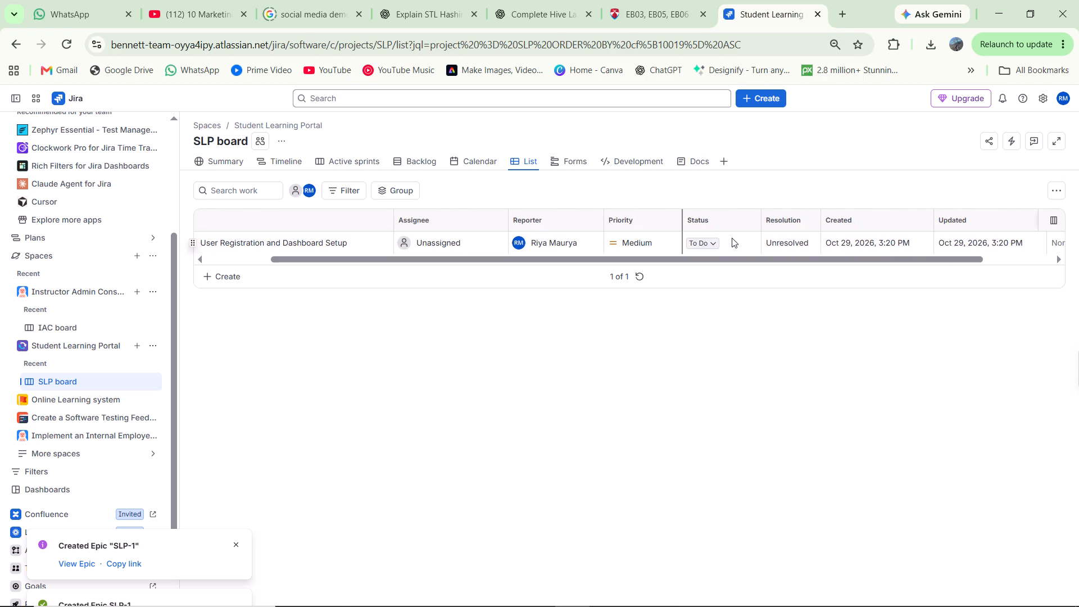
{"action": "scroll", "coordinate": [732, 238], "scroll_direction": "left", "scroll_amount": 2}
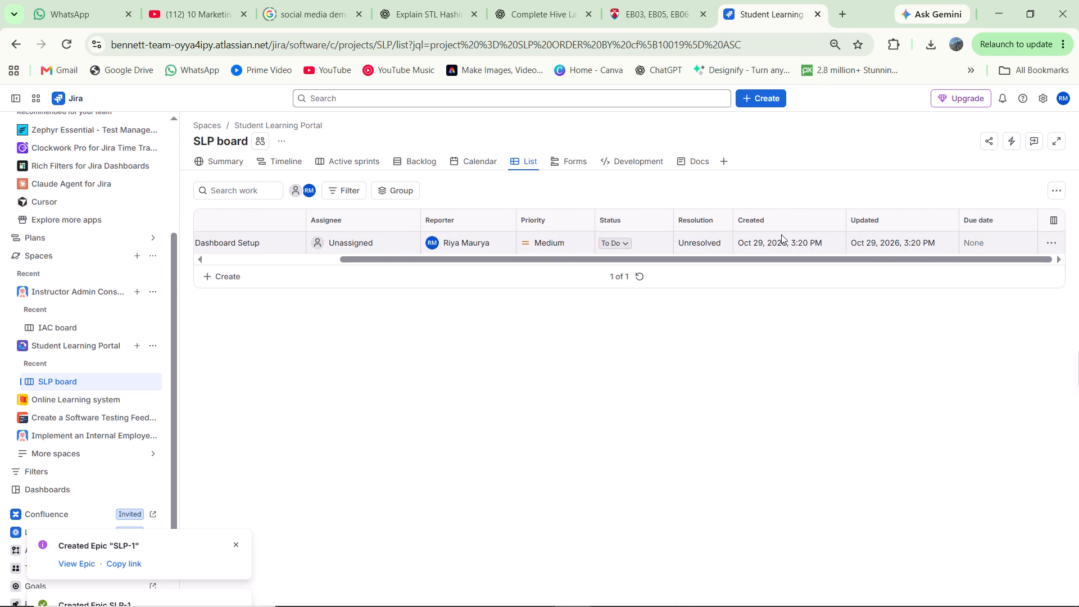
{"action": "scroll", "coordinate": [785, 234], "scroll_direction": "left", "scroll_amount": 2}
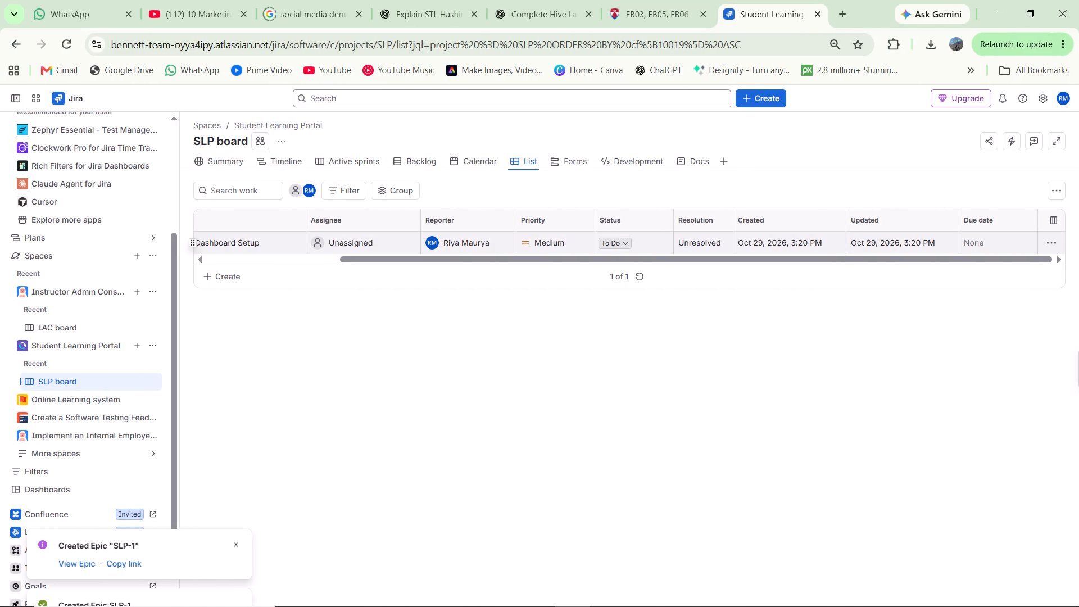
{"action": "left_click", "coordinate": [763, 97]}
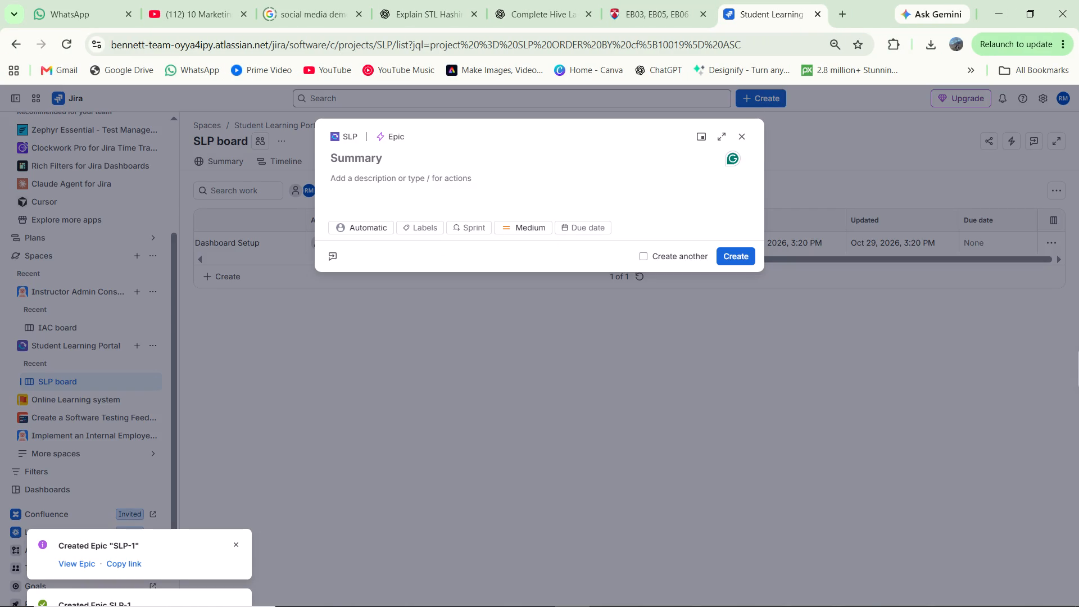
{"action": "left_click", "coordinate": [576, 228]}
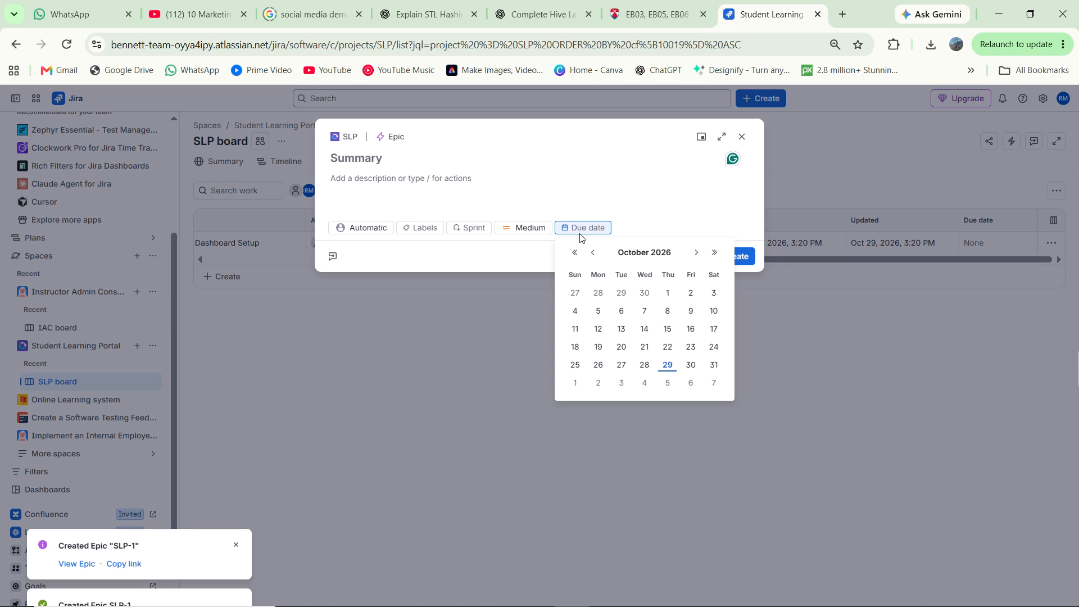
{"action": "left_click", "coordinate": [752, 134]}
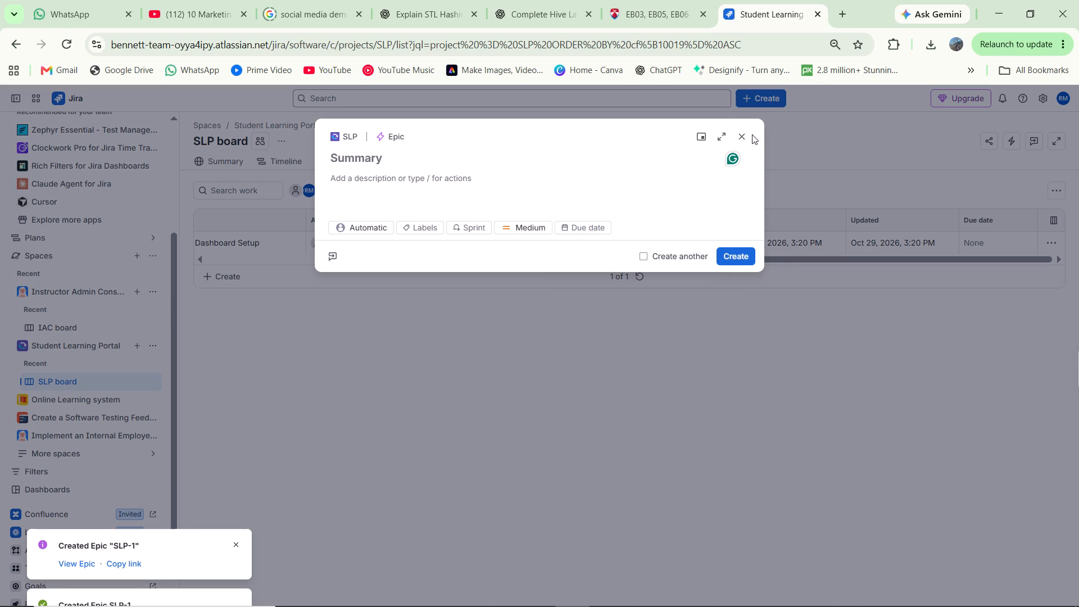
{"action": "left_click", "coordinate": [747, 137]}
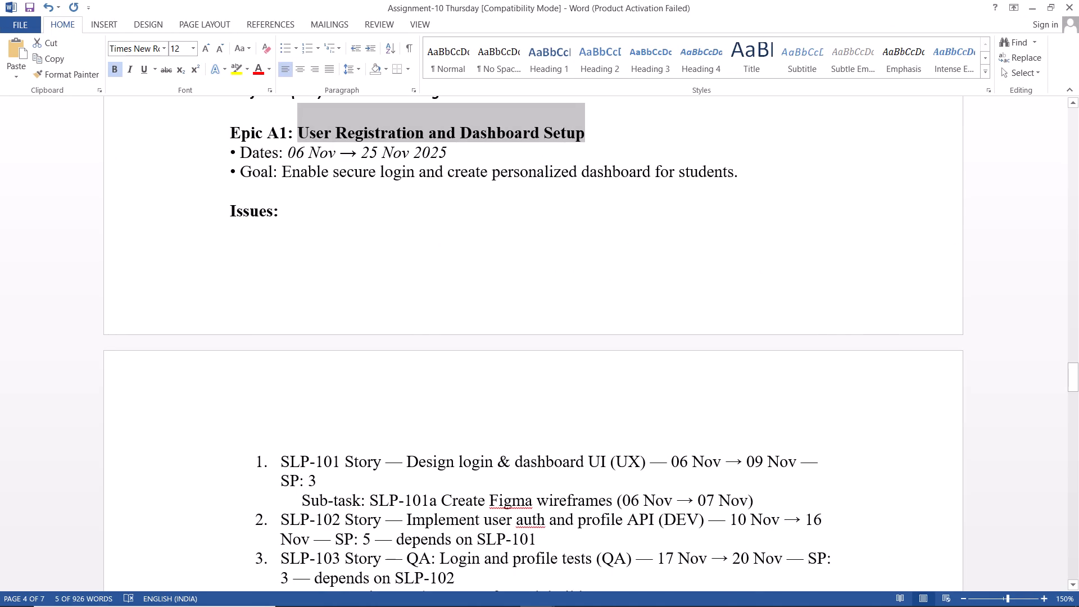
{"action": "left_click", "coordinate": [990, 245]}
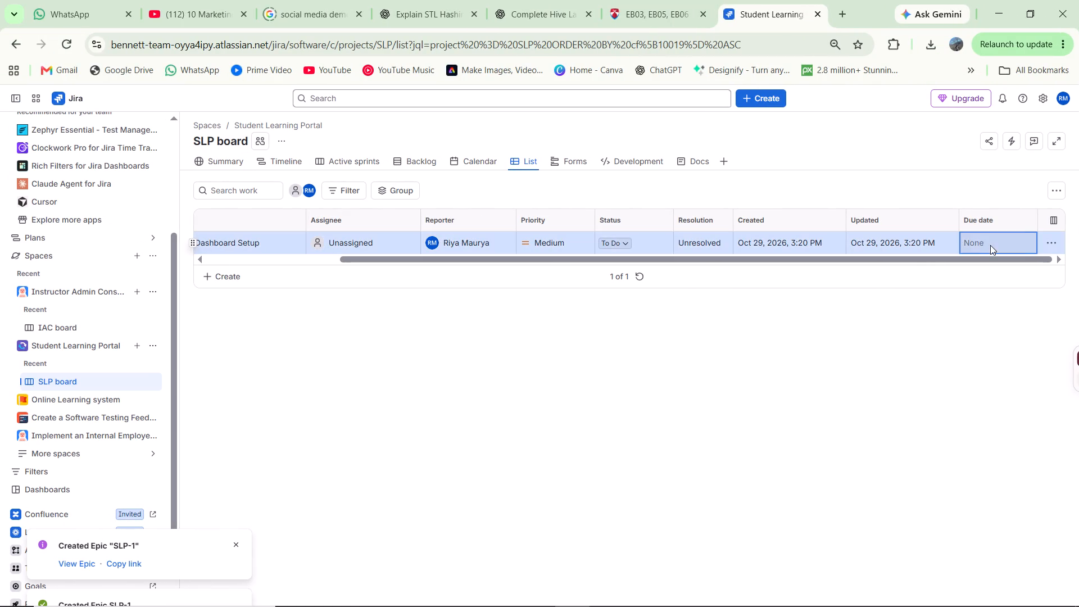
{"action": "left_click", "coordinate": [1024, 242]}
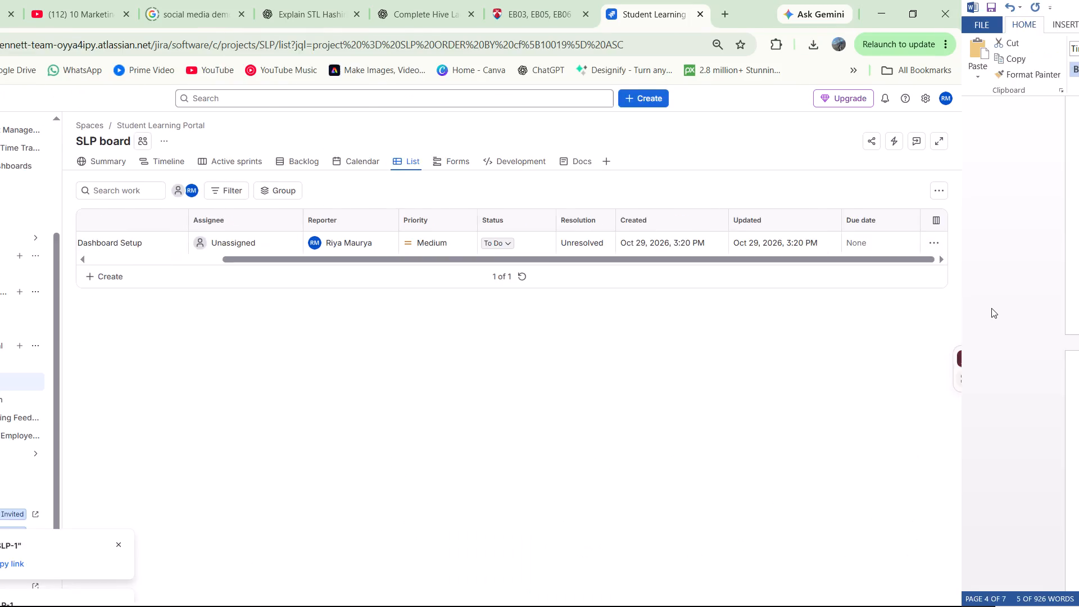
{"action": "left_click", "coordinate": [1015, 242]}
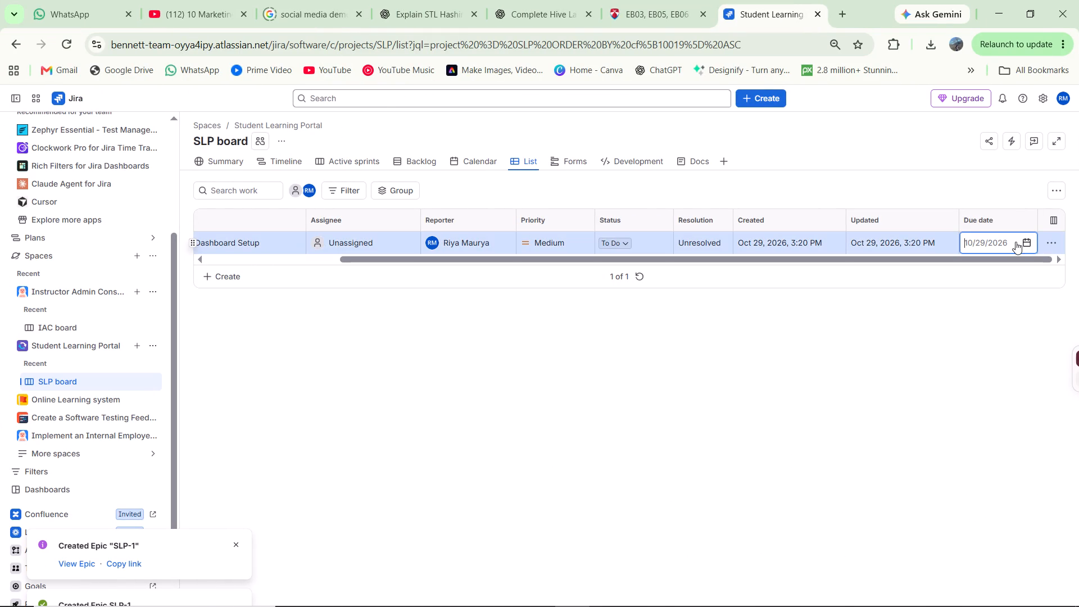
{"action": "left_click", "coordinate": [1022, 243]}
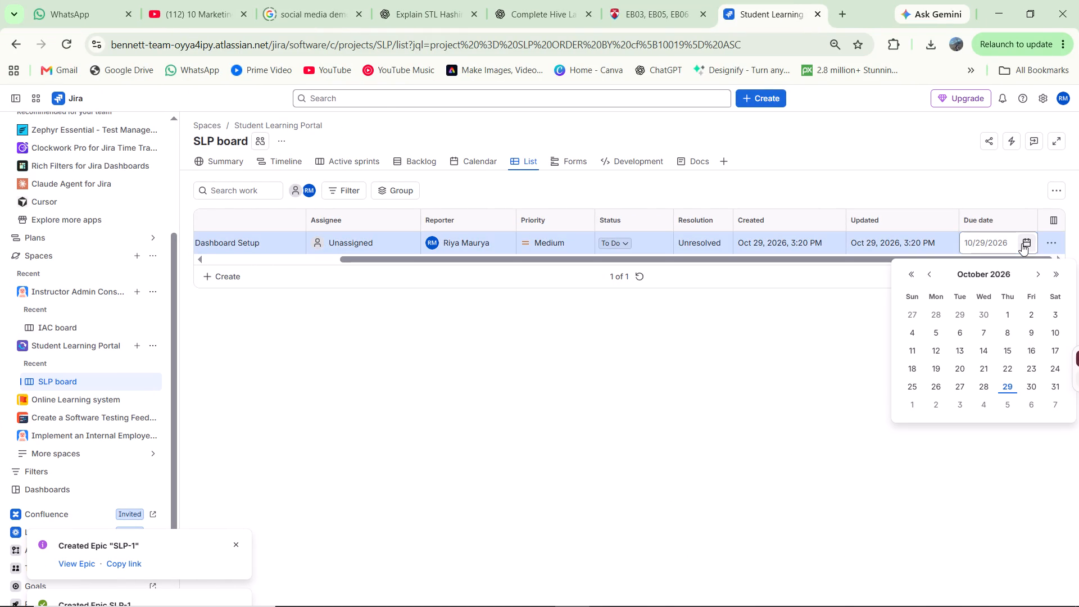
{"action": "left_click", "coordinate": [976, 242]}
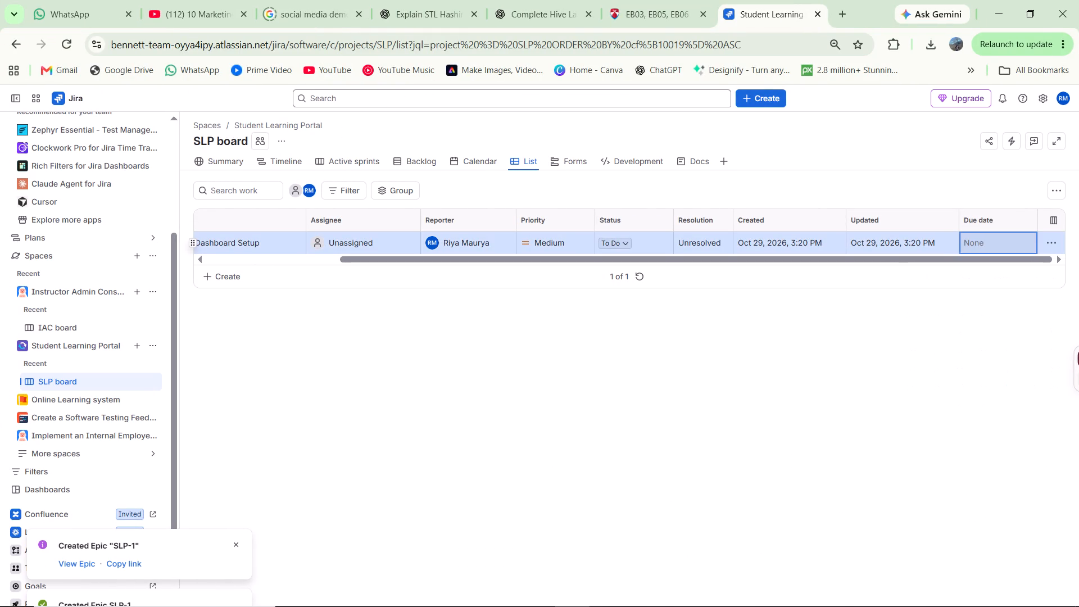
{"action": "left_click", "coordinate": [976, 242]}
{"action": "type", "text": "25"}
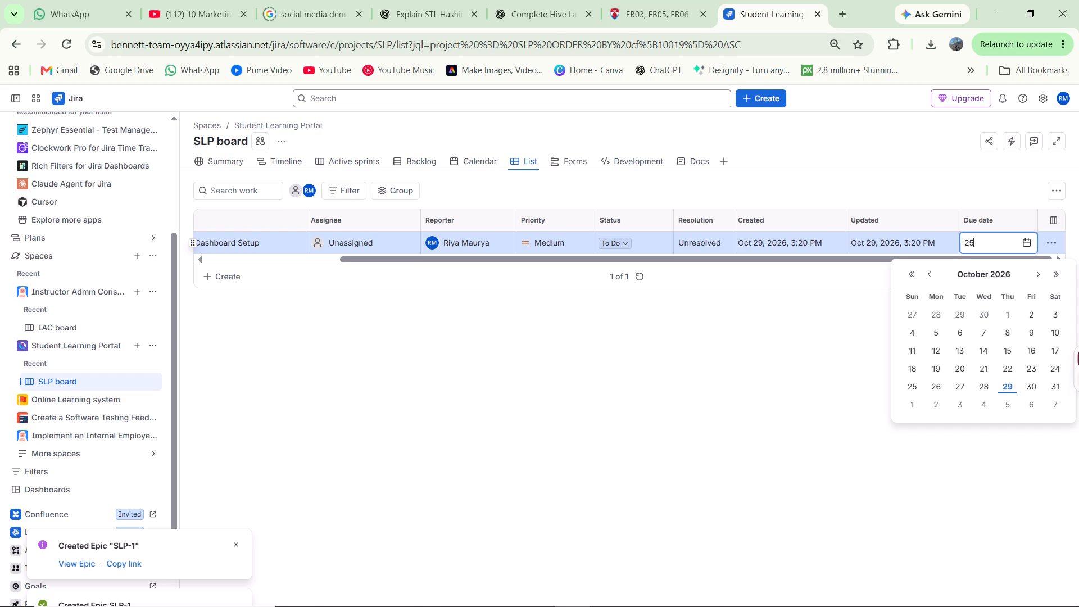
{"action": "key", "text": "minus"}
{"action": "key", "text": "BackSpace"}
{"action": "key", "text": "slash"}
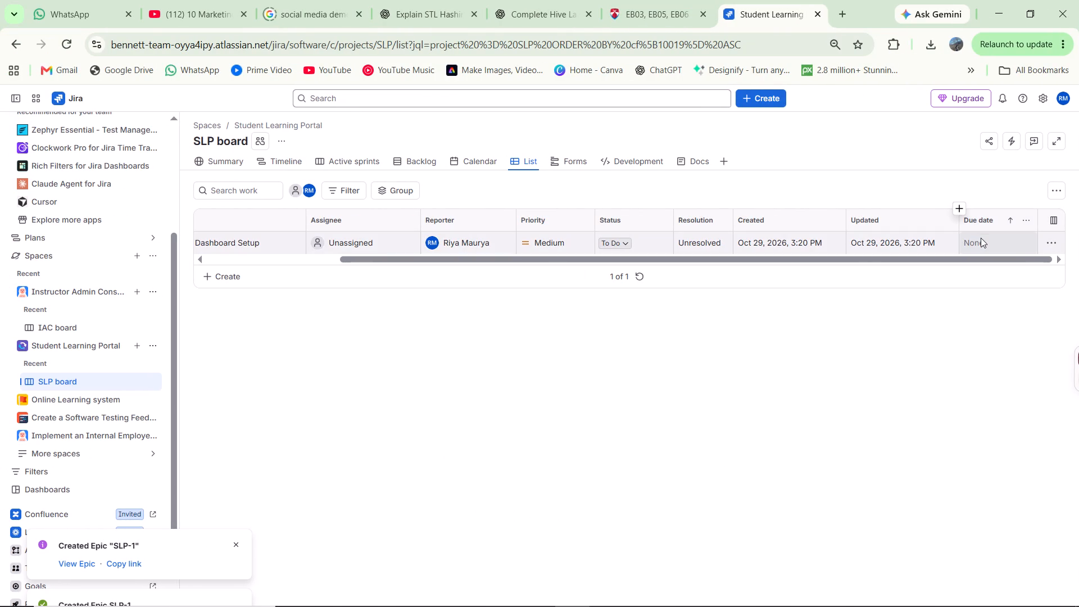
Set the due date of the "User Registration and Dashboard Setup" epic to 11/25/2025 in the SLP list.
{"action": "left_click", "coordinate": [981, 238]}
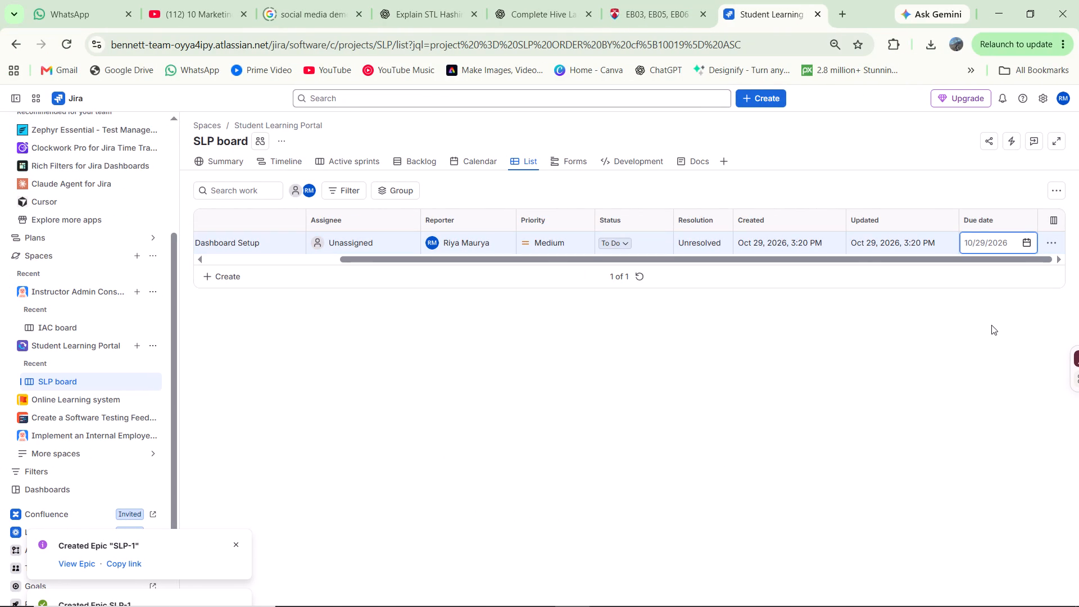
{"action": "type", "text": "11"}
{"action": "key", "text": "slash"}
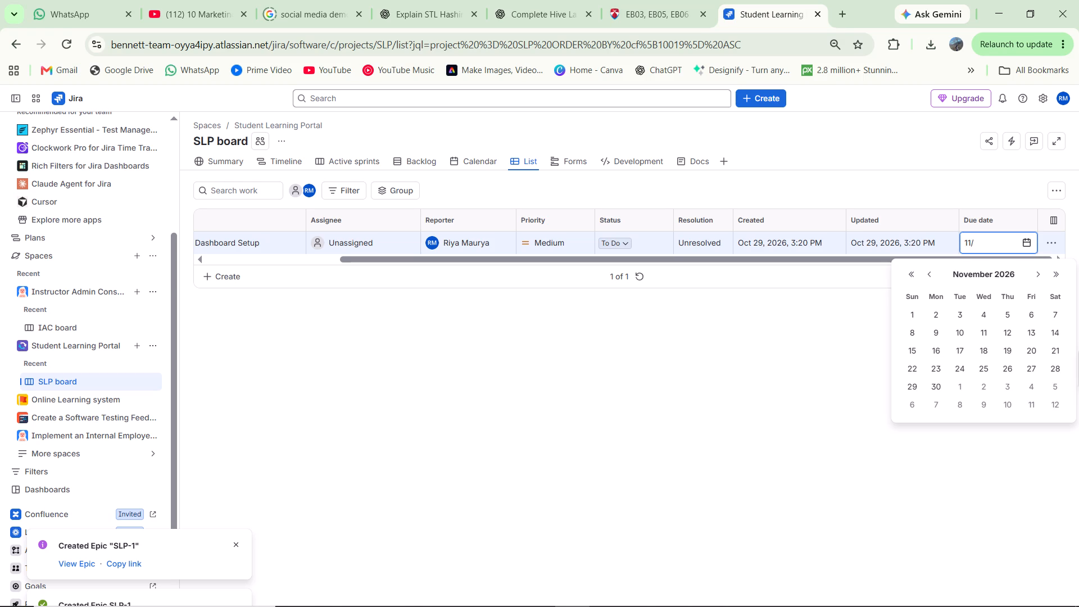
{"action": "type", "text": "25"}
{"action": "type", "text": "/2020"}
{"action": "key", "text": "BackSpace"}
{"action": "key", "text": "5"}
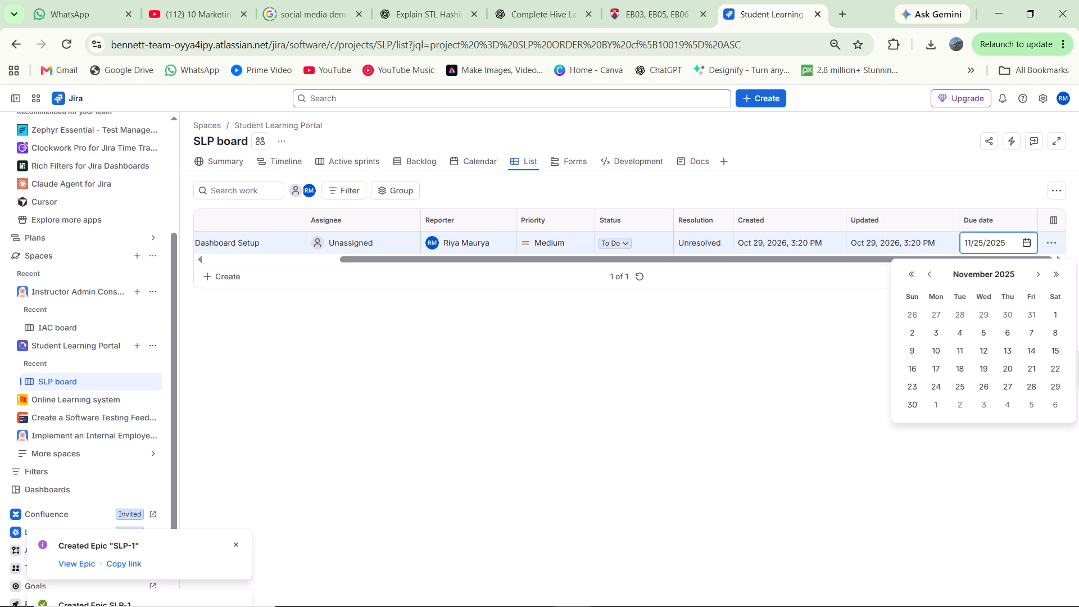
{"action": "key", "text": "Return"}
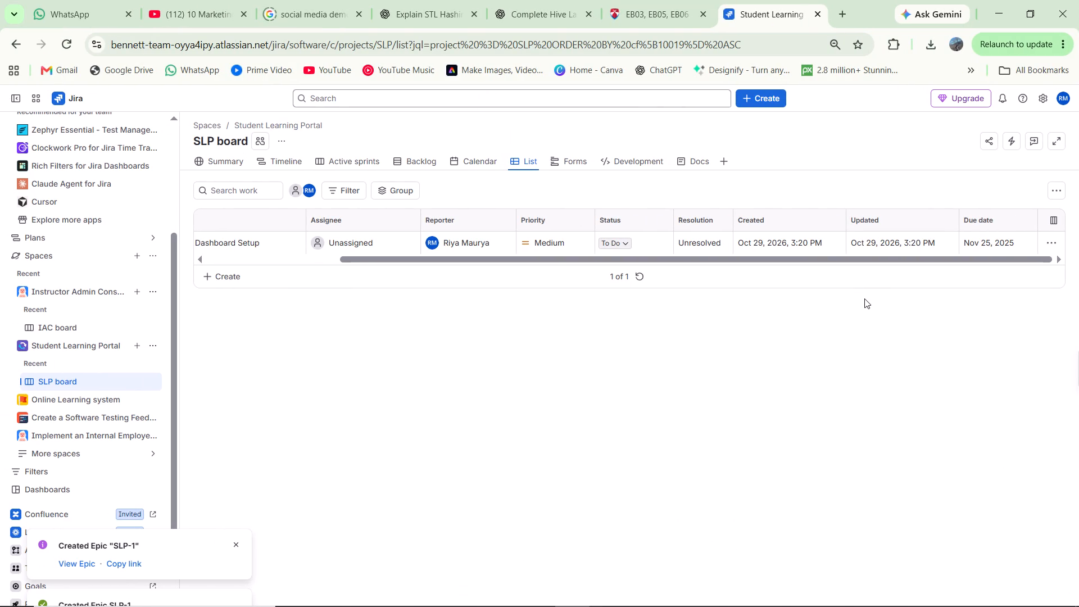
{"action": "left_click", "coordinate": [872, 245]}
{"action": "left_click", "coordinate": [872, 245]}
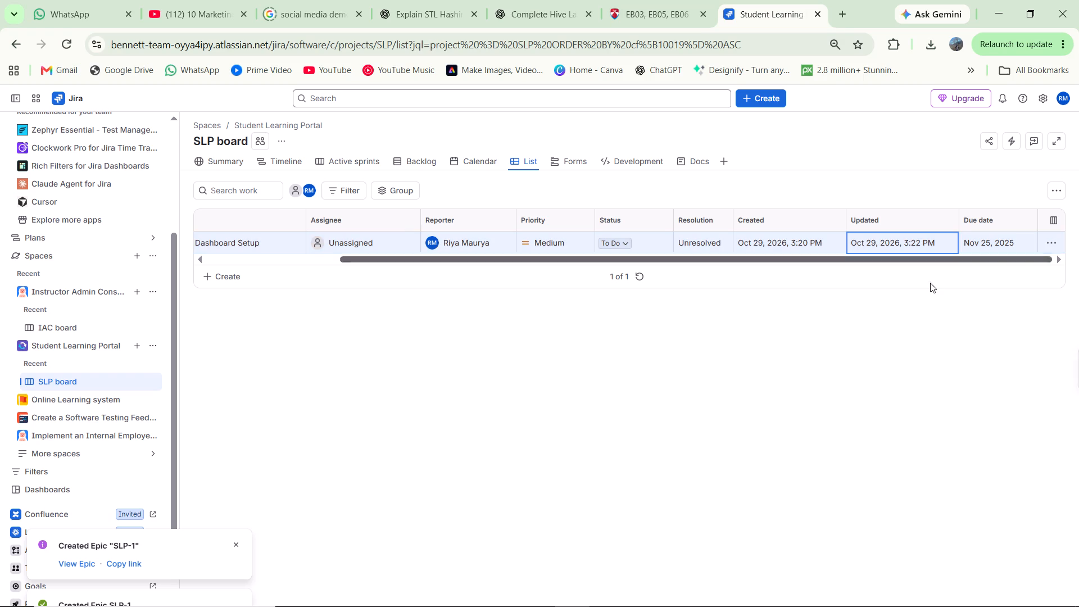
{"action": "left_click", "coordinate": [863, 332]}
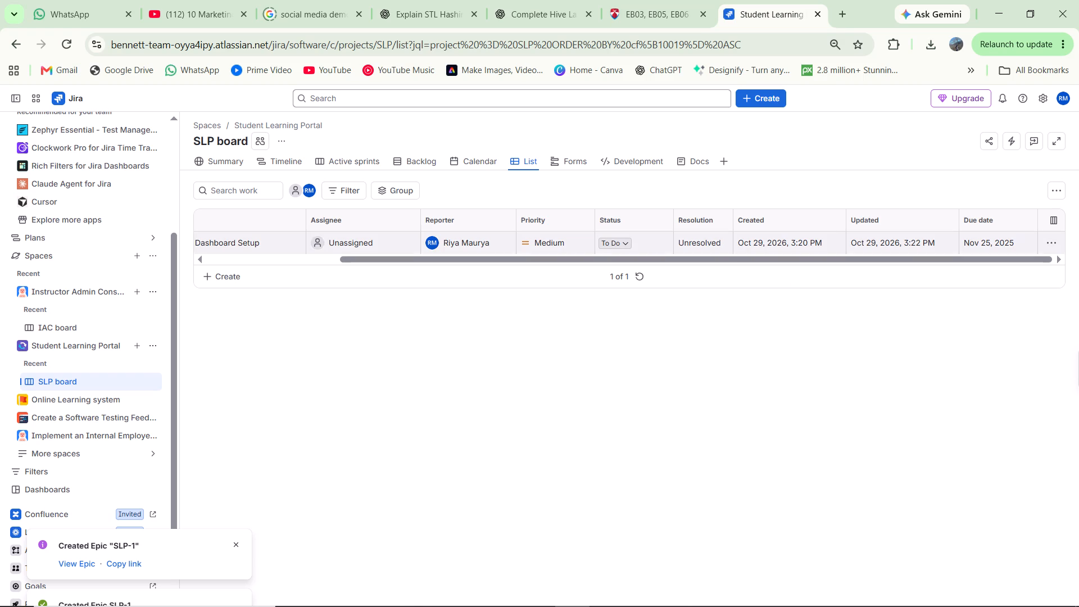
Add the Start date column to the SLP board's list, finding it among the available columns by searching "sta".
{"action": "left_click", "coordinate": [1059, 221]}
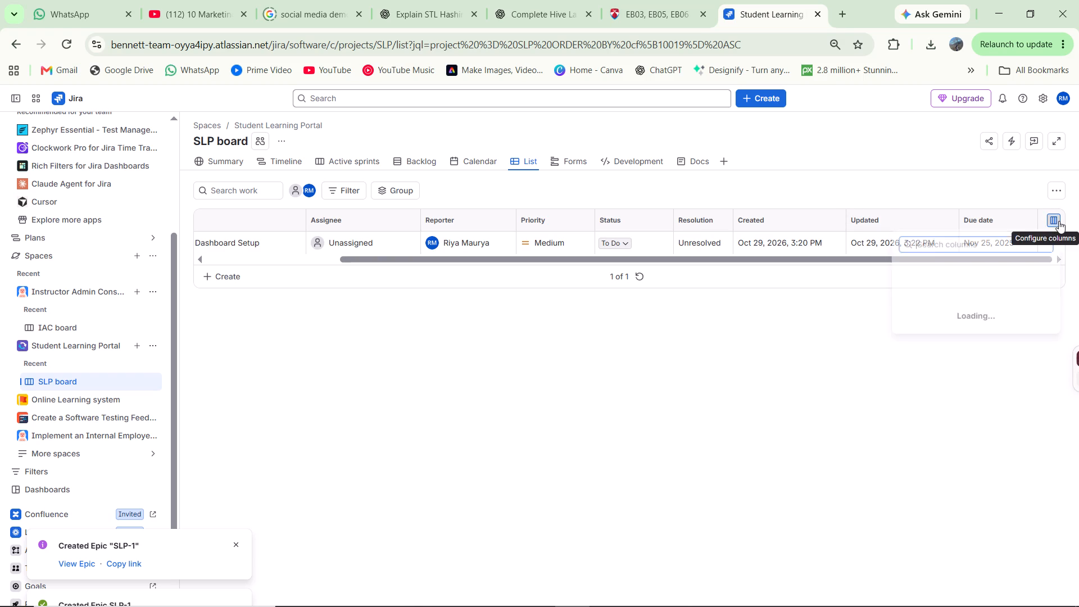
{"action": "scroll", "coordinate": [1018, 280], "scroll_direction": "down", "scroll_amount": 1}
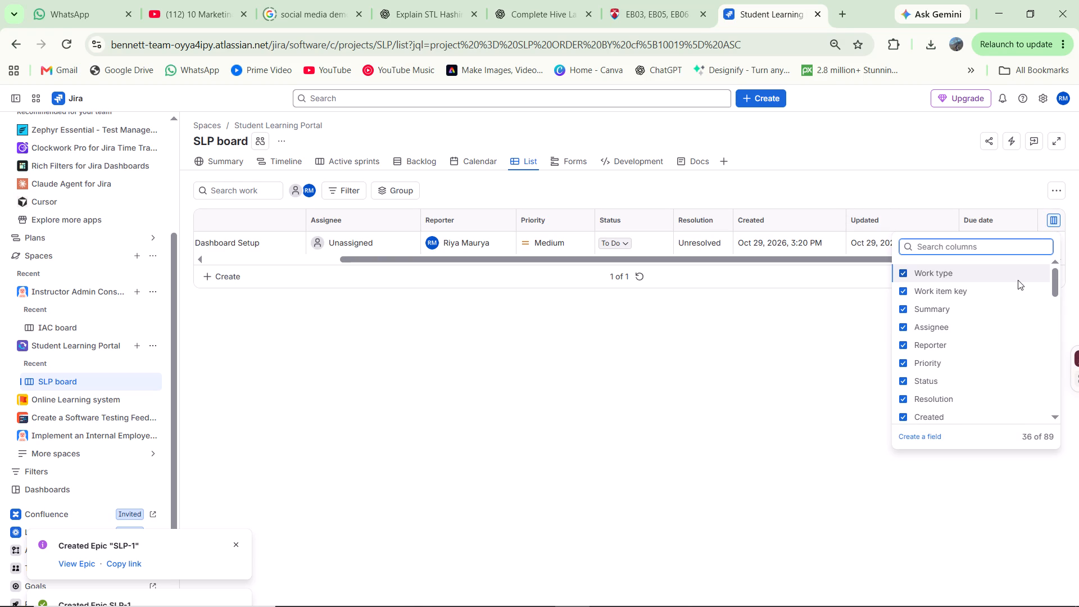
{"action": "scroll", "coordinate": [1018, 280], "scroll_direction": "down", "scroll_amount": 4}
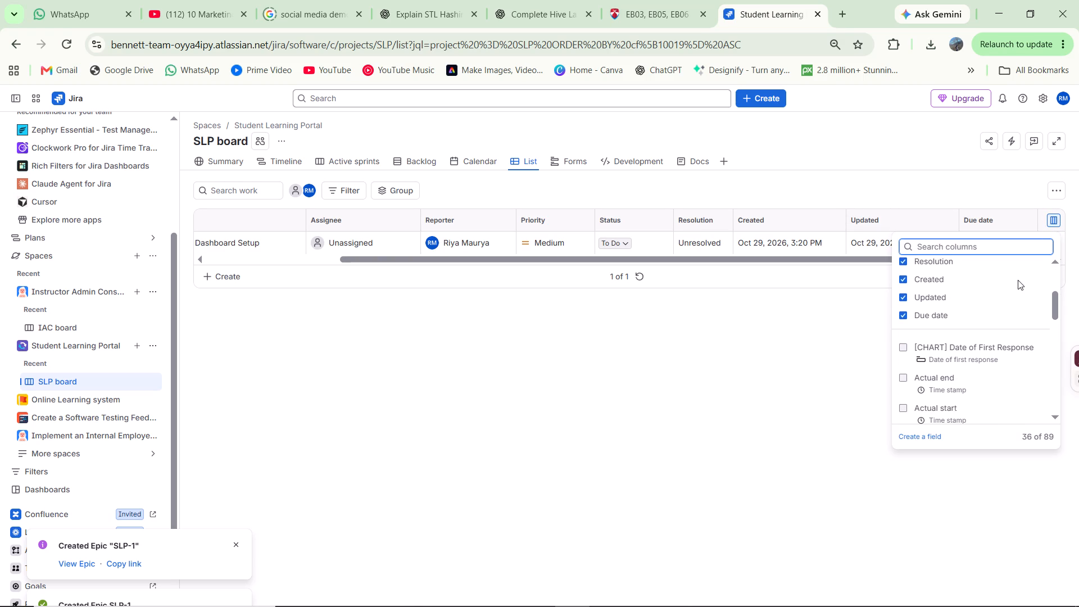
{"action": "scroll", "coordinate": [1018, 280], "scroll_direction": "down", "scroll_amount": 4}
{"action": "scroll", "coordinate": [1018, 280], "scroll_direction": "up", "scroll_amount": 2}
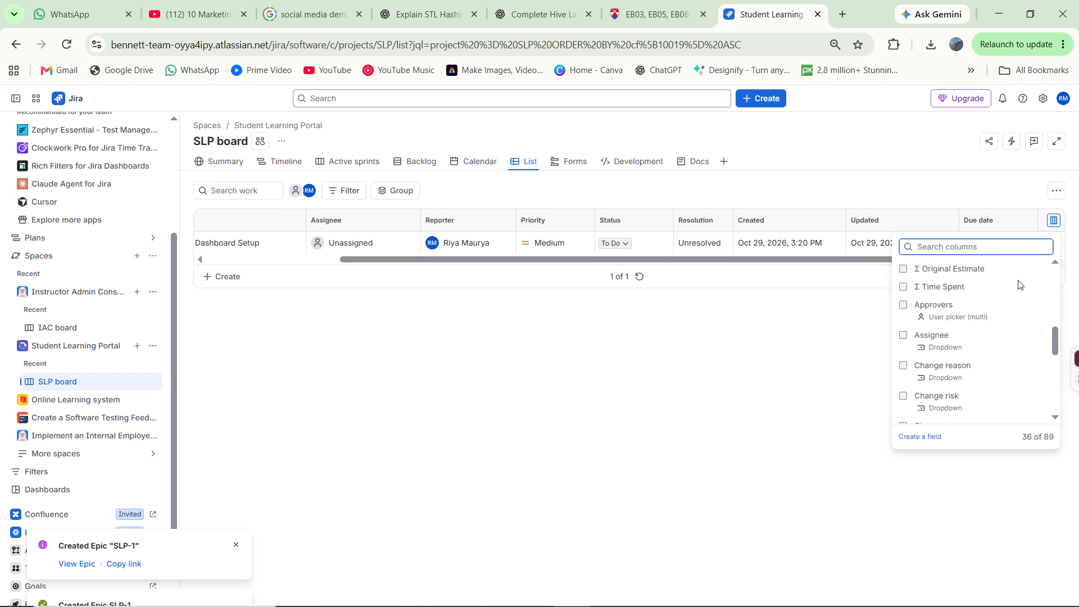
{"action": "scroll", "coordinate": [1018, 280], "scroll_direction": "up", "scroll_amount": 1}
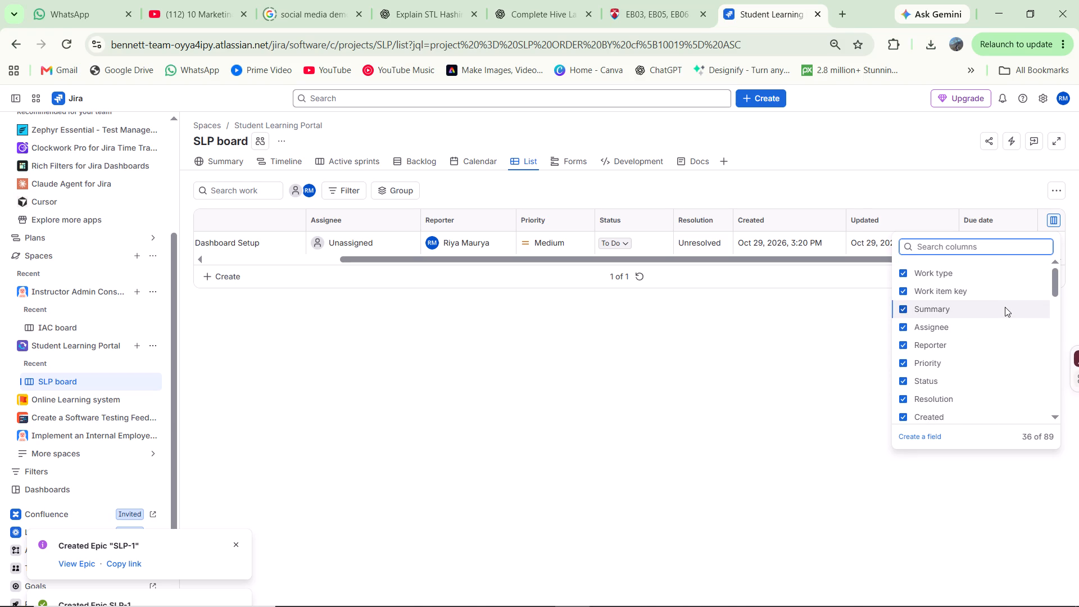
{"action": "scroll", "coordinate": [1005, 307], "scroll_direction": "down", "scroll_amount": 2}
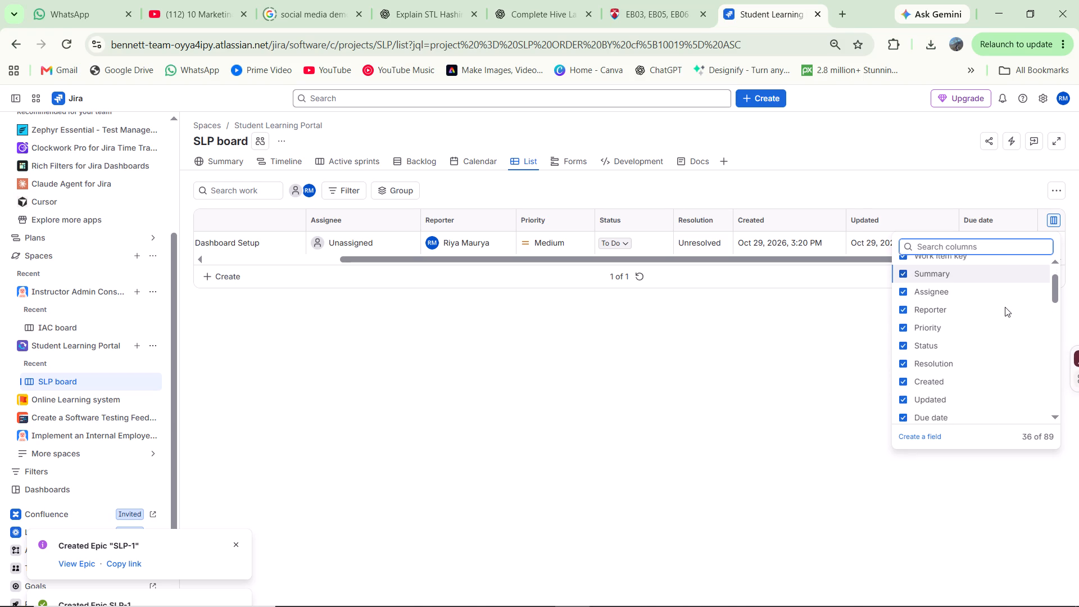
{"action": "scroll", "coordinate": [1005, 307], "scroll_direction": "down", "scroll_amount": 2}
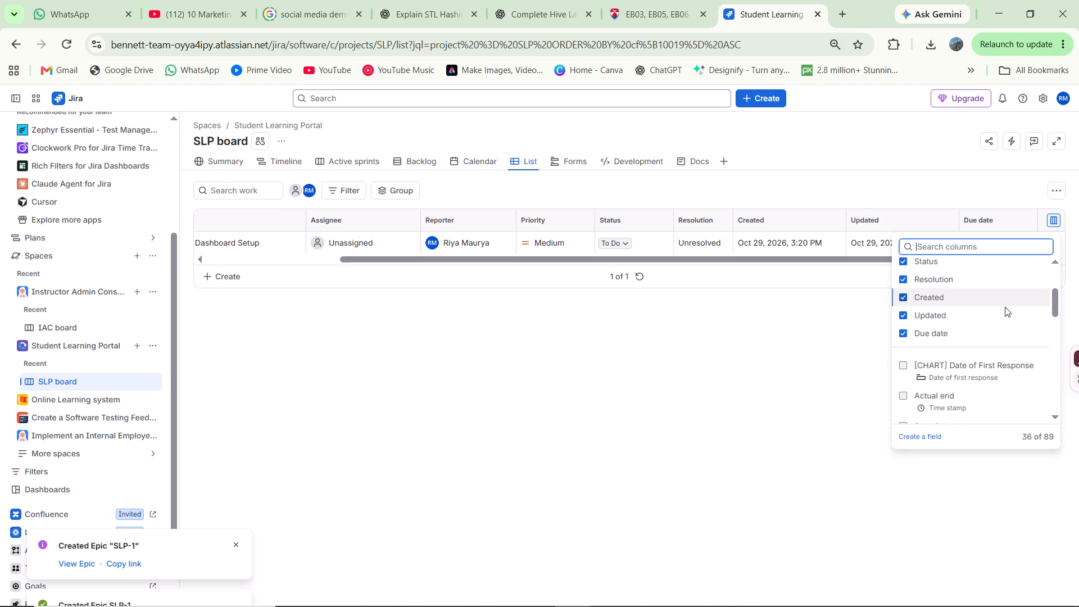
{"action": "scroll", "coordinate": [1005, 307], "scroll_direction": "down", "scroll_amount": 4}
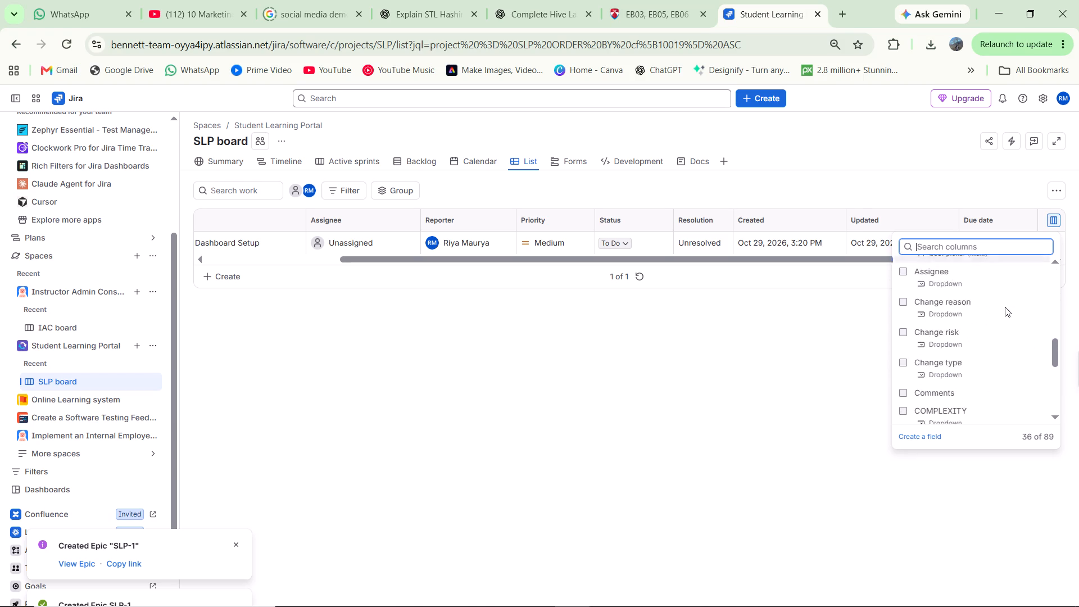
{"action": "scroll", "coordinate": [1005, 307], "scroll_direction": "down", "scroll_amount": 5}
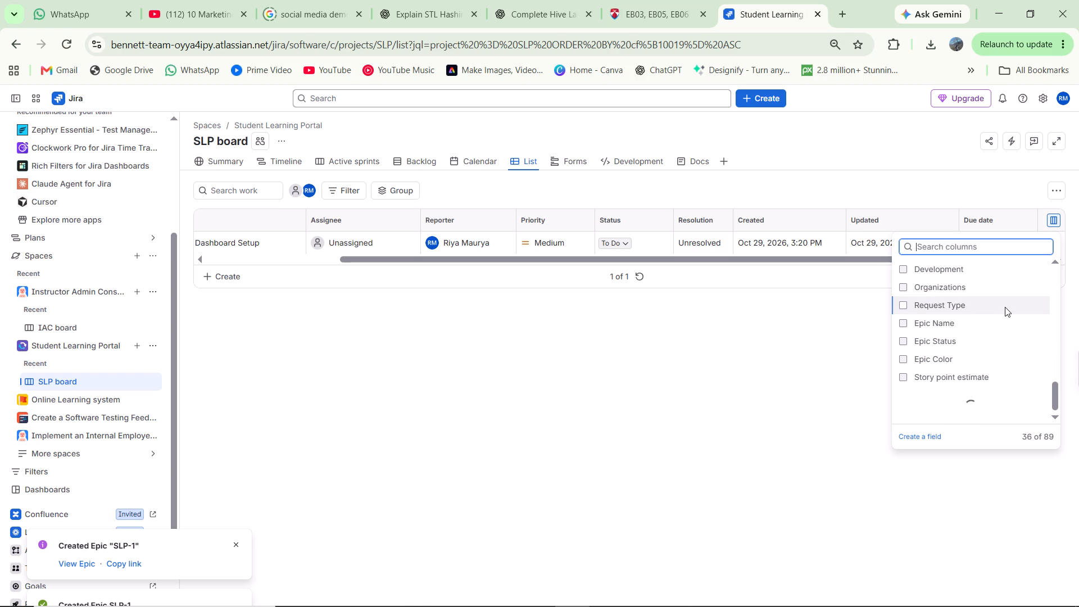
{"action": "scroll", "coordinate": [1005, 307], "scroll_direction": "down", "scroll_amount": 3}
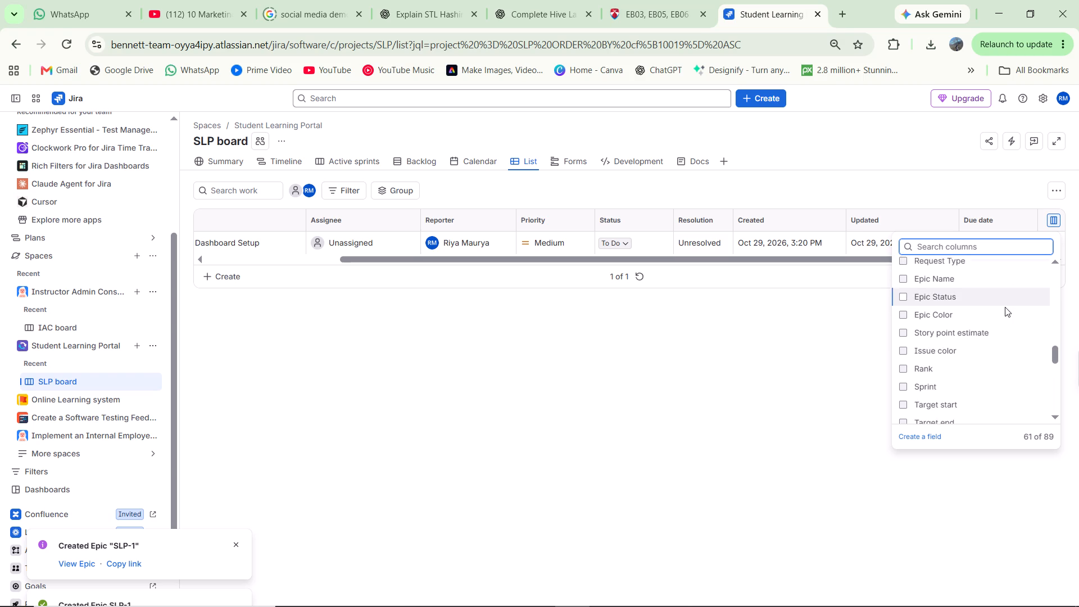
{"action": "key", "text": "s"}
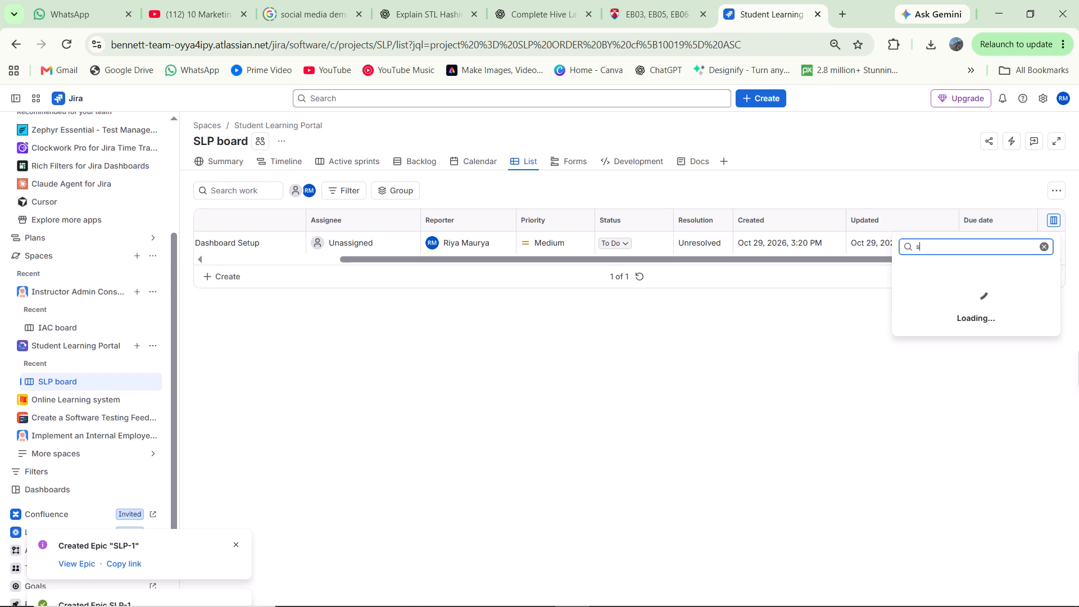
{"action": "key", "text": "t"}
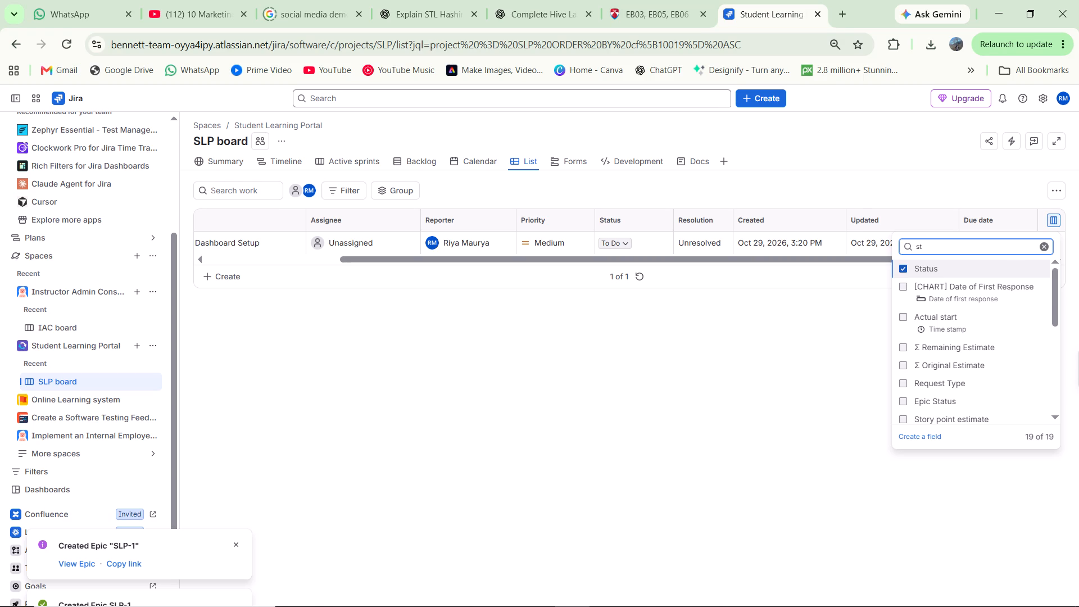
{"action": "key", "text": "a"}
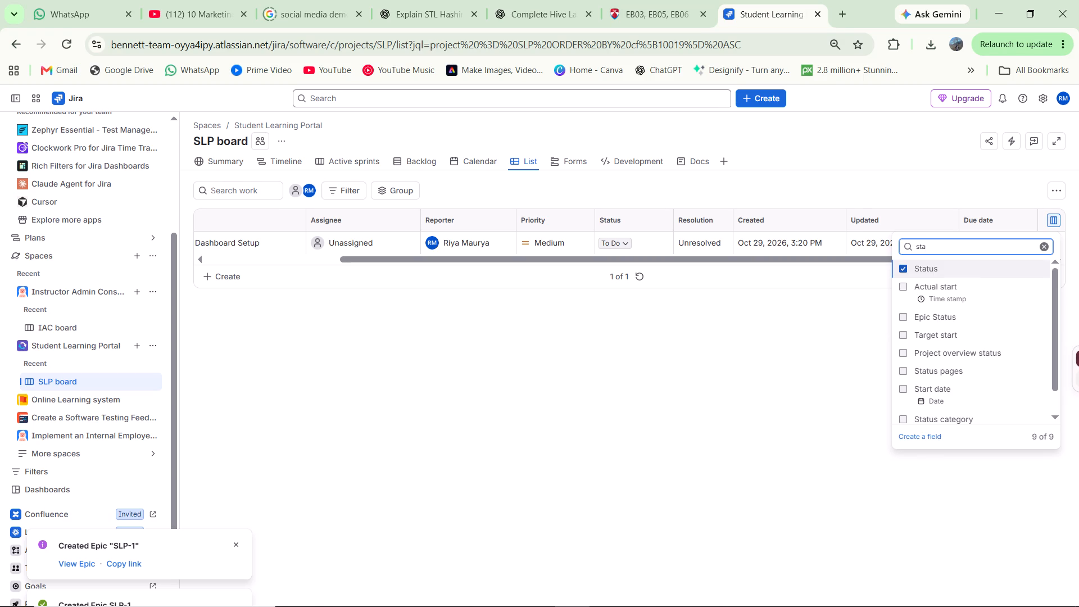
{"action": "left_click", "coordinate": [962, 396]}
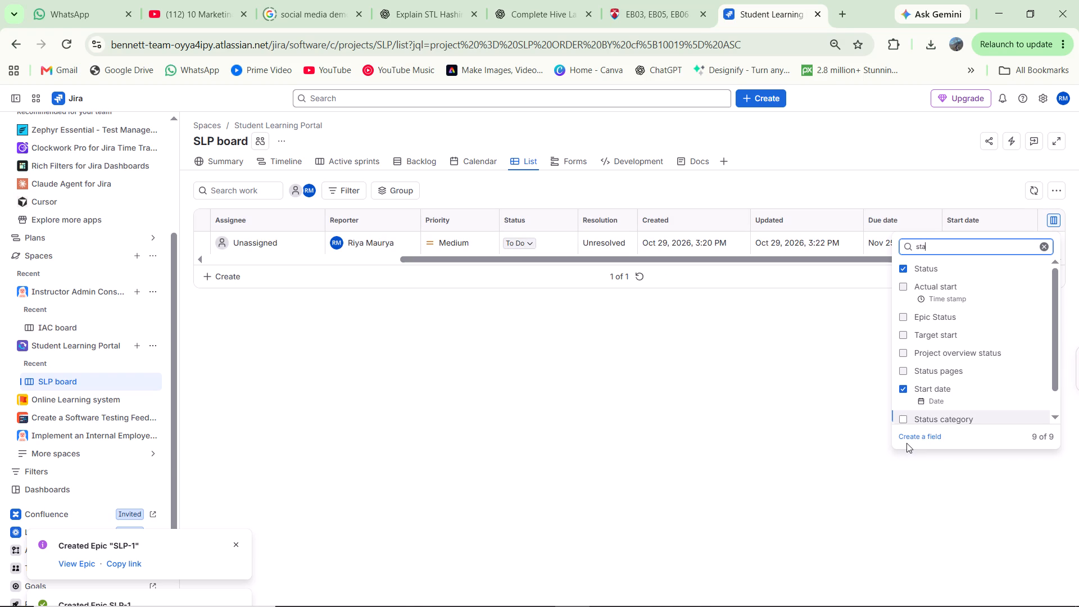
{"action": "left_click", "coordinate": [850, 424]}
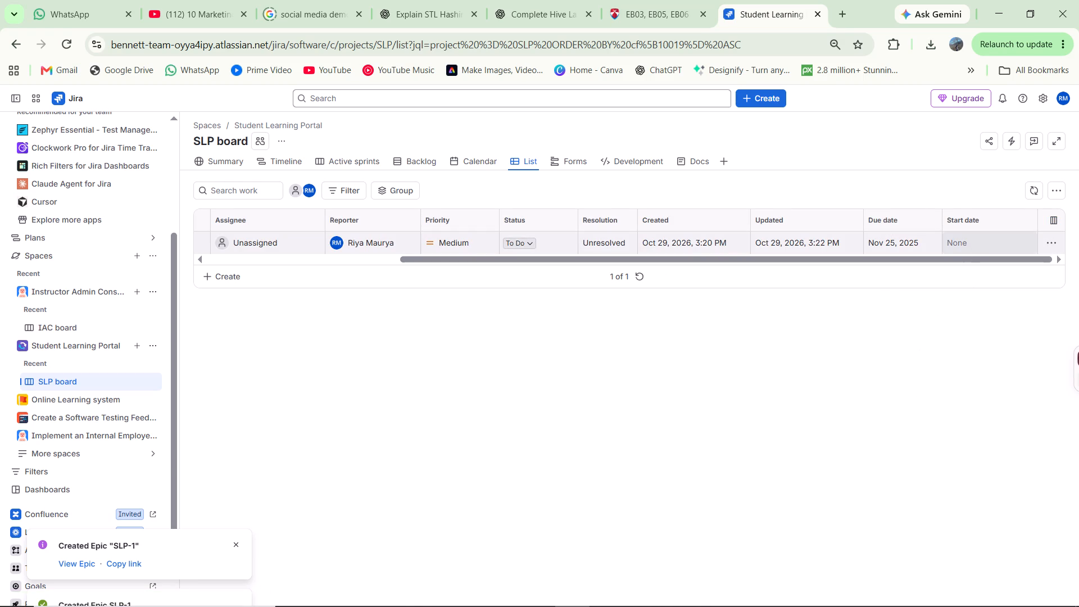
Move the Start date column so that it sits directly before the Due date column.
{"action": "left_click", "coordinate": [963, 247]}
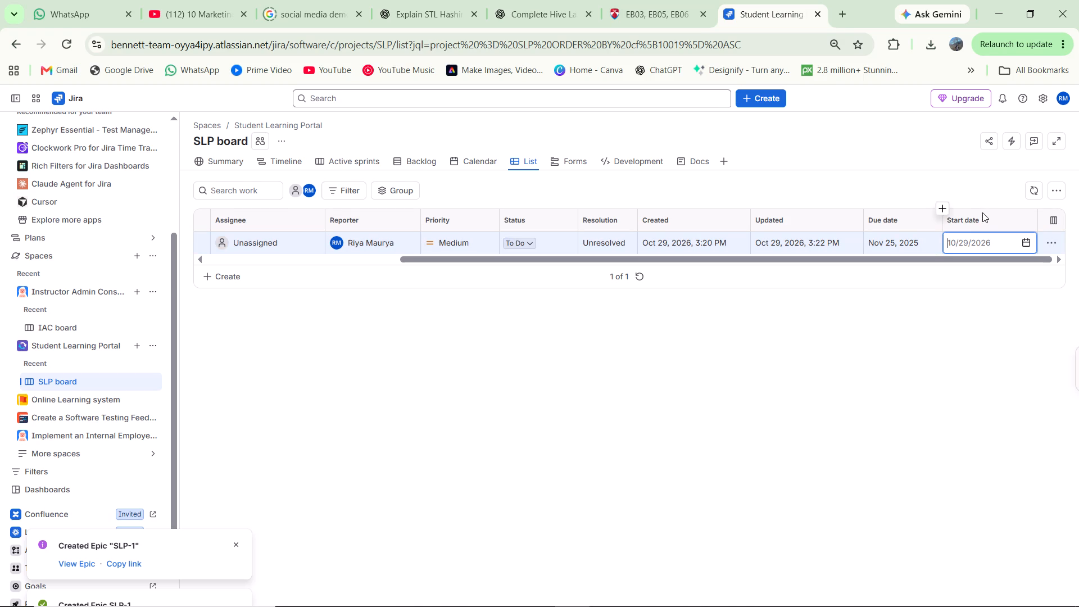
{"action": "left_click_drag", "start_coordinate": [982, 217], "coordinate": [863, 223]}
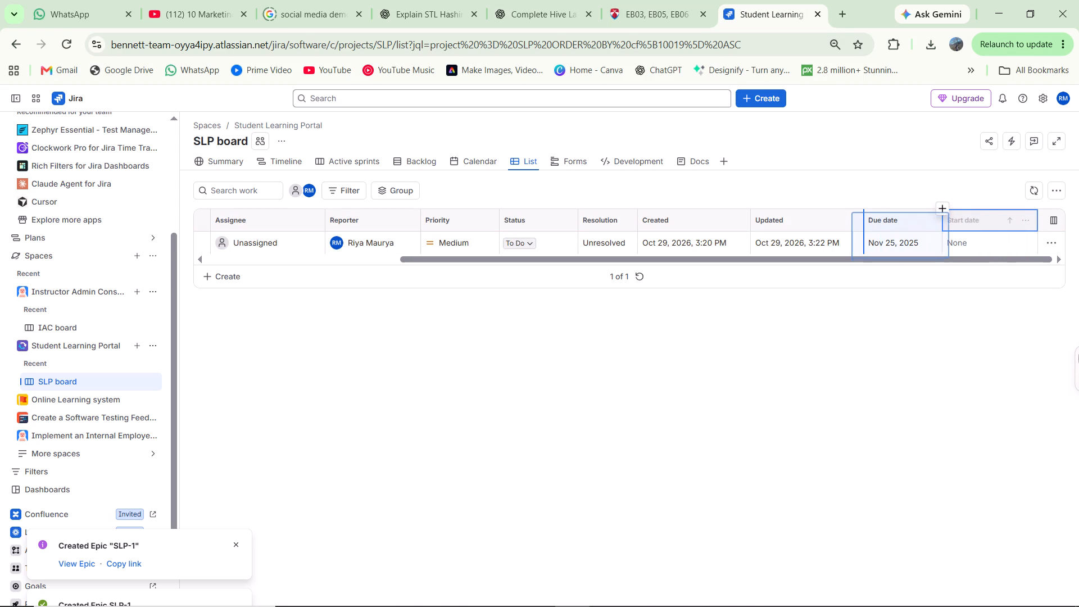
{"action": "left_click_drag", "start_coordinate": [863, 223], "coordinate": [862, 221]}
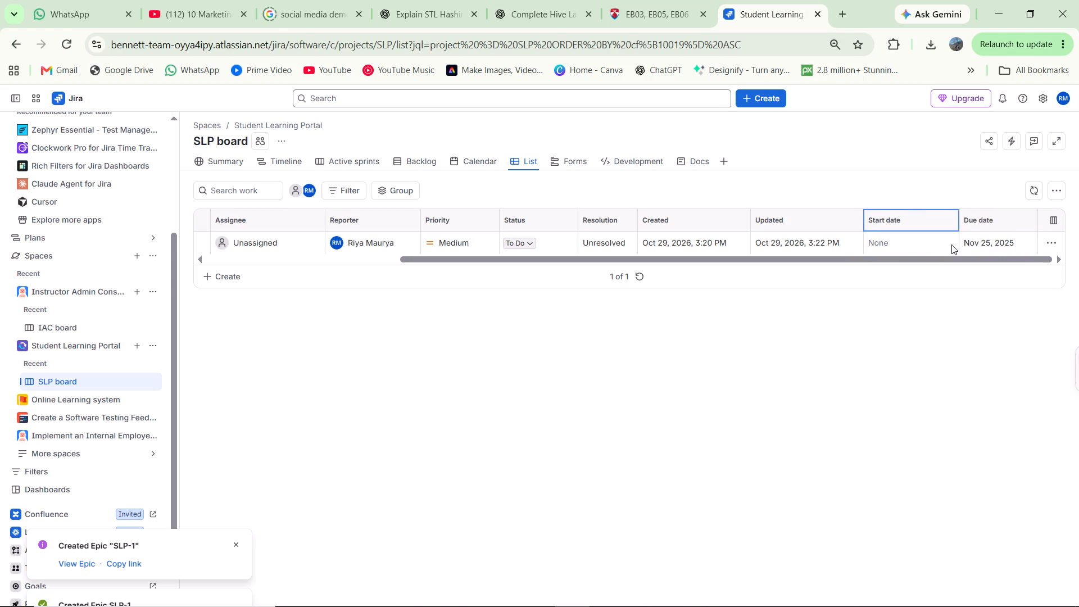
Set the start date of the "User Registration and Dashboard Setup" epic to 11/6/2025.
{"action": "left_click", "coordinate": [909, 241]}
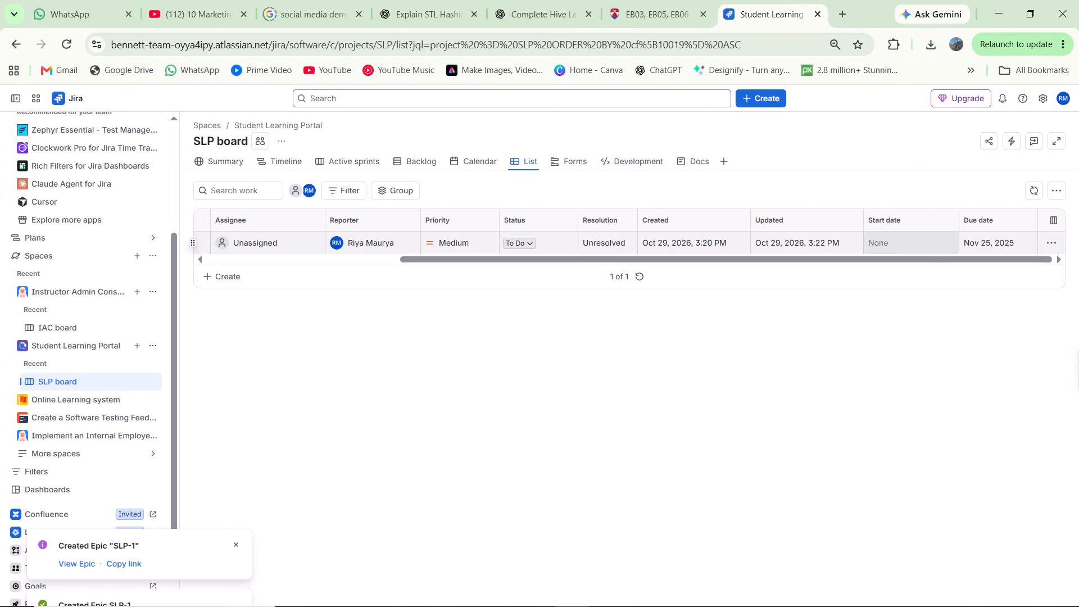
{"action": "left_click", "coordinate": [880, 244]}
{"action": "type", "text": "11"}
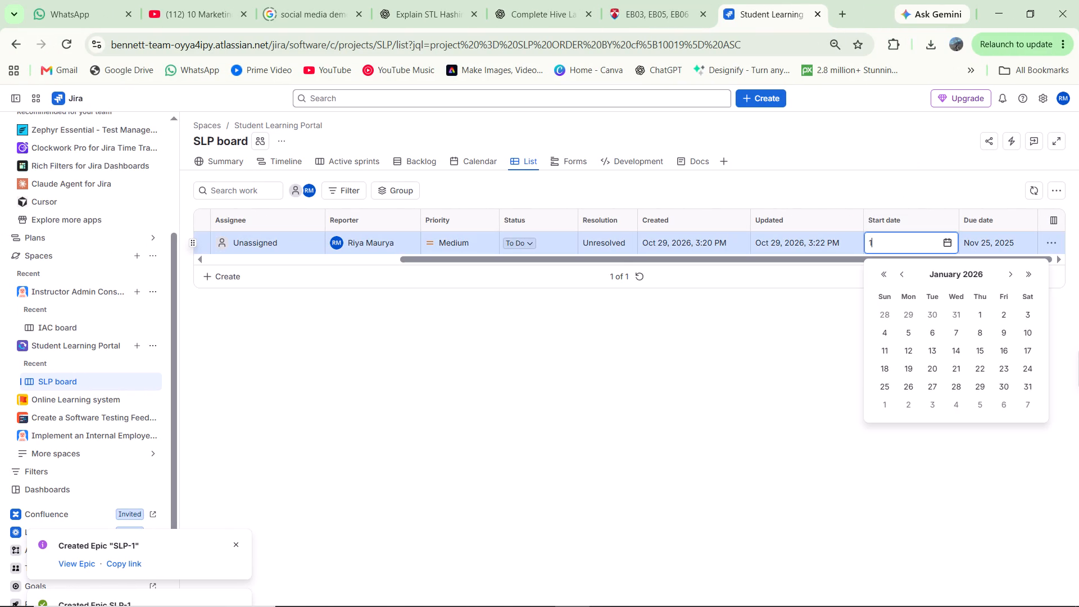
{"action": "key", "text": "slash"}
{"action": "key", "text": "6"}
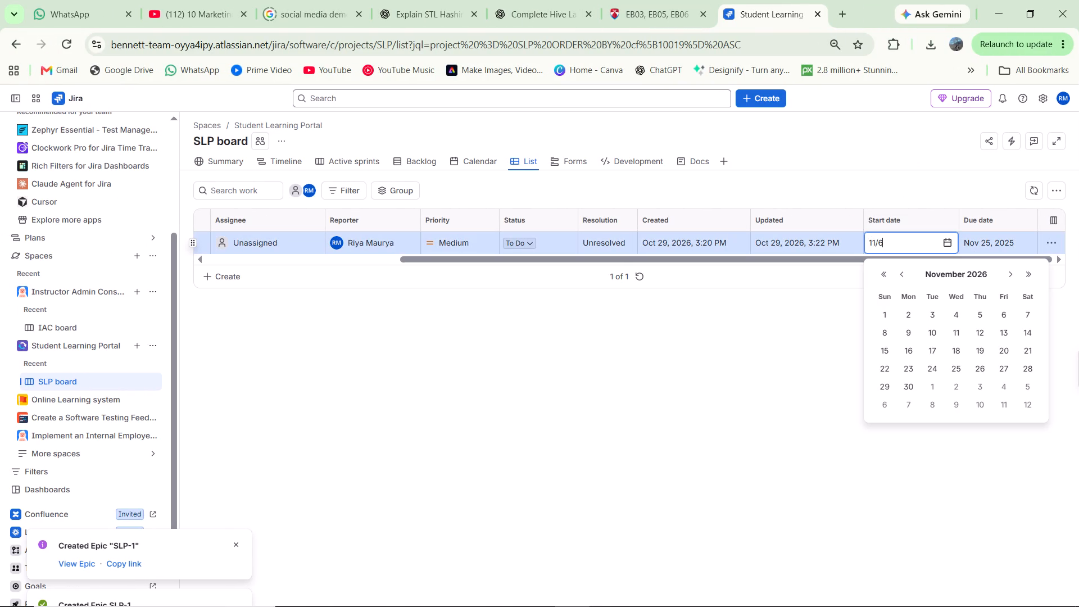
{"action": "key", "text": "slash"}
{"action": "key", "text": "2"}
{"action": "type", "text": "025"}
{"action": "key", "text": "Return"}
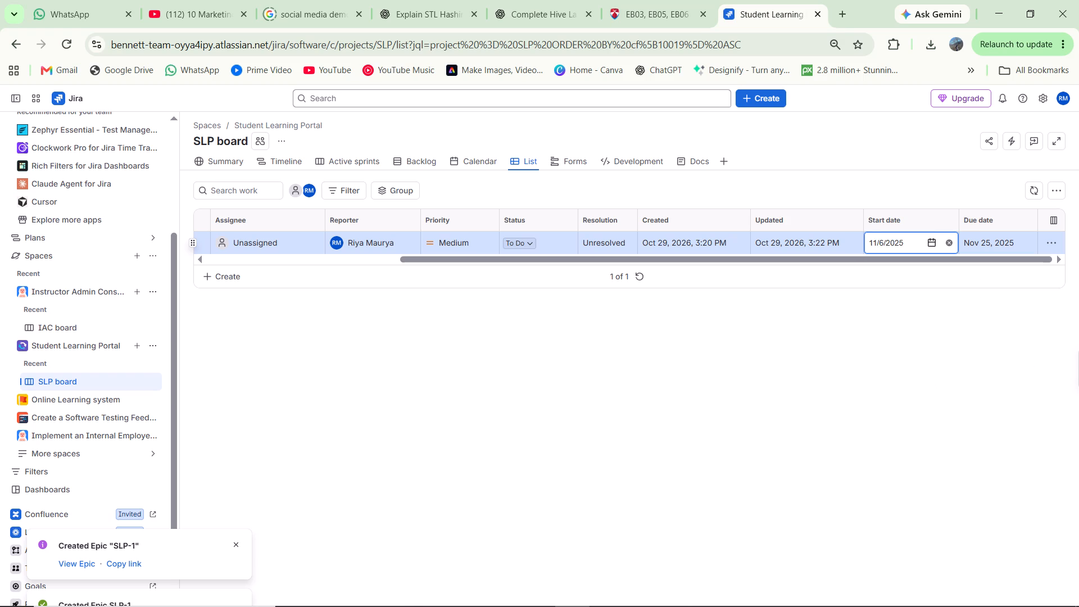
{"action": "left_click", "coordinate": [754, 327]}
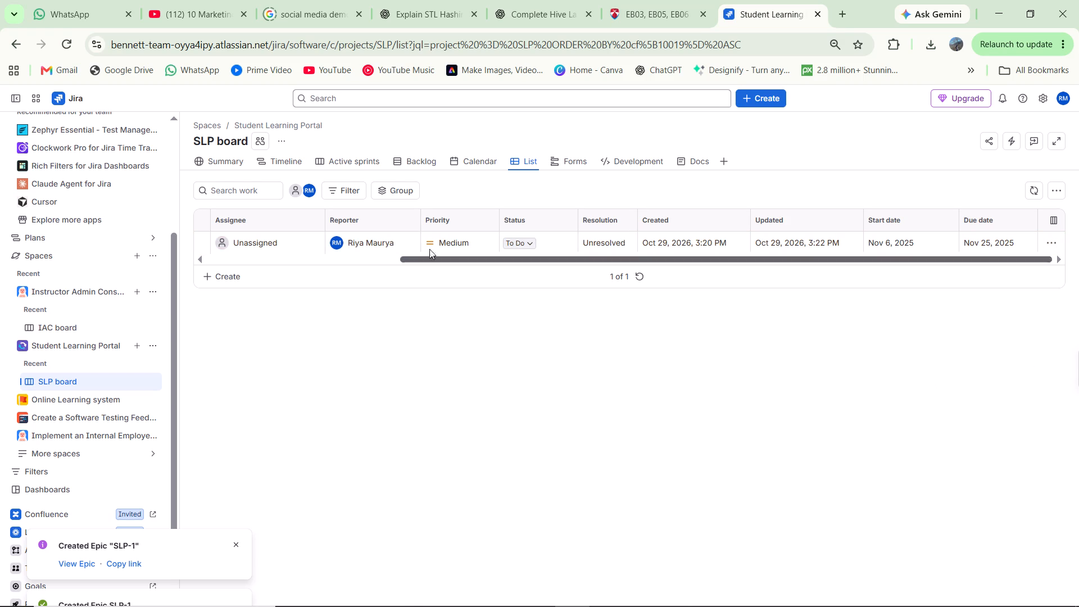
Open the details of the "User Registration and Dashboard Setup" epic from the SLP list.
{"action": "scroll", "coordinate": [422, 244], "scroll_direction": "right", "scroll_amount": 4}
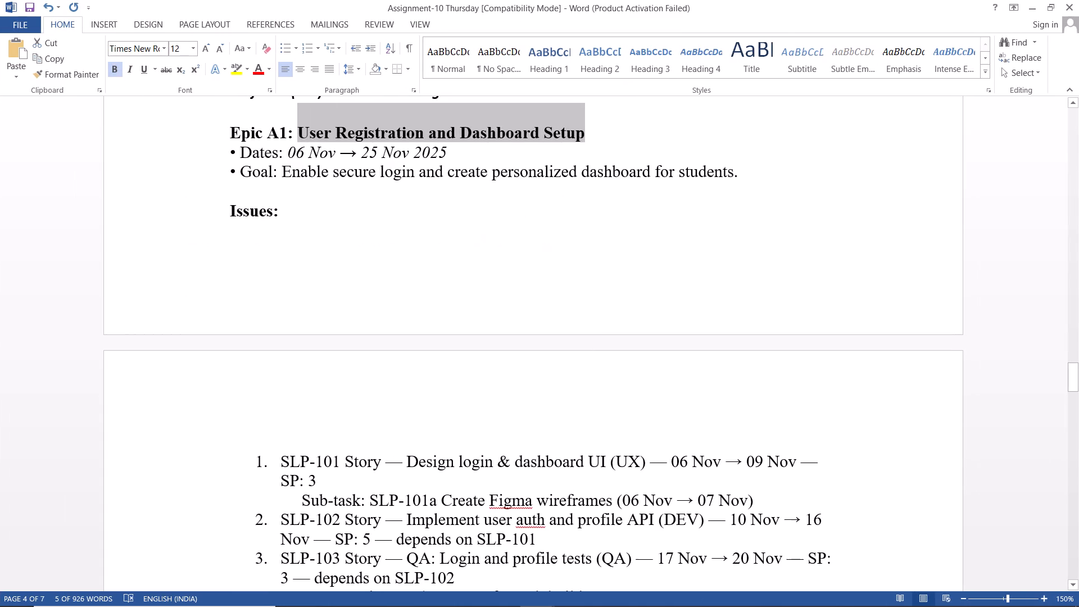
{"action": "left_click", "coordinate": [416, 183]}
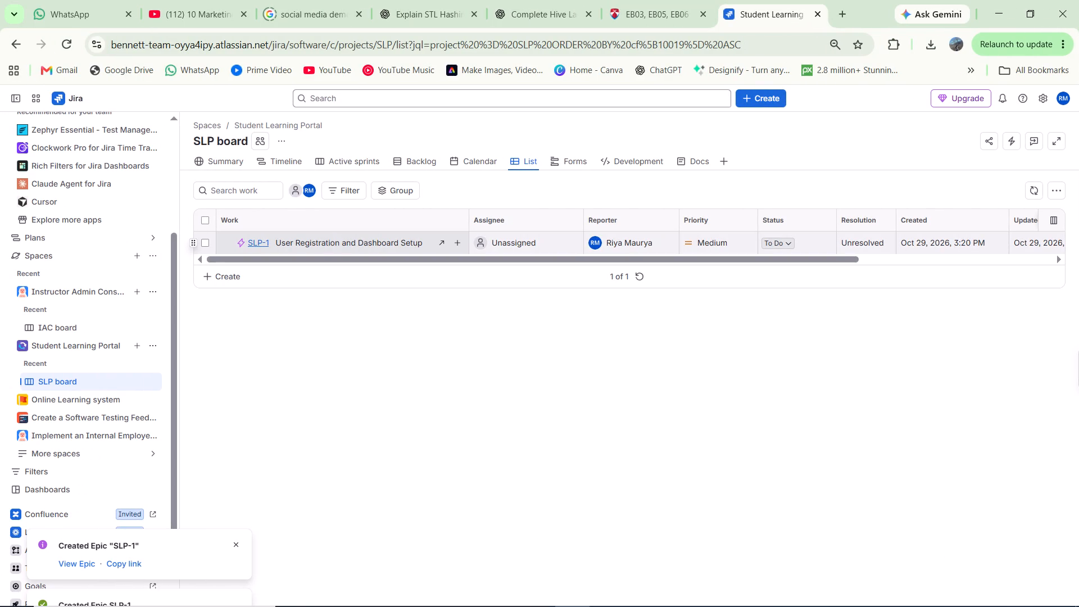
{"action": "left_click", "coordinate": [225, 241]}
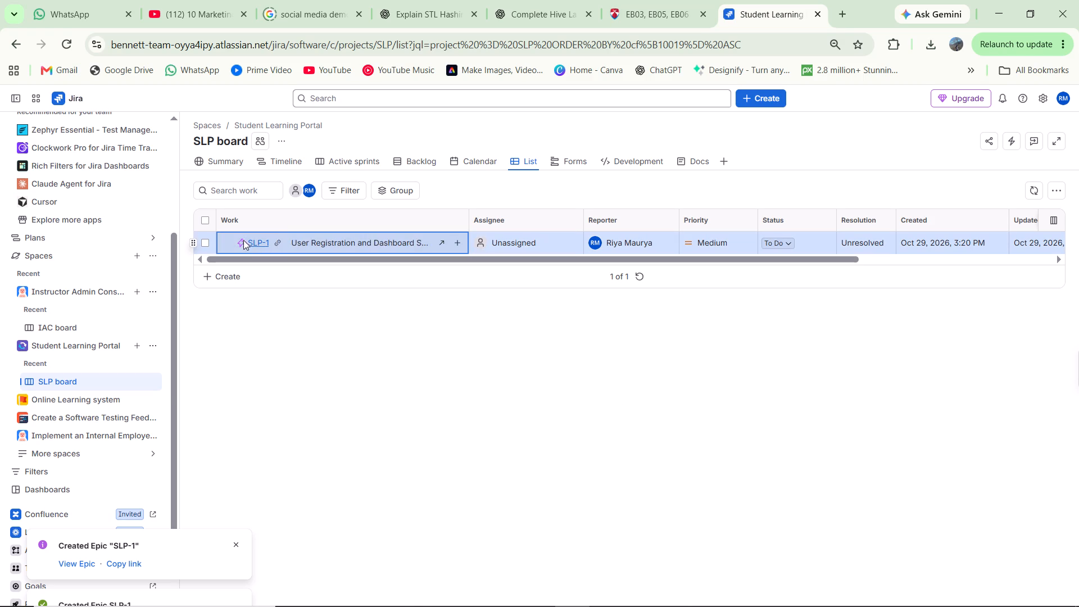
{"action": "double_click", "coordinate": [227, 238]}
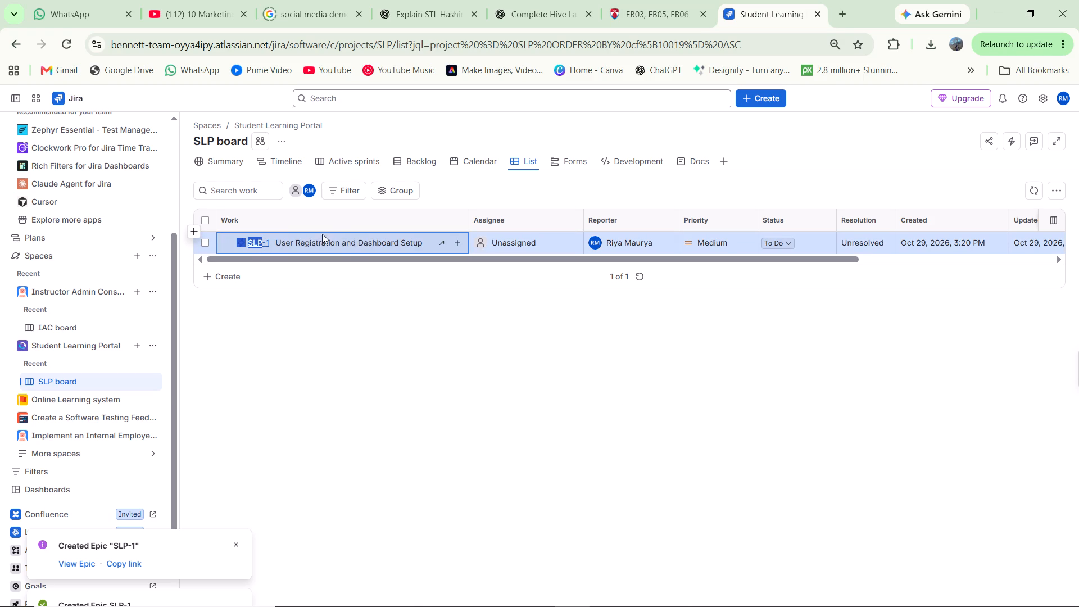
{"action": "left_click", "coordinate": [258, 239]}
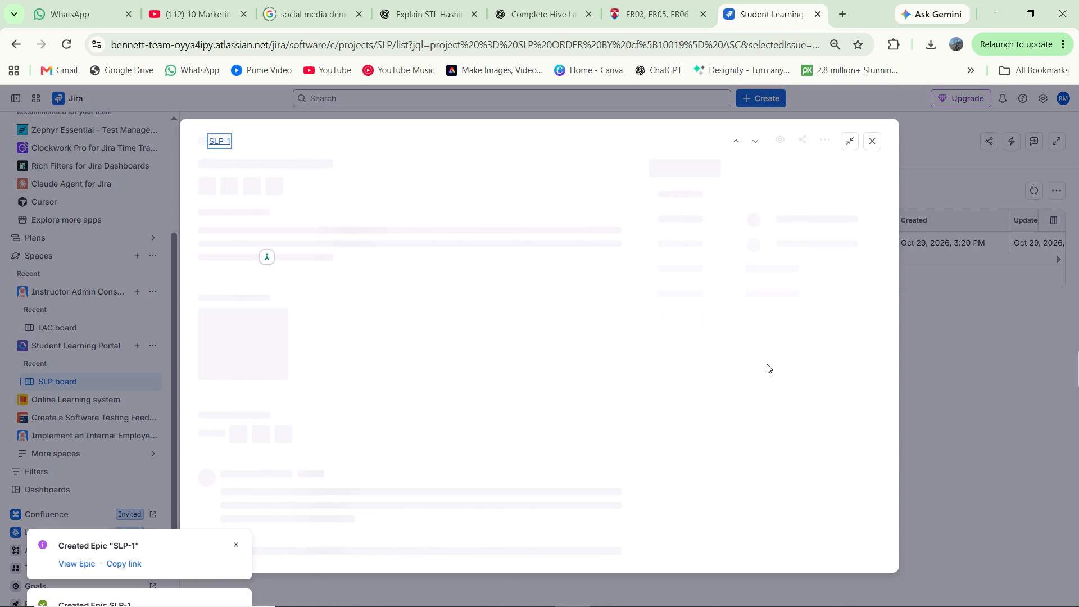
Copy Epic A1's goal sentence from the Word assignment into the epic's description, "Enable secure login and create personalized dashboard for students.", and save it.
{"action": "left_click", "coordinate": [557, 150]}
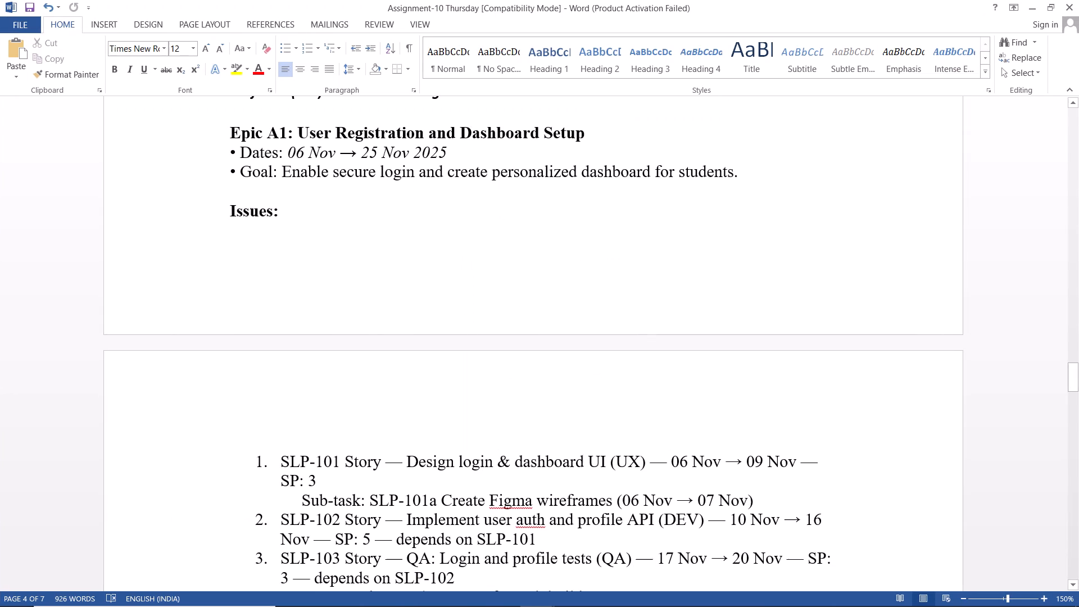
{"action": "left_click_drag", "start_coordinate": [283, 173], "coordinate": [674, 184]}
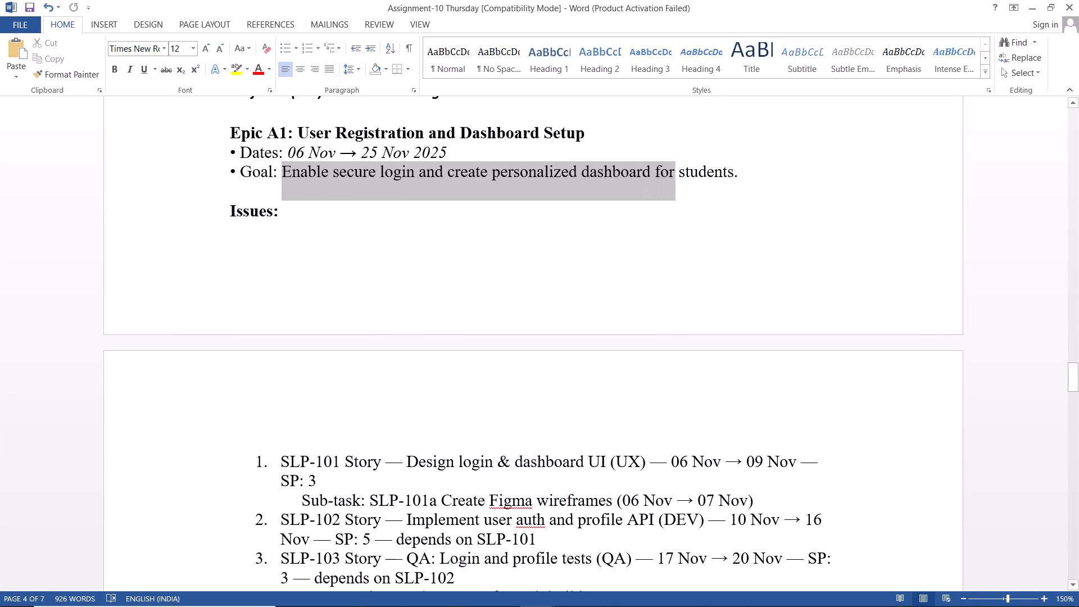
{"action": "left_click_drag", "start_coordinate": [674, 184], "coordinate": [741, 172]}
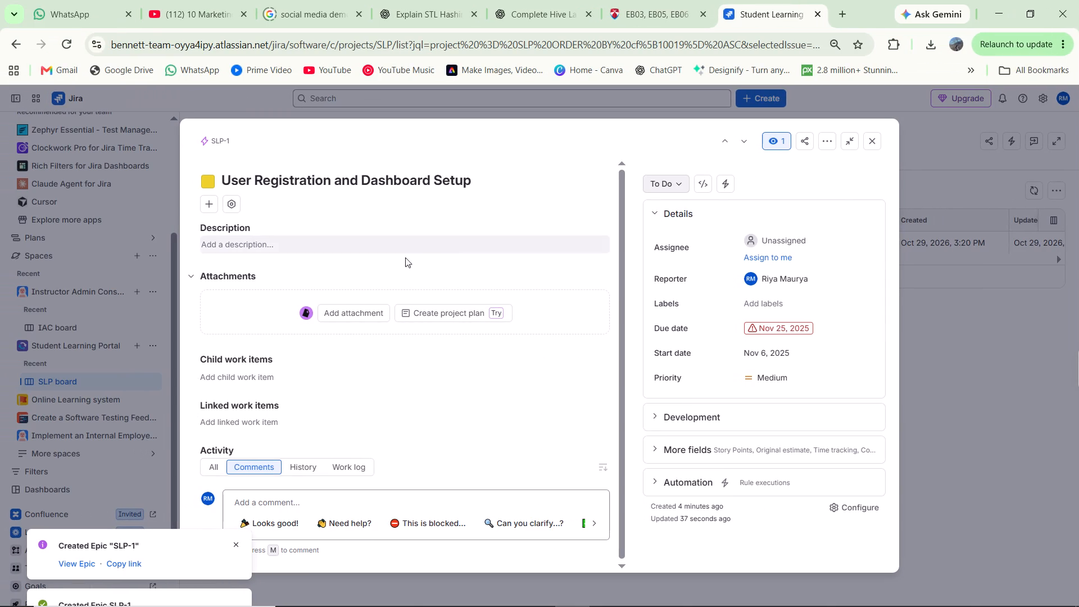
{"action": "left_click", "coordinate": [389, 248]}
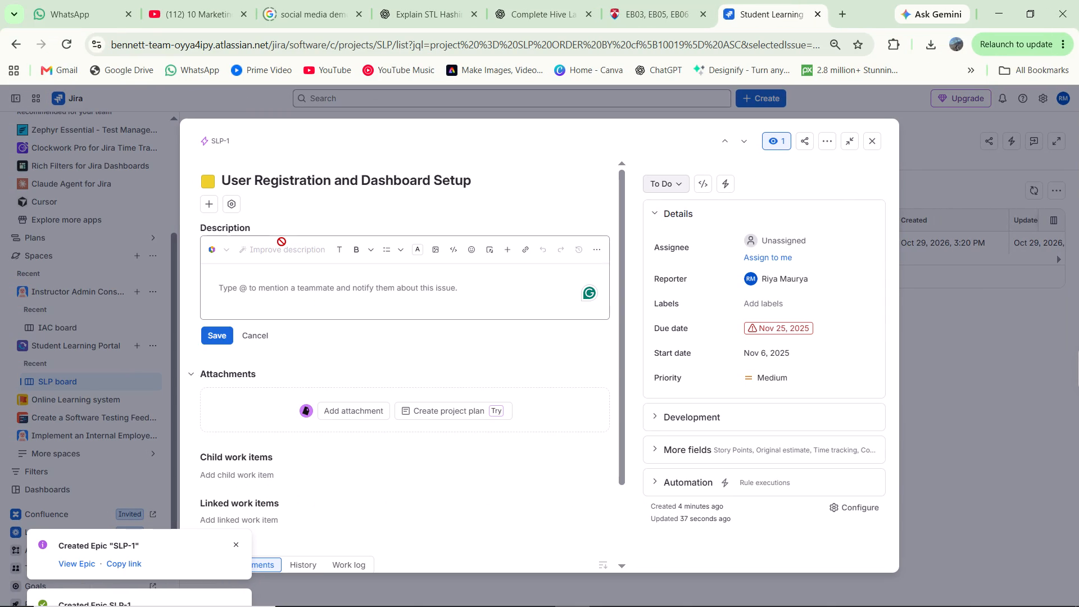
{"action": "key", "text": "ctrl+v"}
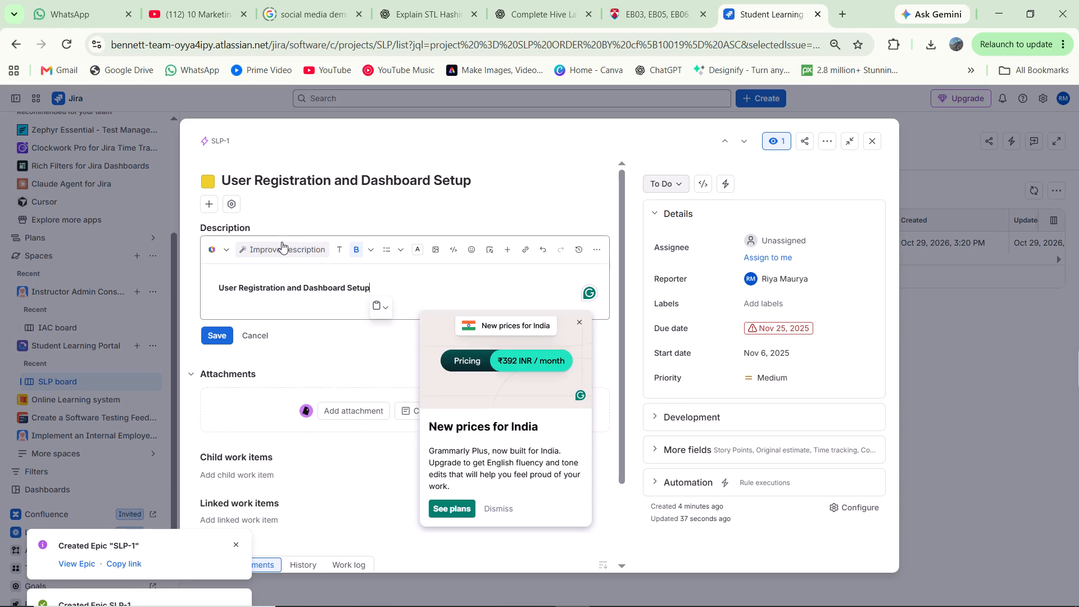
{"action": "key", "text": "ctrl+z"}
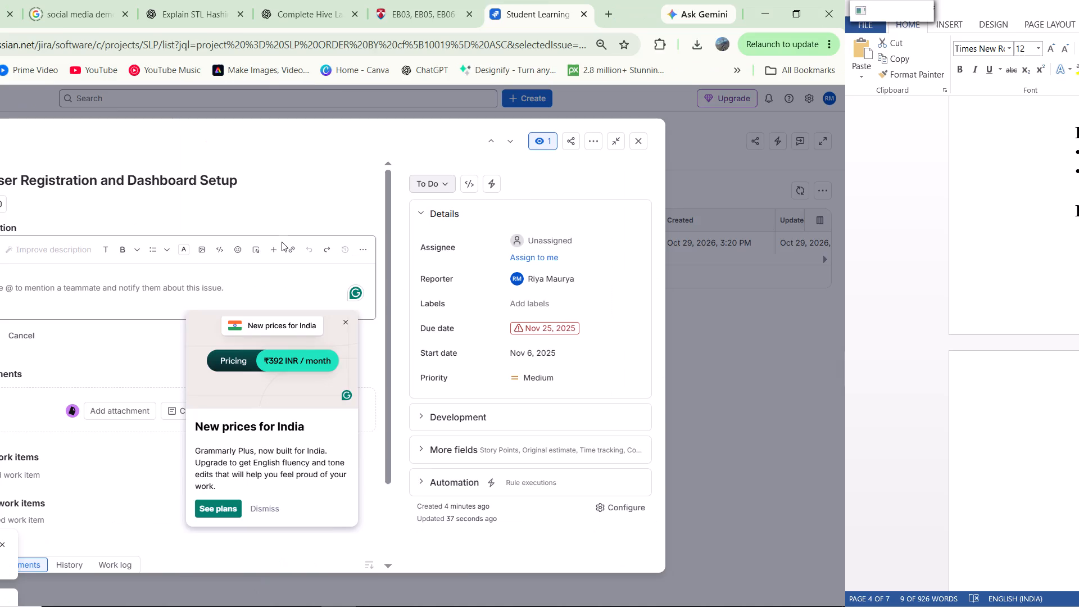
{"action": "key", "text": "ctrl+c"}
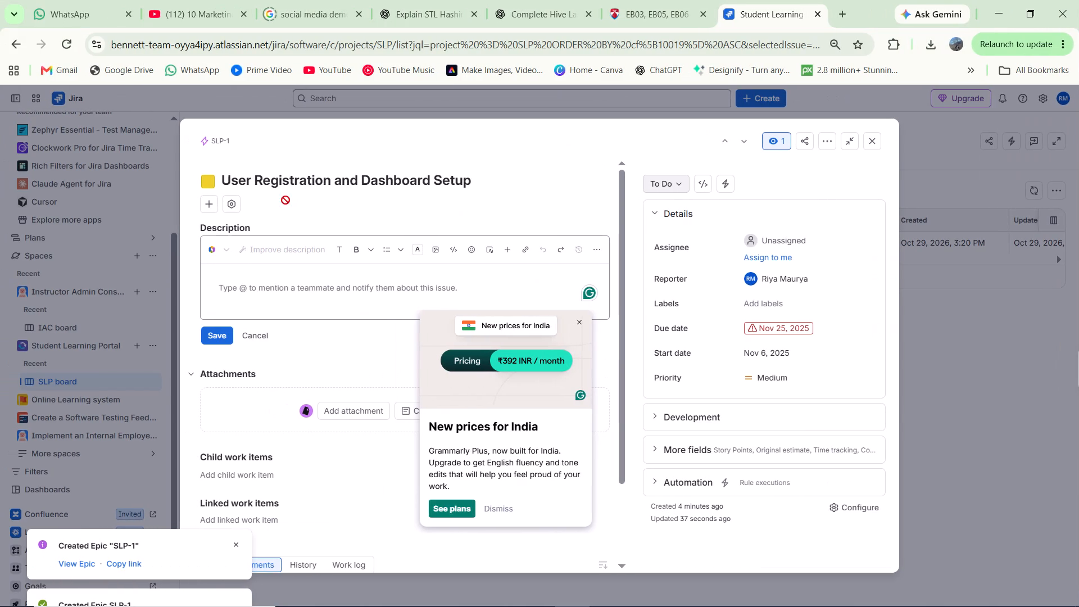
{"action": "key", "text": "ctrl+v"}
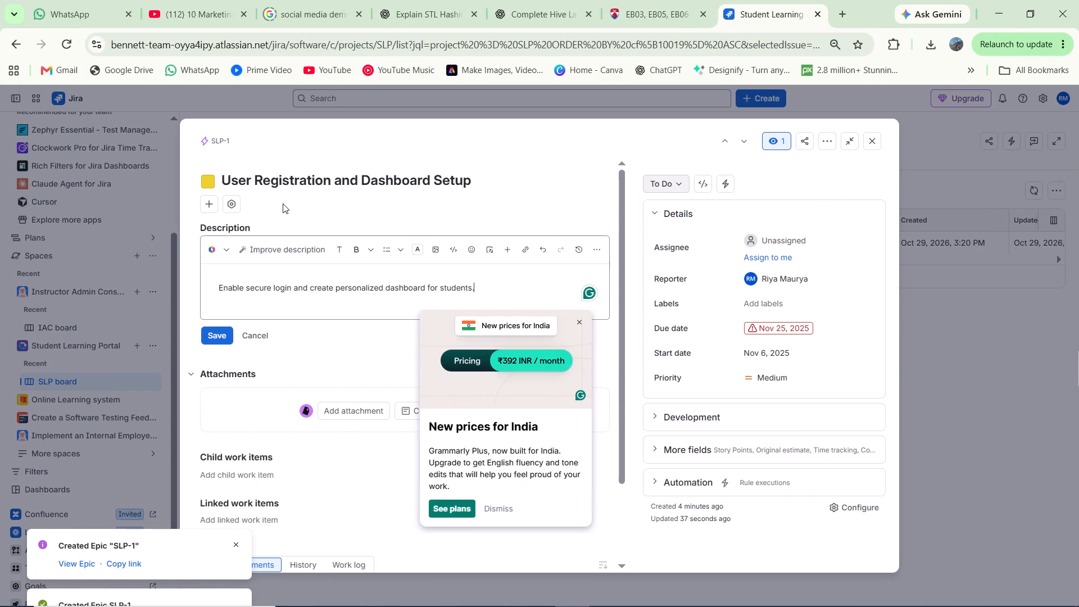
{"action": "left_click", "coordinate": [219, 335]}
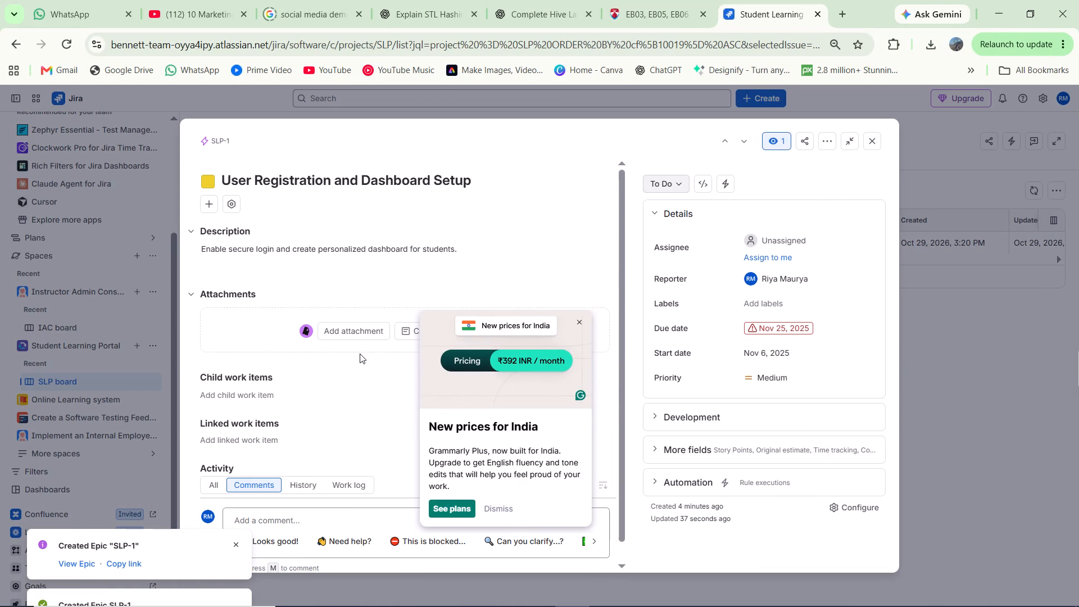
{"action": "left_click", "coordinate": [576, 324]}
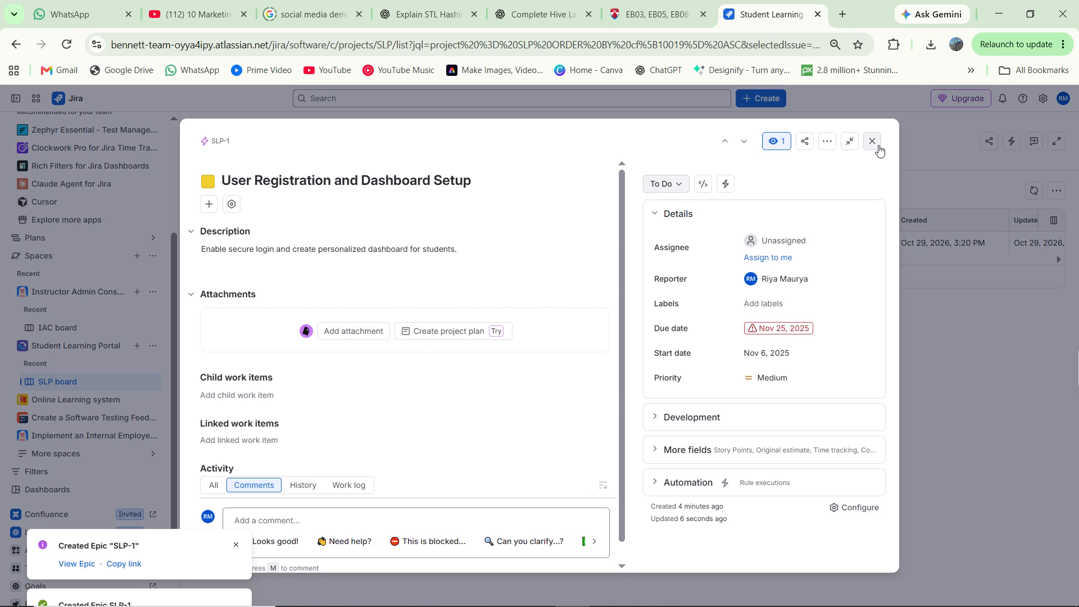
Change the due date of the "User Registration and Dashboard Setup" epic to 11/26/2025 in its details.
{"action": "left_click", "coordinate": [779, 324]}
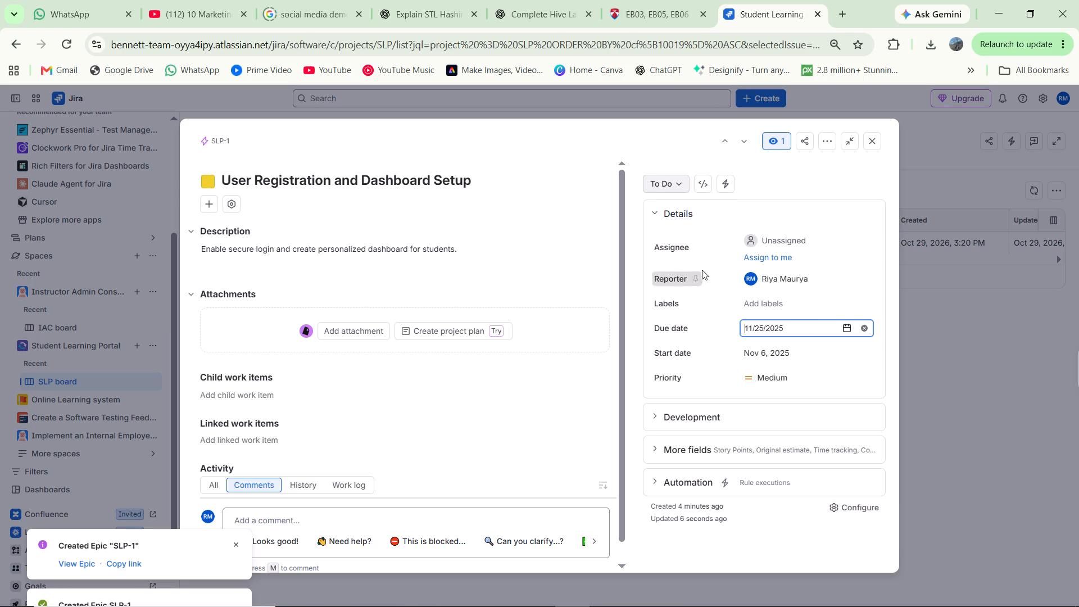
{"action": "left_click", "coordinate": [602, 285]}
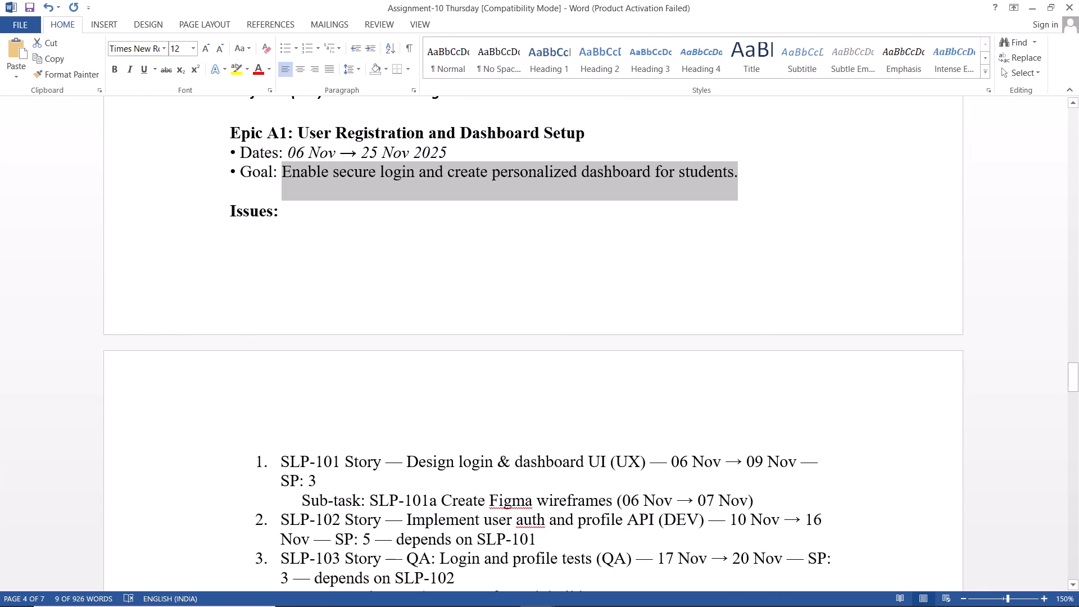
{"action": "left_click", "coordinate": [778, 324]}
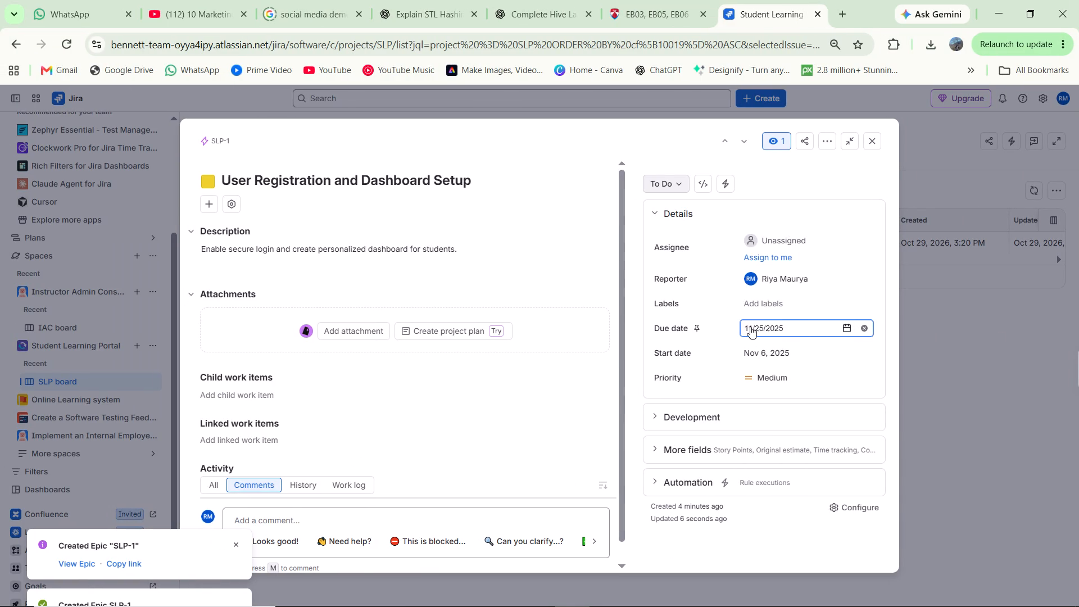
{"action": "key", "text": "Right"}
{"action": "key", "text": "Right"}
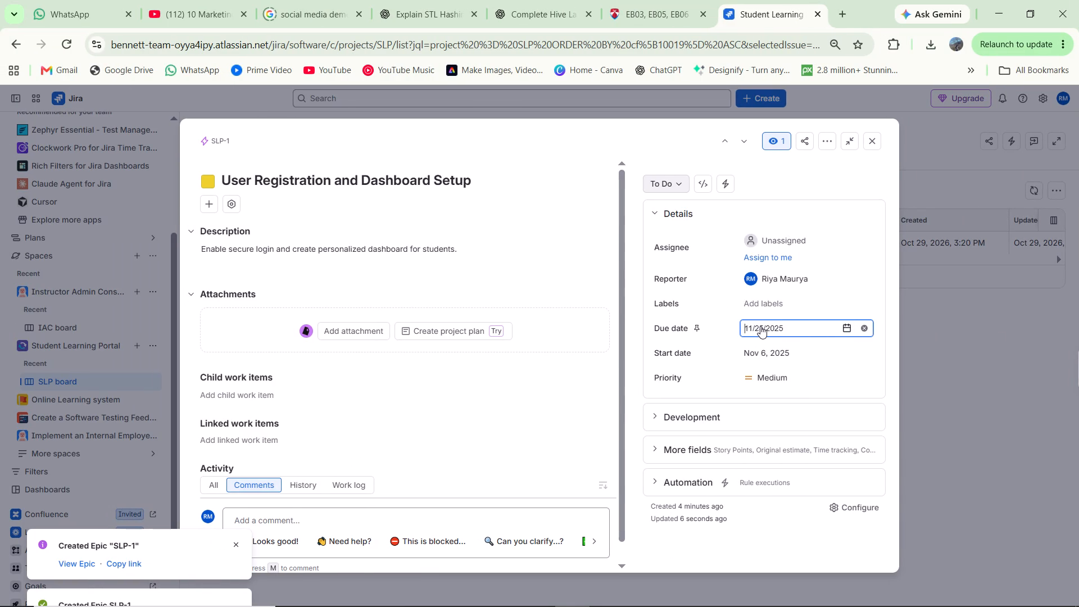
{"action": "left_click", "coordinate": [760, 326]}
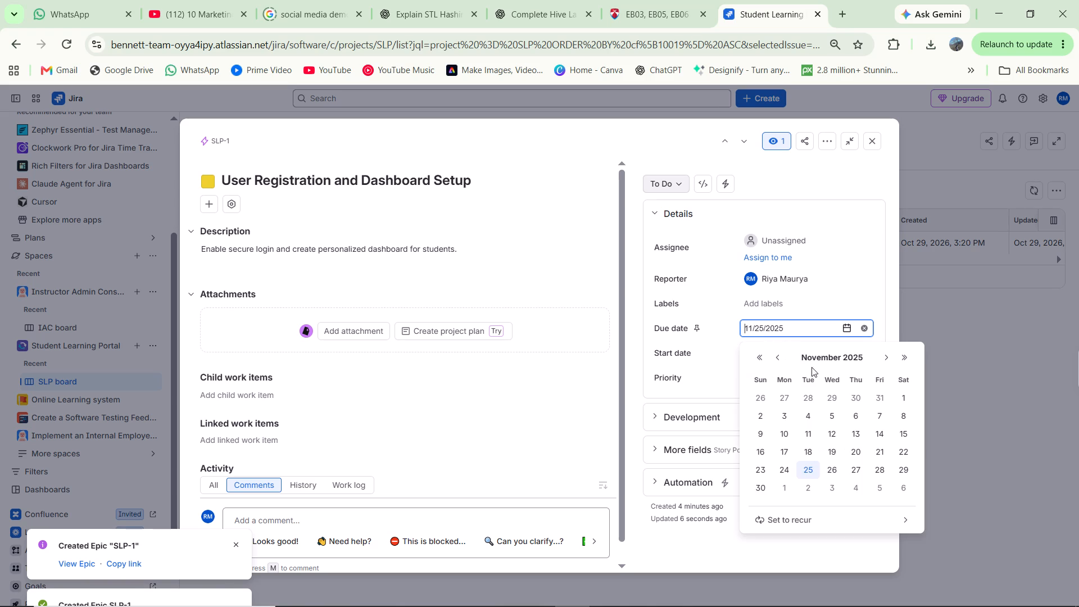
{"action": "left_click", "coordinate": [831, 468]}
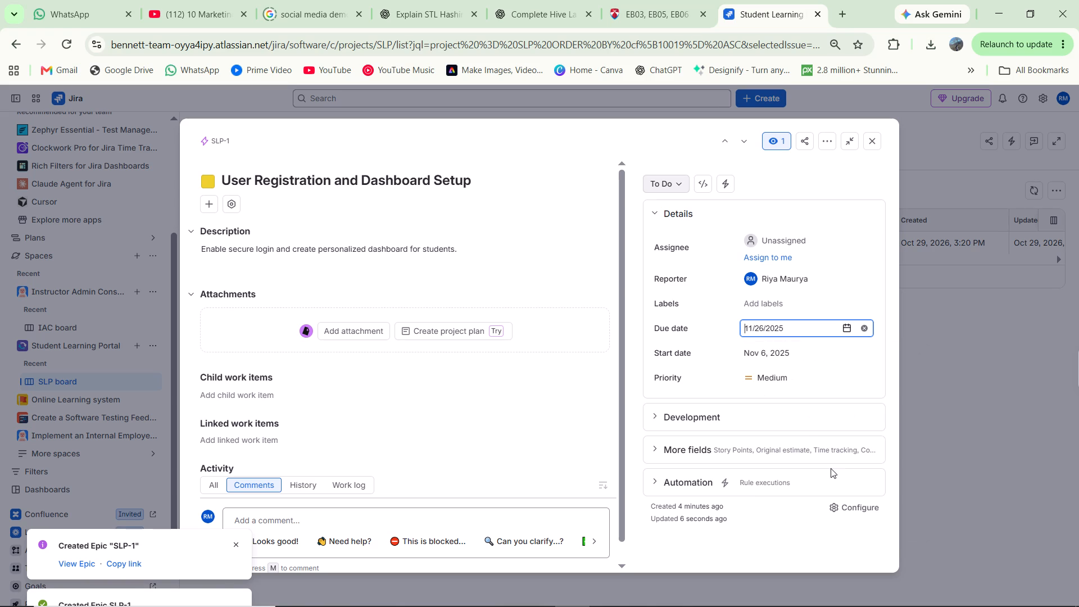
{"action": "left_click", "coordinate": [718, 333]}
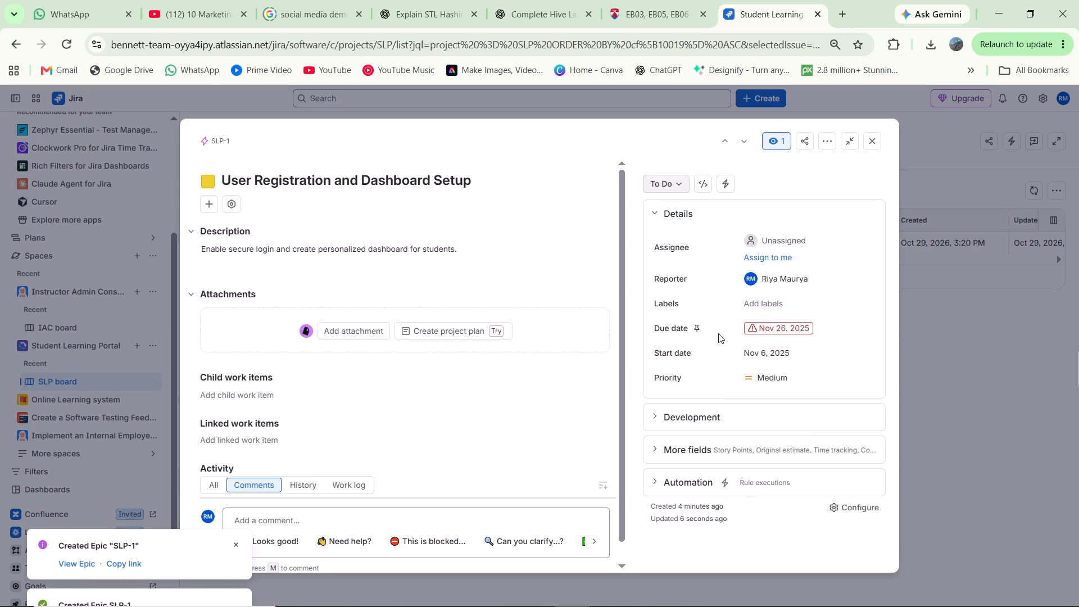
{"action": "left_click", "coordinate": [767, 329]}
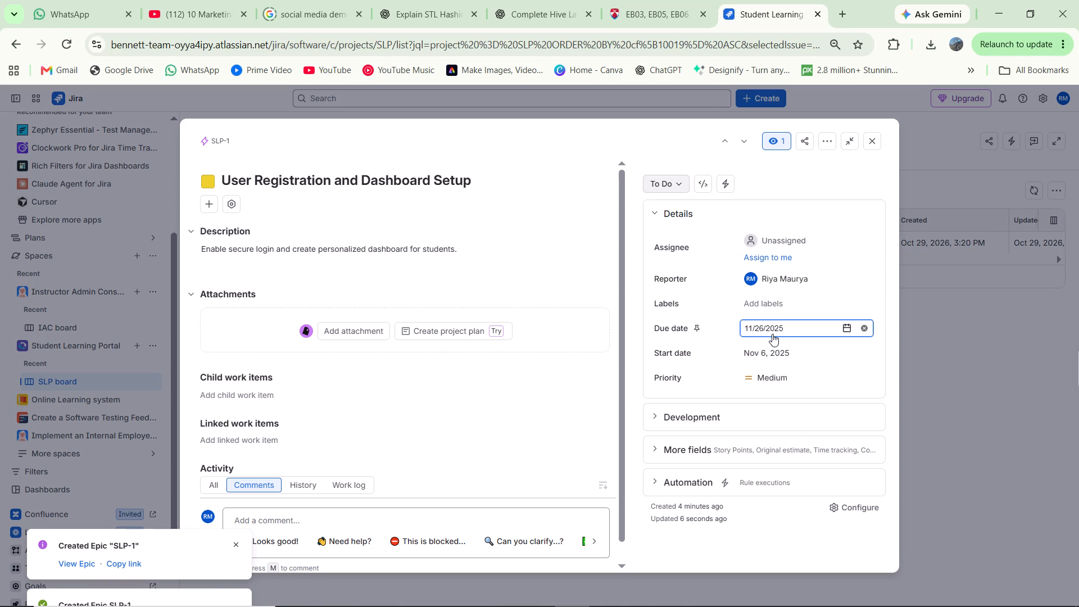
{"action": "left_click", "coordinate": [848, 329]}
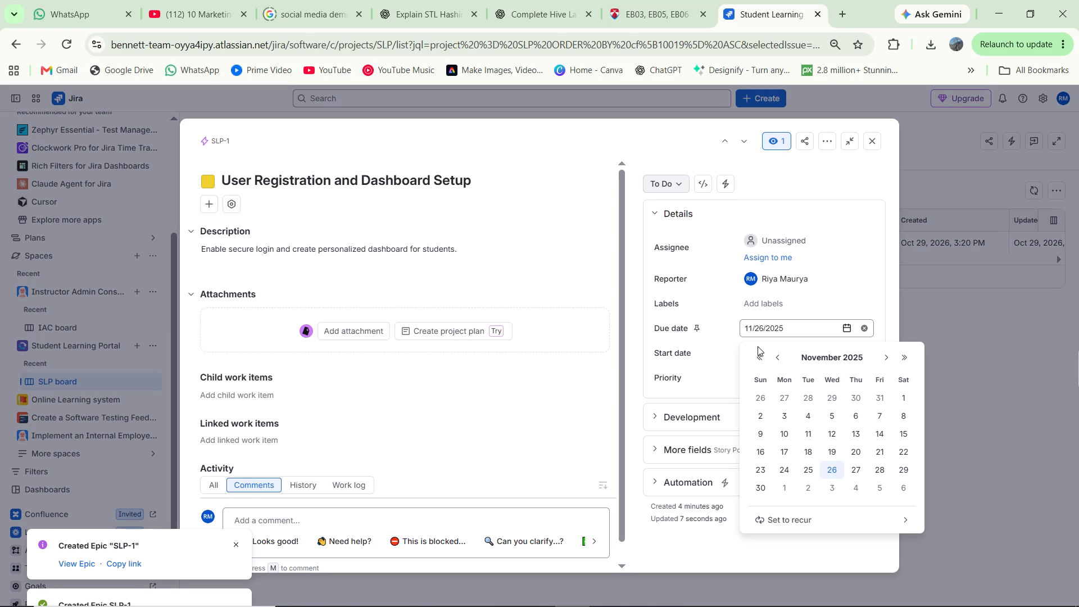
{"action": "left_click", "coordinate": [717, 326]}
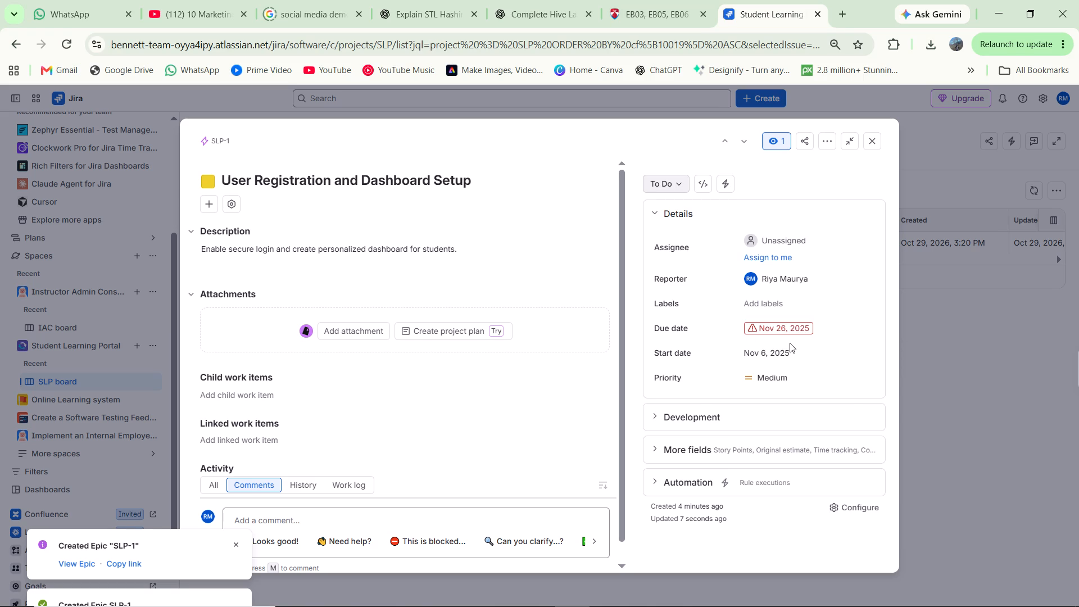
Set the start date of the "User Registration and Dashboard Setup" epic to 11/6/2026.
{"action": "left_click", "coordinate": [790, 349]}
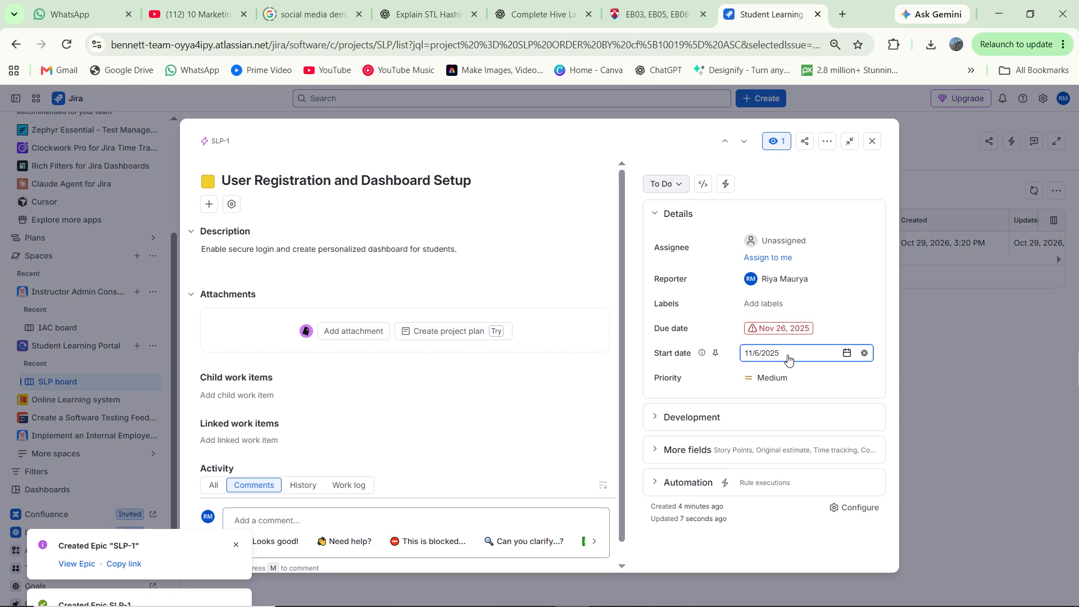
{"action": "key", "text": "Right"}
{"action": "left_click", "coordinate": [846, 347]}
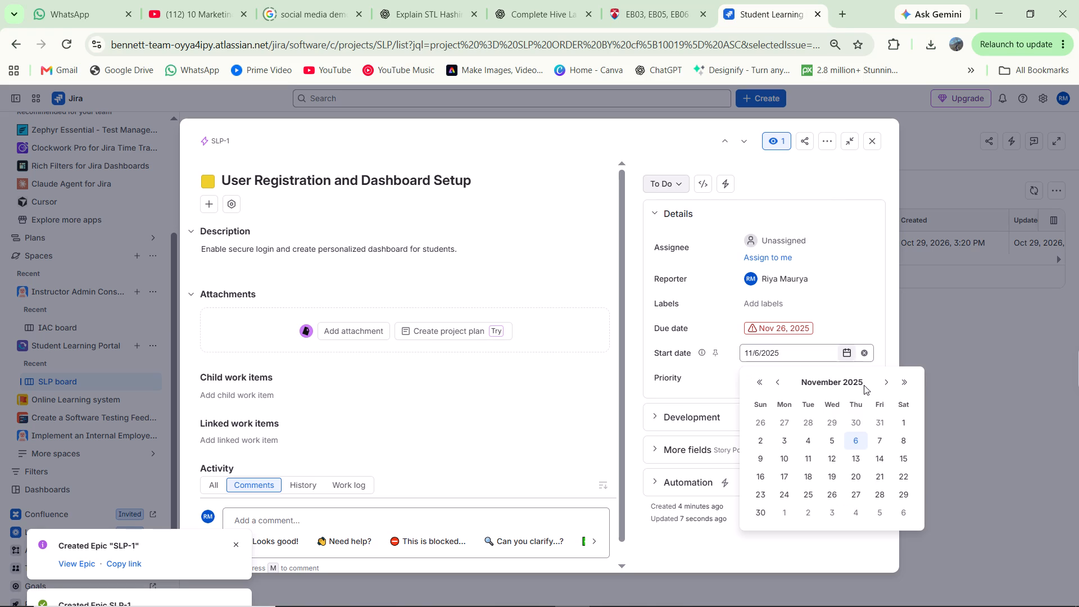
{"action": "left_click", "coordinate": [903, 383]}
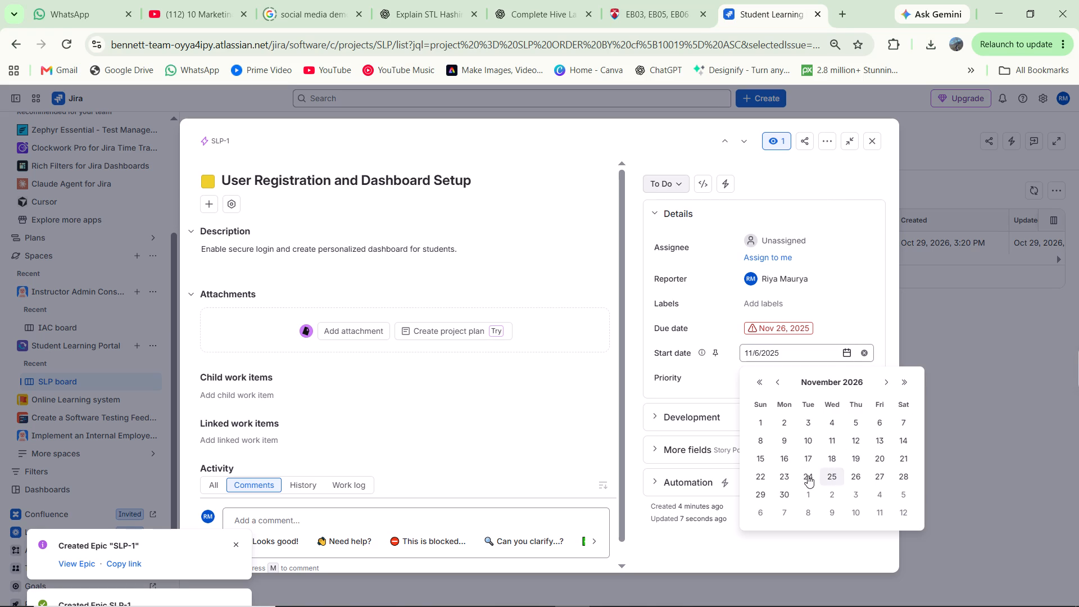
{"action": "left_click", "coordinate": [876, 428]}
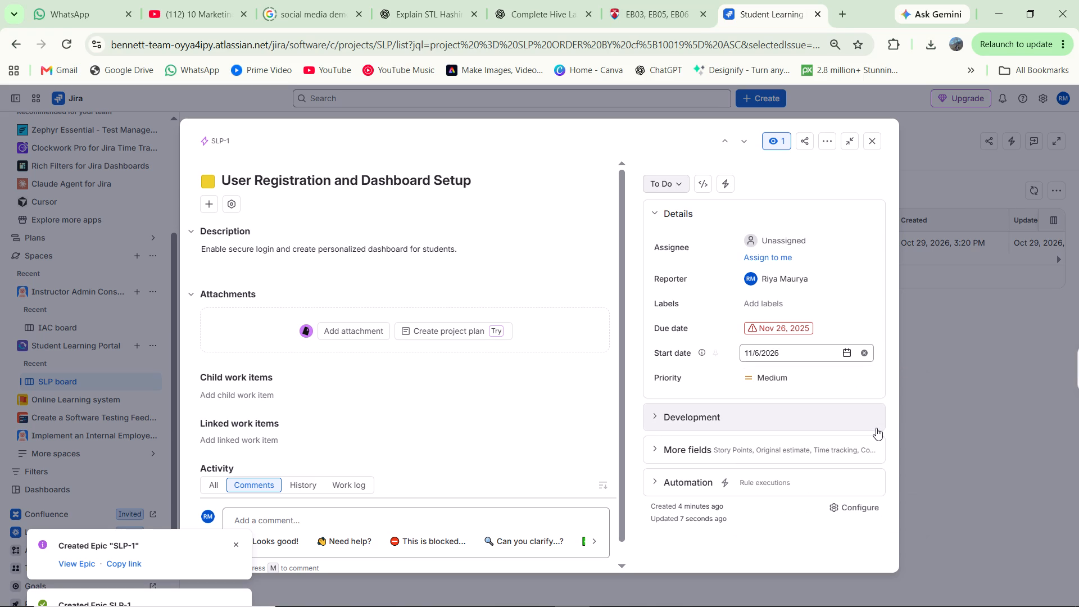
Set the epic's due date to 11/25/2026 and close its details.
{"action": "left_click", "coordinate": [799, 330]}
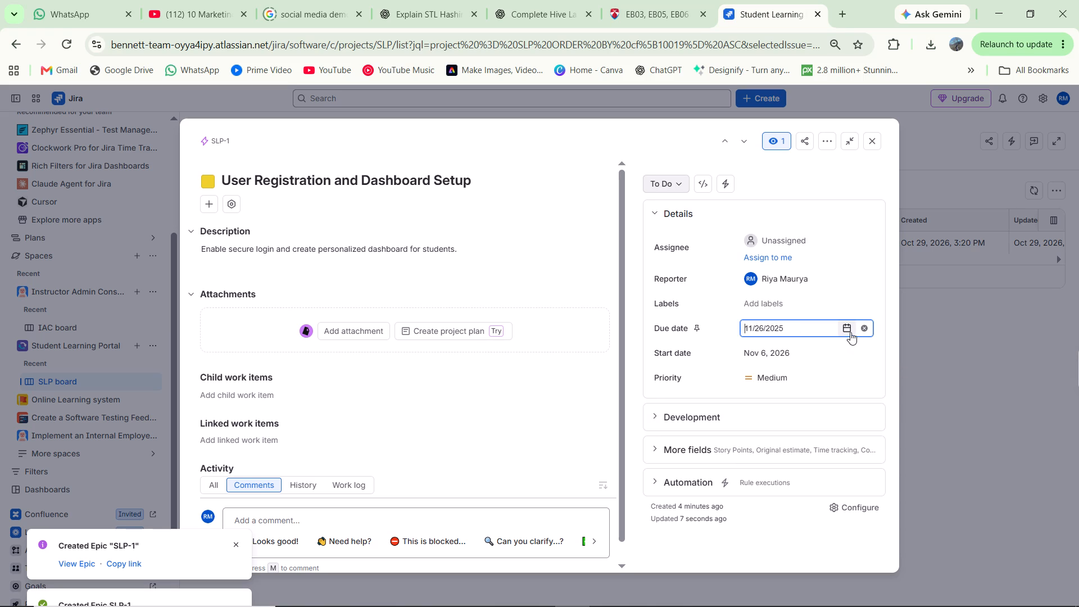
{"action": "left_click", "coordinate": [849, 332]}
{"action": "left_click", "coordinate": [901, 354]}
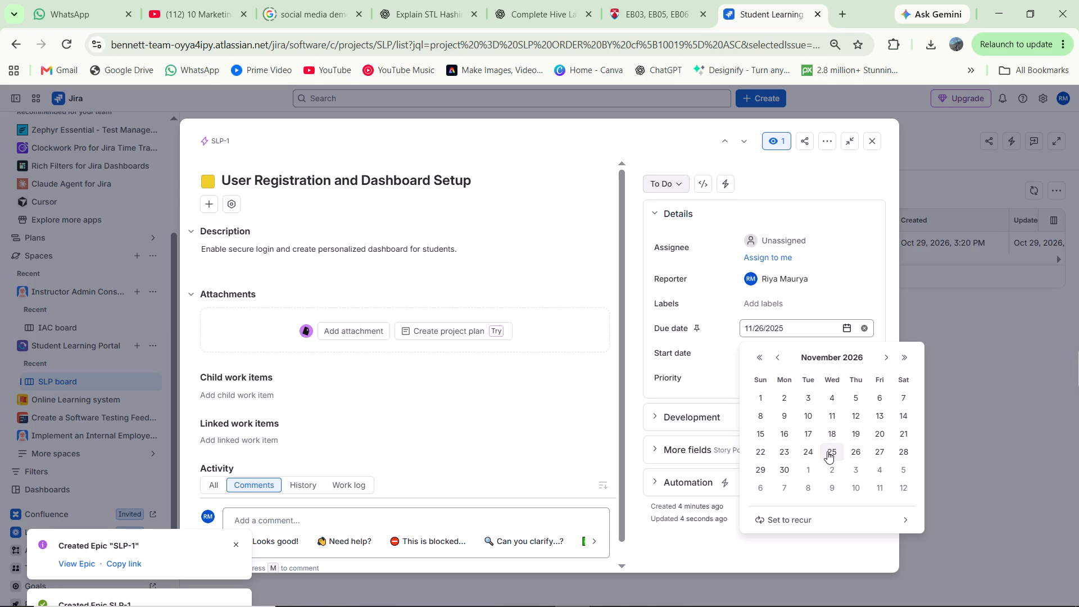
{"action": "left_click", "coordinate": [827, 451]}
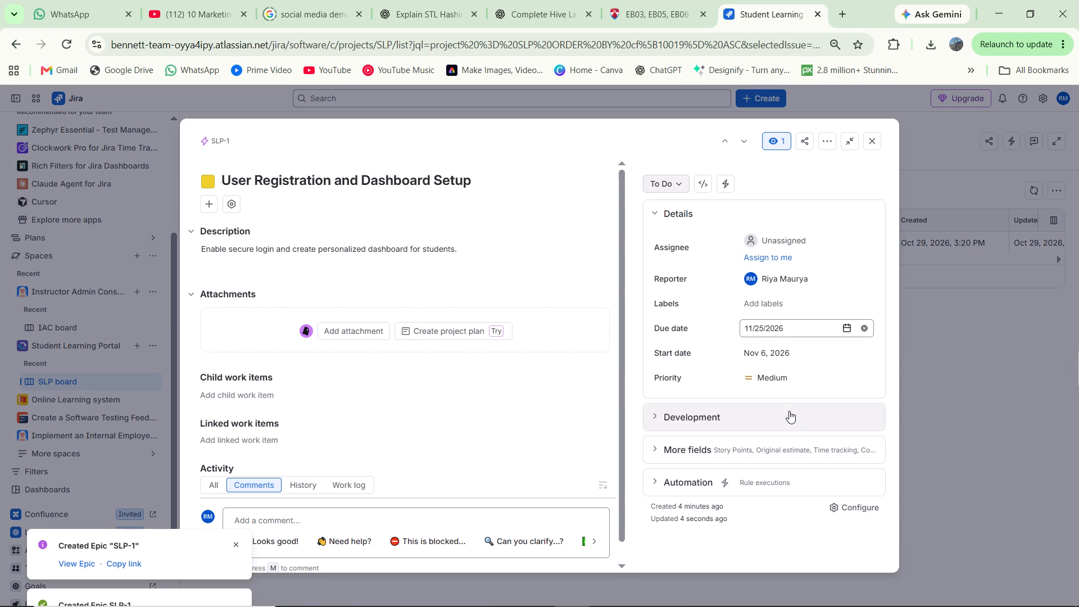
{"action": "left_click", "coordinate": [712, 341]}
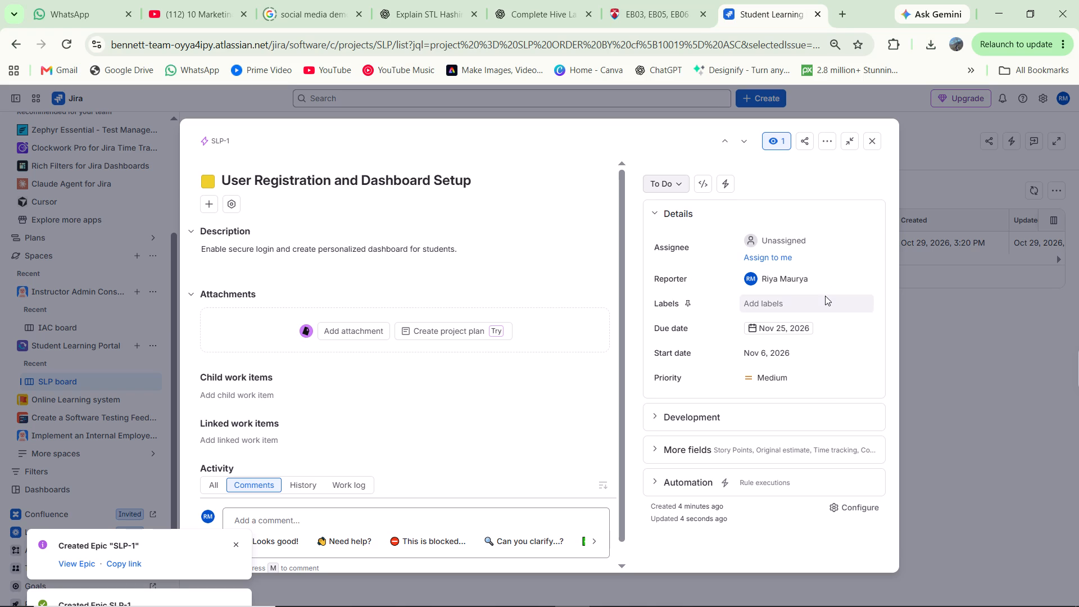
{"action": "left_click", "coordinate": [875, 143]}
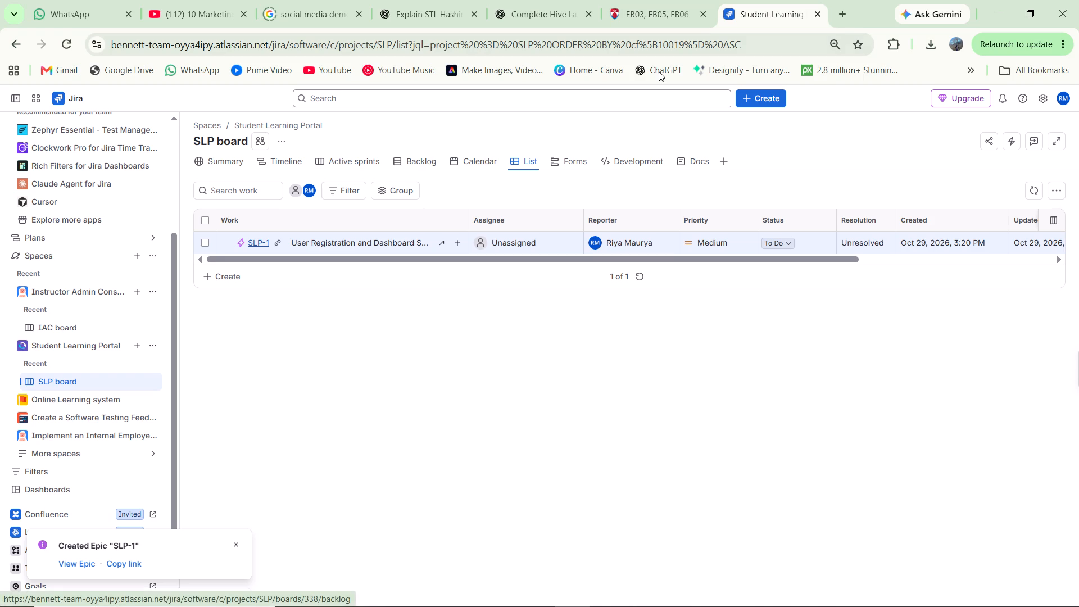
Open the "User Registration and Dashboard Setup" epic and capture a screenshot of its full details window.
{"action": "left_click", "coordinate": [760, 102]}
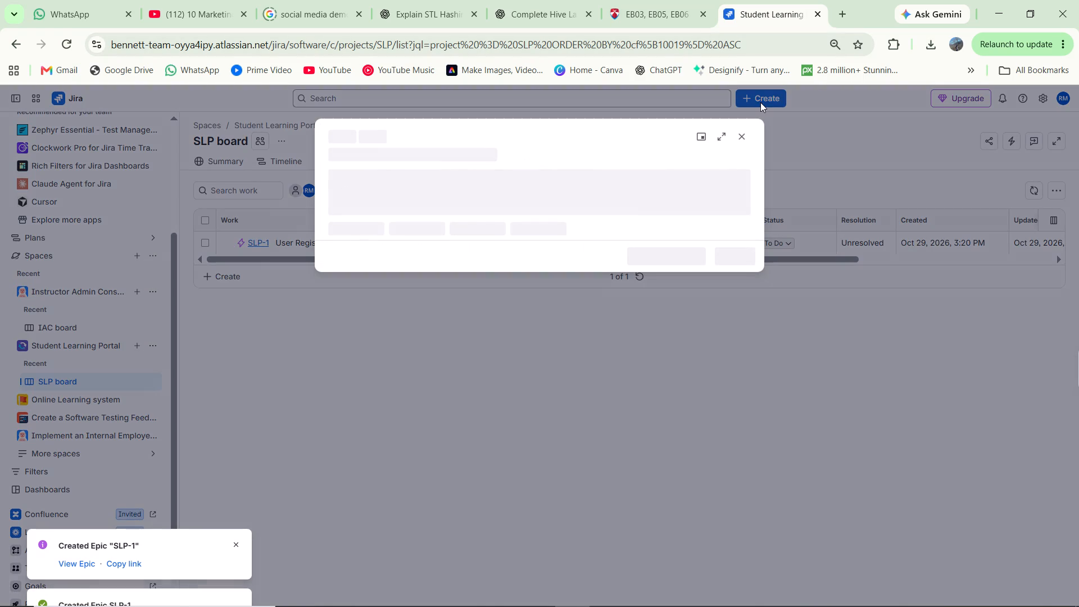
{"action": "left_click", "coordinate": [743, 133]}
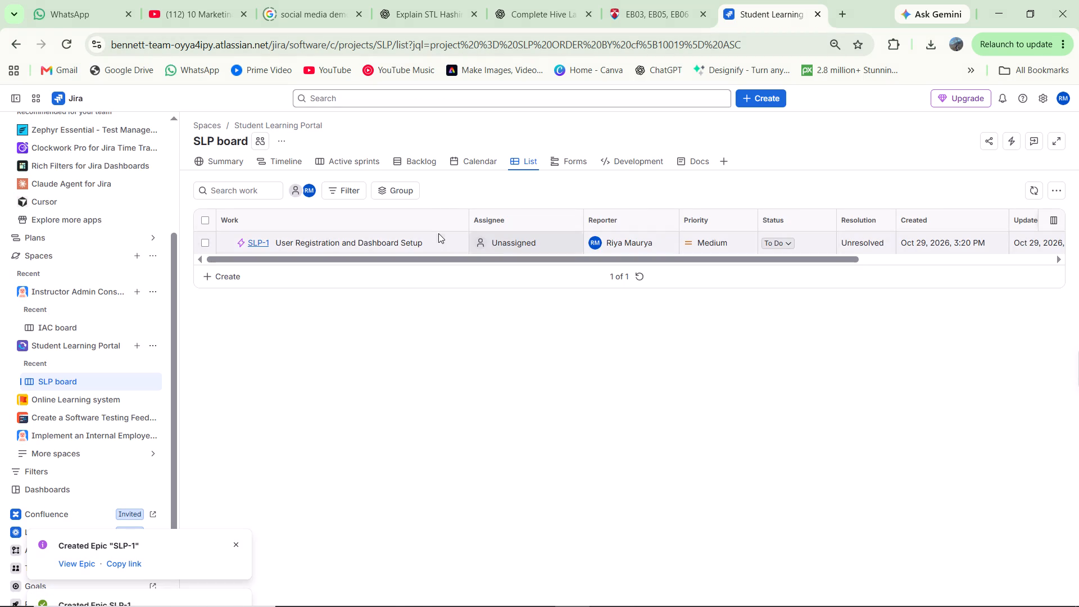
{"action": "left_click", "coordinate": [255, 244]}
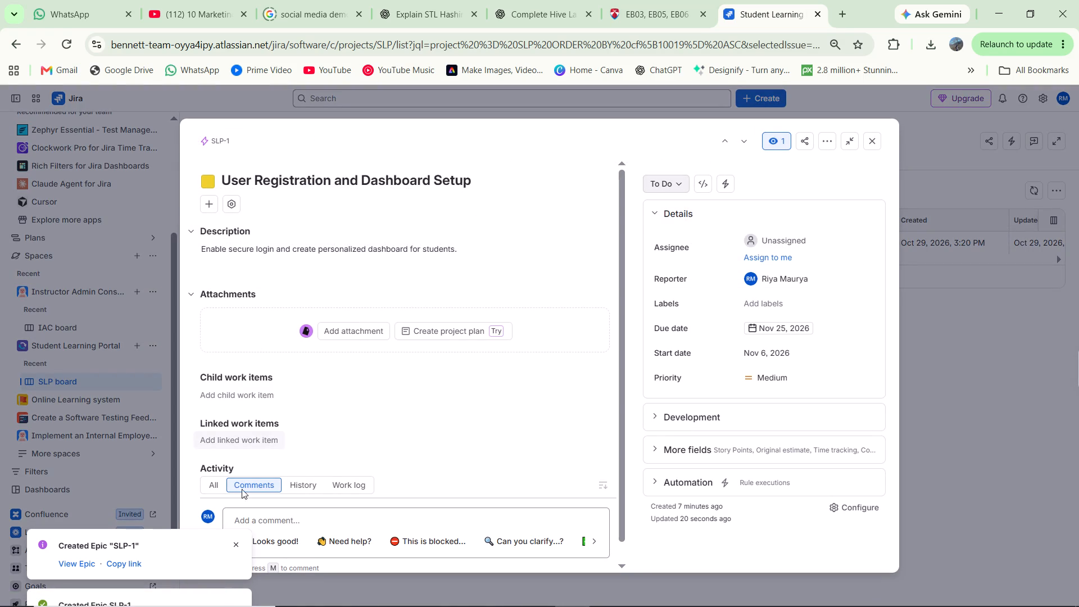
{"action": "left_click", "coordinate": [235, 545]}
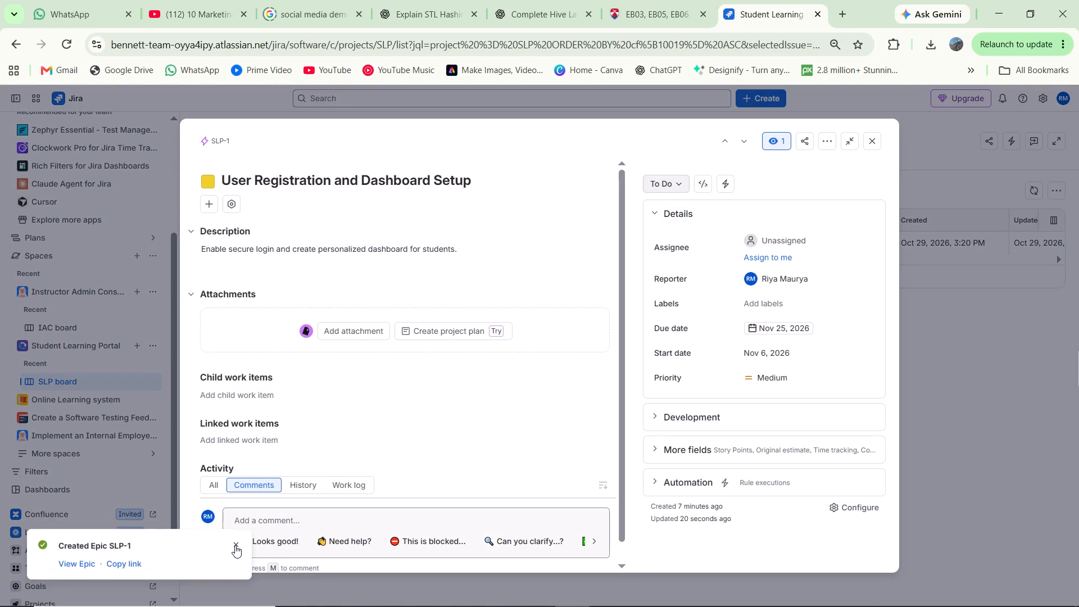
{"action": "left_click", "coordinate": [235, 545]}
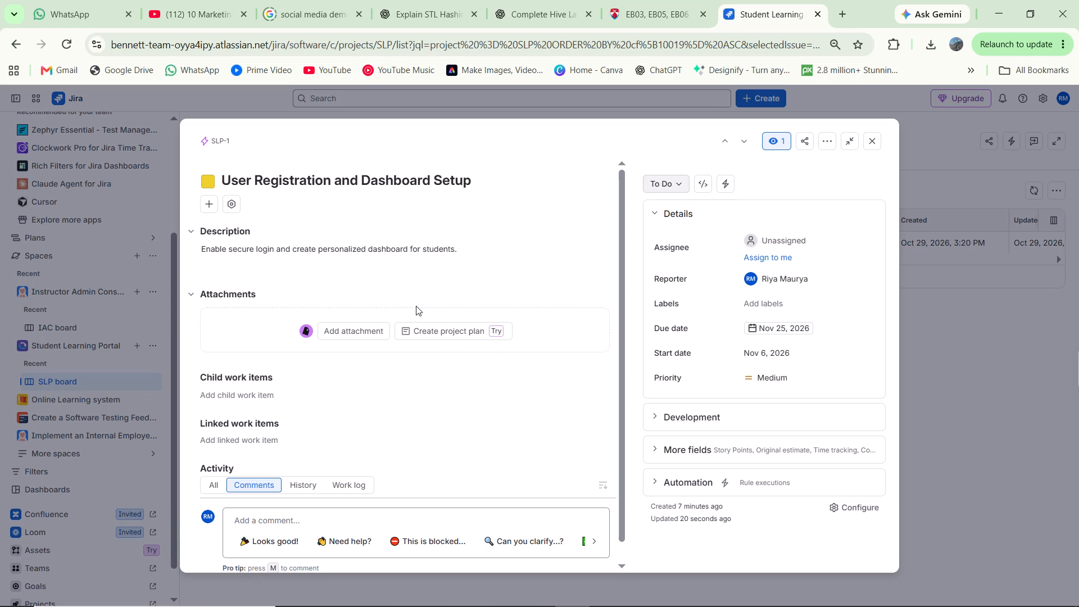
{"action": "key", "text": "shift+super+s"}
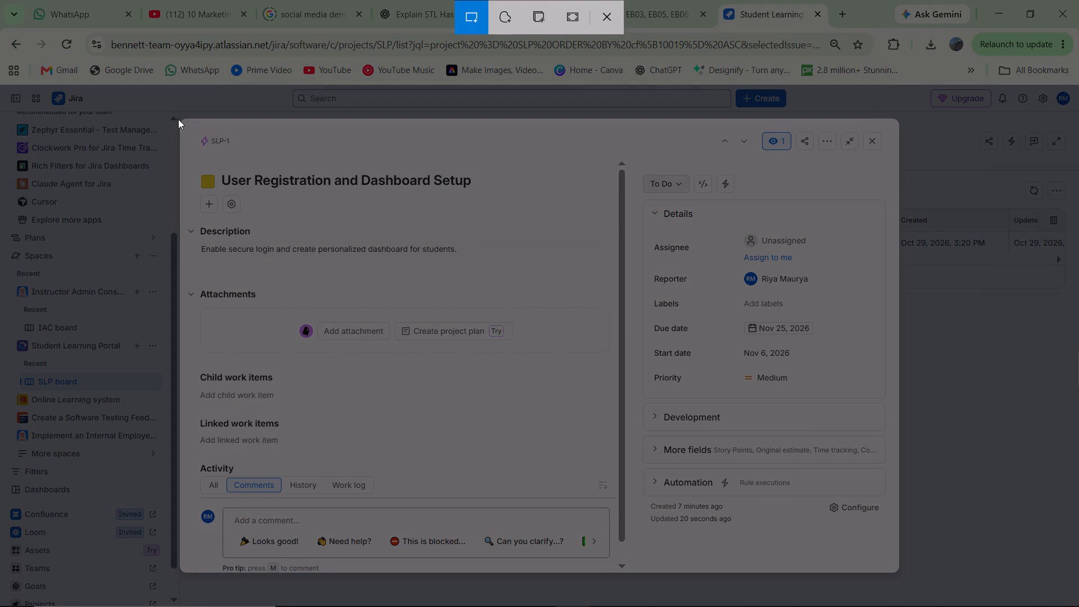
{"action": "left_click_drag", "start_coordinate": [183, 119], "coordinate": [488, 374]}
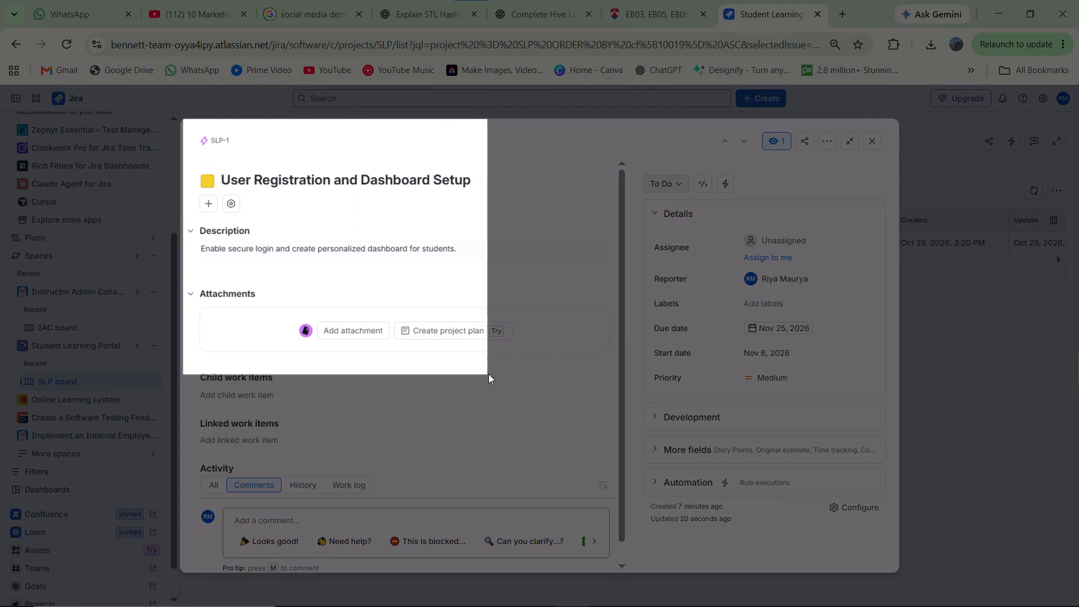
{"action": "left_click_drag", "start_coordinate": [488, 374], "coordinate": [695, 600]}
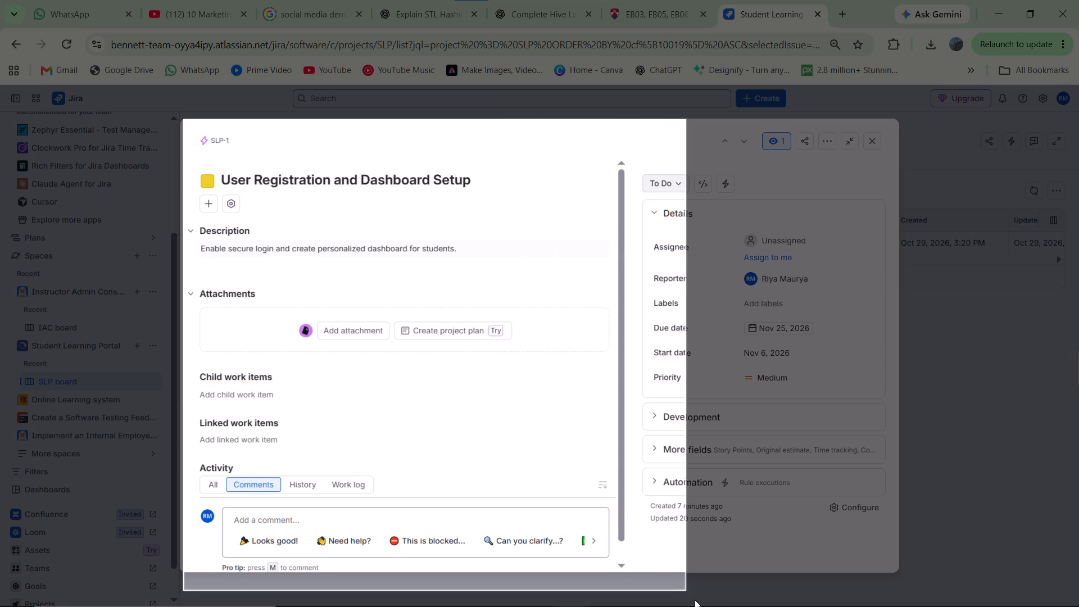
{"action": "left_click_drag", "start_coordinate": [695, 600], "coordinate": [927, 571]}
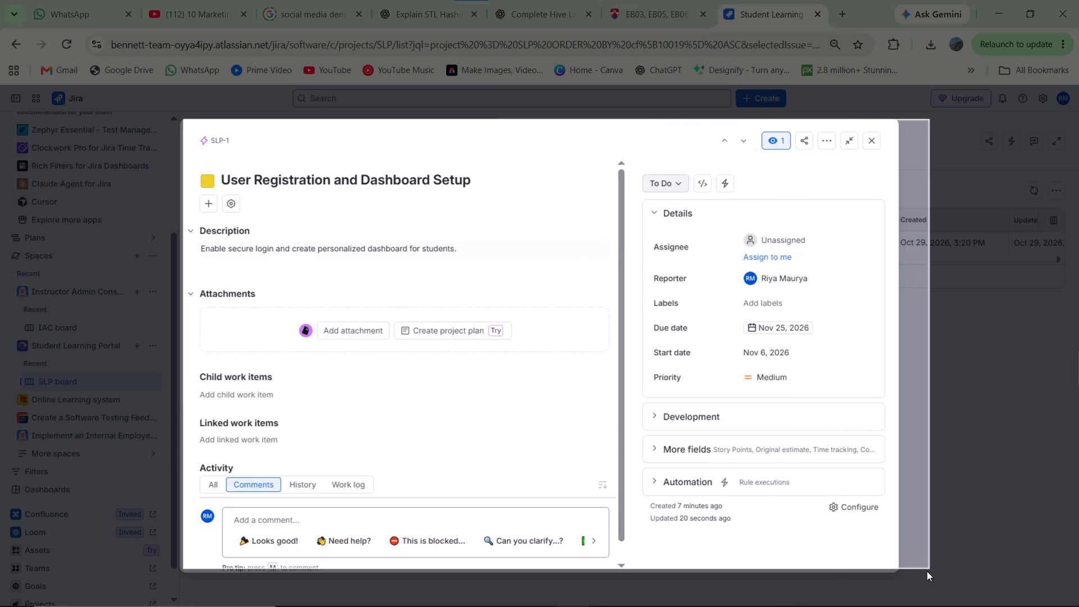
{"action": "left_click_drag", "start_coordinate": [927, 571], "coordinate": [897, 572]}
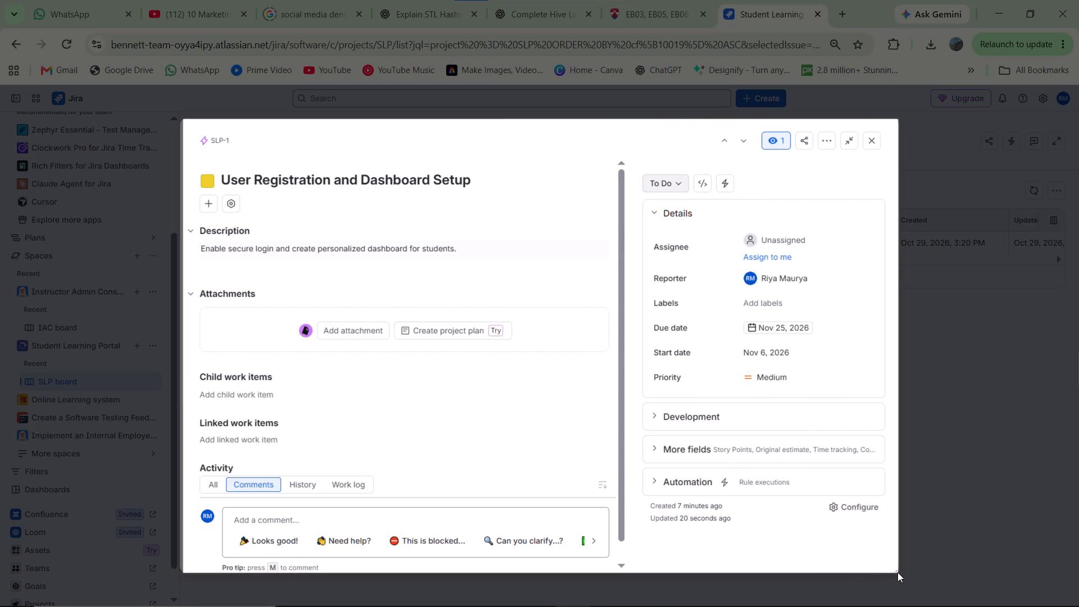
{"action": "left_click_drag", "start_coordinate": [897, 572], "coordinate": [899, 572]}
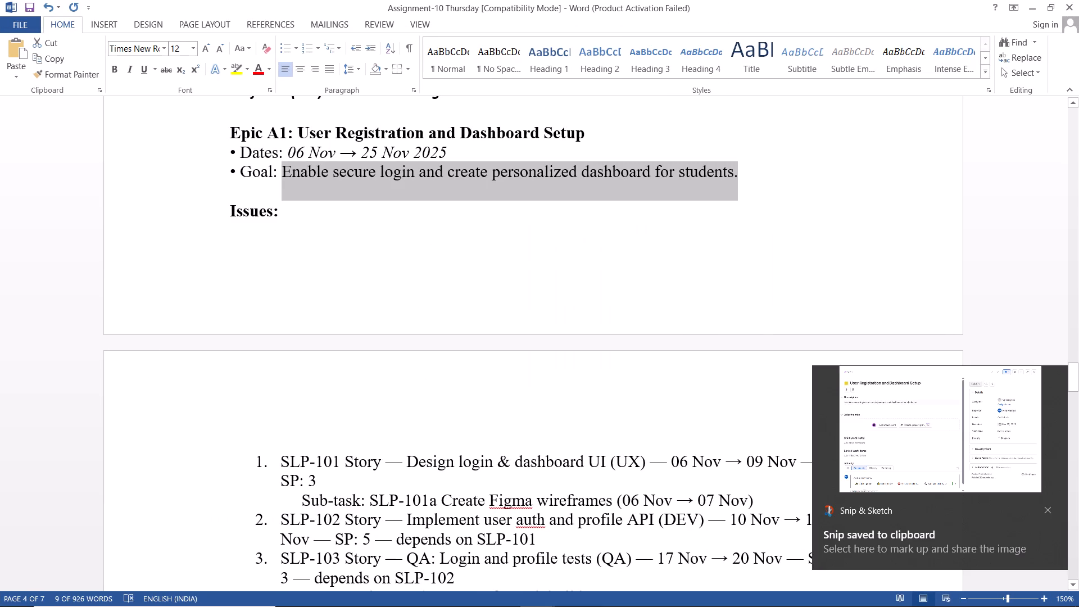
Paste the epic screenshot into the Word assignment on a new line below Epic A1's goal.
{"action": "left_click", "coordinate": [764, 178]}
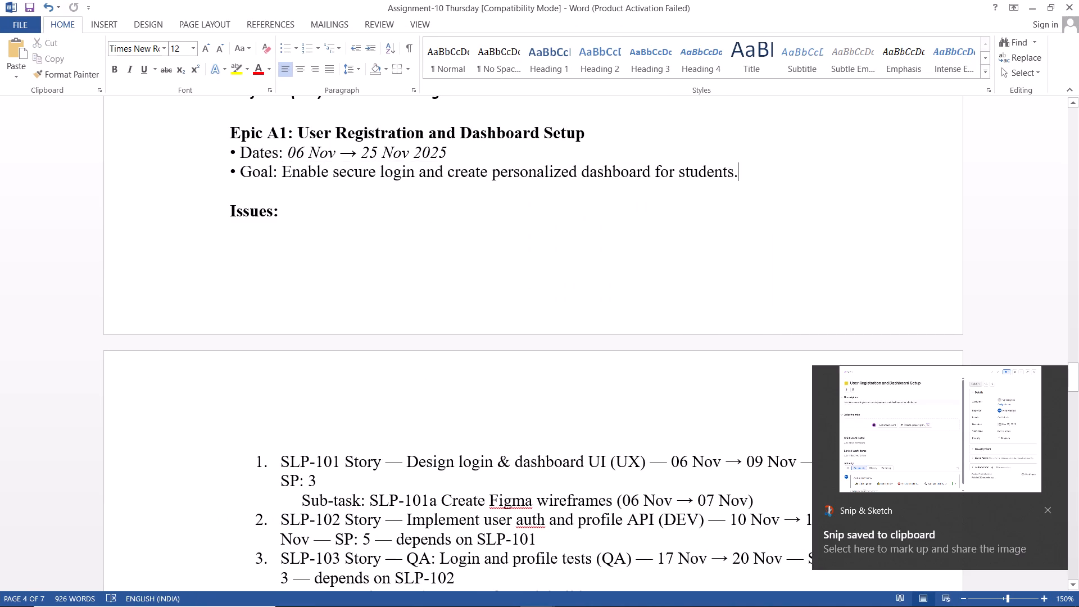
{"action": "key", "text": "Return"}
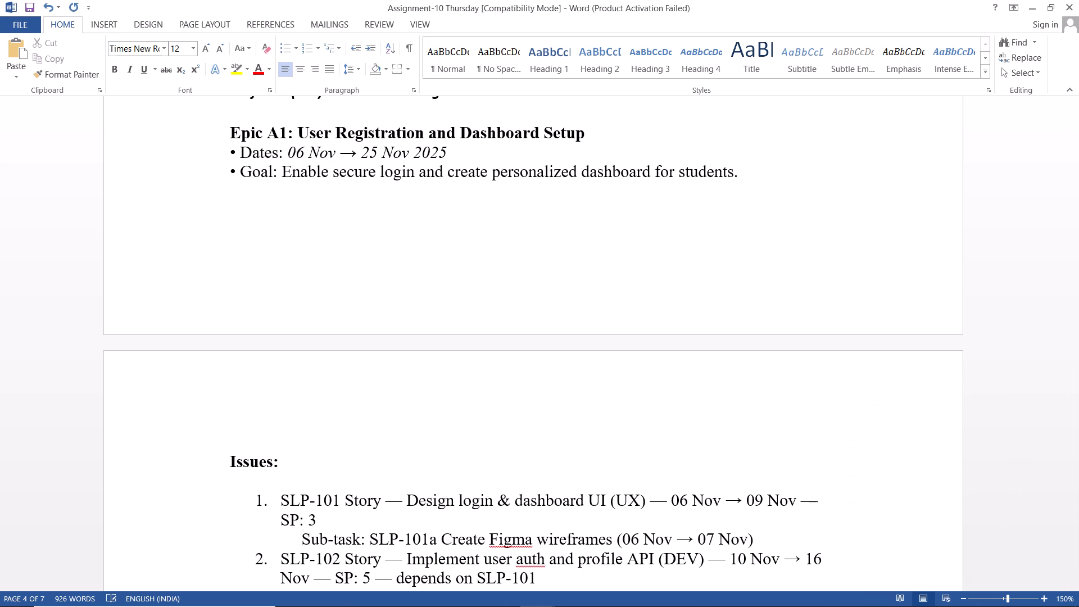
{"action": "key", "text": "ctrl+v"}
{"action": "scroll", "coordinate": [764, 178], "scroll_direction": "down", "scroll_amount": 5}
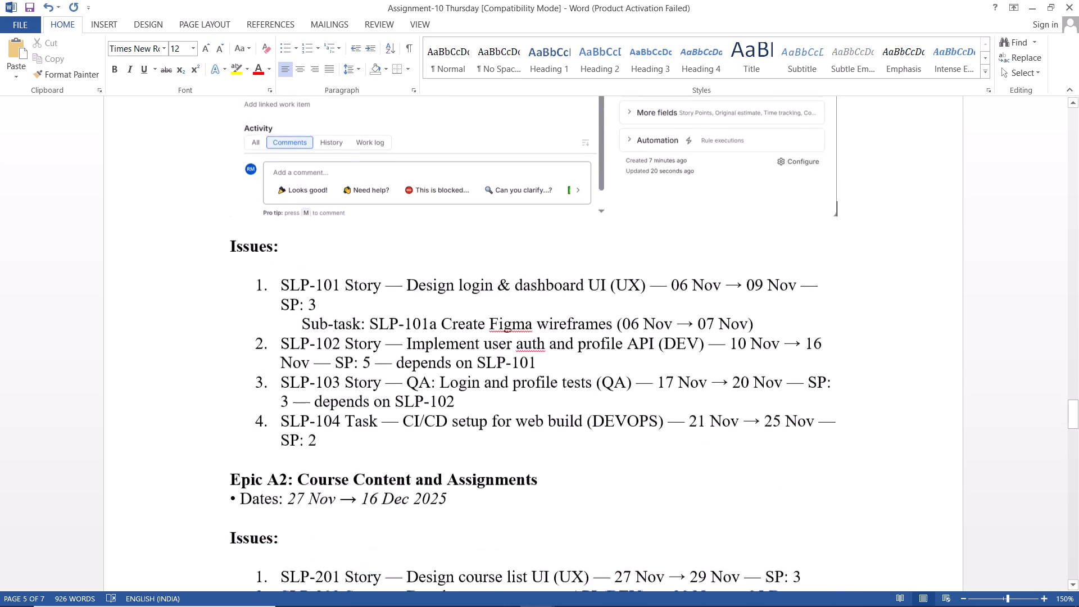
{"action": "scroll", "coordinate": [764, 178], "scroll_direction": "up", "scroll_amount": 1}
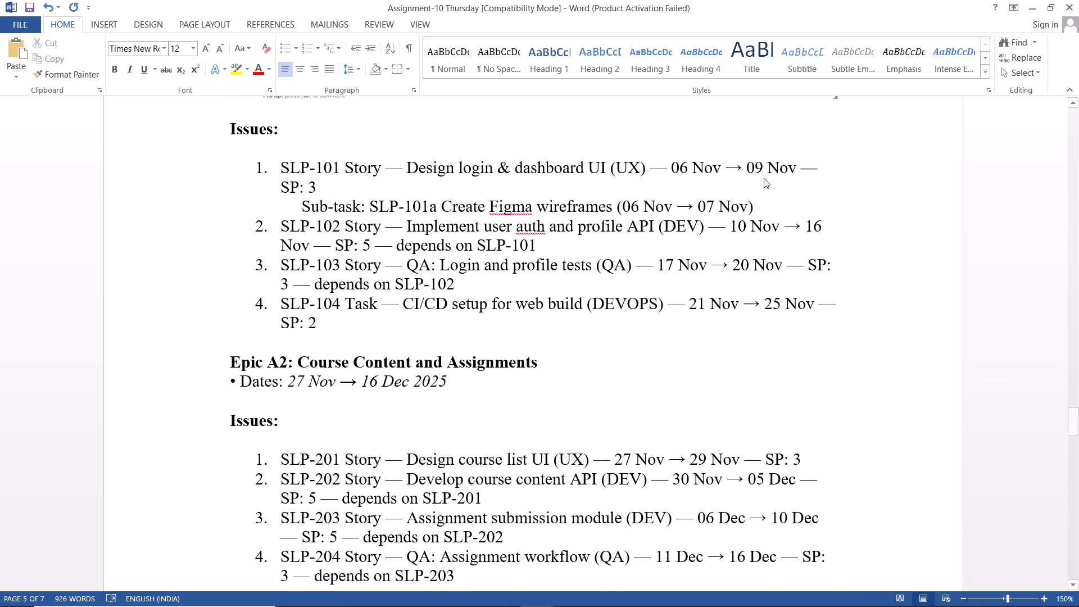
Create a Story in the SLP project from its backlog, with the summary "Design login & dashboard UI (UX)" copied from the Word assignment.
{"action": "left_click", "coordinate": [873, 140]}
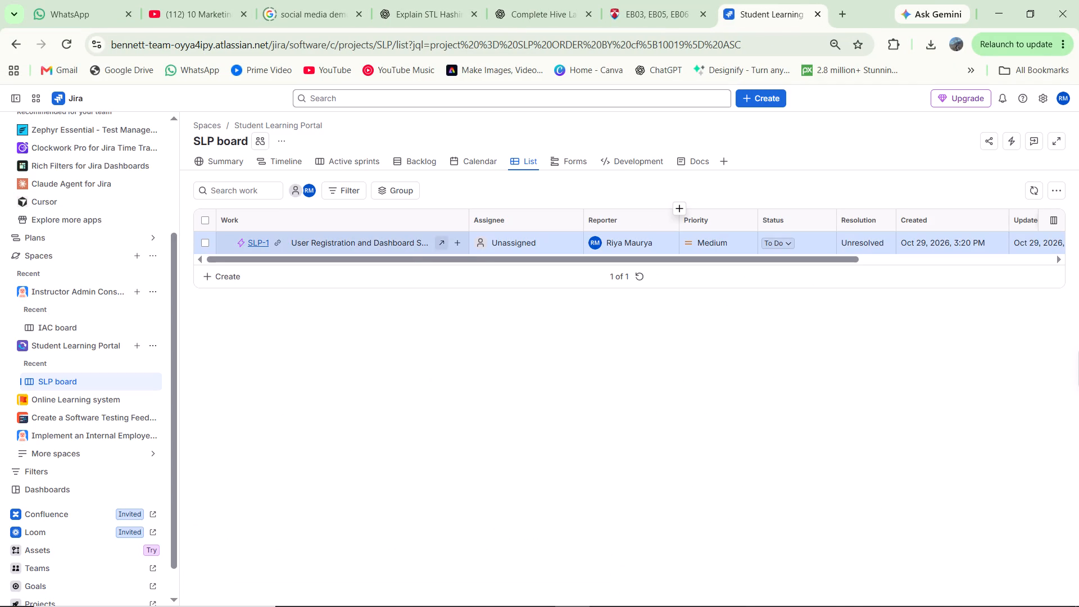
{"action": "left_click", "coordinate": [421, 160]}
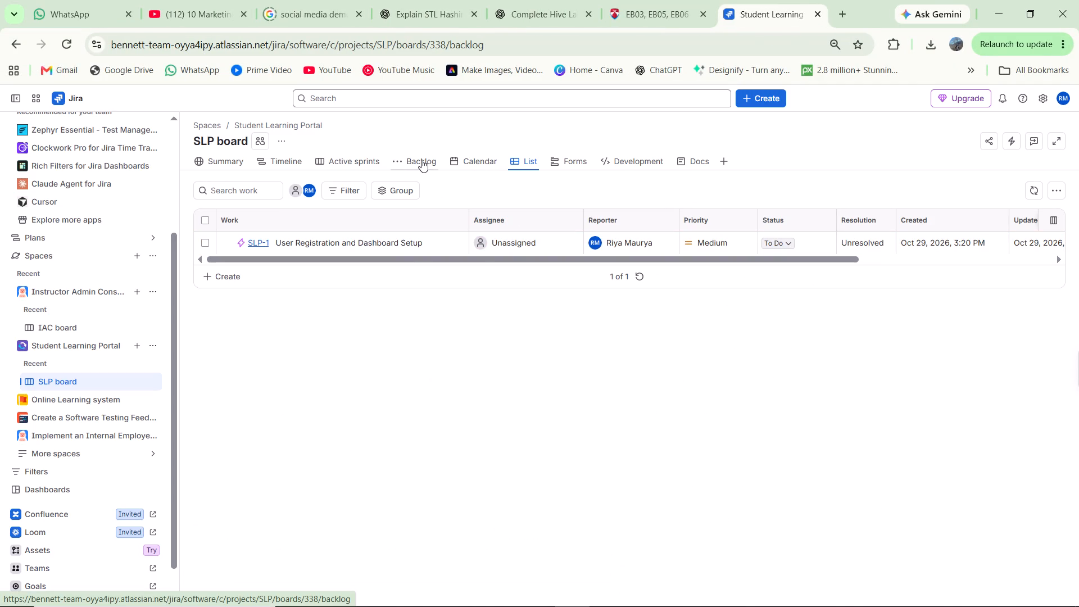
{"action": "scroll", "coordinate": [542, 389], "scroll_direction": "down", "scroll_amount": 6}
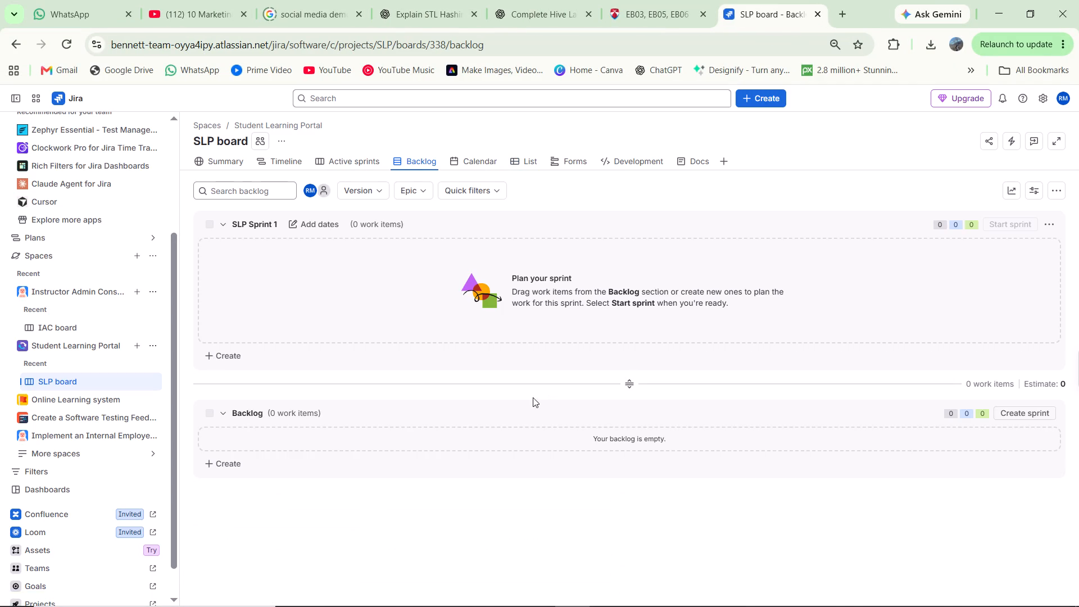
{"action": "left_click", "coordinate": [757, 101]}
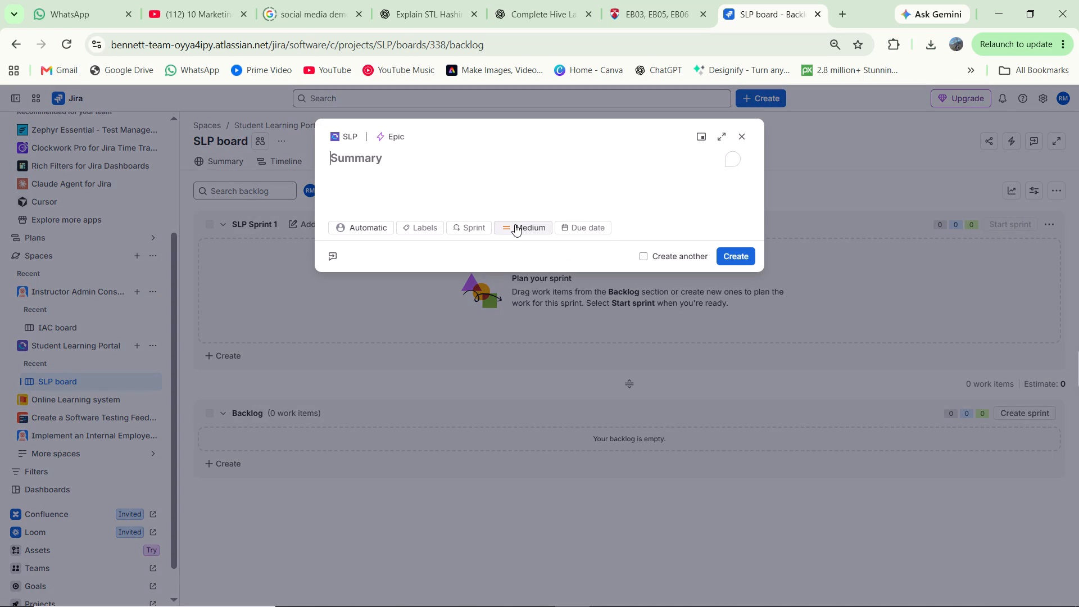
{"action": "left_click", "coordinate": [390, 136]}
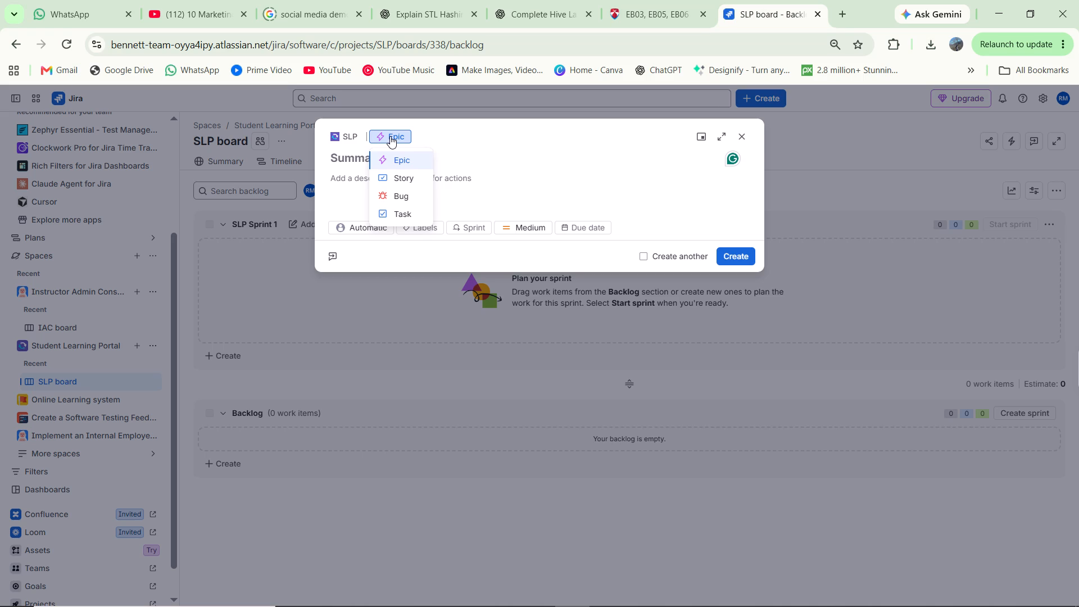
{"action": "left_click", "coordinate": [391, 185]}
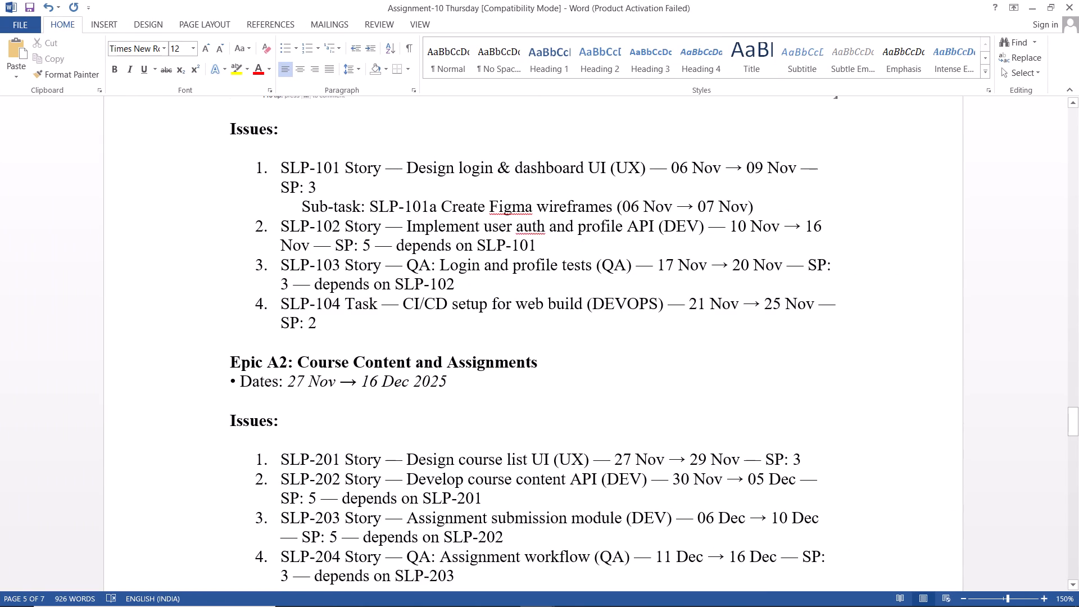
{"action": "left_click_drag", "start_coordinate": [408, 165], "coordinate": [647, 163]}
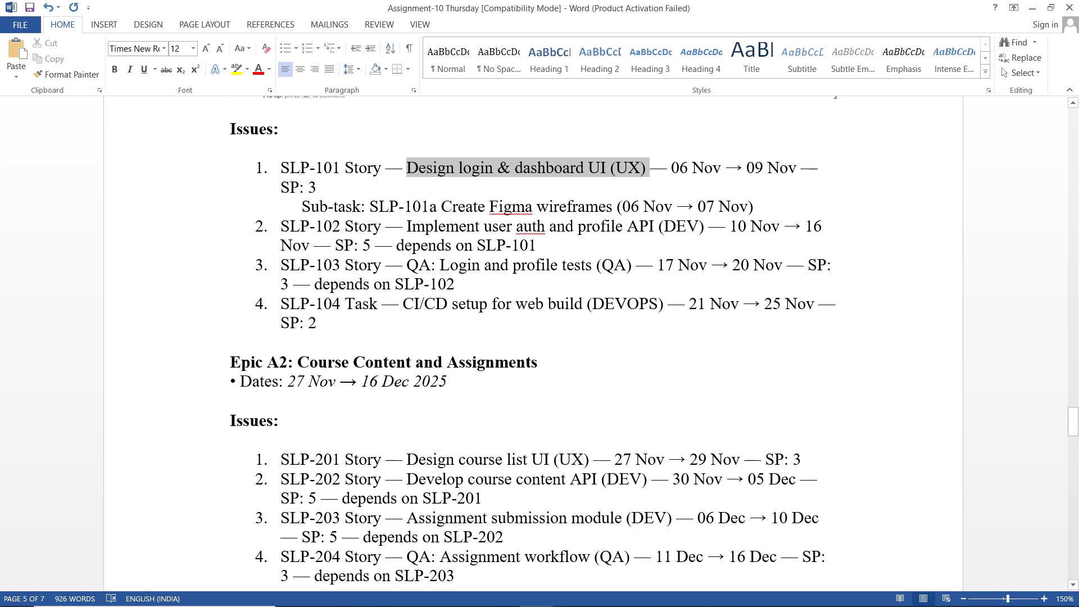
{"action": "left_click_drag", "start_coordinate": [647, 163], "coordinate": [643, 162]}
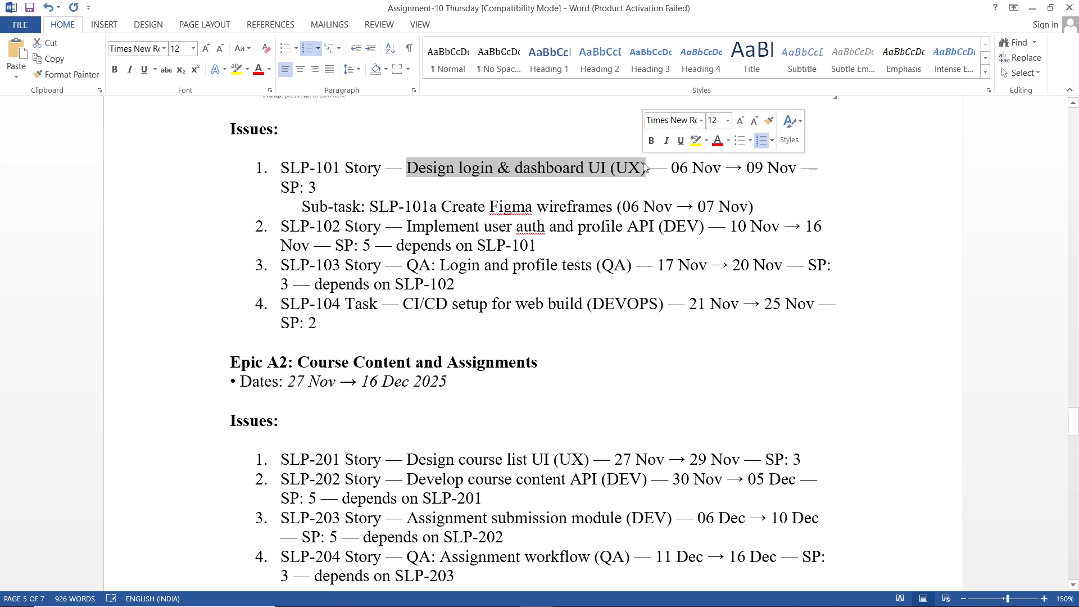
{"action": "key", "text": "ctrl+c"}
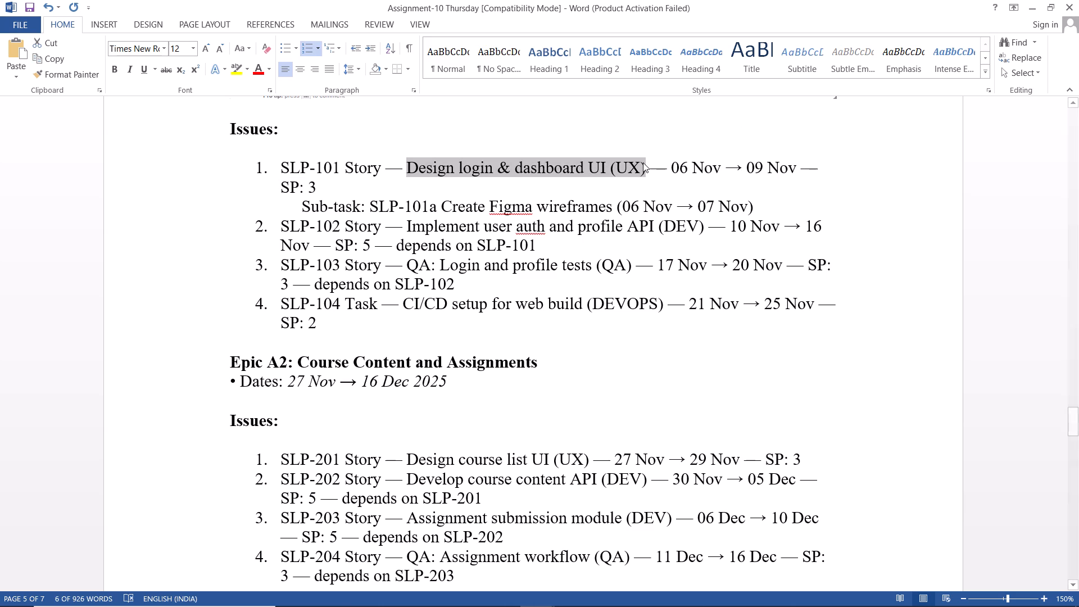
{"action": "left_click", "coordinate": [404, 165]}
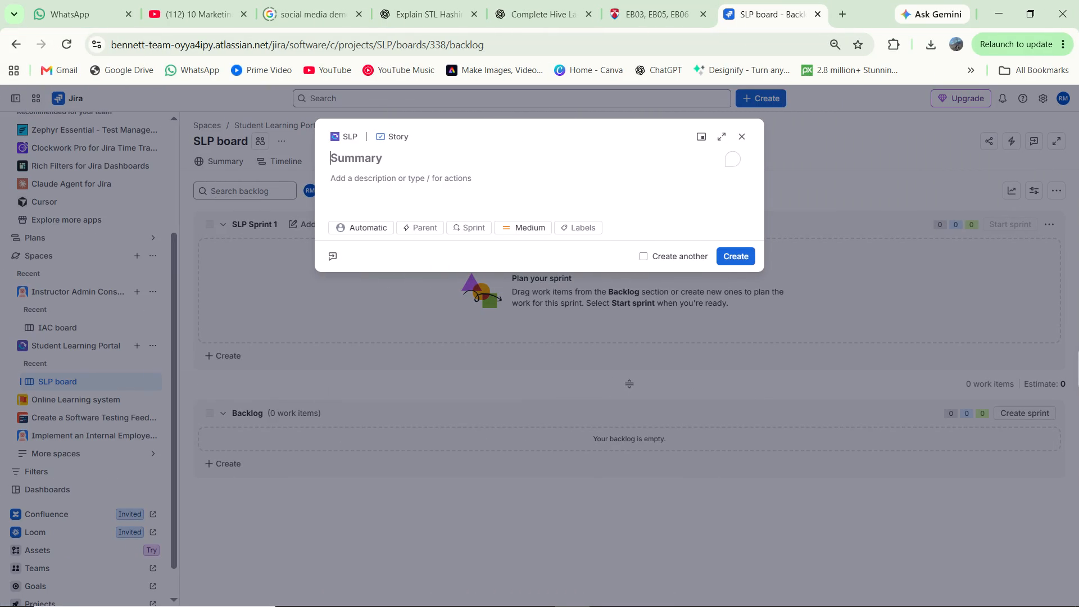
{"action": "key", "text": "ctrl+v"}
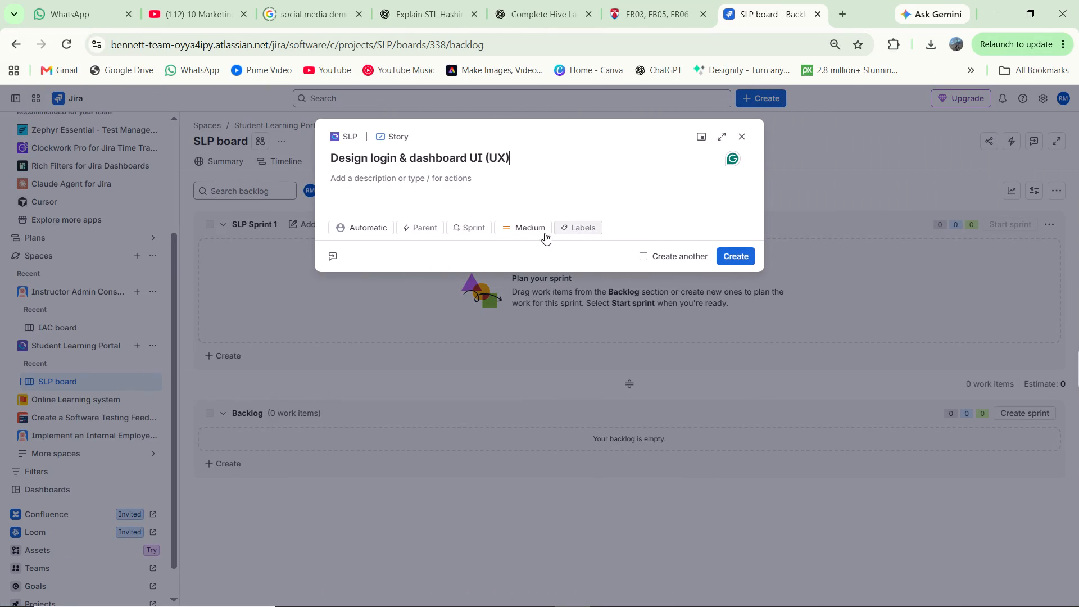
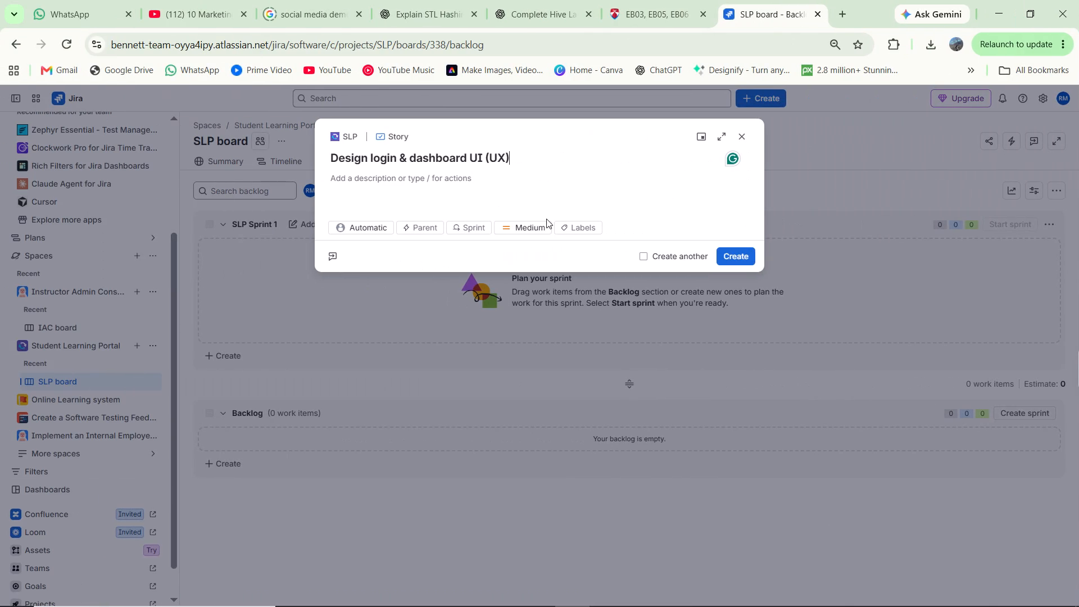
Finish creating the "Design login & dashboard UI (UX)" story and assign it to the "User Registration and Dashboard Setup" epic.
{"action": "left_click", "coordinate": [738, 261]}
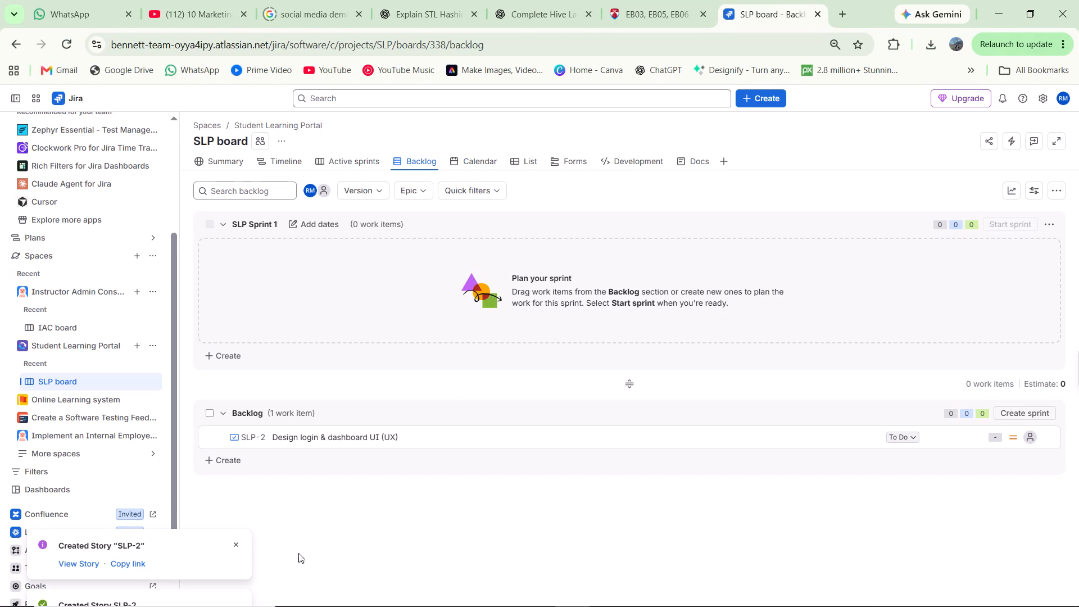
{"action": "left_click", "coordinate": [236, 545]}
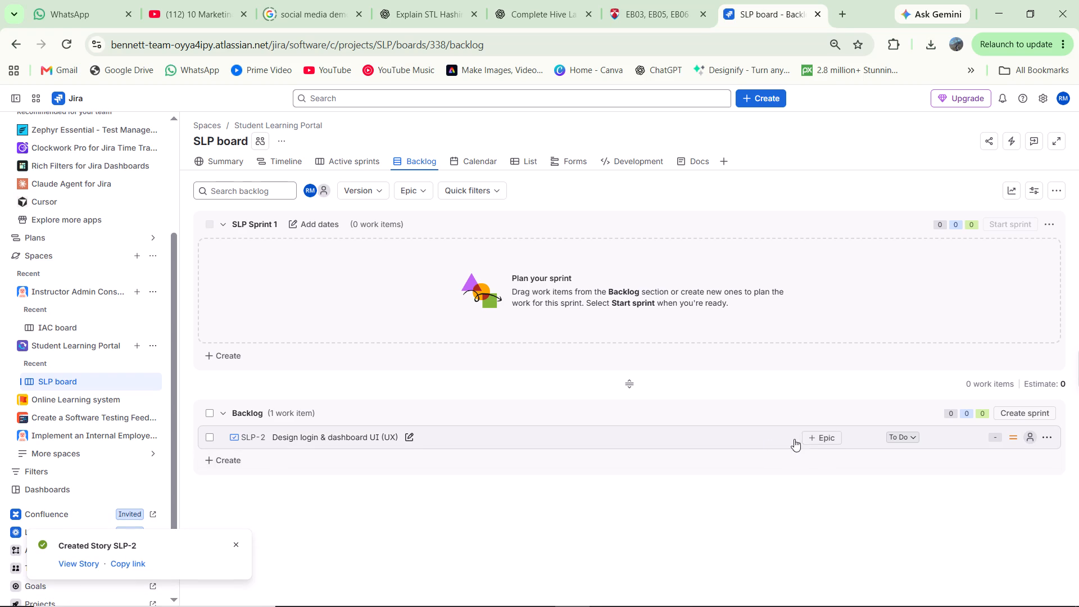
{"action": "left_click", "coordinate": [811, 436]}
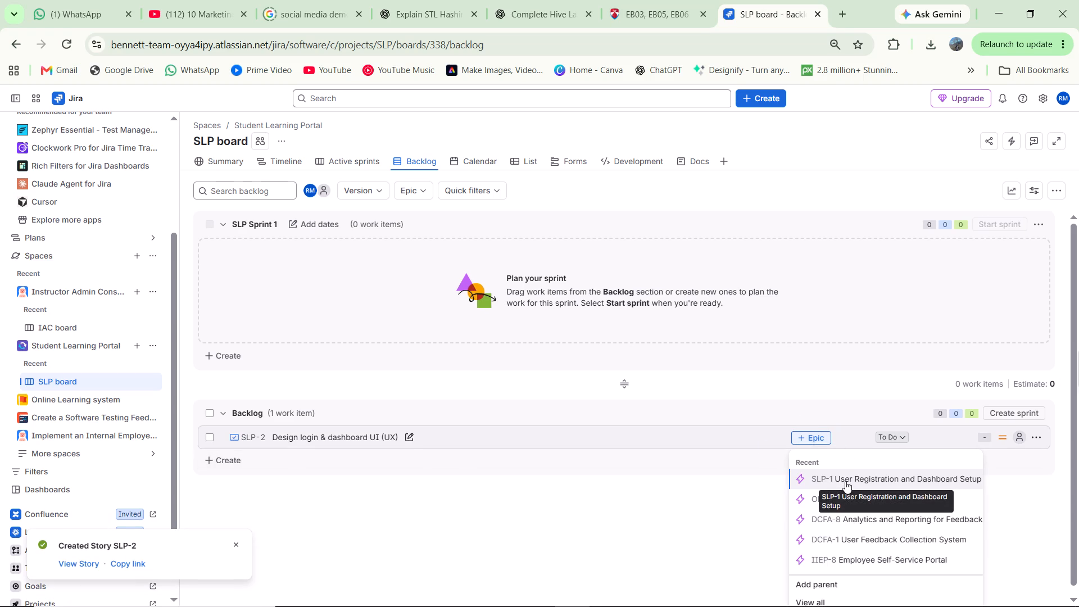
{"action": "left_click", "coordinate": [845, 481]}
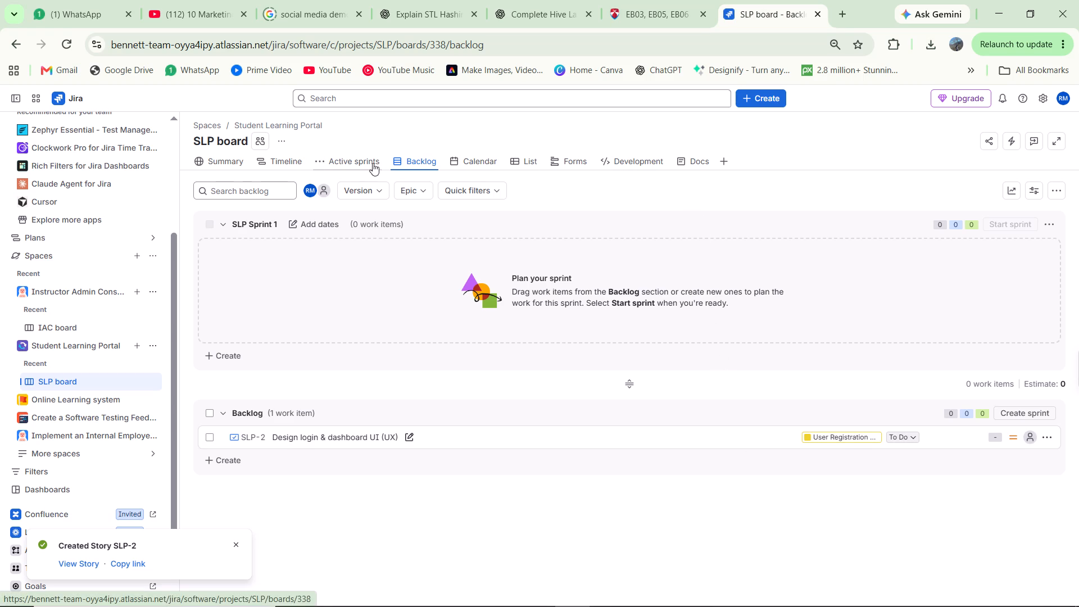
Start another SLP backlog item and copy its summary, "Implement user auth and profile API (DEV)", from the SLP-102 line in the Word assignment.
{"action": "left_click", "coordinate": [226, 456]}
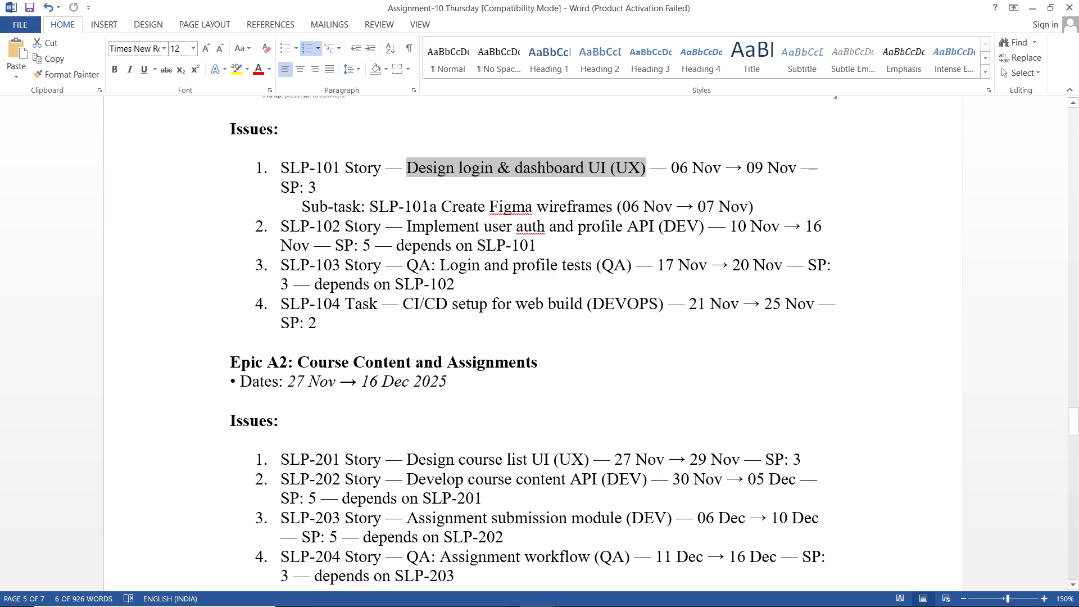
{"action": "left_click_drag", "start_coordinate": [407, 228], "coordinate": [497, 226]}
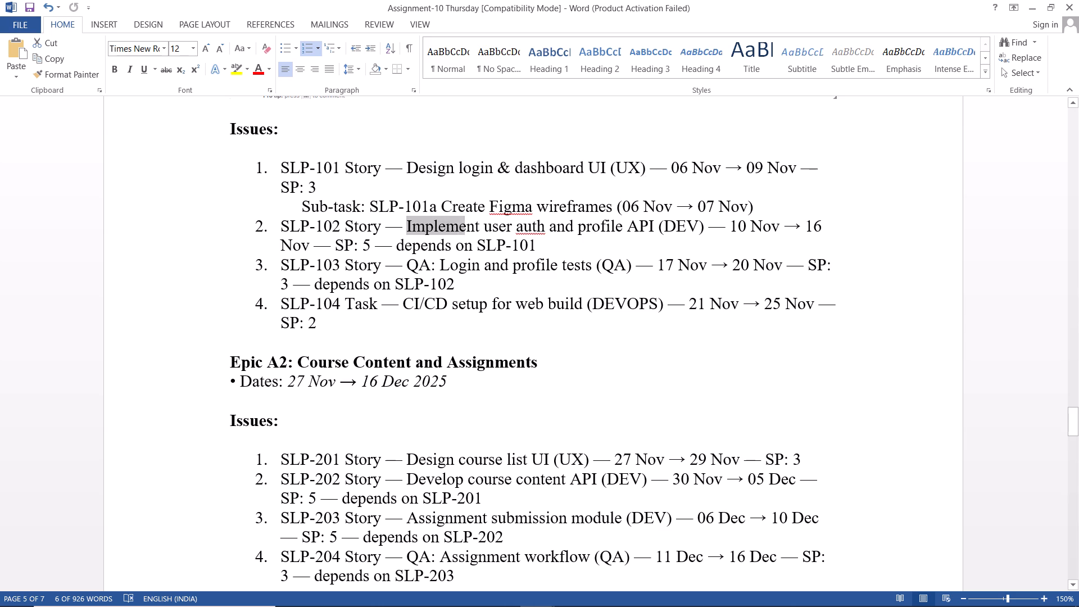
{"action": "left_click_drag", "start_coordinate": [497, 226], "coordinate": [665, 222]}
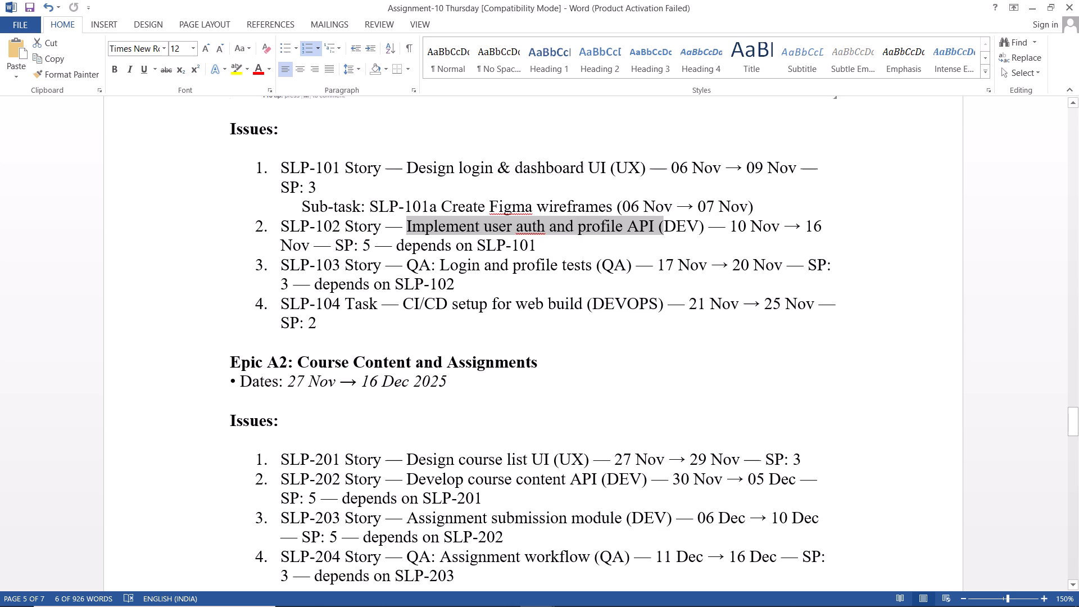
{"action": "left_click_drag", "start_coordinate": [665, 222], "coordinate": [708, 223]}
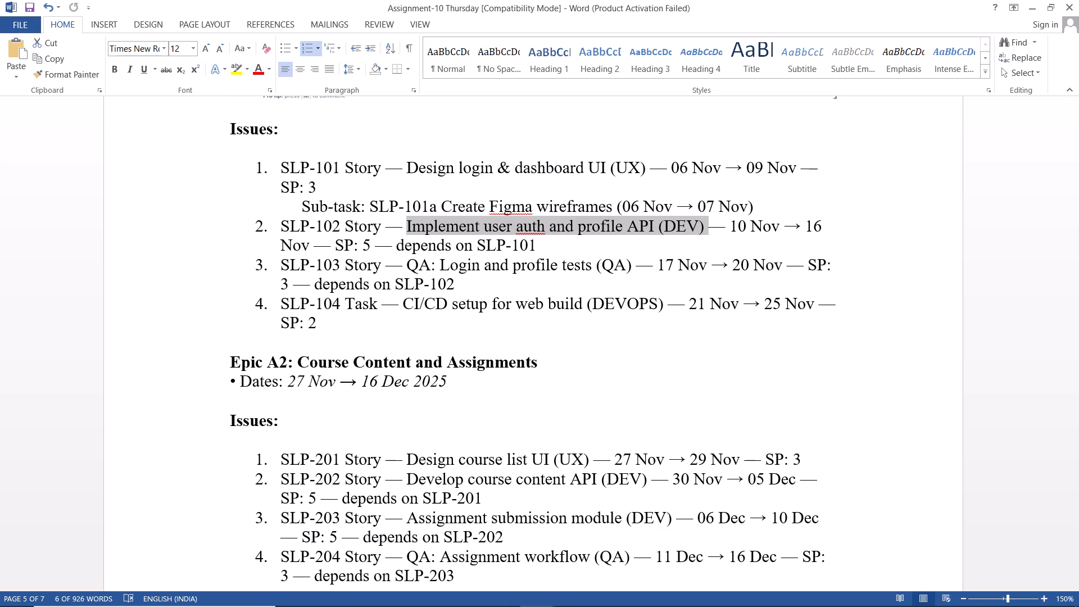
{"action": "left_click_drag", "start_coordinate": [708, 223], "coordinate": [704, 226]}
{"action": "left_click_drag", "start_coordinate": [704, 226], "coordinate": [706, 226]}
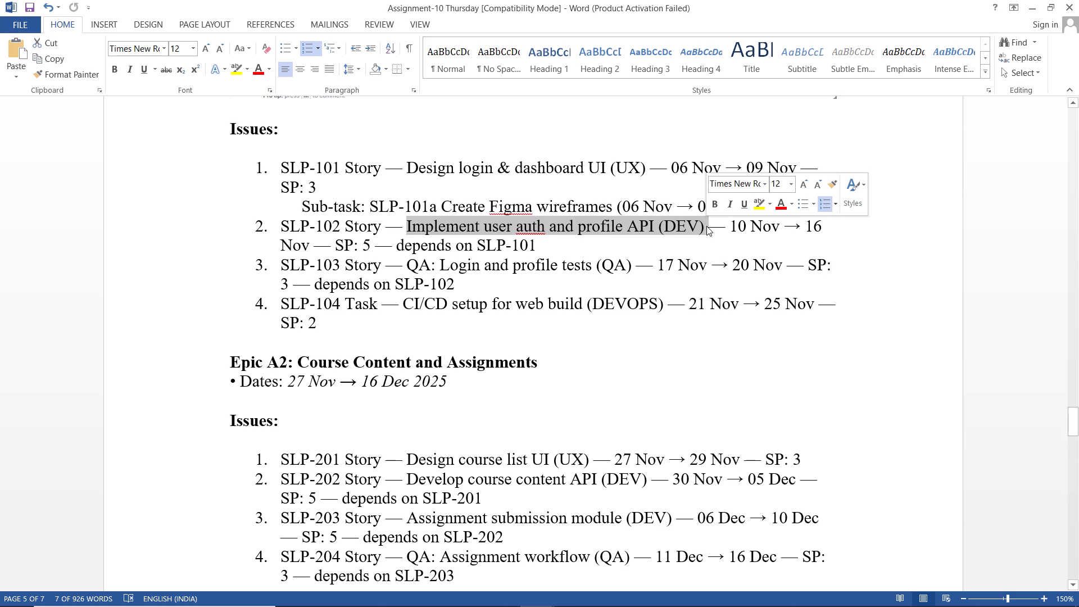
{"action": "key", "text": "ctrl+c"}
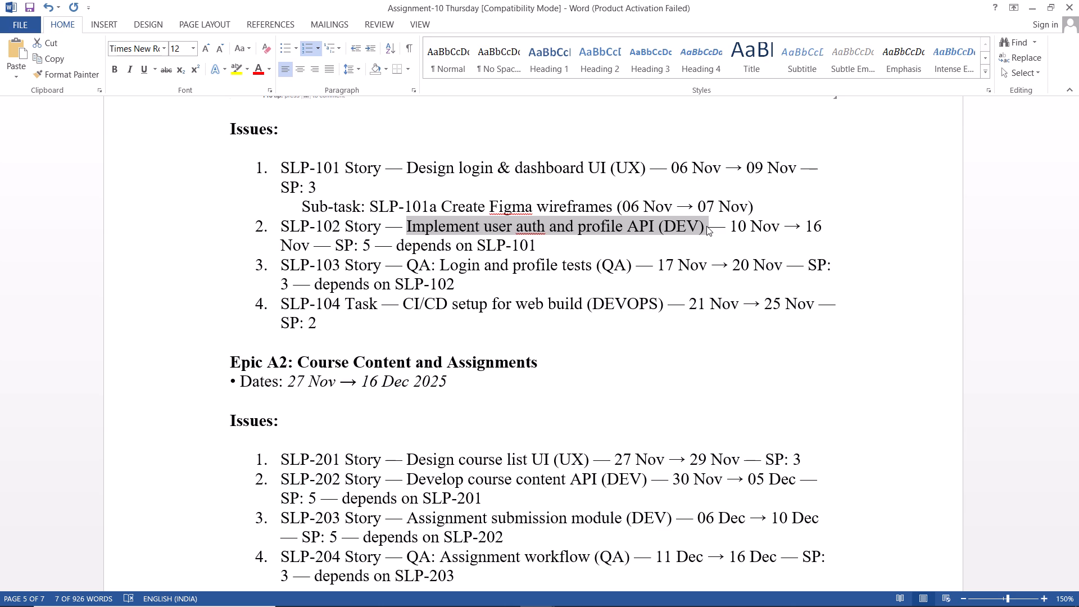
{"action": "left_click", "coordinate": [706, 226]}
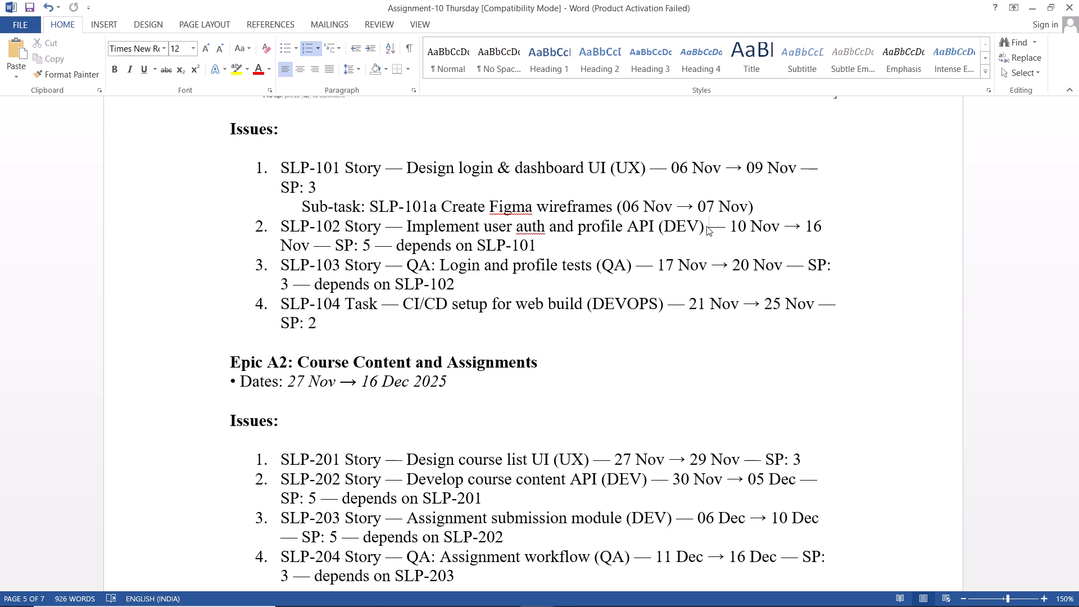
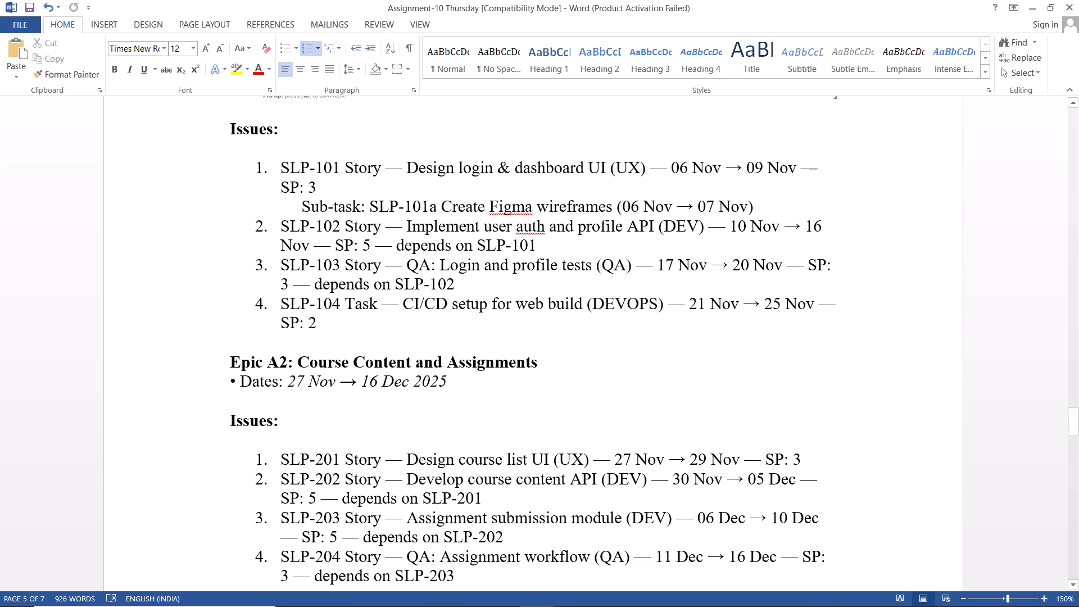
Look back through the assignment's Swanly installation section and the Student Learning Portal and Instructor Admin Console setup screenshots.
{"action": "scroll", "coordinate": [546, 202], "scroll_direction": "up", "scroll_amount": 12}
{"action": "scroll", "coordinate": [546, 202], "scroll_direction": "down", "scroll_amount": 3}
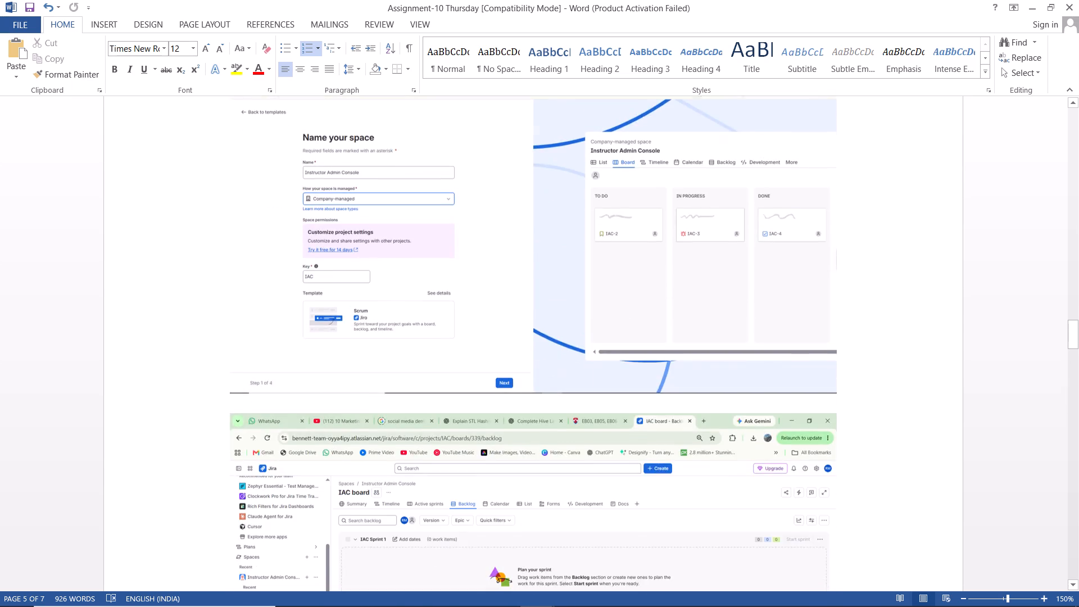
{"action": "scroll", "coordinate": [546, 202], "scroll_direction": "down", "scroll_amount": 1}
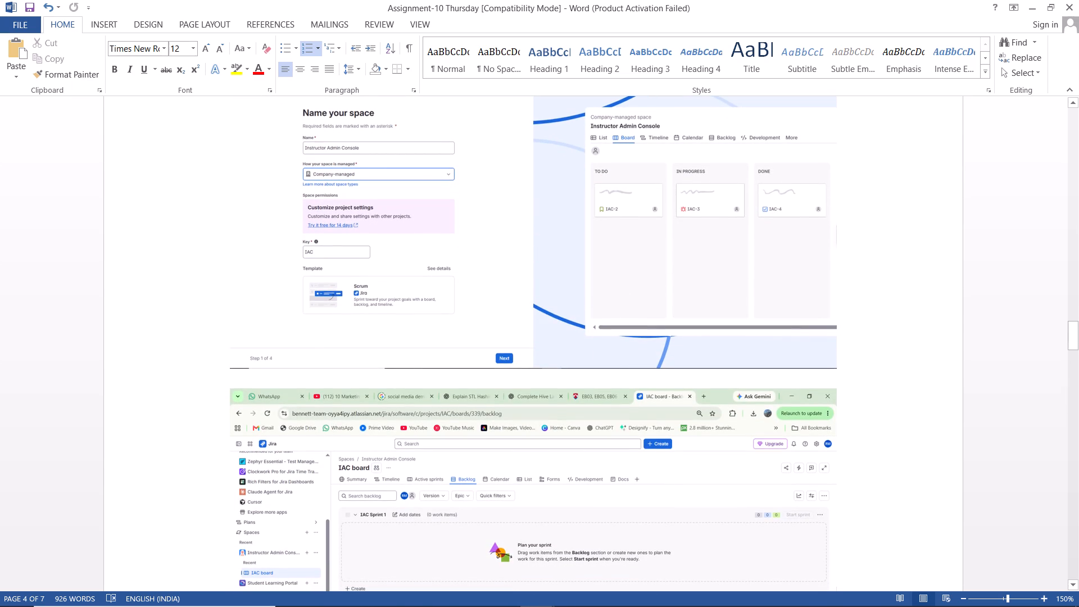
{"action": "scroll", "coordinate": [546, 202], "scroll_direction": "up", "scroll_amount": 15}
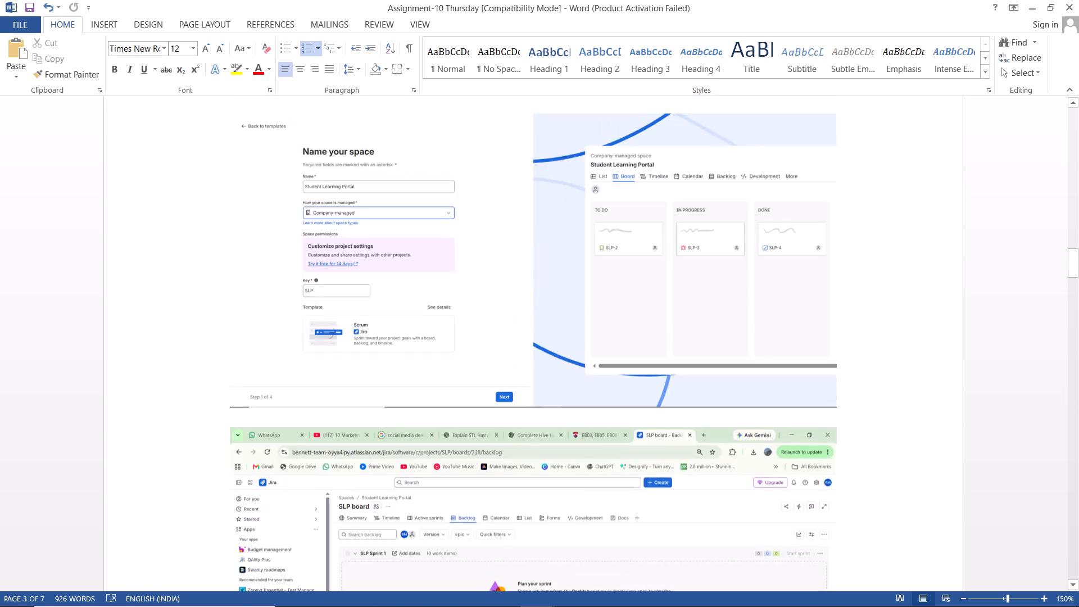
{"action": "scroll", "coordinate": [546, 202], "scroll_direction": "up", "scroll_amount": 9}
{"action": "scroll", "coordinate": [546, 202], "scroll_direction": "down", "scroll_amount": 1}
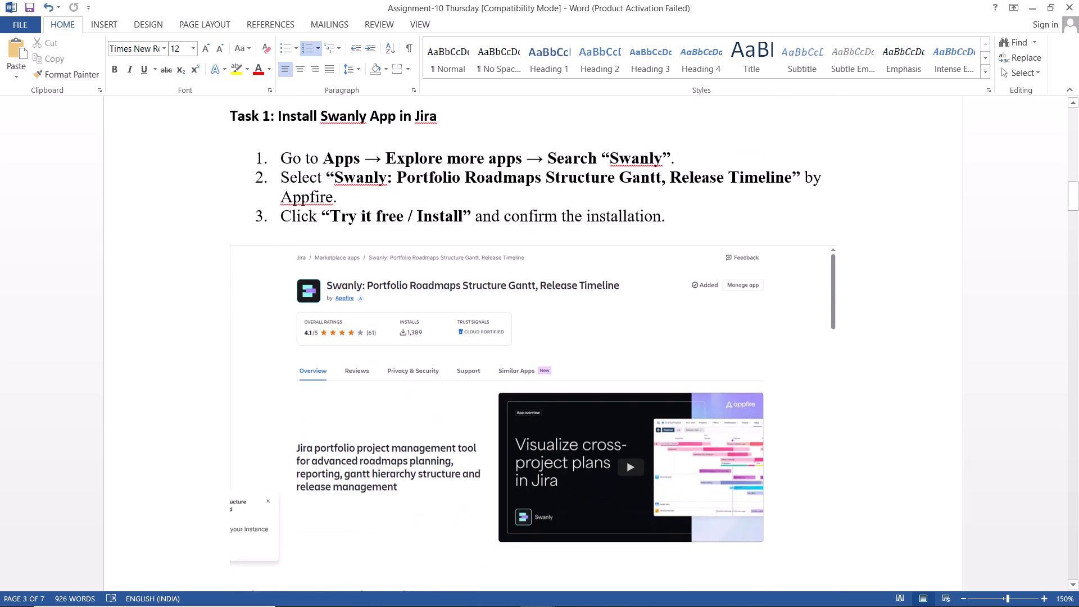
{"action": "scroll", "coordinate": [546, 202], "scroll_direction": "down", "scroll_amount": 9}
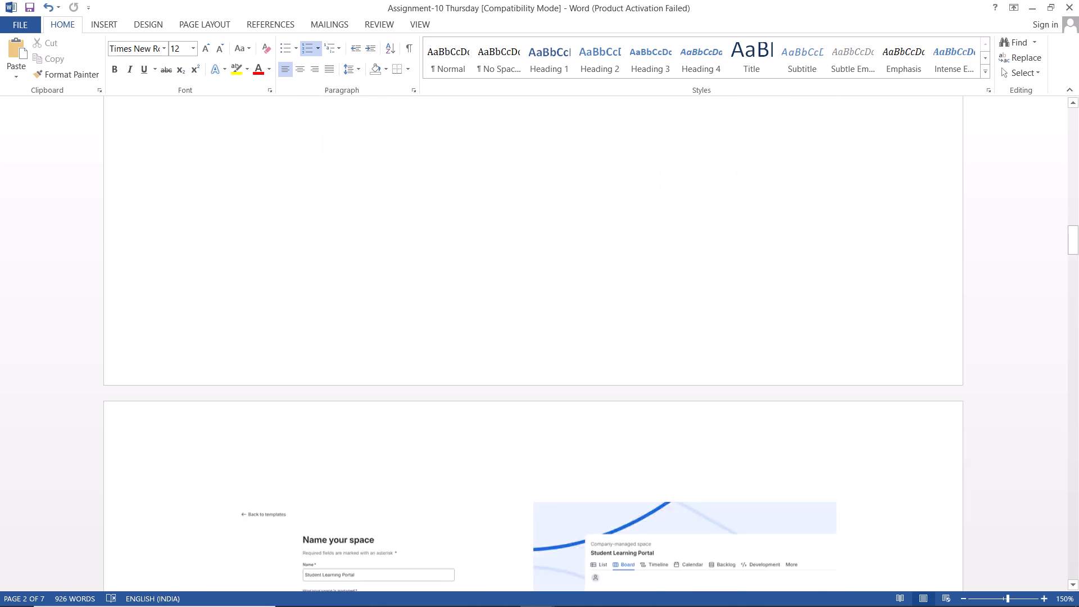
{"action": "scroll", "coordinate": [546, 202], "scroll_direction": "down", "scroll_amount": 4}
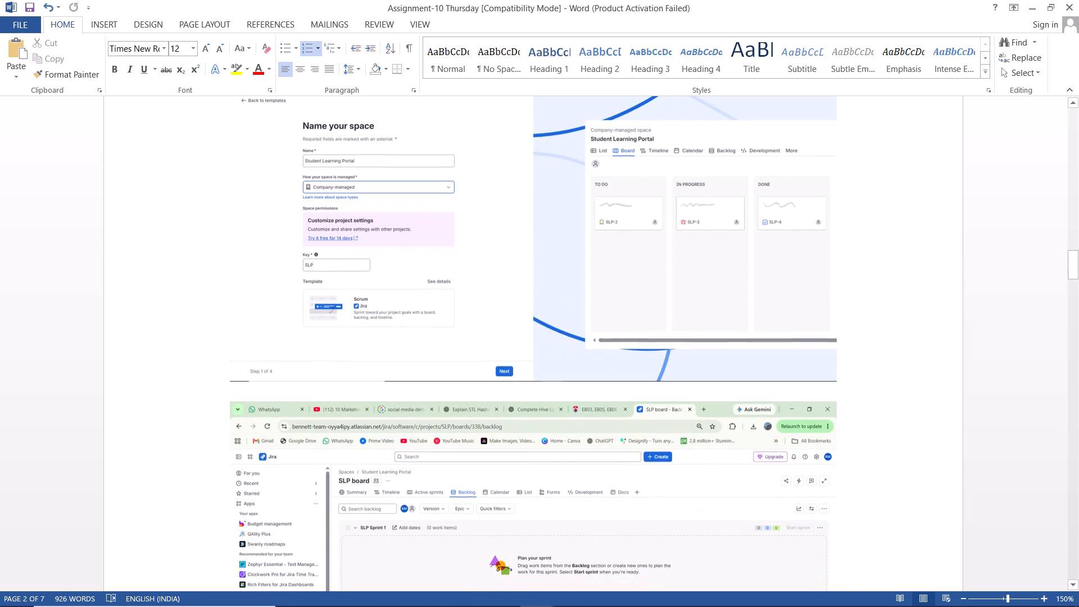
Review the assignment from the Student Learning Portal setup screenshots through Task 3 to the issues listed under Epic A1.
{"action": "scroll", "coordinate": [546, 202], "scroll_direction": "down", "scroll_amount": 1}
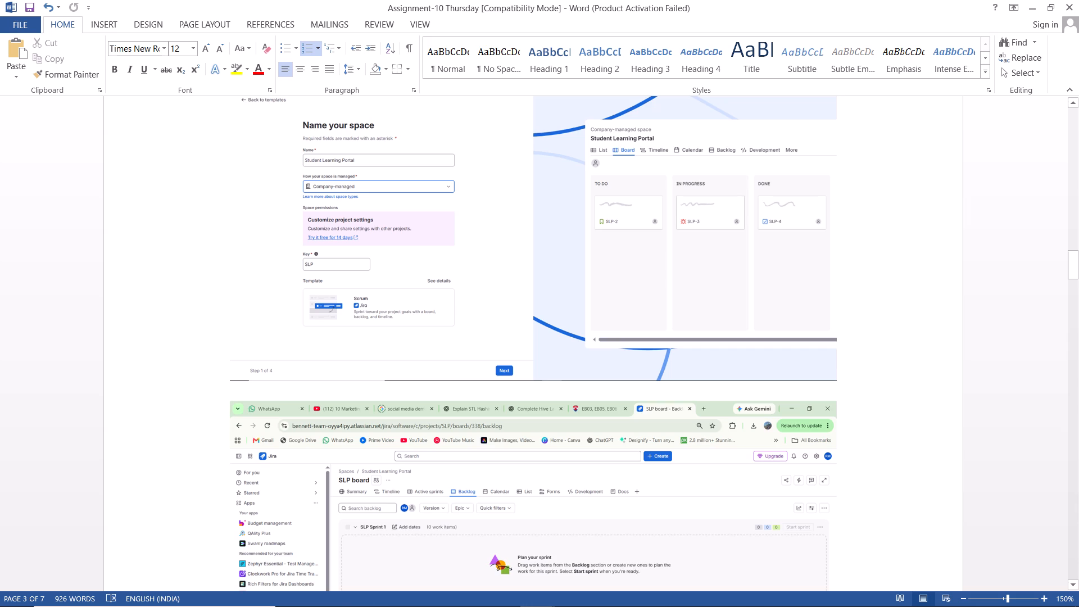
{"action": "scroll", "coordinate": [546, 202], "scroll_direction": "down", "scroll_amount": 7}
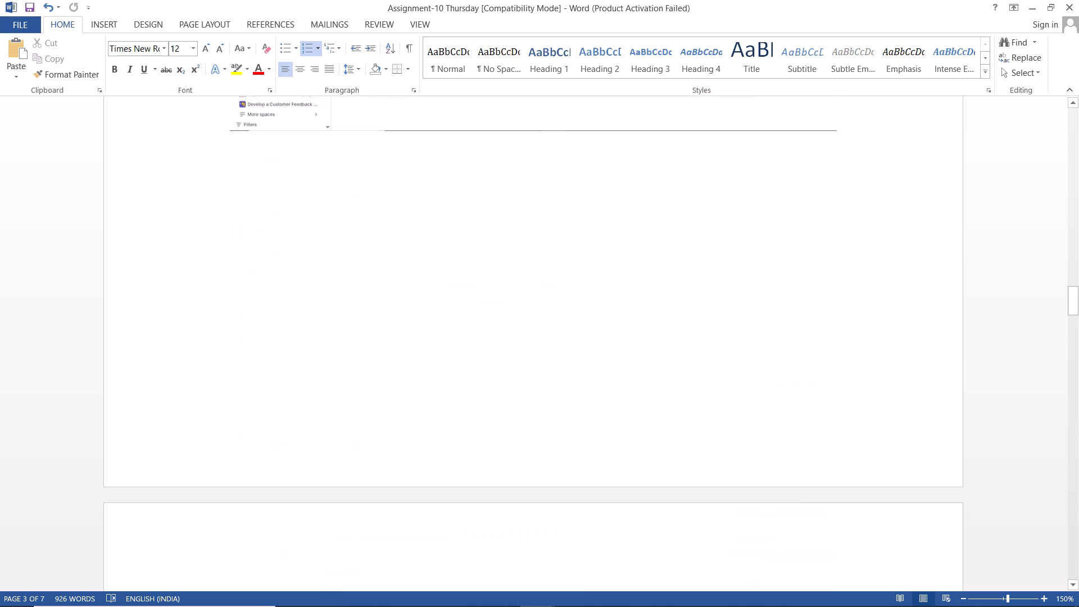
{"action": "scroll", "coordinate": [546, 202], "scroll_direction": "down", "scroll_amount": 7}
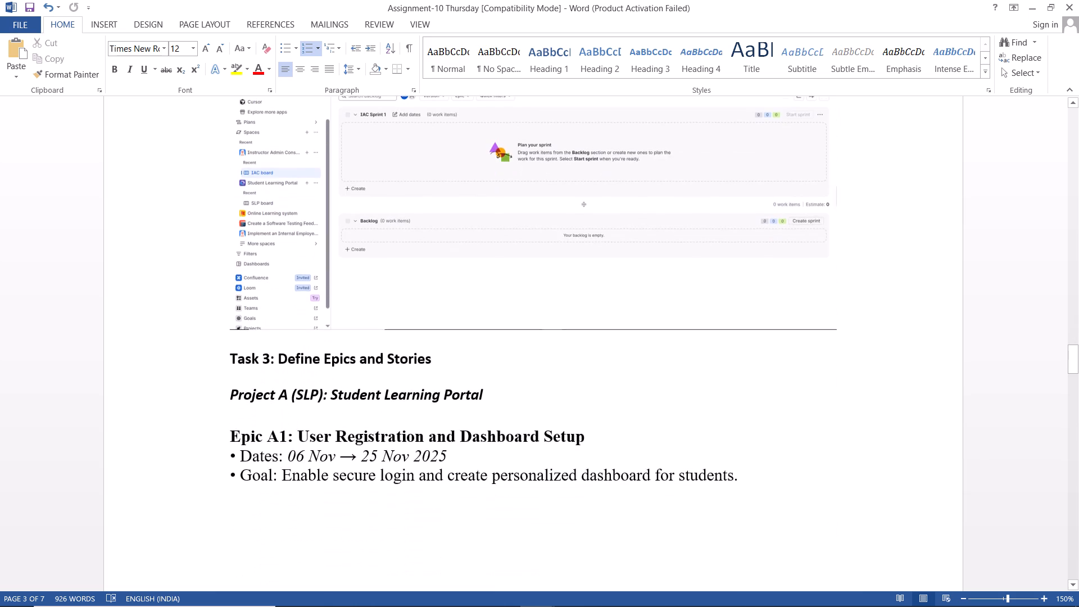
{"action": "scroll", "coordinate": [546, 202], "scroll_direction": "down", "scroll_amount": 3}
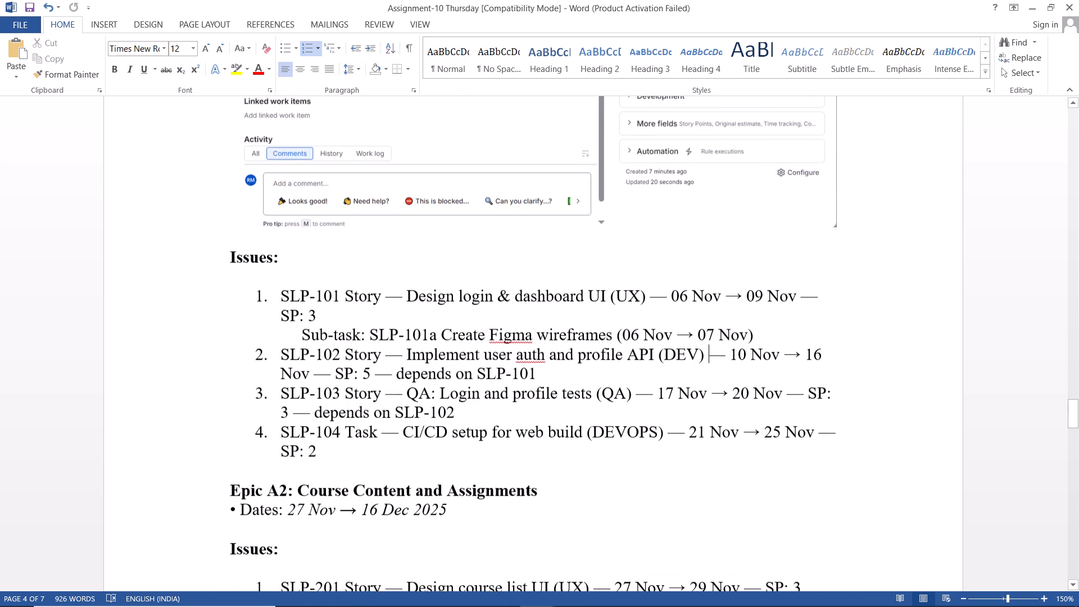
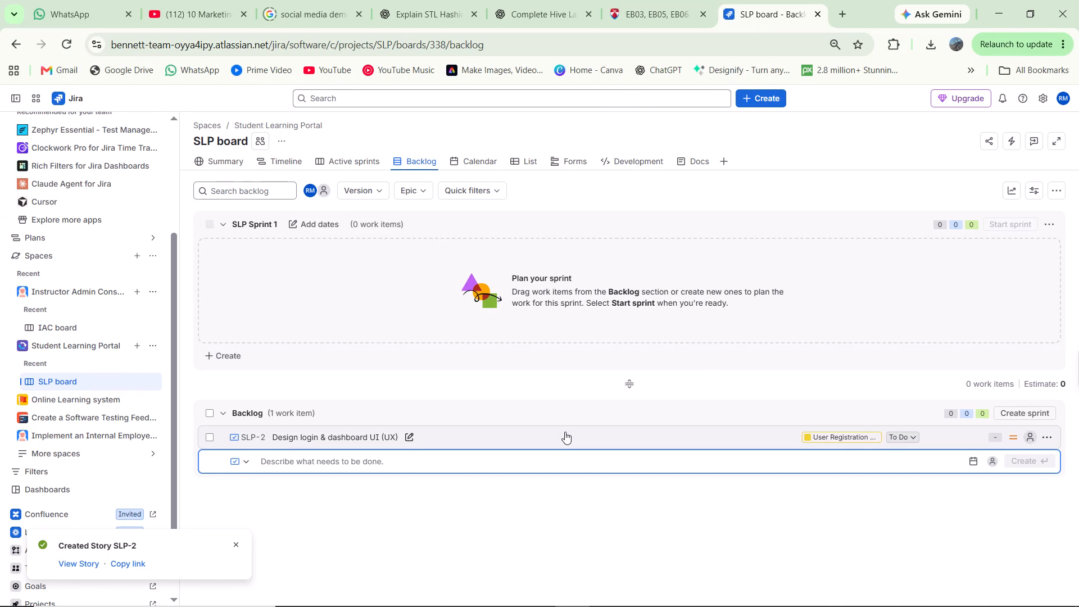
Add the story "Implement user auth and profile API (DEV)" to the SLP backlog and link it to the User Registration and Dashboard Setup epic.
{"action": "key", "text": "ctrl+v"}
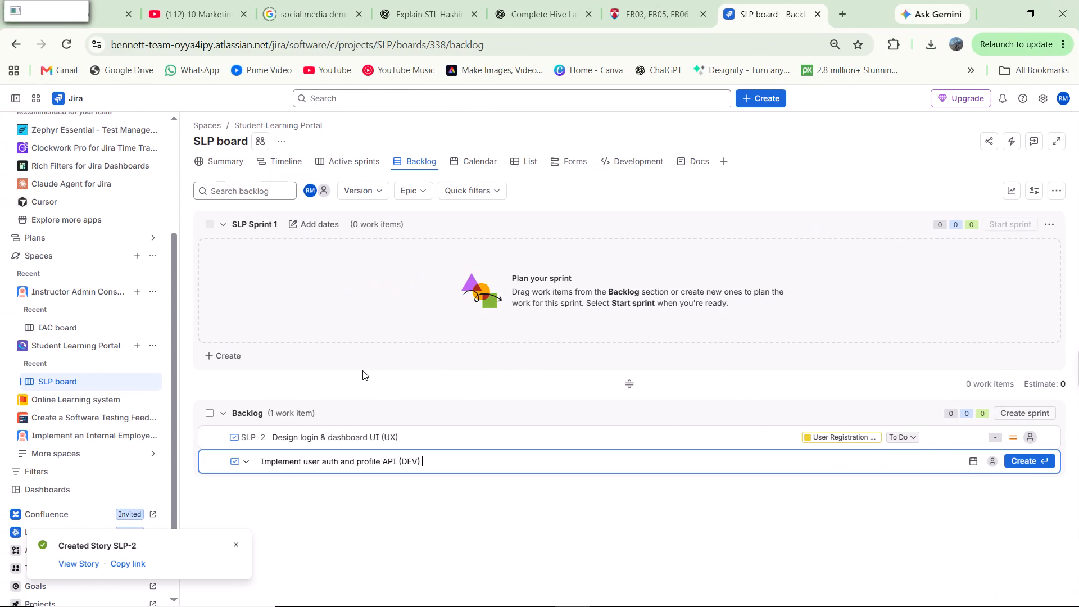
{"action": "key", "text": "Return"}
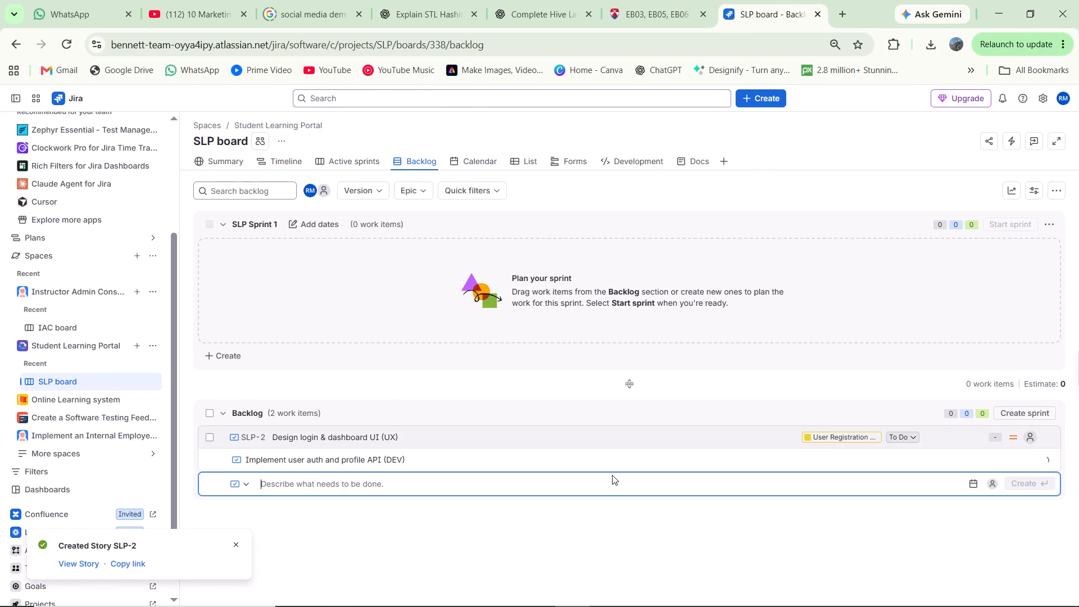
{"action": "left_click", "coordinate": [841, 457]}
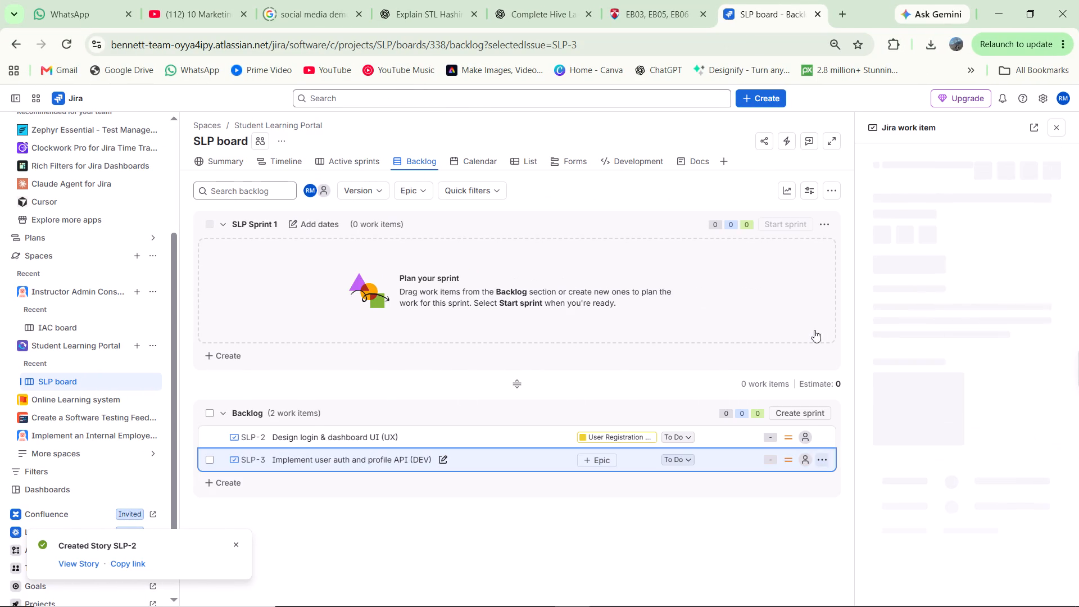
{"action": "left_click", "coordinate": [1055, 124]}
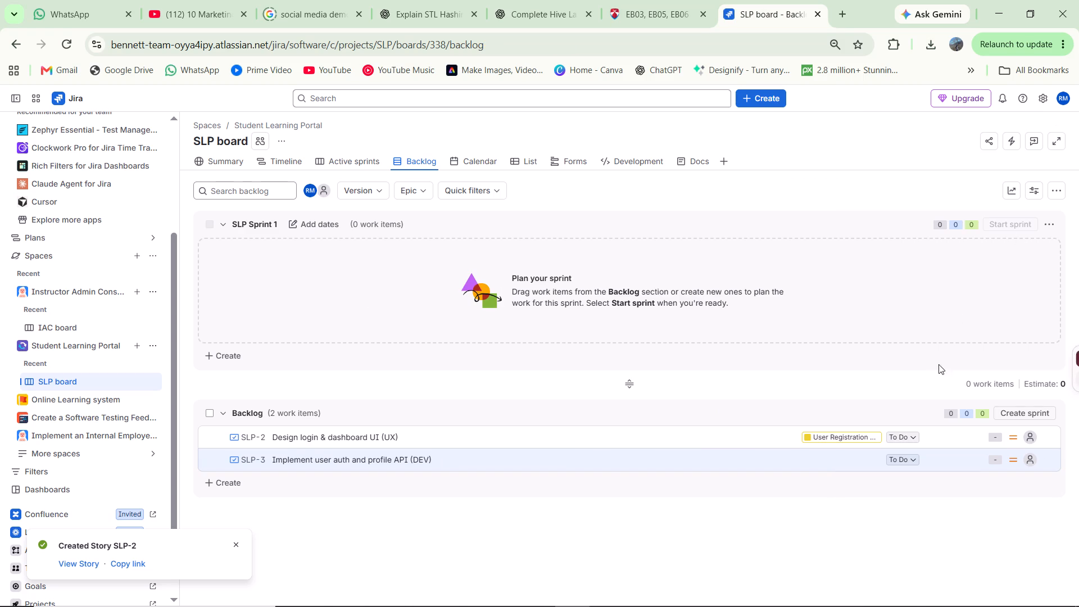
{"action": "left_click", "coordinate": [835, 456]}
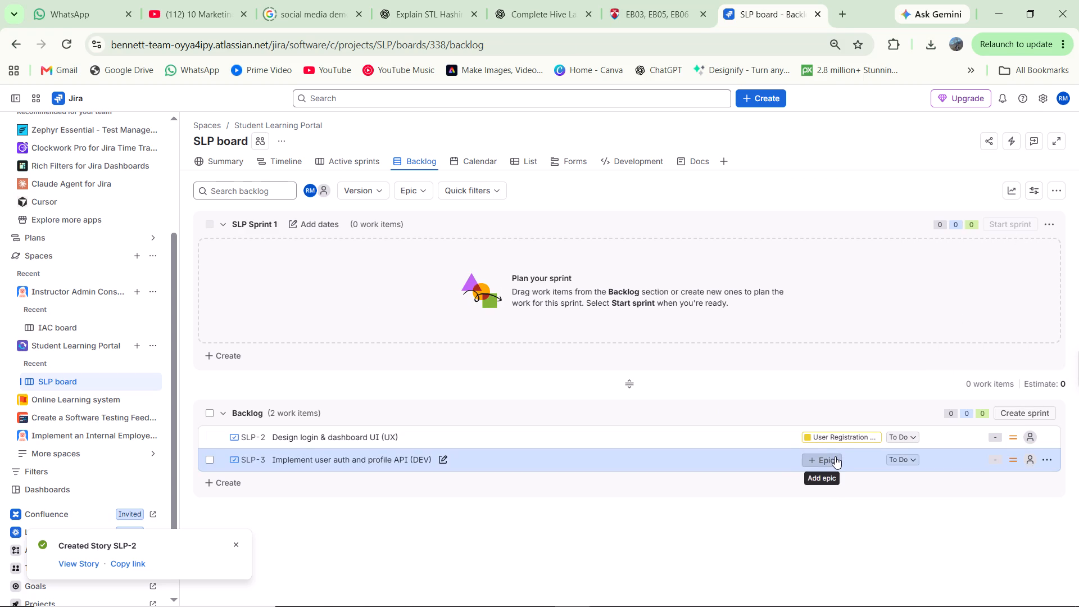
{"action": "left_click", "coordinate": [817, 500]}
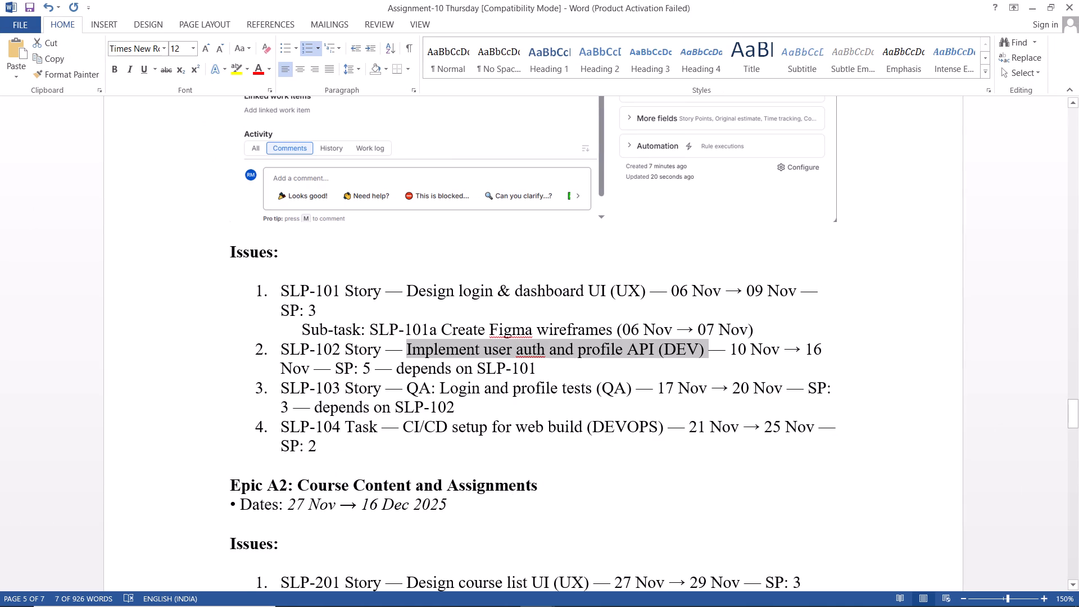
Copy "QA: Login and profile tests (QA)" from the assignment into a new SLP backlog story and link it to the User Registration and Dashboard Setup epic.
{"action": "left_click_drag", "start_coordinate": [407, 389], "coordinate": [460, 388]}
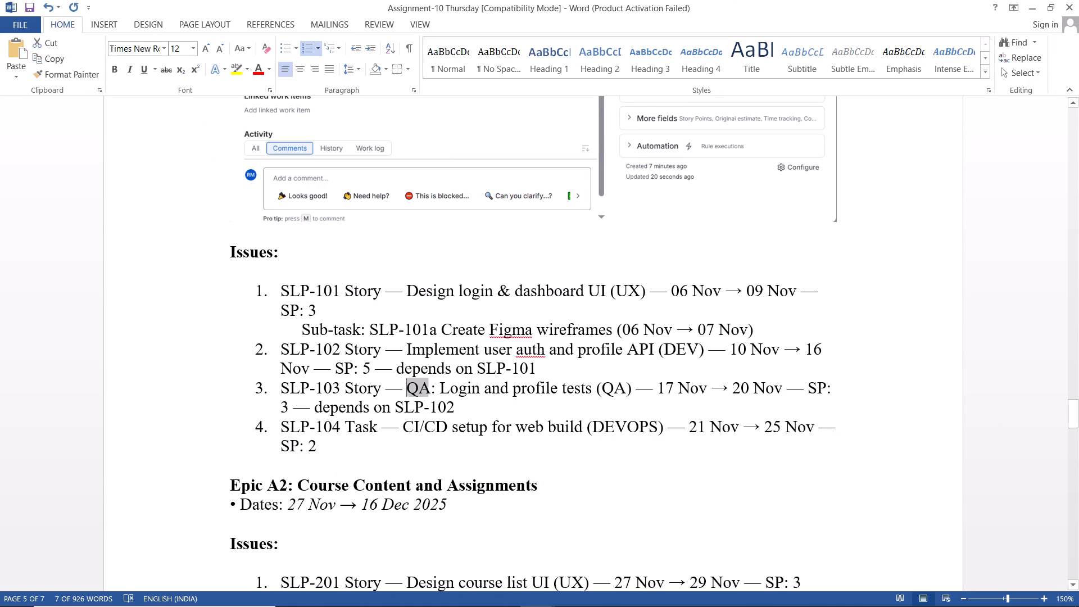
{"action": "left_click_drag", "start_coordinate": [460, 388], "coordinate": [634, 392]}
{"action": "key", "text": "ctrl+c"}
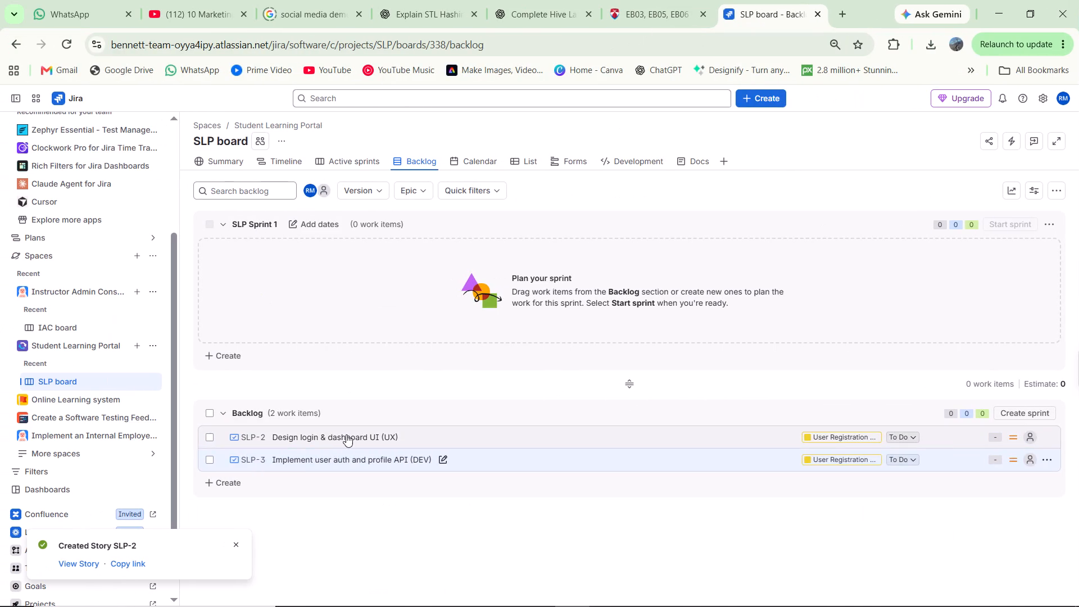
{"action": "left_click", "coordinate": [252, 477]}
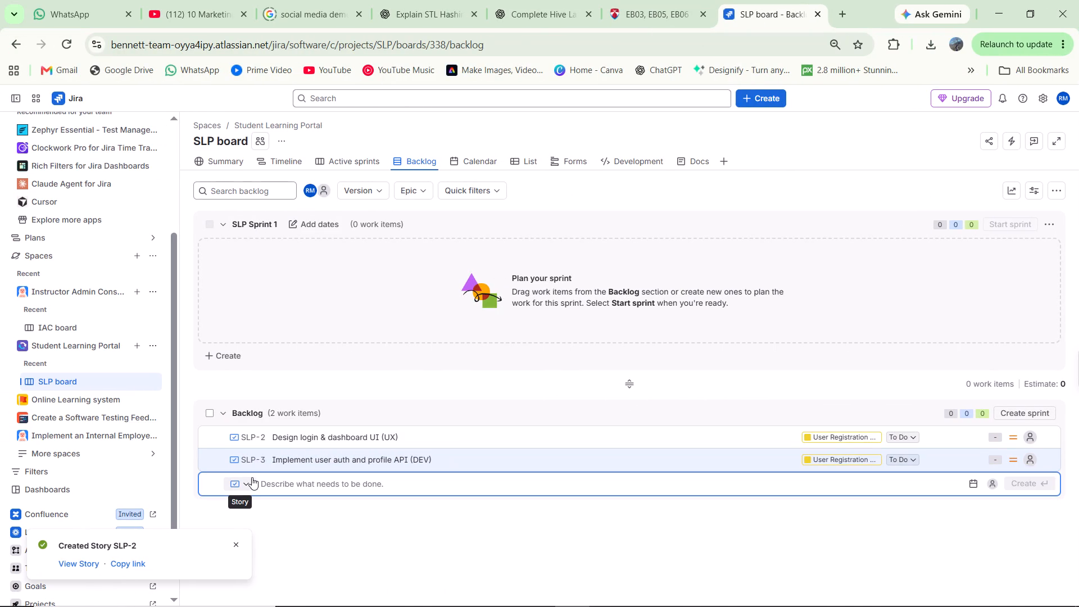
{"action": "key", "text": "ctrl+v"}
{"action": "key", "text": "Return"}
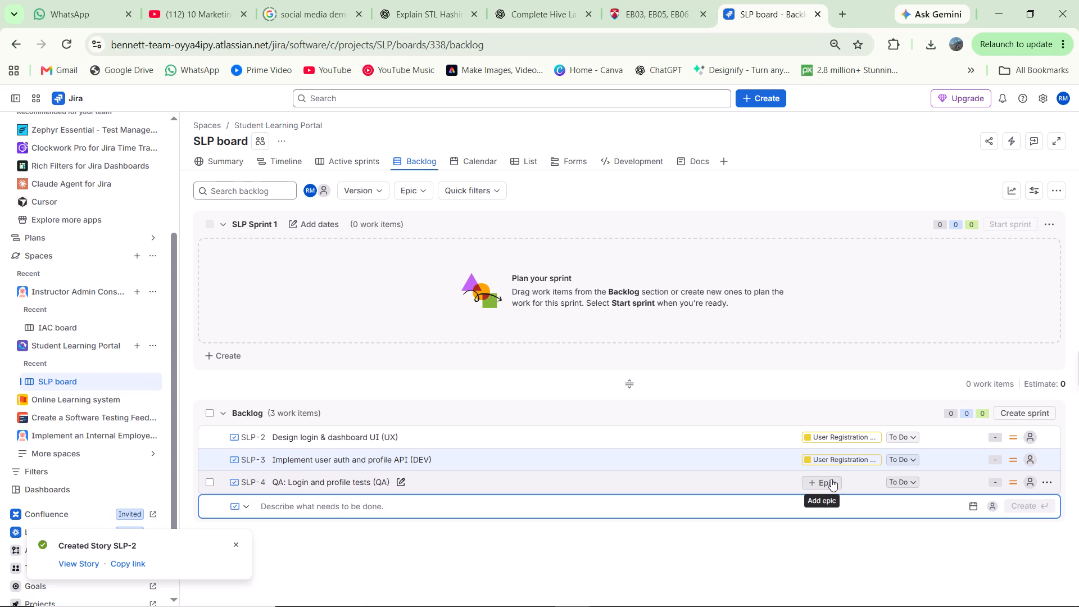
{"action": "left_click", "coordinate": [831, 479]}
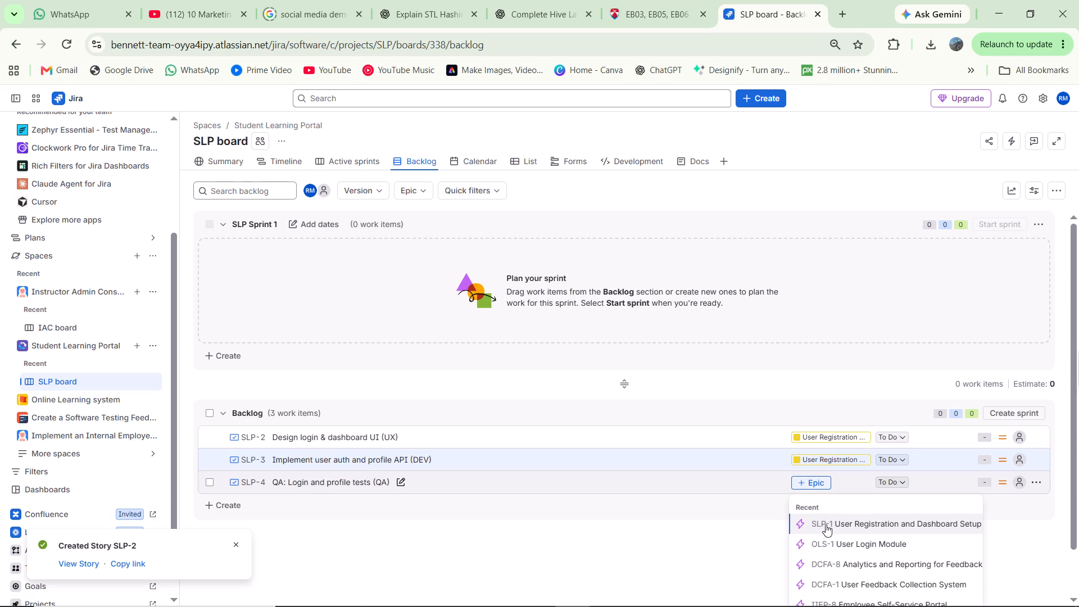
{"action": "left_click", "coordinate": [826, 524]}
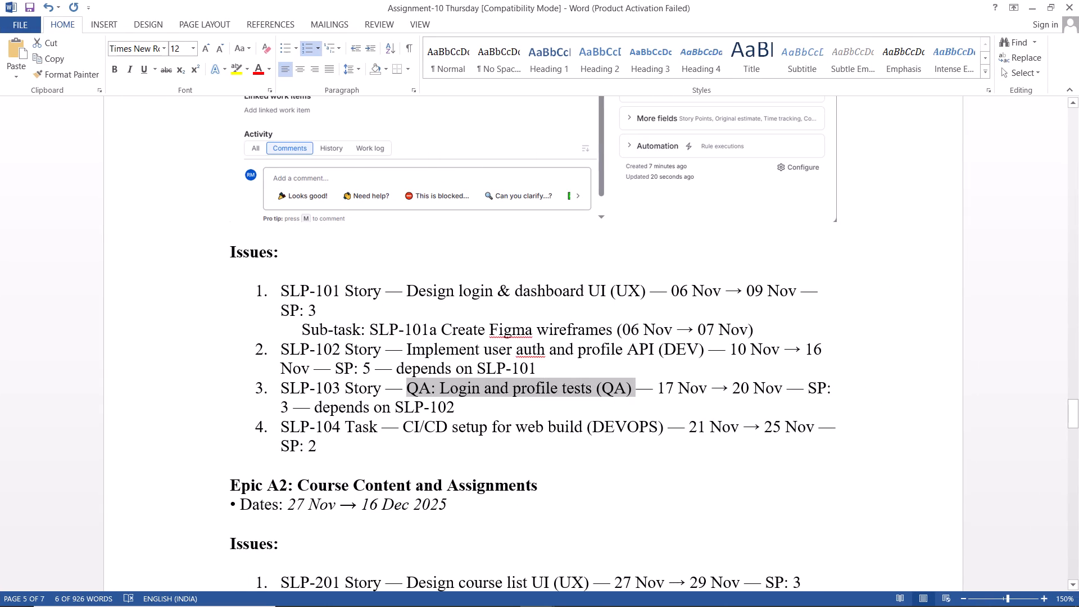
Copy "CI/CD setup for web build (DEVOPS)" from the assignment into a new SLP backlog item under the User Registration and Dashboard Setup epic.
{"action": "left_click_drag", "start_coordinate": [405, 429], "coordinate": [630, 425]}
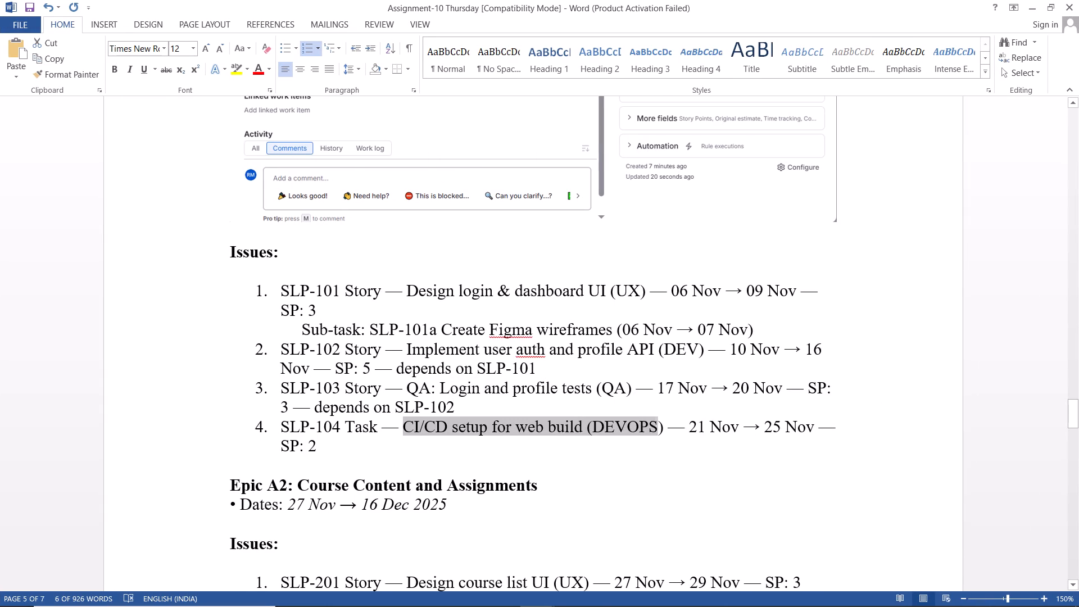
{"action": "left_click_drag", "start_coordinate": [630, 425], "coordinate": [665, 425]}
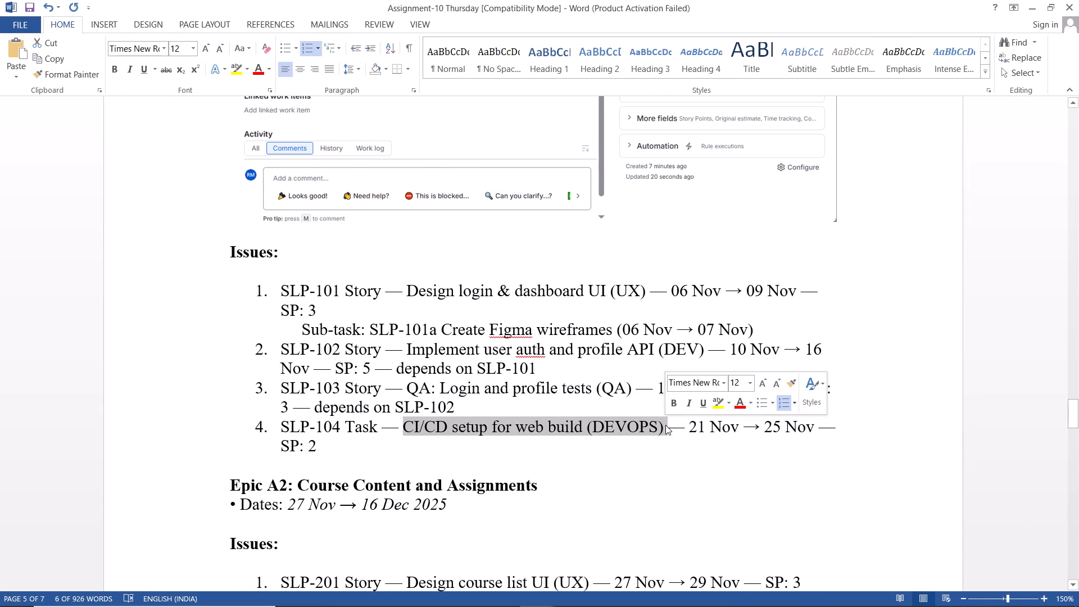
{"action": "key", "text": "ctrl+c"}
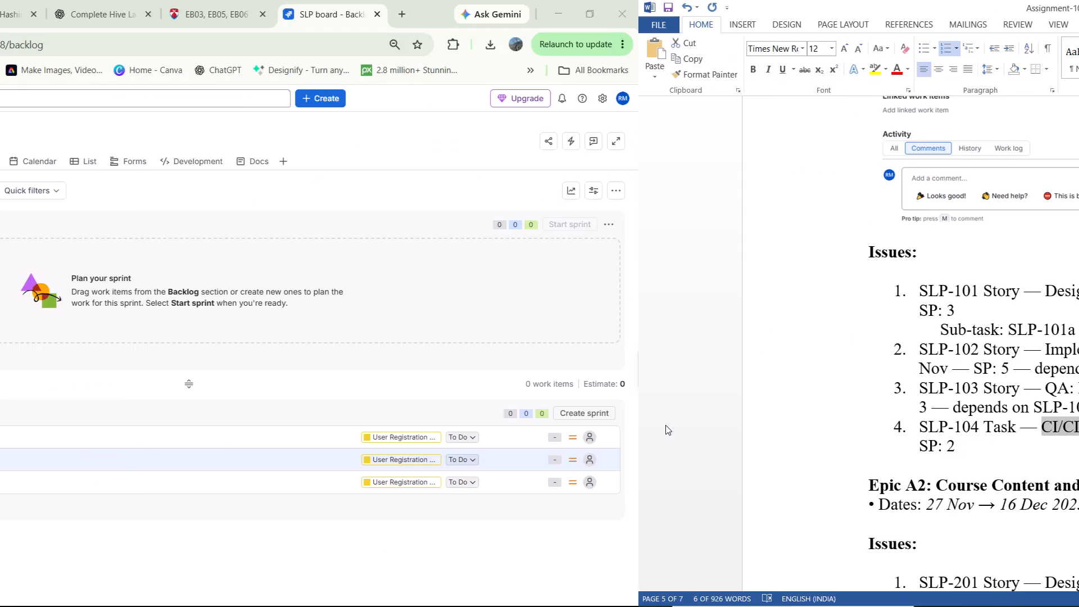
{"action": "left_click", "coordinate": [217, 504]}
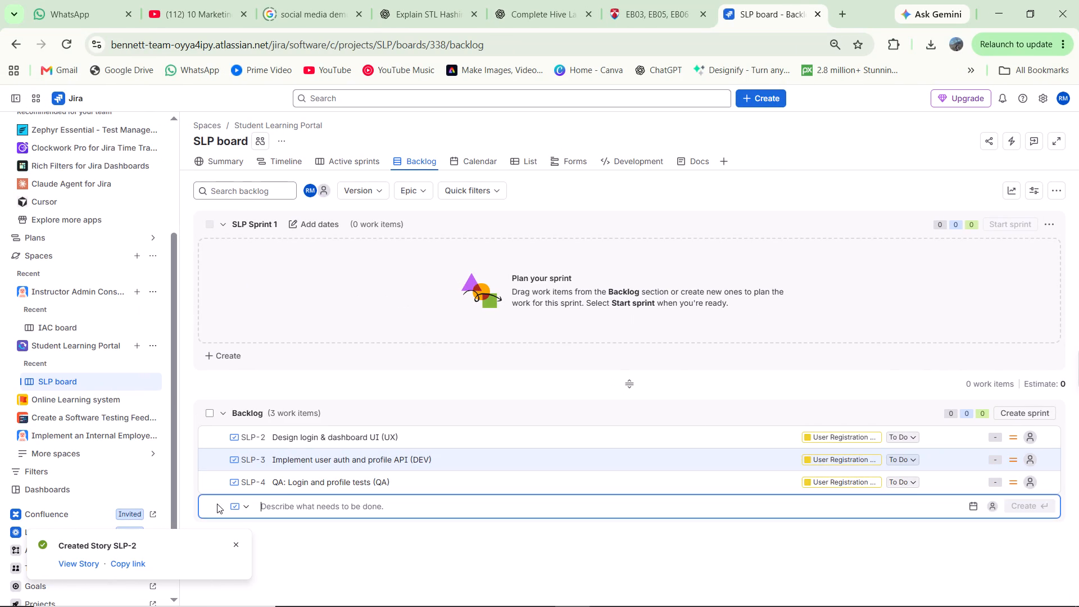
{"action": "key", "text": "ctrl+v"}
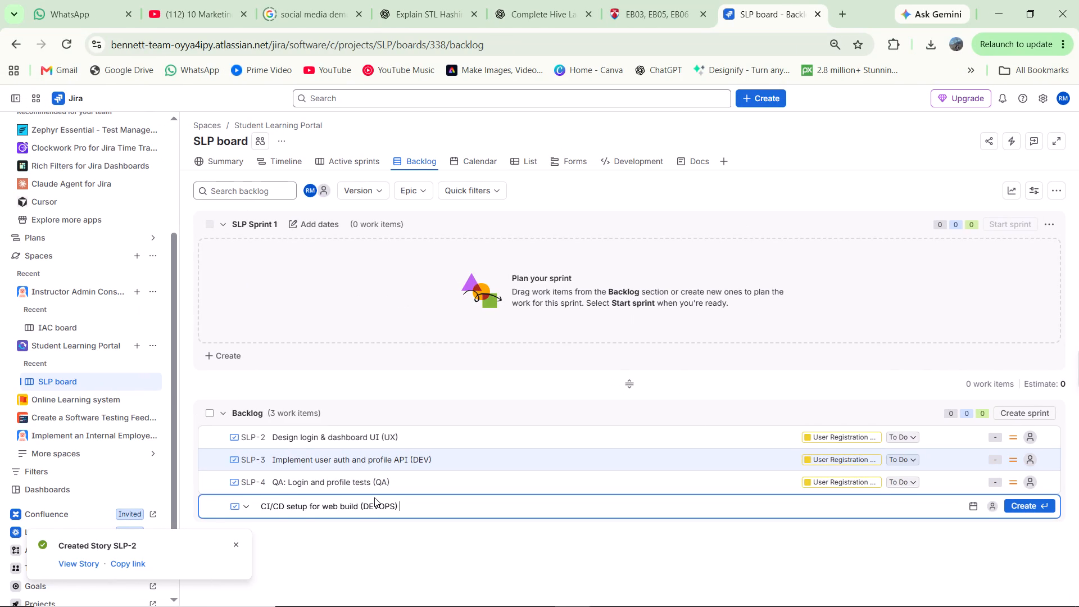
{"action": "key", "text": "Return"}
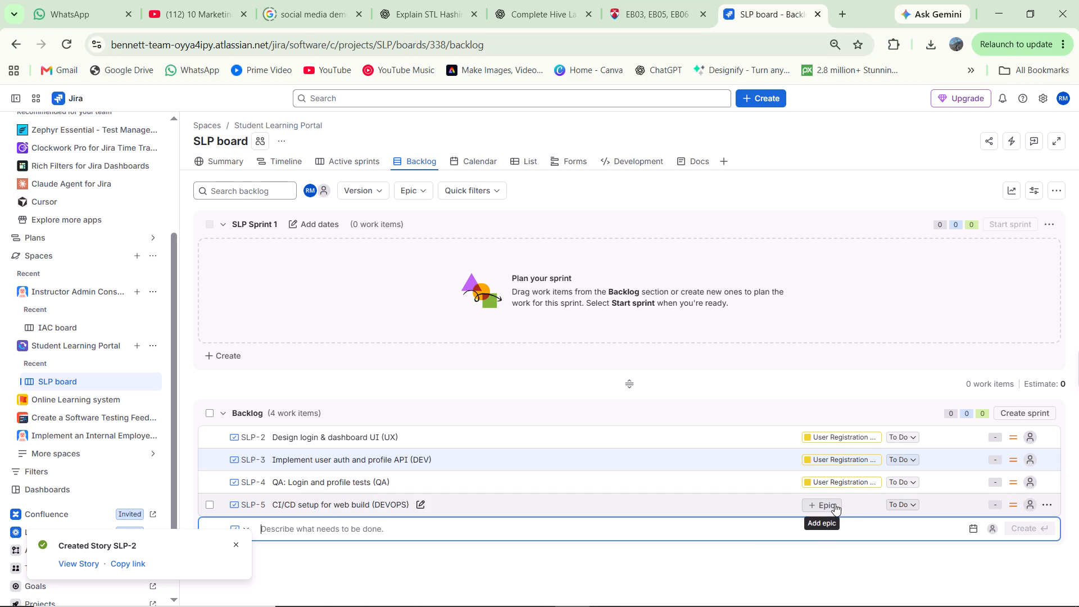
{"action": "left_click", "coordinate": [835, 504]}
{"action": "left_click", "coordinate": [831, 546]}
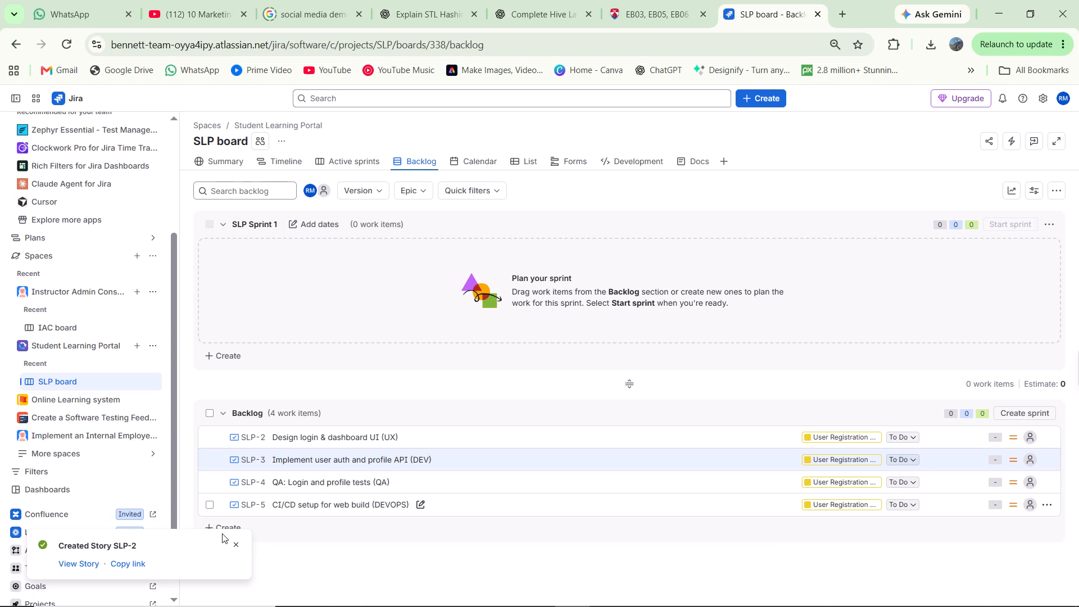
{"action": "left_click", "coordinate": [238, 546]}
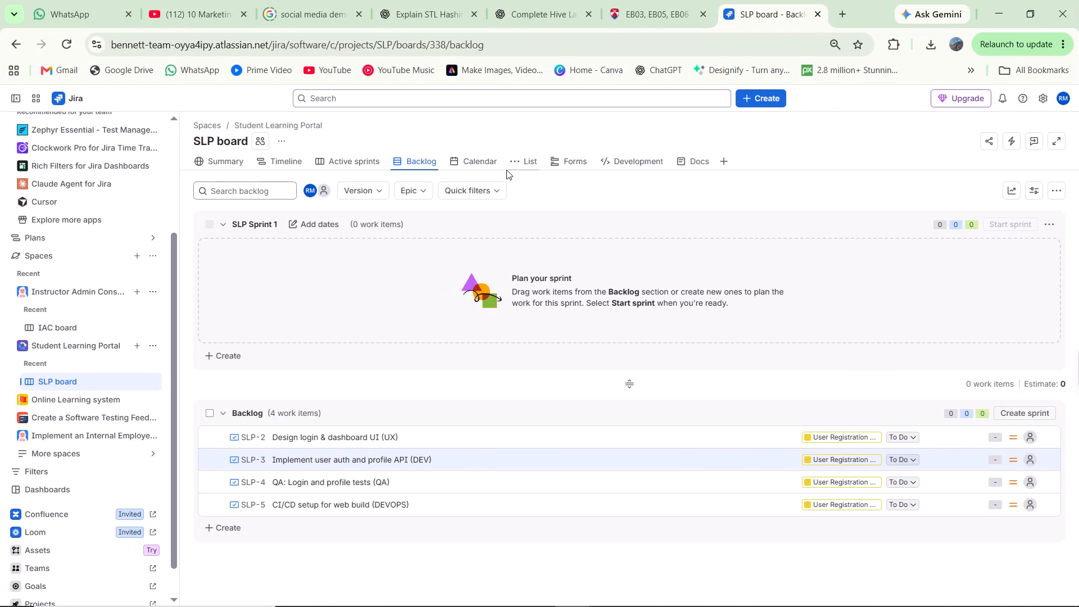
In the SLP list view, set the Design login & dashboard UI (UX) story's start date to Nov 6, 2026 and due date to Nov 9, 2026.
{"action": "left_click", "coordinate": [533, 166]}
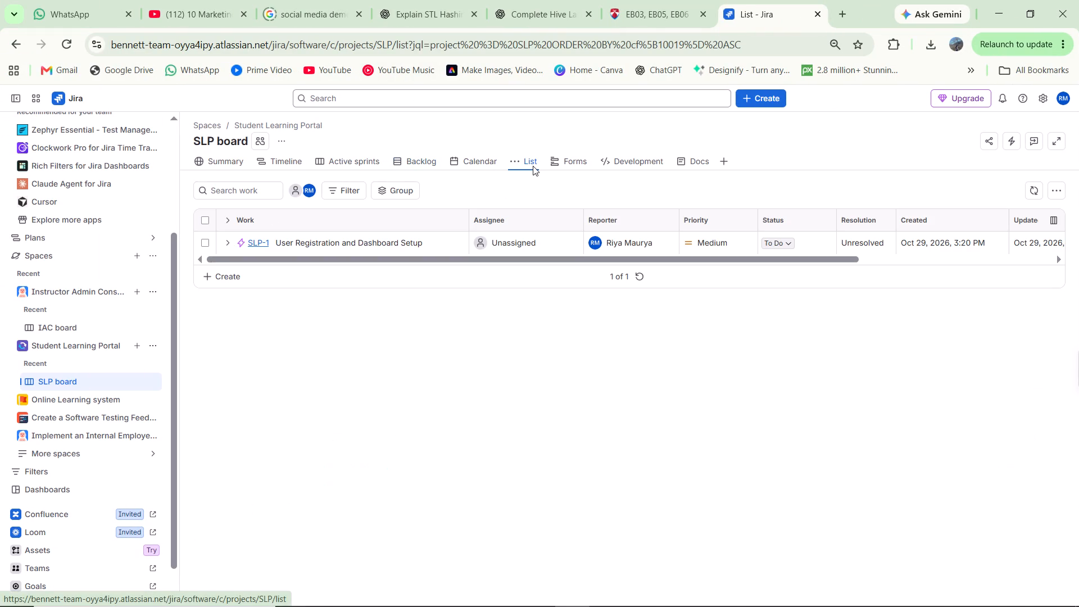
{"action": "left_click", "coordinate": [232, 246]}
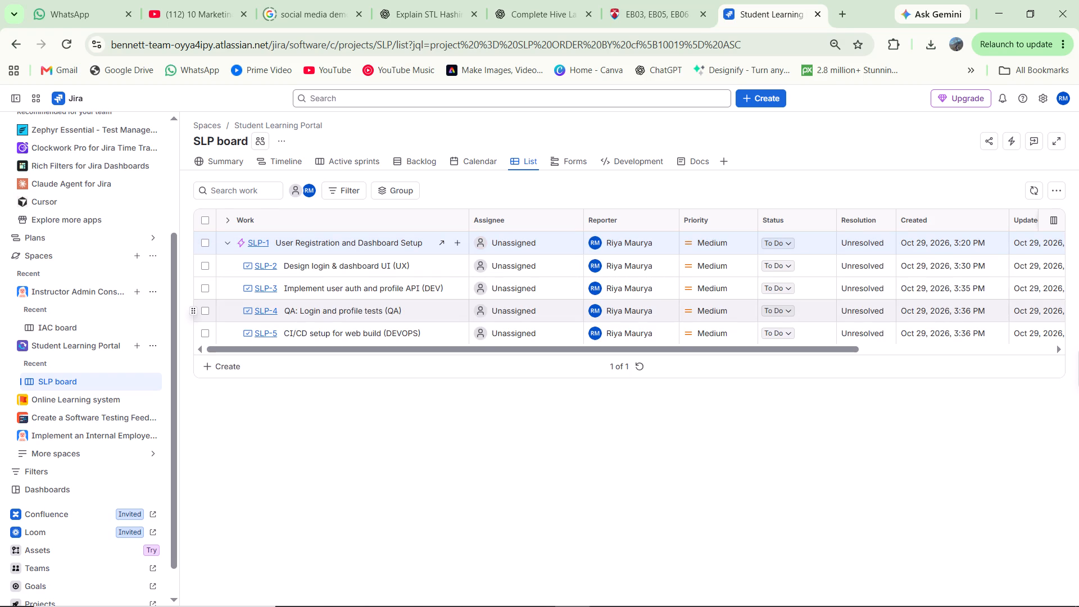
{"action": "scroll", "coordinate": [624, 265], "scroll_direction": "left", "scroll_amount": 3}
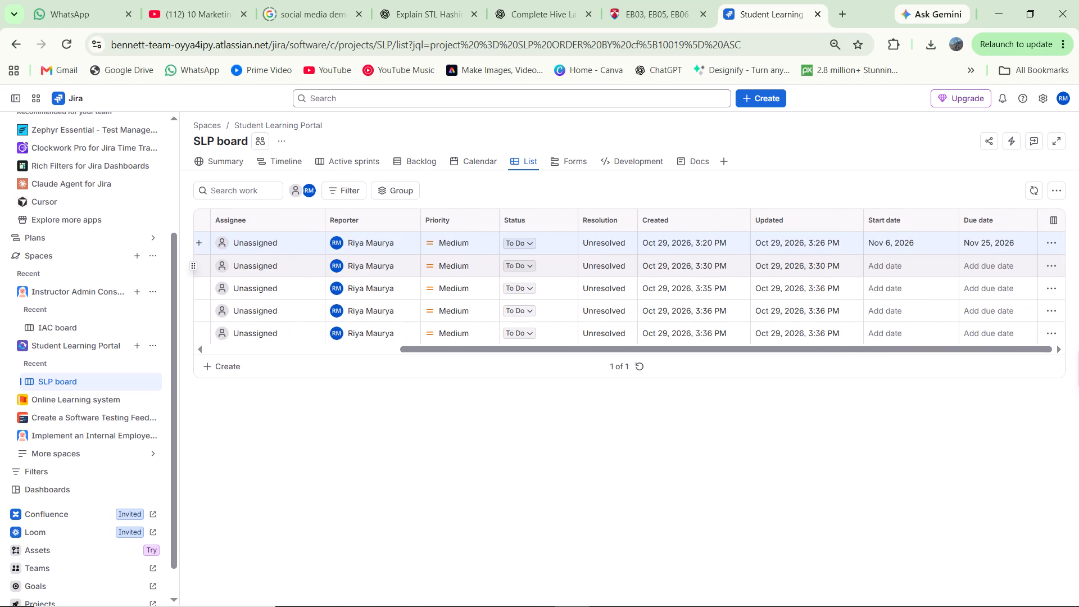
{"action": "scroll", "coordinate": [624, 265], "scroll_direction": "left", "scroll_amount": 2}
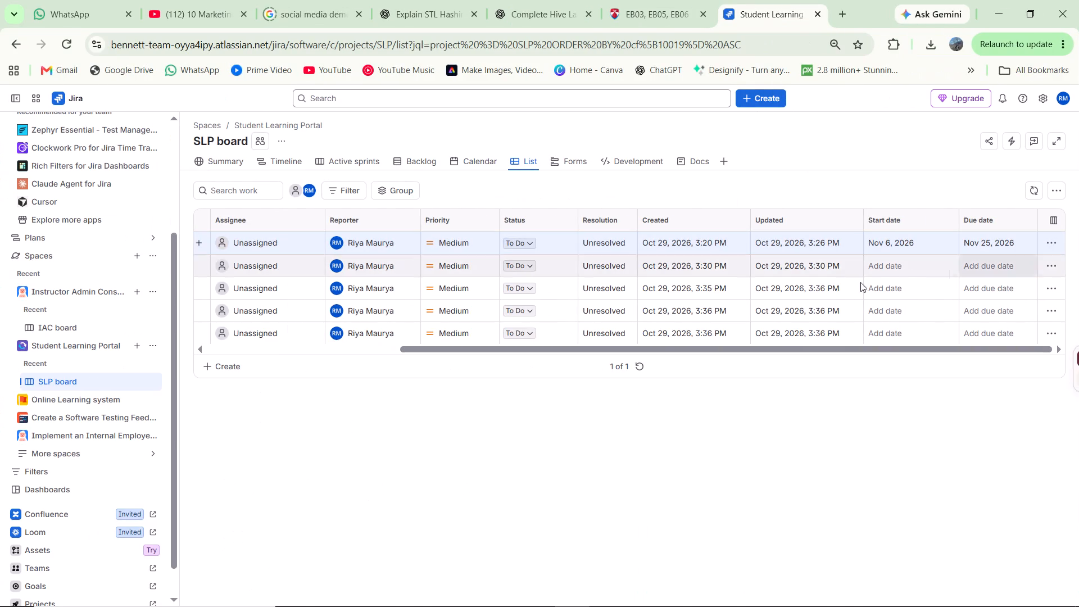
{"action": "left_click", "coordinate": [878, 261]}
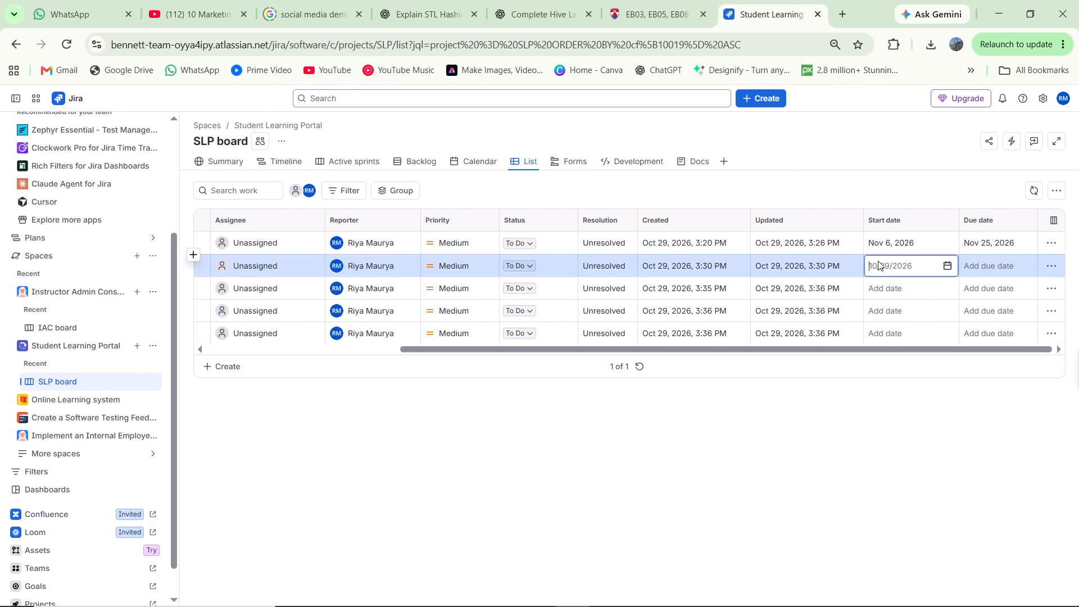
{"action": "type", "text": "11"}
{"action": "type", "text": "/6/202"}
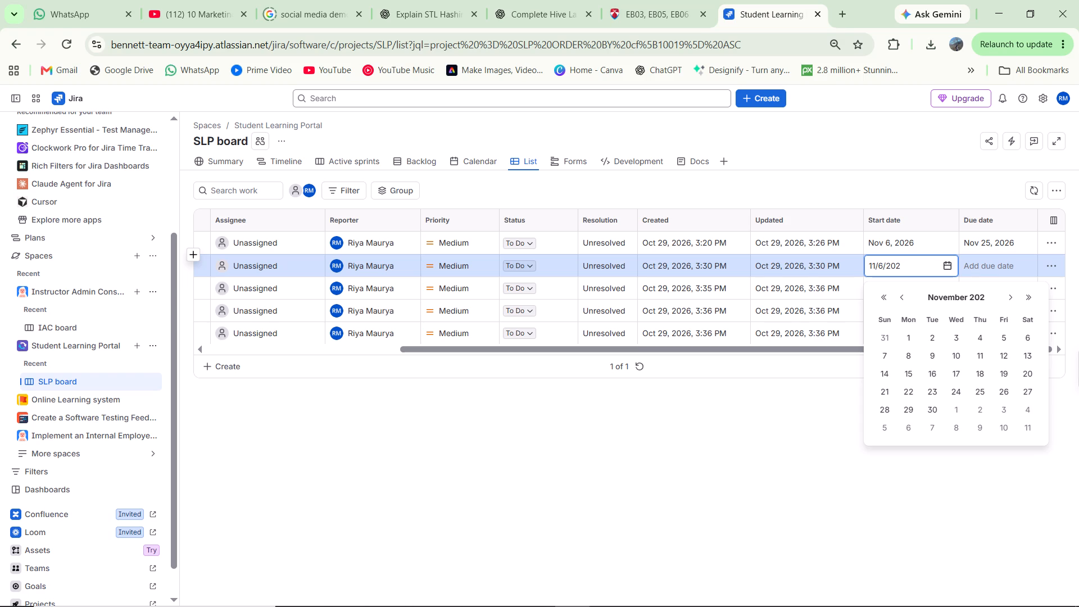
{"action": "key", "text": "6"}
{"action": "key", "text": "Return"}
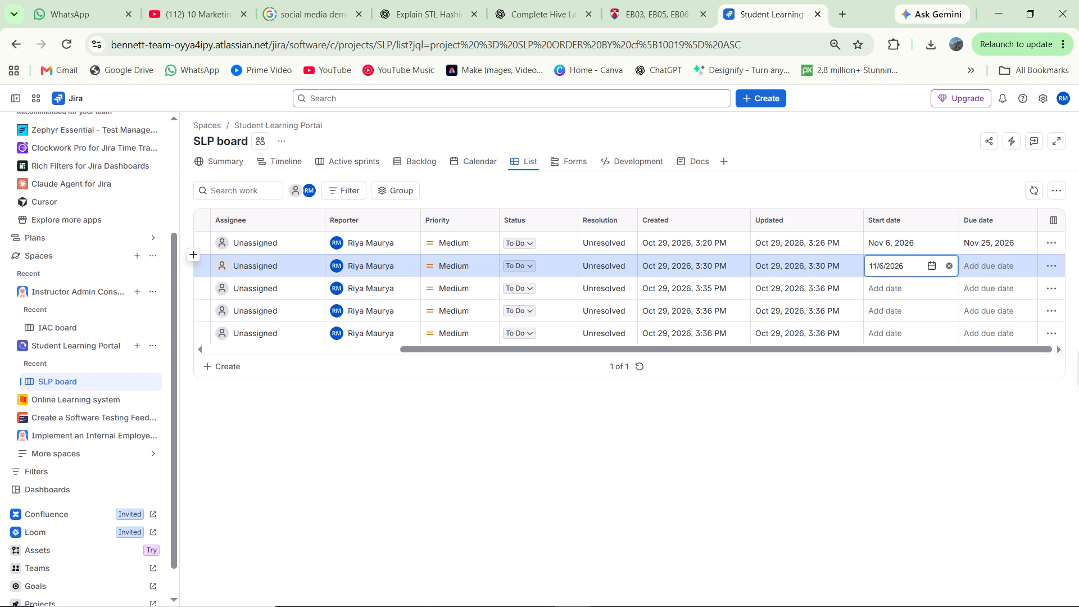
{"action": "left_click", "coordinate": [974, 264]}
{"action": "type", "text": "11"}
{"action": "key", "text": "slash"}
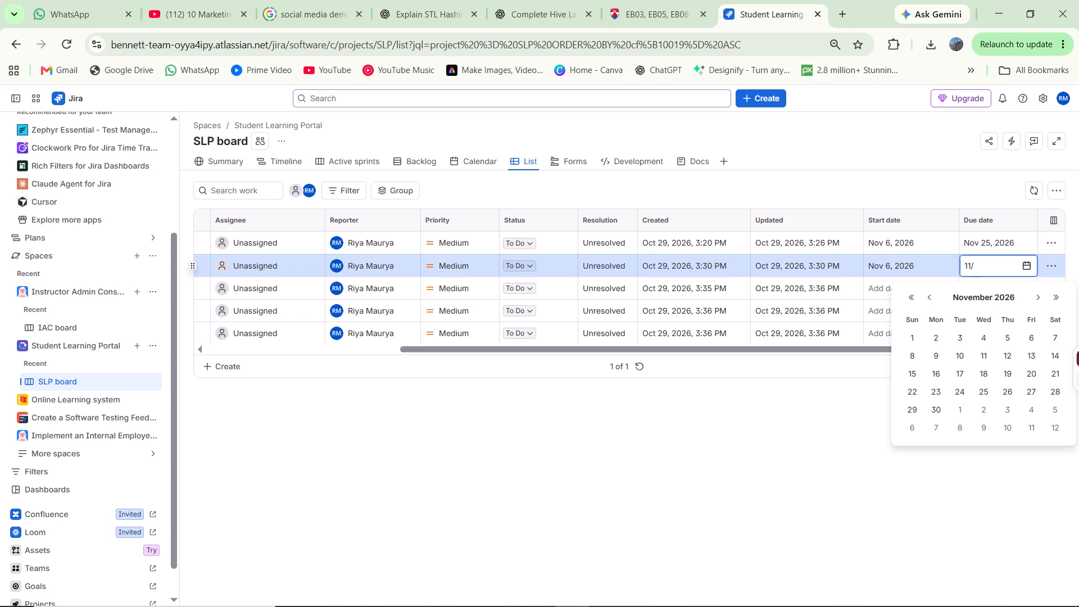
{"action": "key", "text": "9"}
{"action": "key", "text": "Return"}
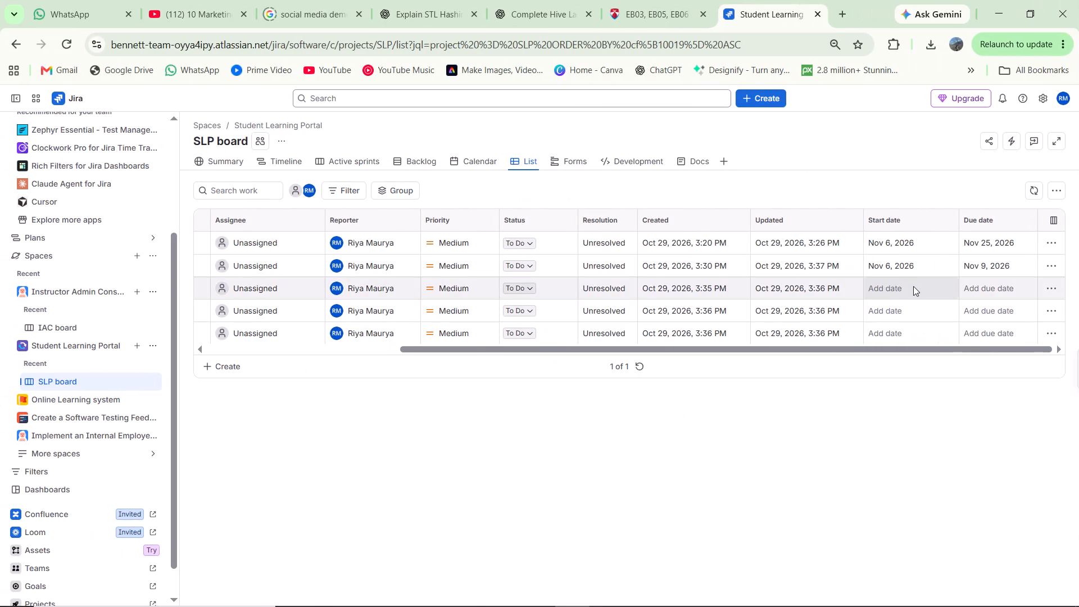
Set the Implement user auth and profile API (DEV) story's start date to Nov 10, 2026 and due date to Nov 16, 2026.
{"action": "left_click", "coordinate": [880, 287]}
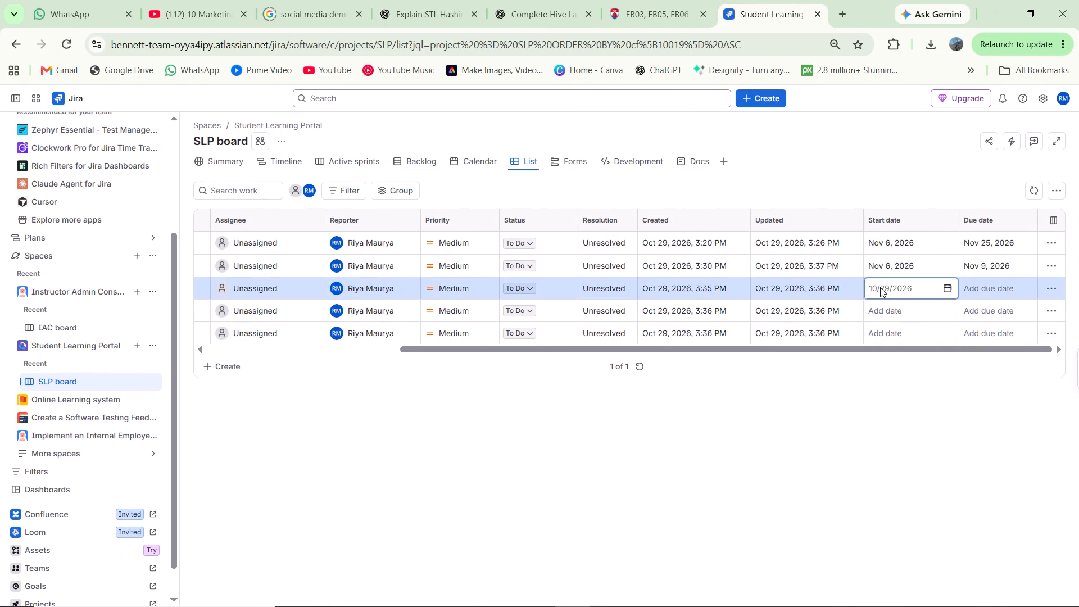
{"action": "type", "text": "10"}
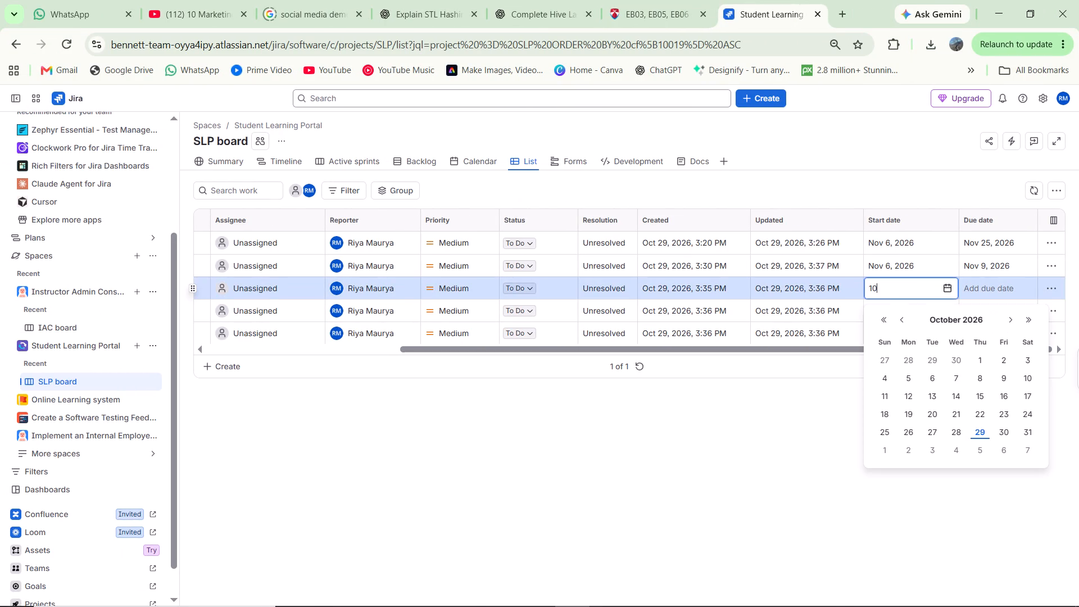
{"action": "key", "text": "BackSpace"}
{"action": "key", "text": "BackSpace"}
{"action": "type", "text": "11"}
{"action": "type", "text": "/10"}
{"action": "key", "text": "Return"}
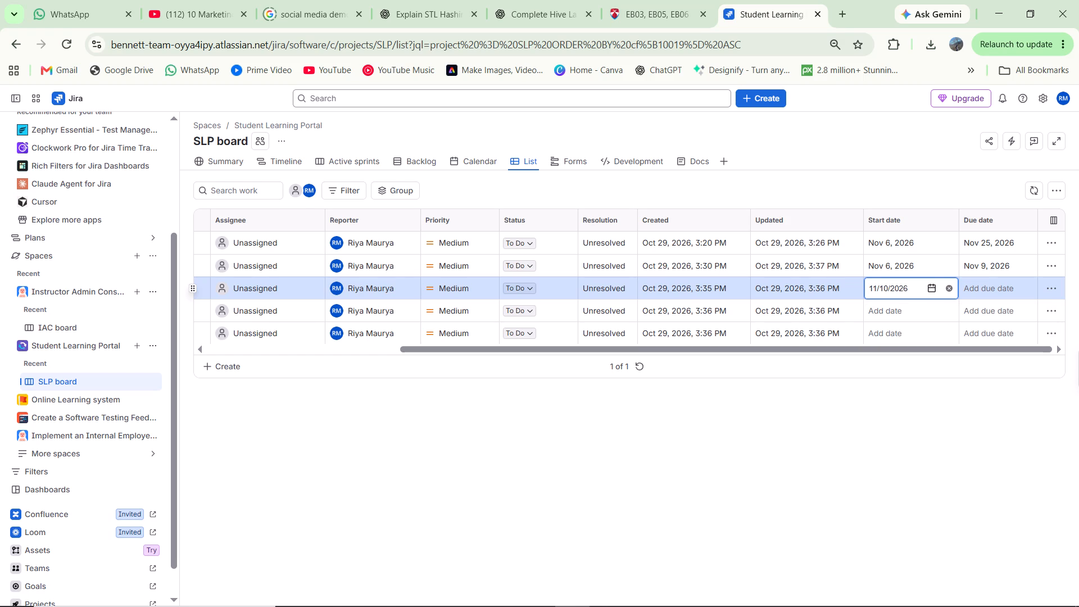
{"action": "left_click", "coordinate": [976, 293]}
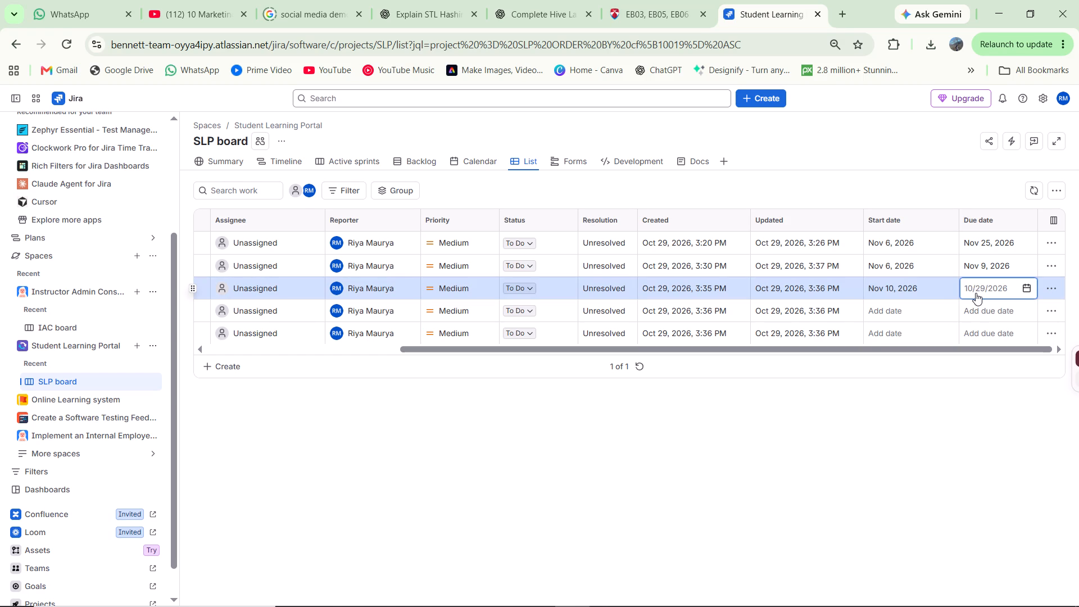
{"action": "type", "text": "11/"}
{"action": "type", "text": "16"}
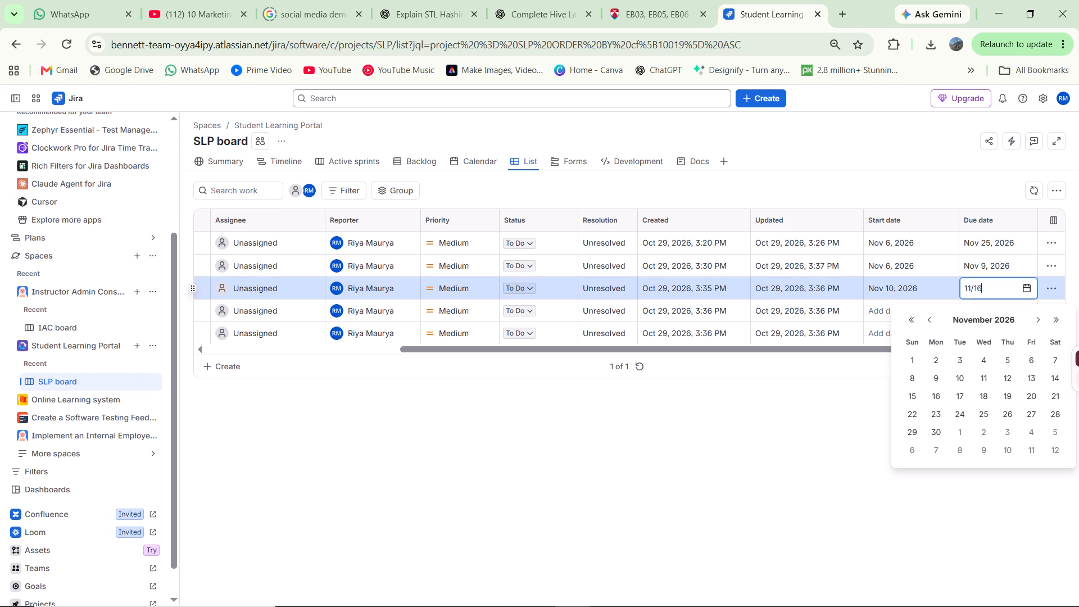
{"action": "key", "text": "Return"}
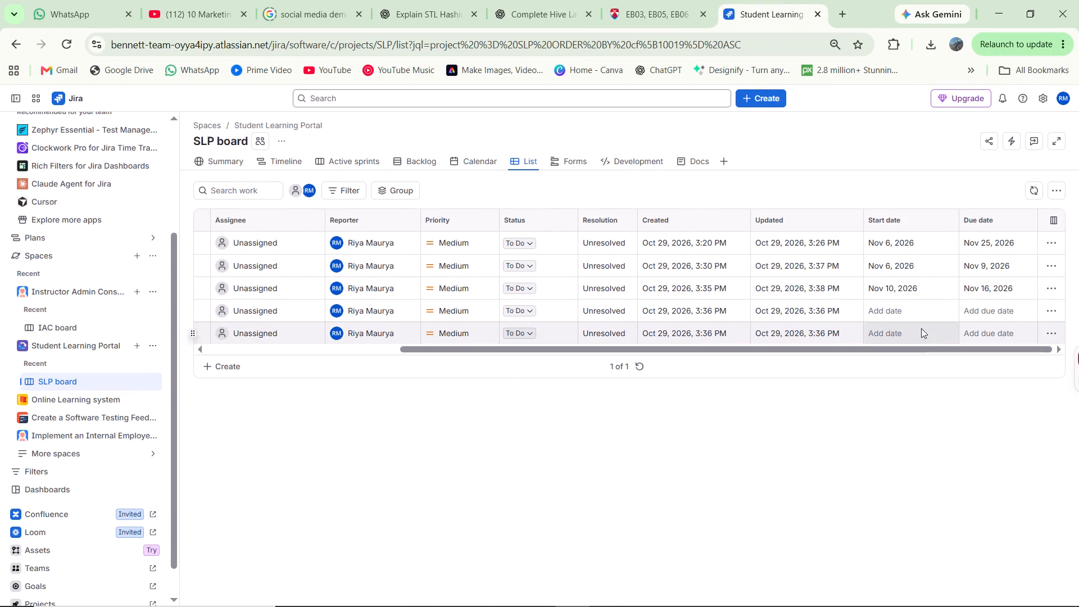
Set the QA: Login and profile tests (QA) story's start date to Nov 17, 2026.
{"action": "left_click", "coordinate": [893, 311]}
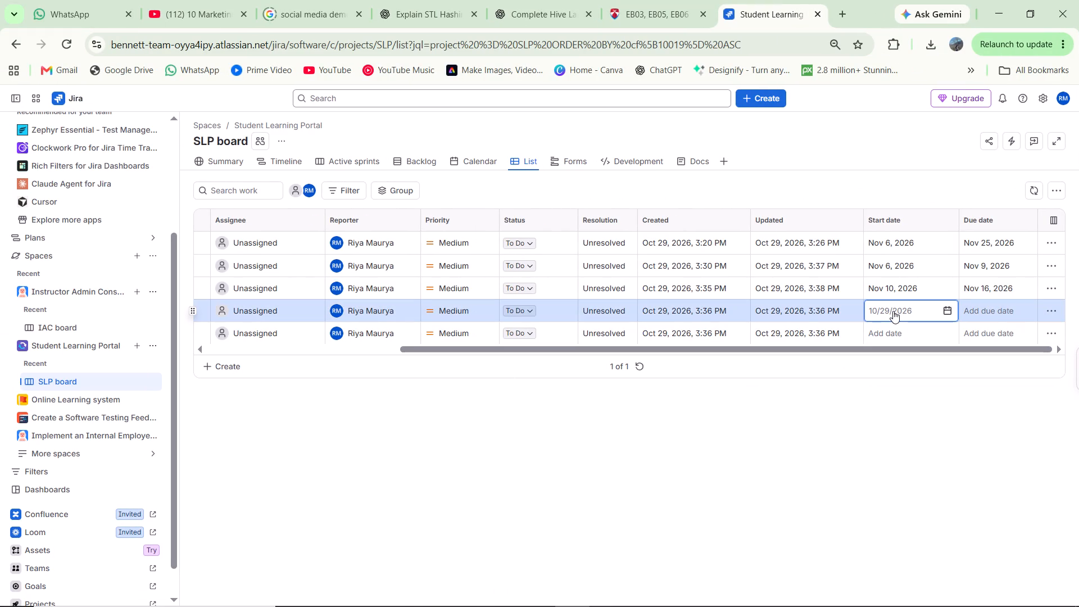
{"action": "type", "text": "17"}
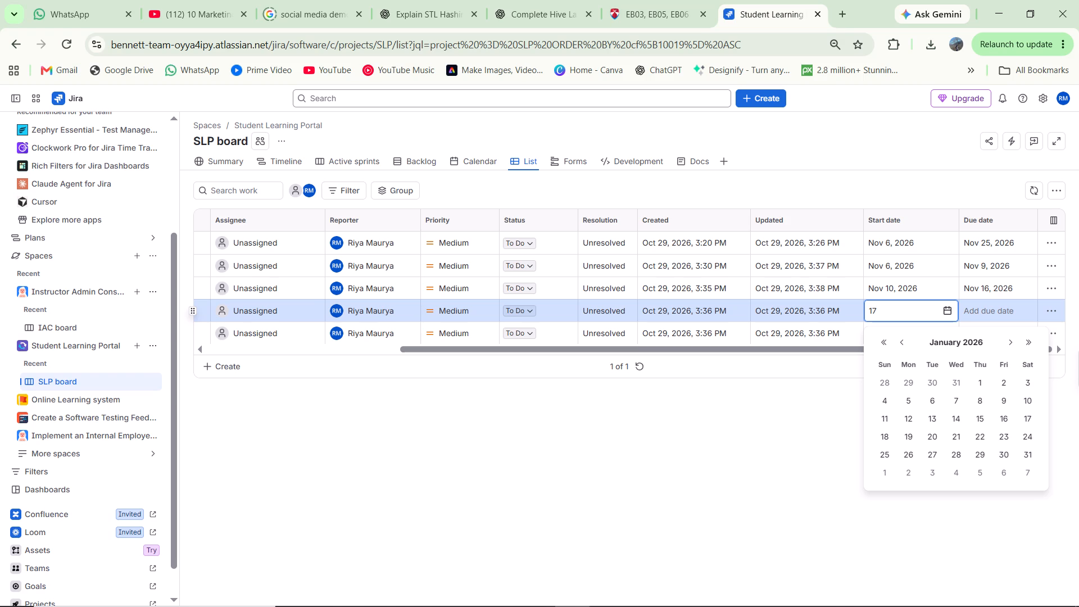
{"action": "key", "text": "BackSpace"}
{"action": "key", "text": "BackSpace"}
{"action": "type", "text": "11"}
{"action": "type", "text": "/17"}
{"action": "key", "text": "Return"}
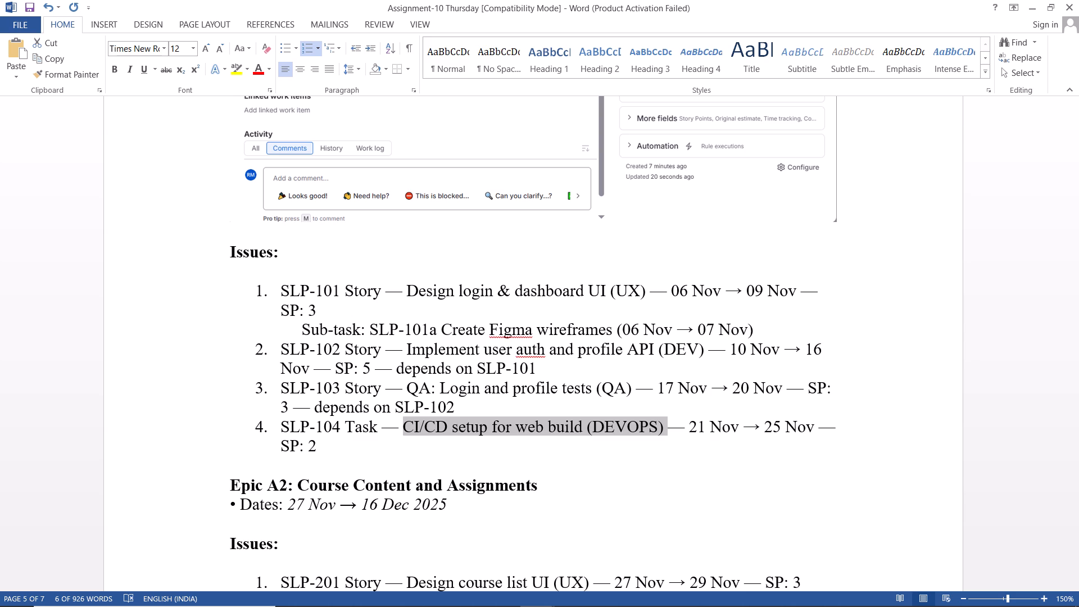
Check the issue dates in the Word assignment and set the QA: Login and profile tests (QA) story's due date to Nov 20, 2026.
{"action": "scroll", "coordinate": [816, 375], "scroll_direction": "up", "scroll_amount": 4}
{"action": "scroll", "coordinate": [816, 375], "scroll_direction": "down", "scroll_amount": 2}
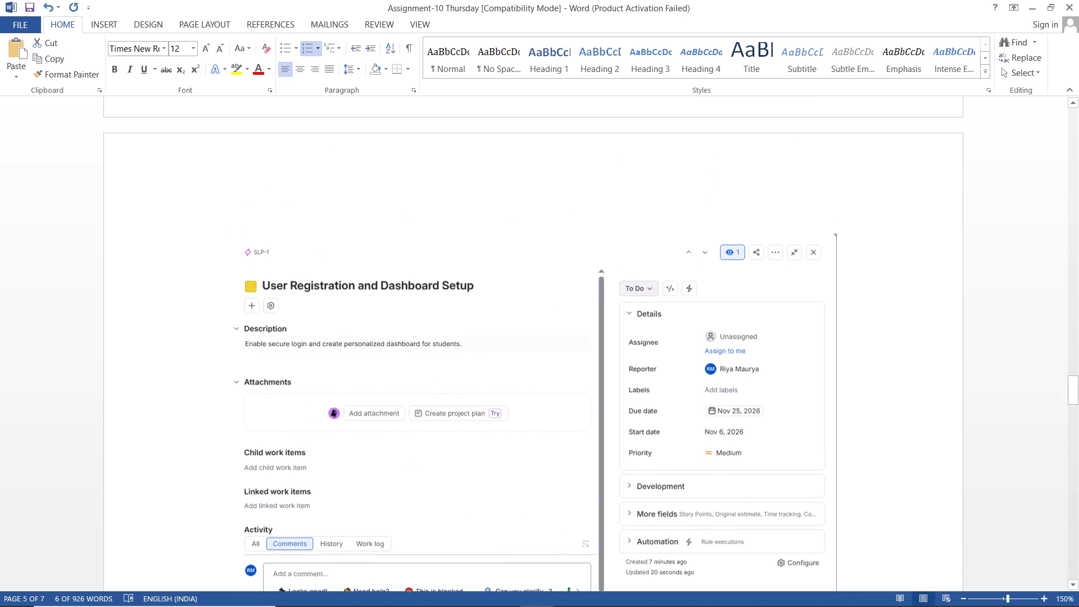
{"action": "scroll", "coordinate": [816, 375], "scroll_direction": "down", "scroll_amount": 3}
{"action": "scroll", "coordinate": [816, 375], "scroll_direction": "up", "scroll_amount": 2}
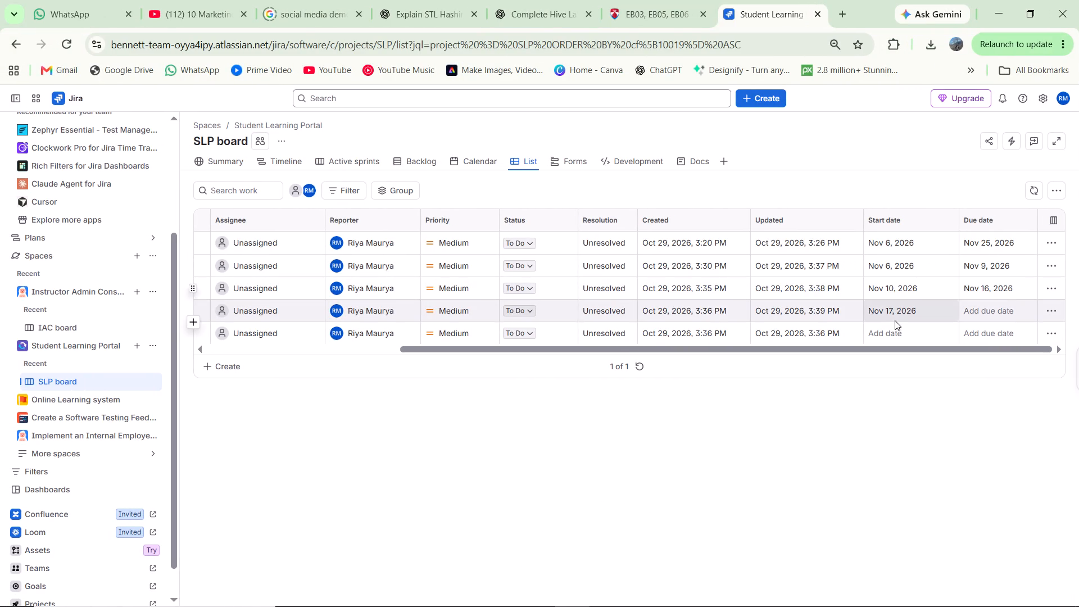
{"action": "left_click", "coordinate": [995, 305]}
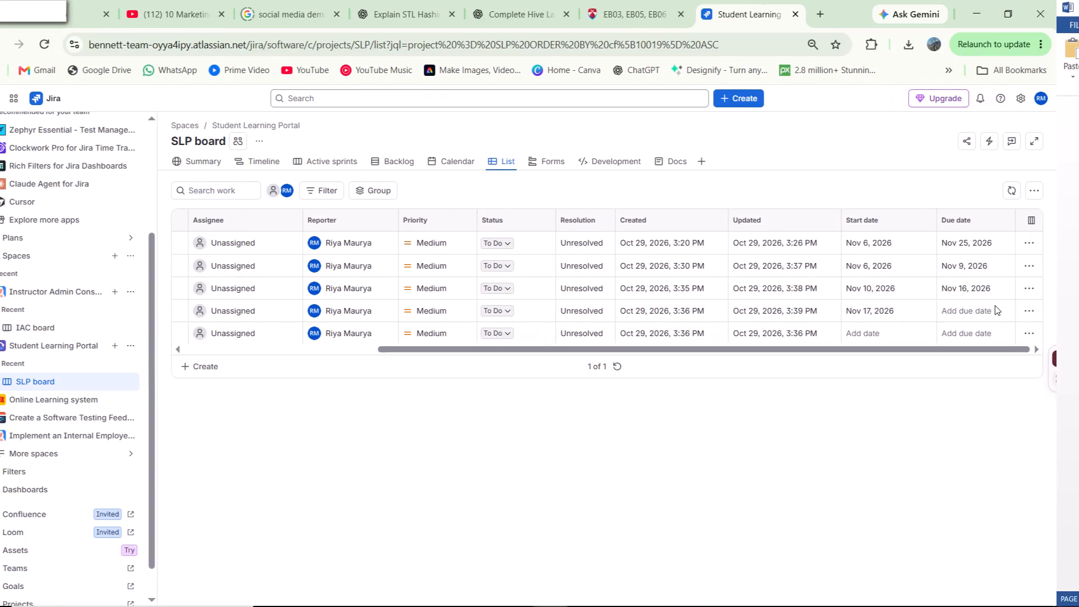
{"action": "left_click", "coordinate": [995, 305]}
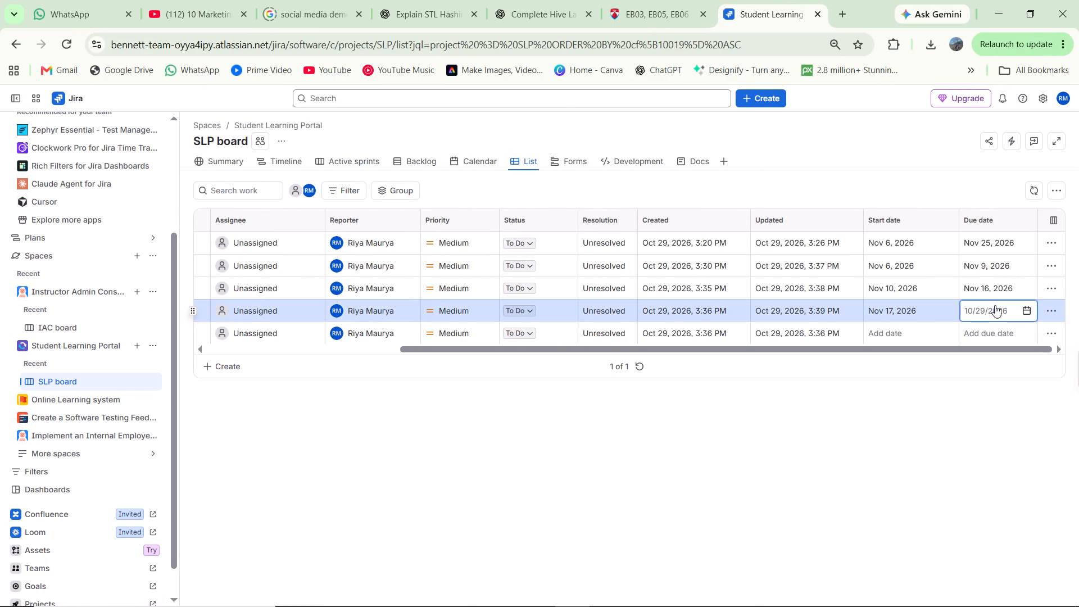
{"action": "type", "text": "11"}
{"action": "key", "text": "slash"}
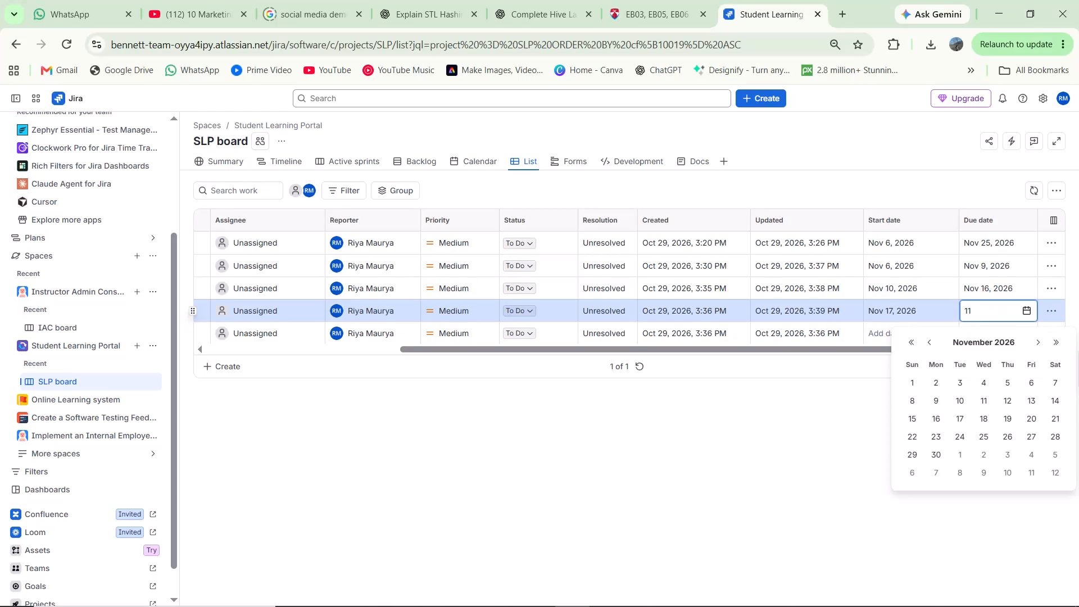
{"action": "type", "text": "20"}
{"action": "key", "text": "Return"}
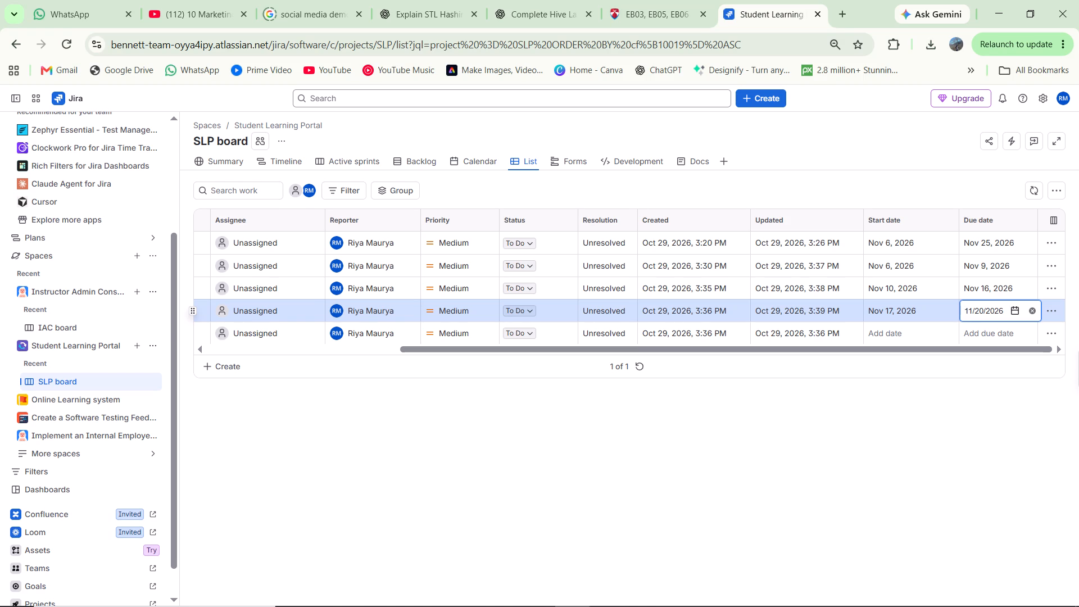
{"action": "key", "text": "Return"}
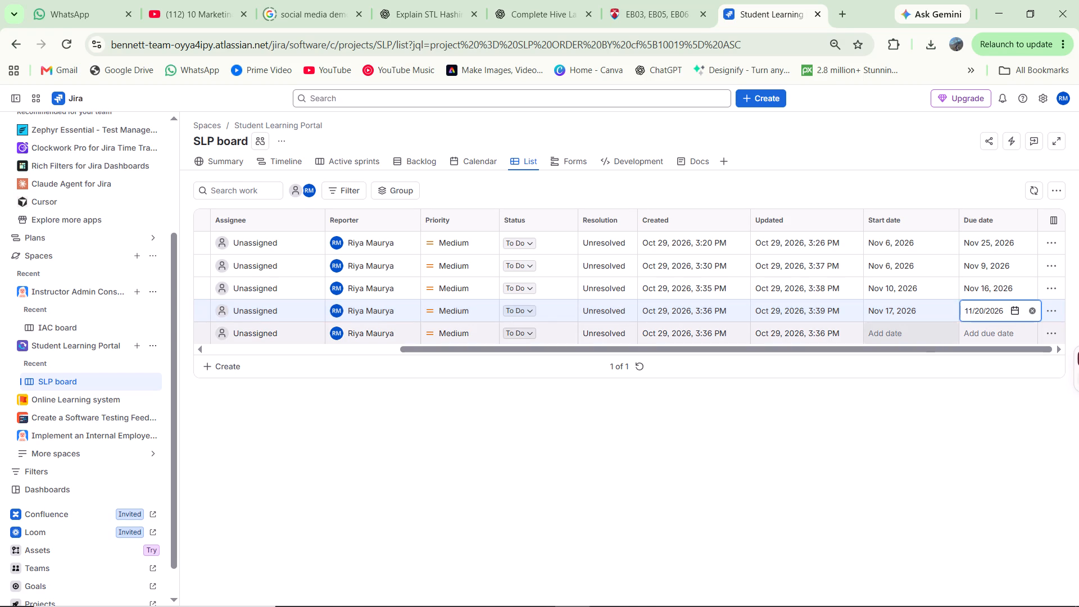
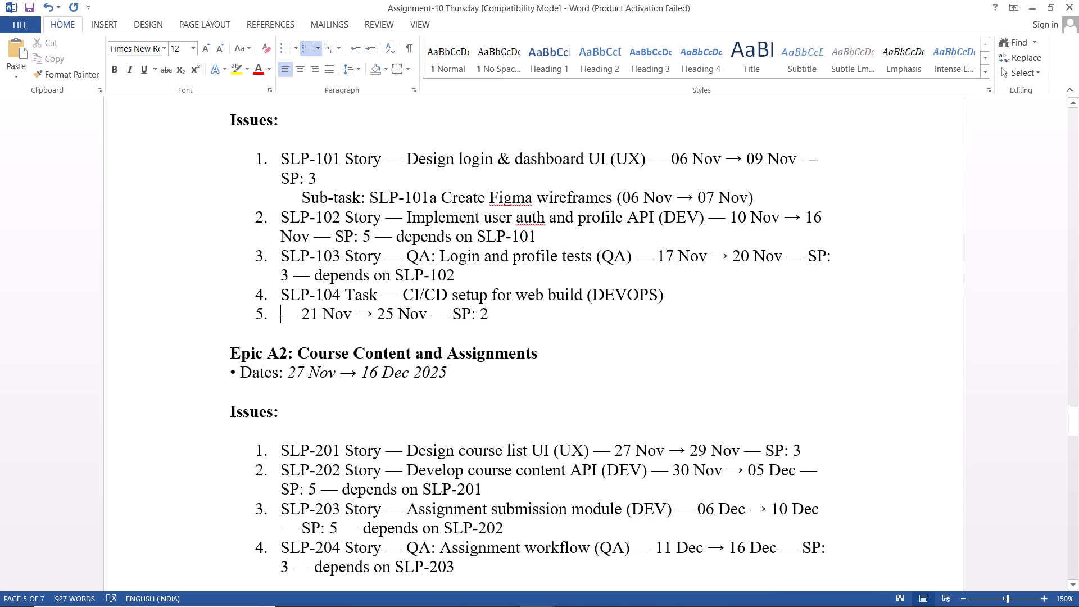
In the Word assignment, join the stray line with dates 21 Nov → 25 Nov and SP: 2 onto the SLP-104 CI/CD list item.
{"action": "key", "text": "BackSpace"}
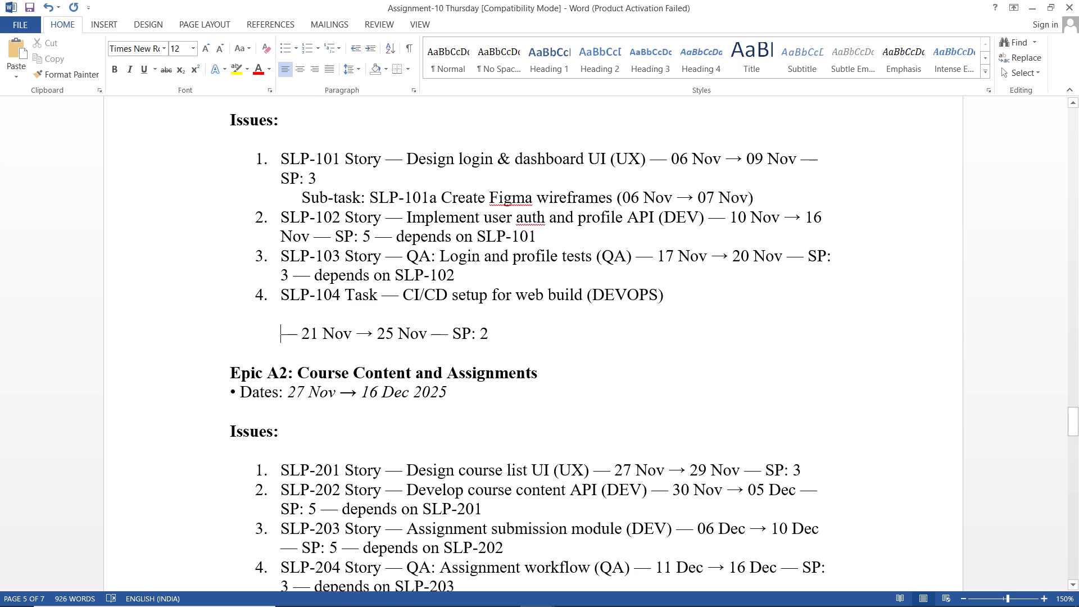
{"action": "key", "text": "BackSpace"}
{"action": "key", "text": "BackSpace"}
{"action": "key", "text": "BackSpace"}
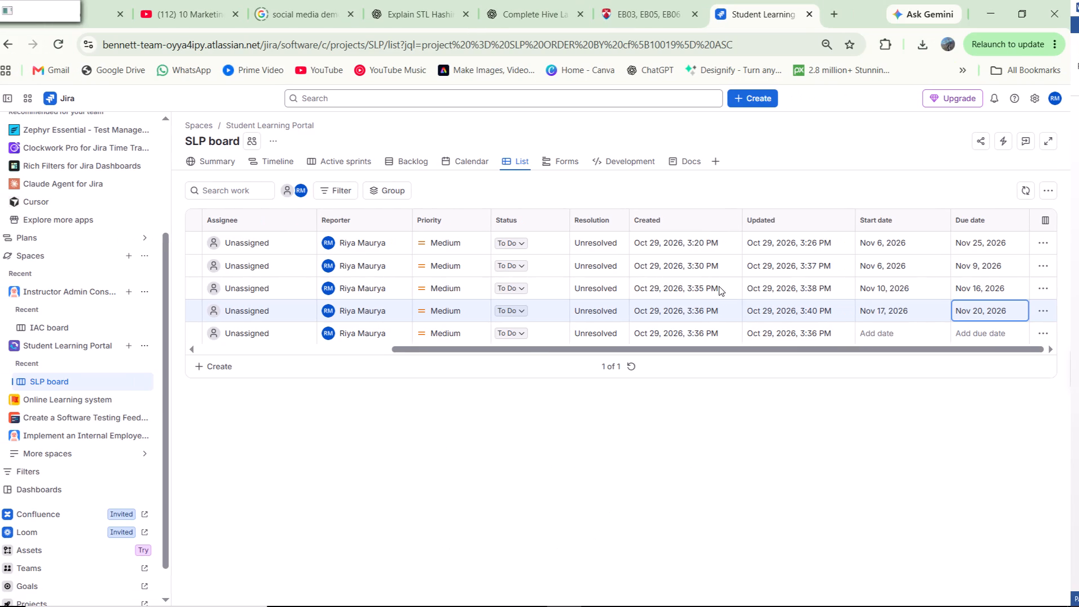
In Jira's SLP list view, set the CI/CD setup for web build (DEVOPS) issue's start date to Nov 21, 2026 and due date to Nov 25, 2026.
{"action": "left_click", "coordinate": [897, 334]}
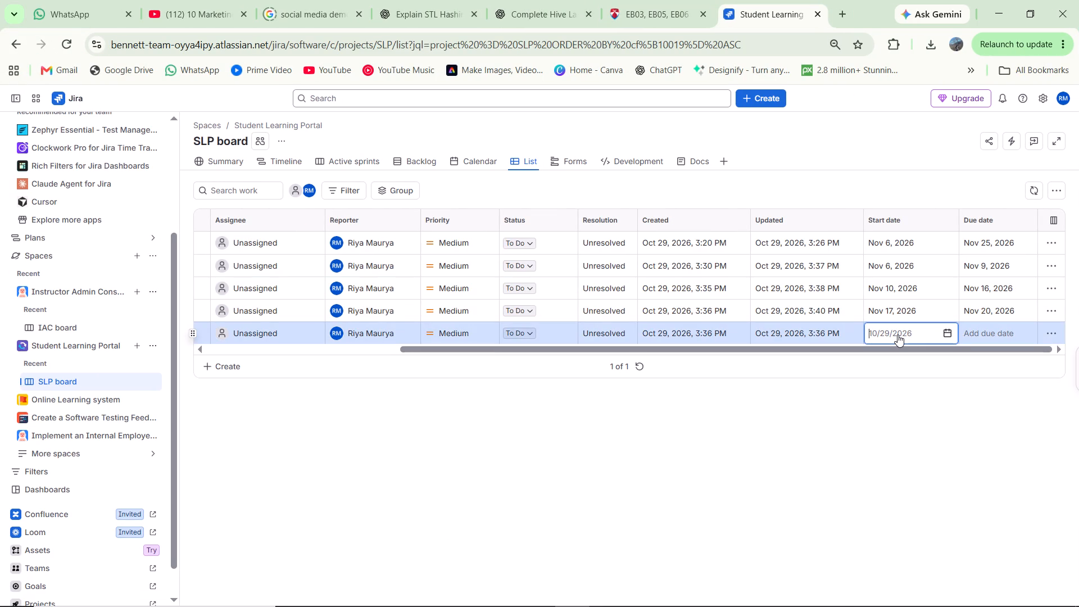
{"action": "type", "text": "11/"}
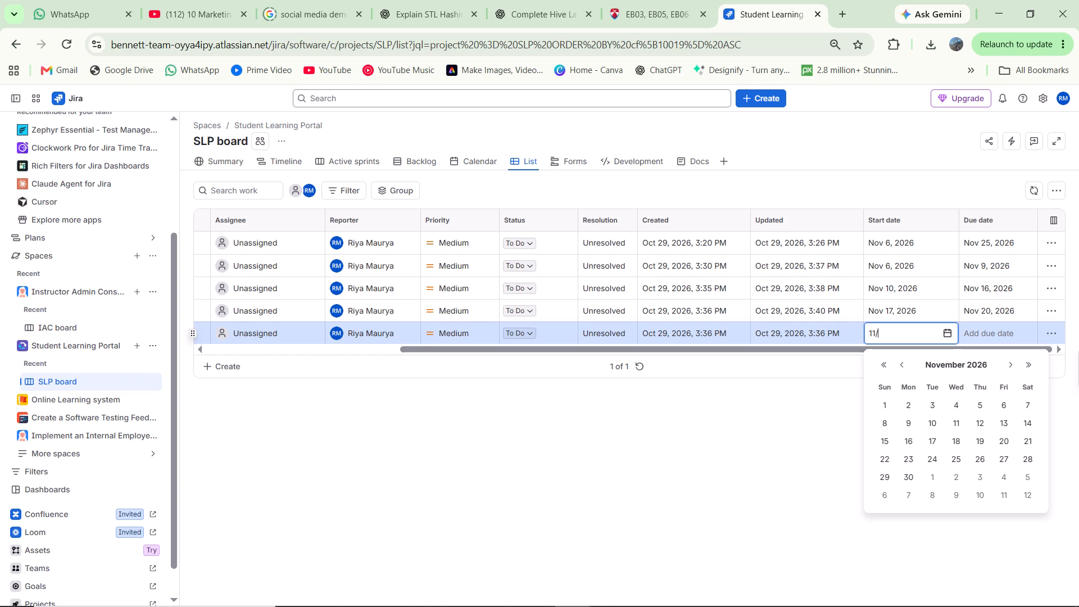
{"action": "type", "text": "21"}
{"action": "key", "text": "Return"}
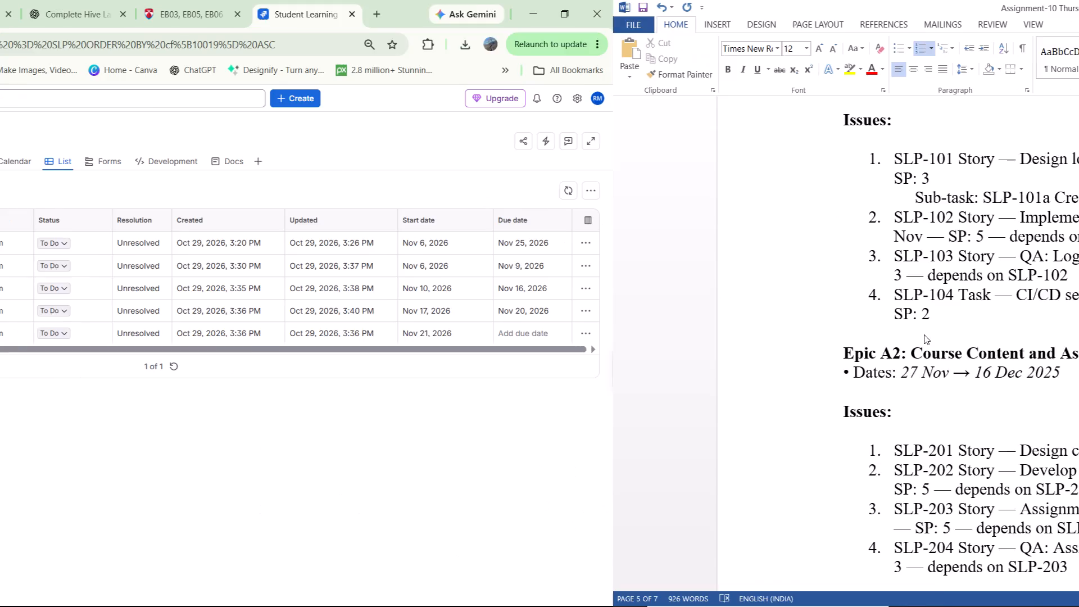
{"action": "left_click", "coordinate": [980, 333]}
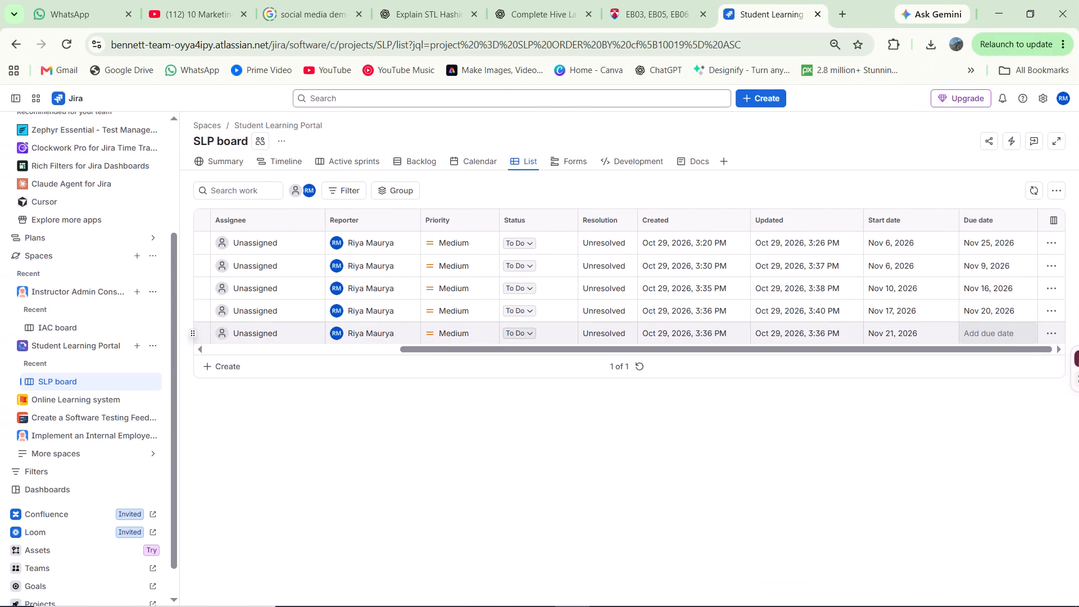
{"action": "type", "text": "11"}
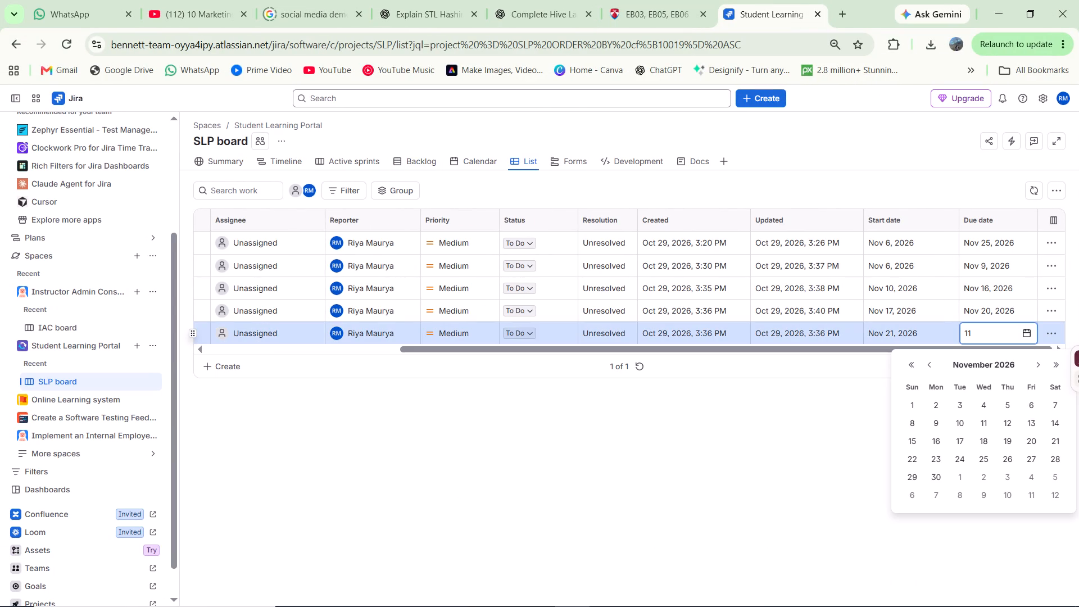
{"action": "type", "text": "/25"}
{"action": "key", "text": "Return"}
{"action": "left_click", "coordinate": [802, 465]}
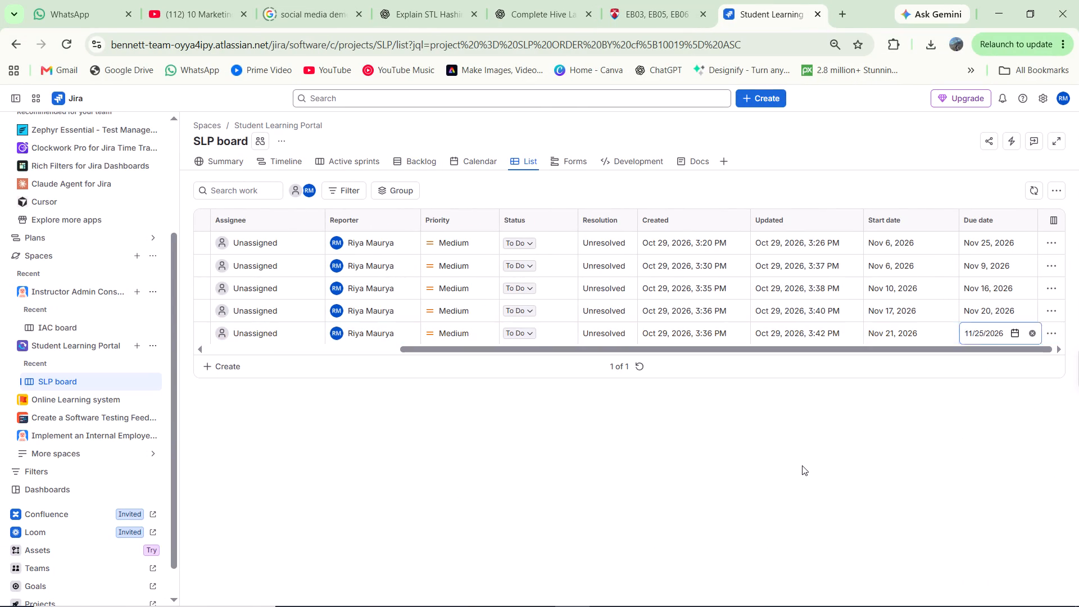
Reopen the SLP board's list view and expand the User Registration and Dashboard Setup epic to show its child issues.
{"action": "scroll", "coordinate": [506, 286], "scroll_direction": "right", "scroll_amount": 6}
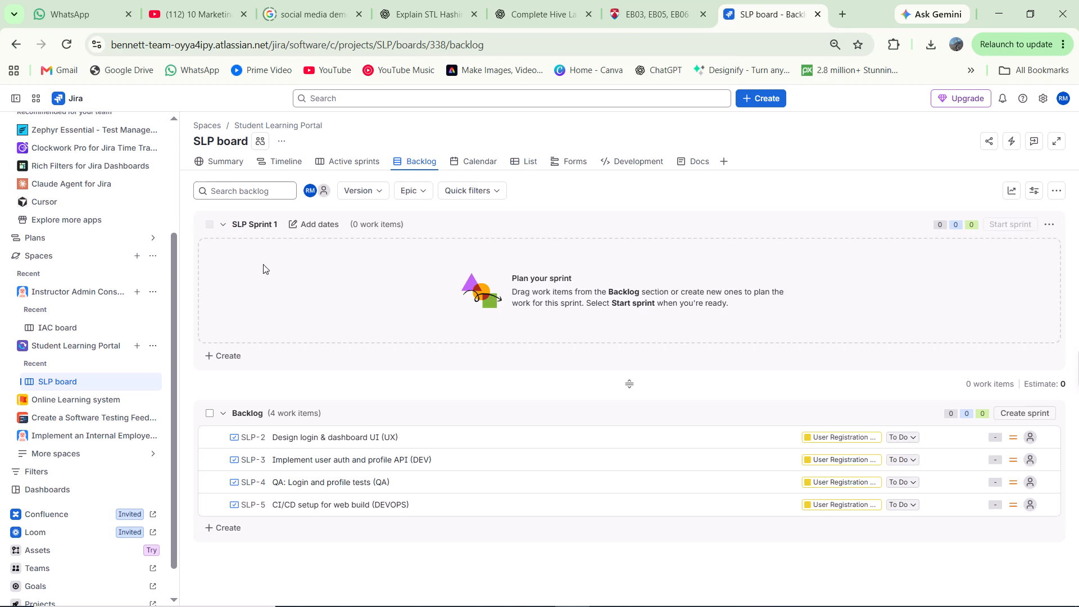
{"action": "scroll", "coordinate": [297, 293], "scroll_direction": "left", "scroll_amount": 4}
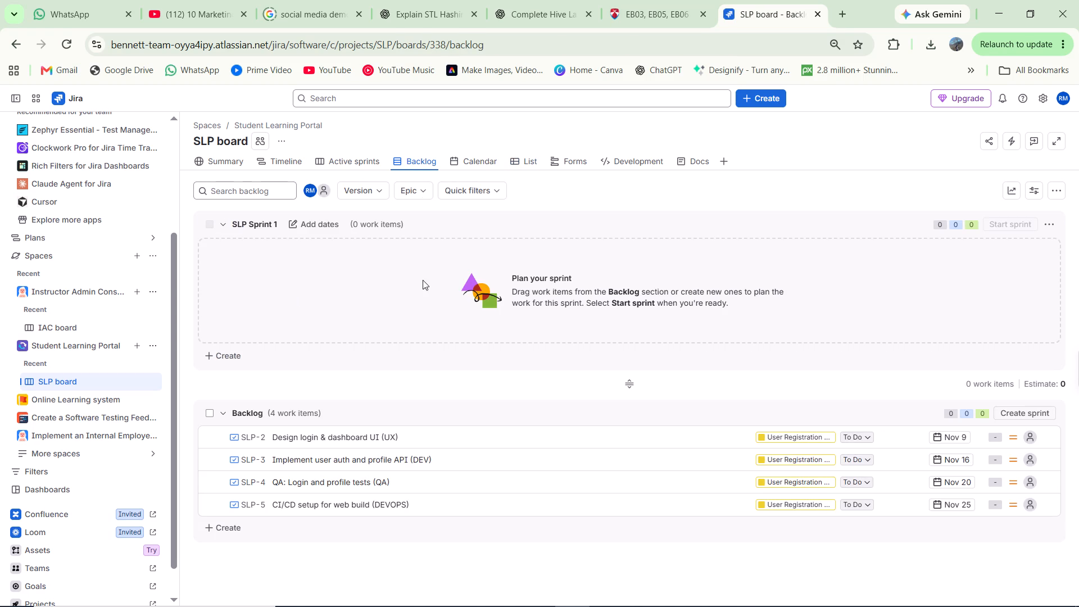
{"action": "left_click", "coordinate": [527, 167]}
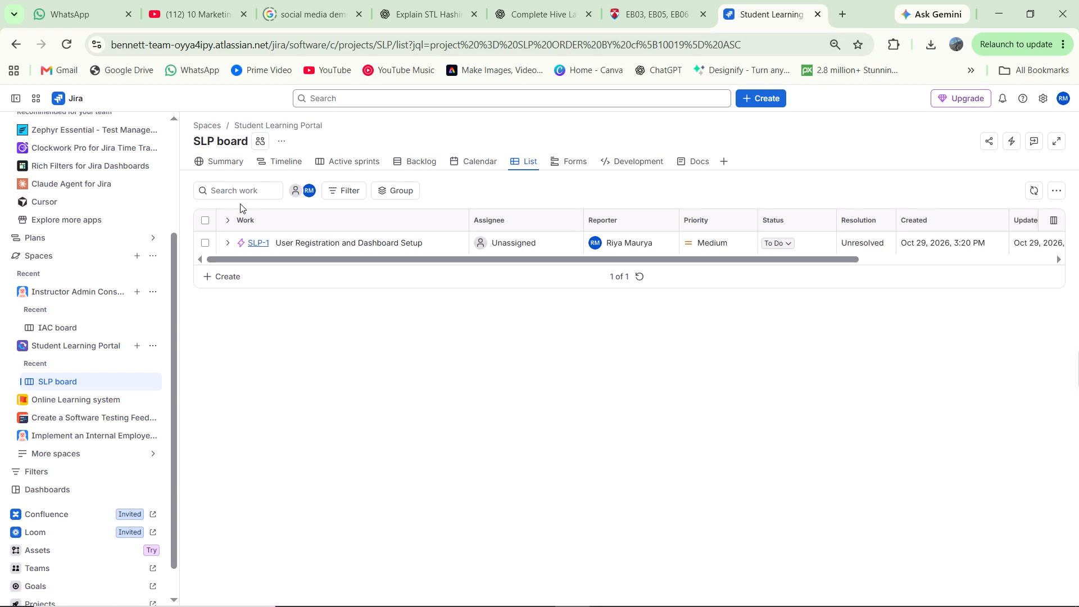
{"action": "left_click", "coordinate": [230, 241]}
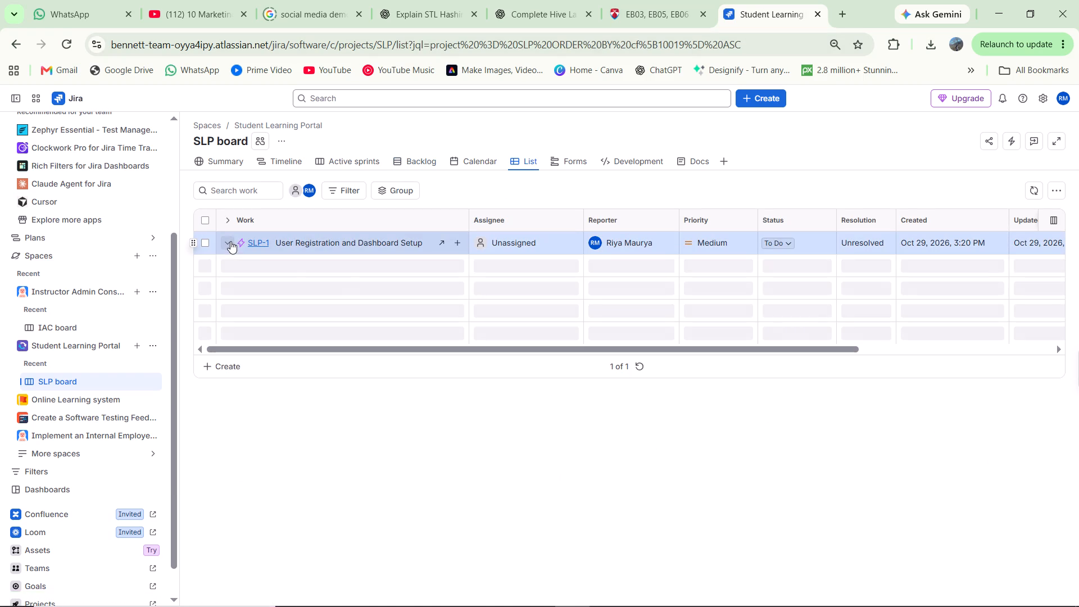
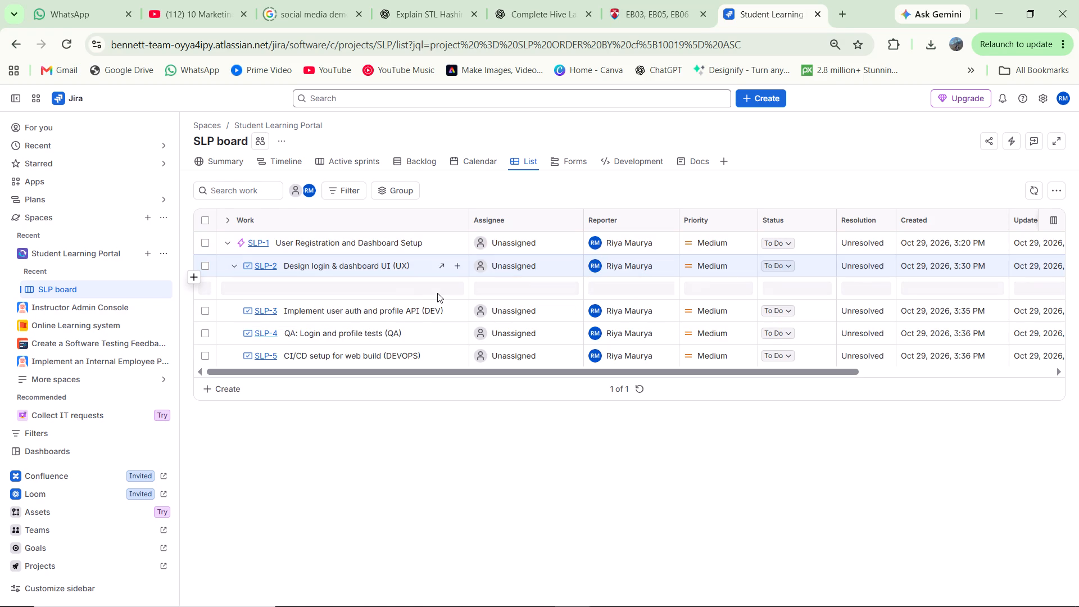
Set the start date of the Create Figma wireframes sub-task to Nov 6, 2026 in the list view.
{"action": "scroll", "coordinate": [437, 293], "scroll_direction": "left", "scroll_amount": 5}
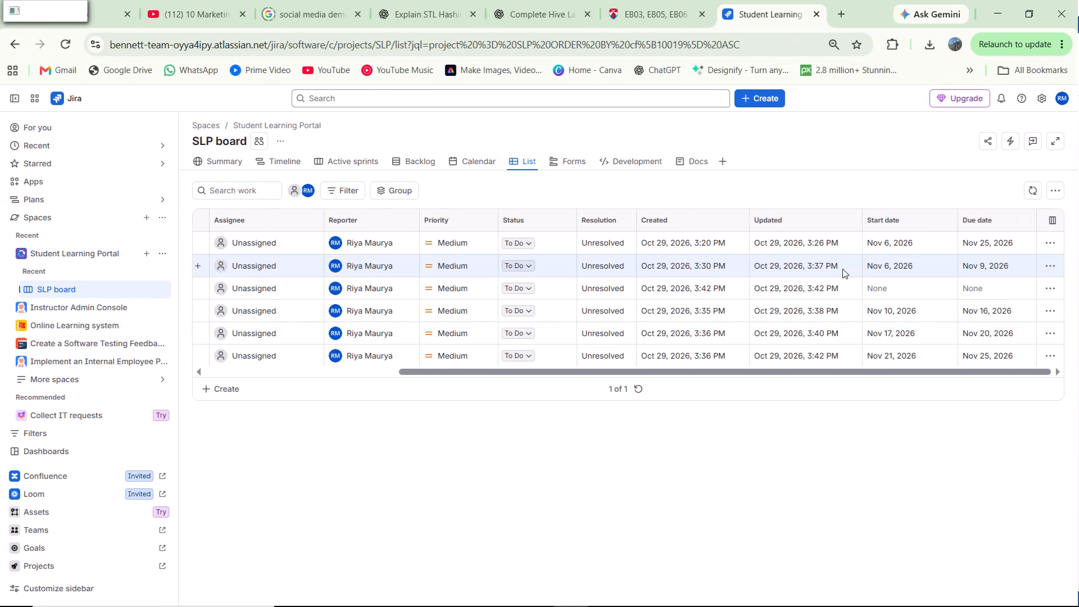
{"action": "left_click", "coordinate": [906, 291]}
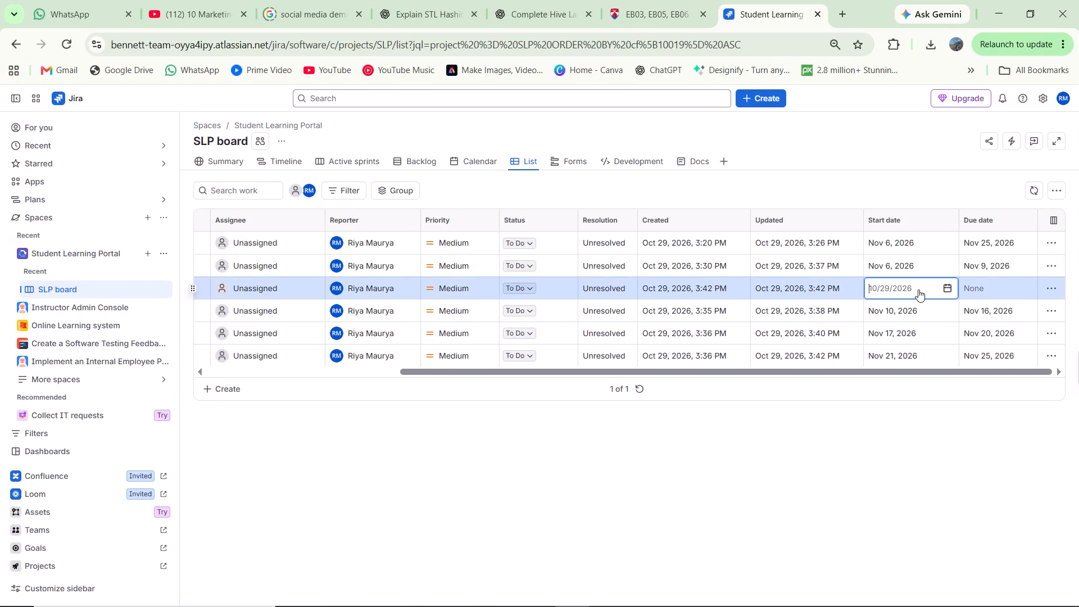
{"action": "type", "text": "11"}
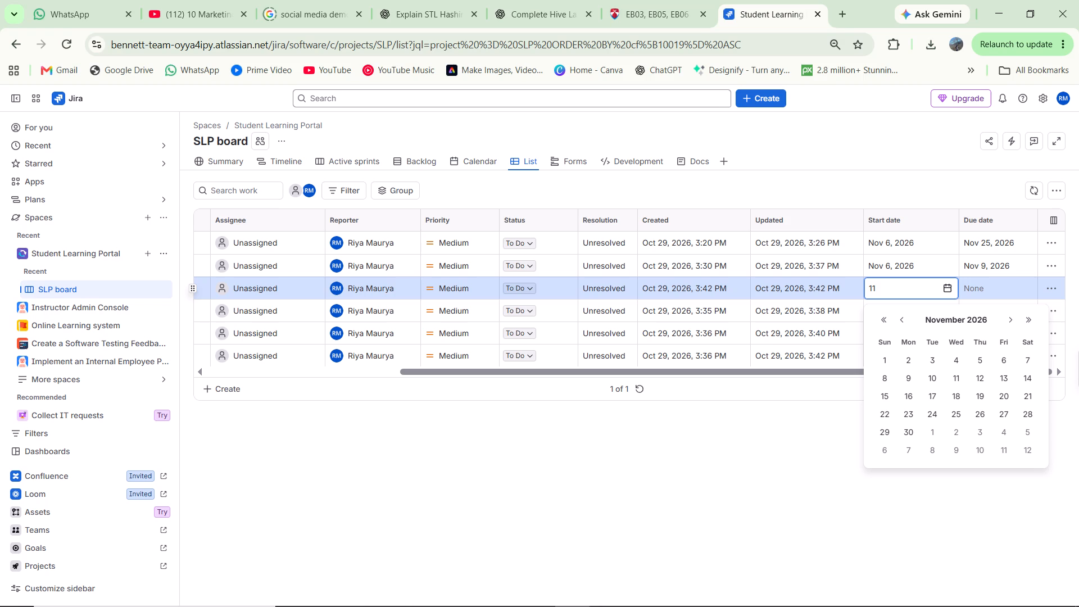
{"action": "key", "text": "slash"}
{"action": "key", "text": "6"}
{"action": "key", "text": "Return"}
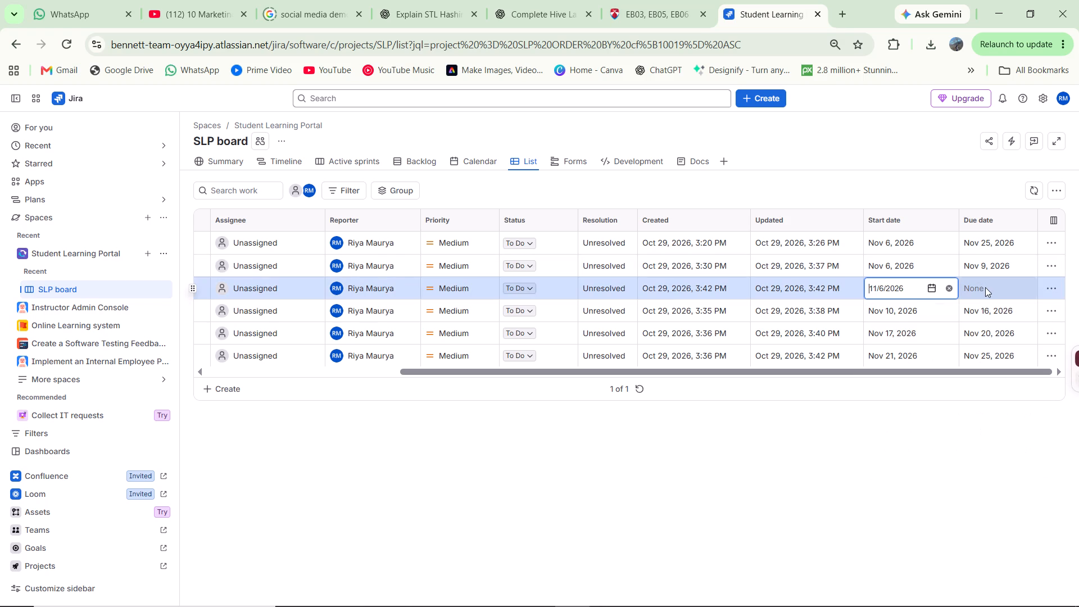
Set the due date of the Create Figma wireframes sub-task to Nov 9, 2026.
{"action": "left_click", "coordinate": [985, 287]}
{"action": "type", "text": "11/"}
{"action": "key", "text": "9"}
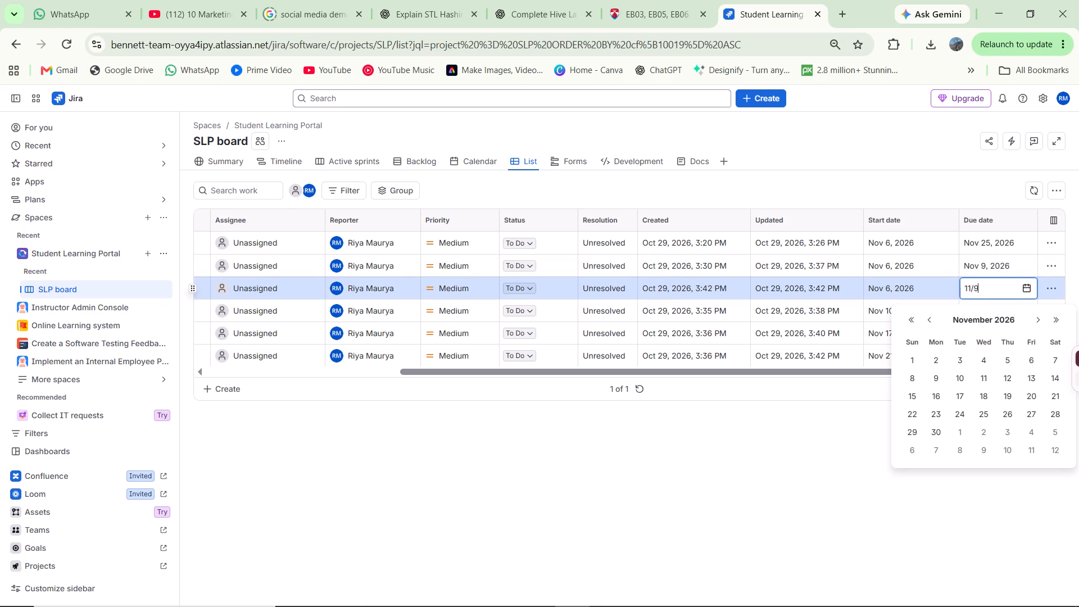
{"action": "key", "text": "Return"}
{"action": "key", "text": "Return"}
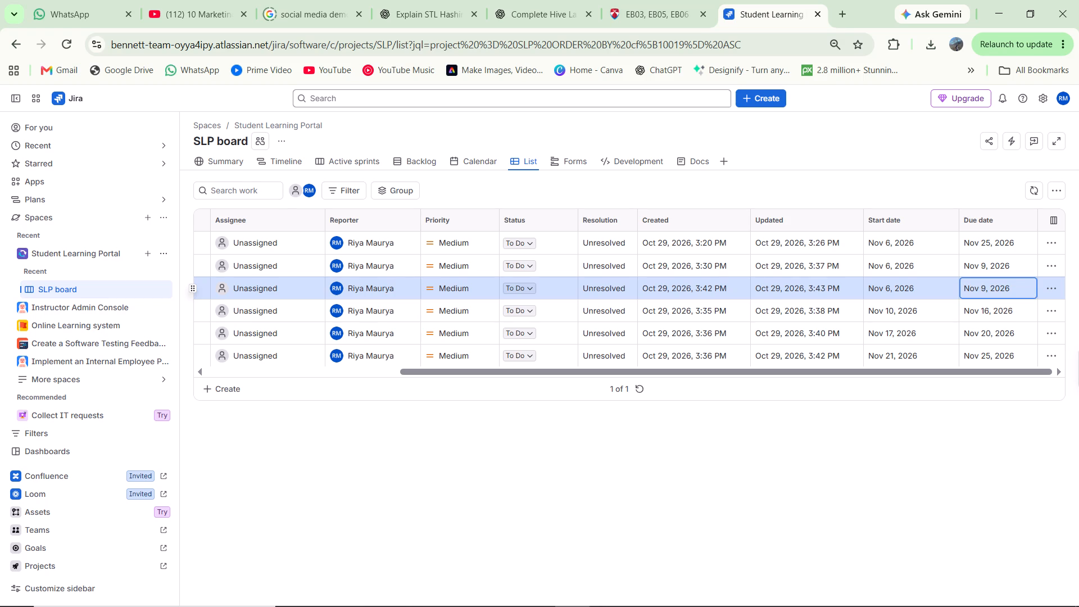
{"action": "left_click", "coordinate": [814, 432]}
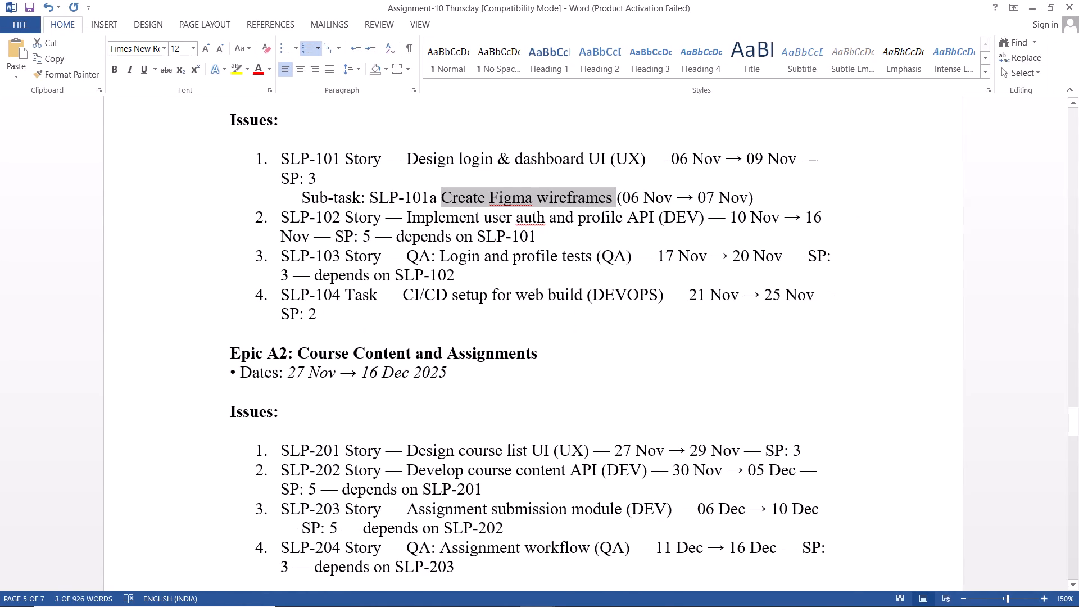
Set the due date of the Create Figma wireframes sub-task to Nov 7, 2026.
{"action": "left_click", "coordinate": [962, 288]}
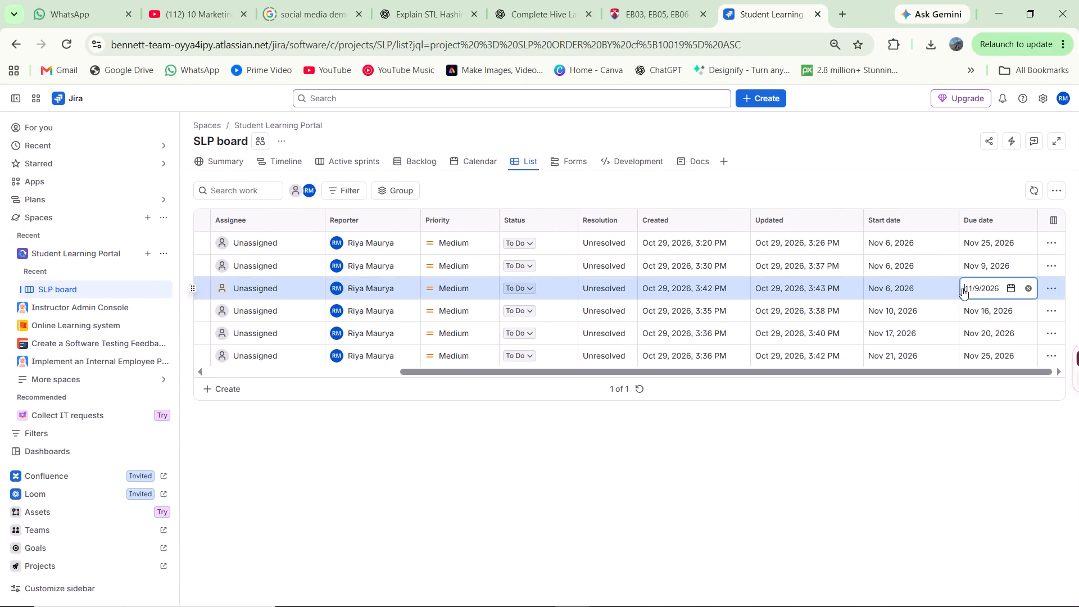
{"action": "double_click", "coordinate": [985, 288]}
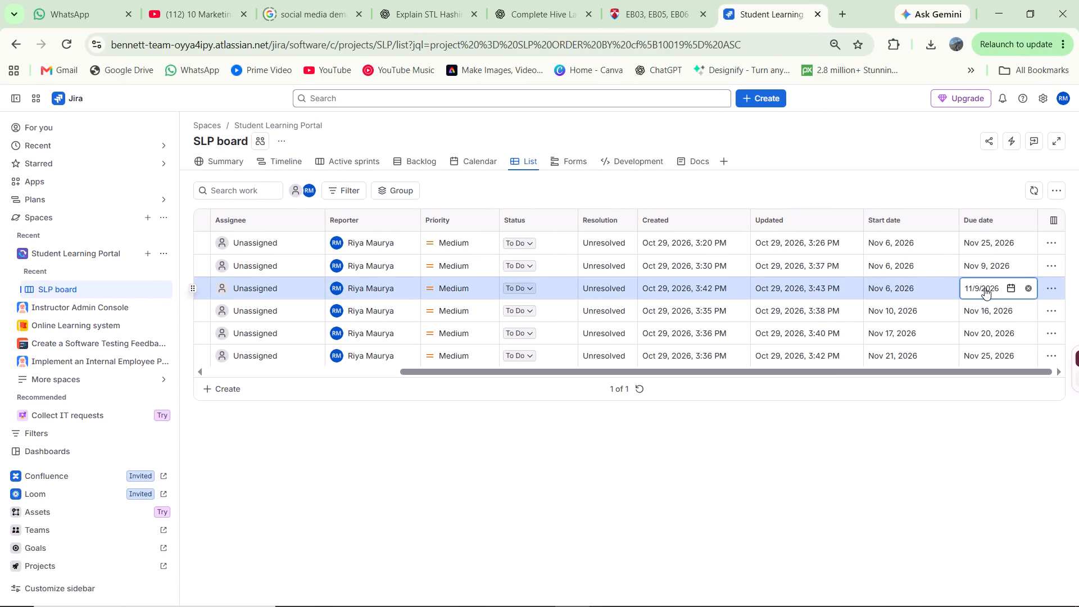
{"action": "left_click", "coordinate": [985, 288]}
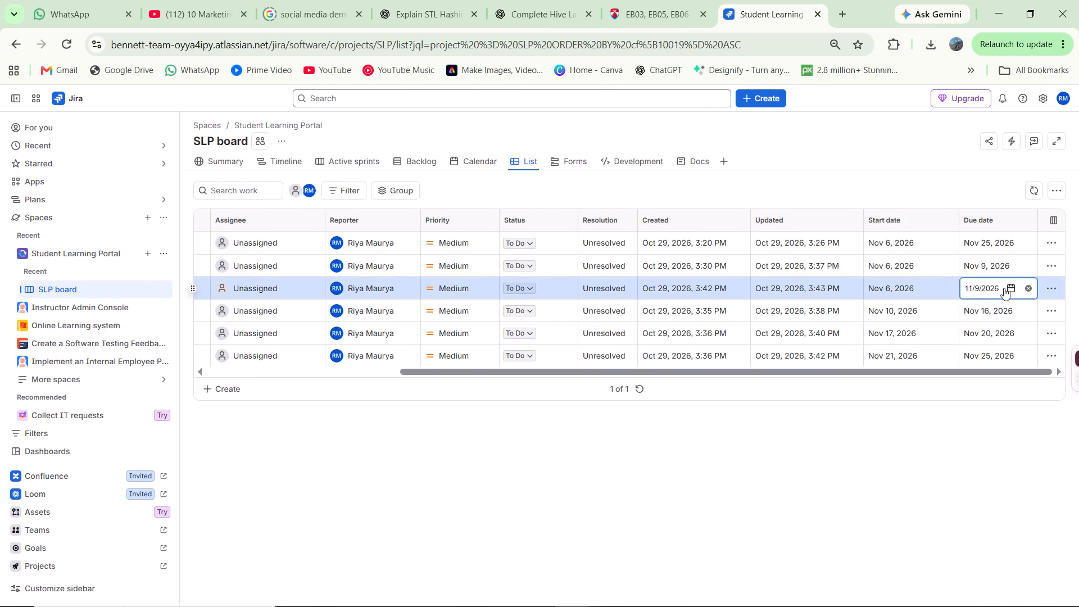
{"action": "left_click", "coordinate": [1010, 289]}
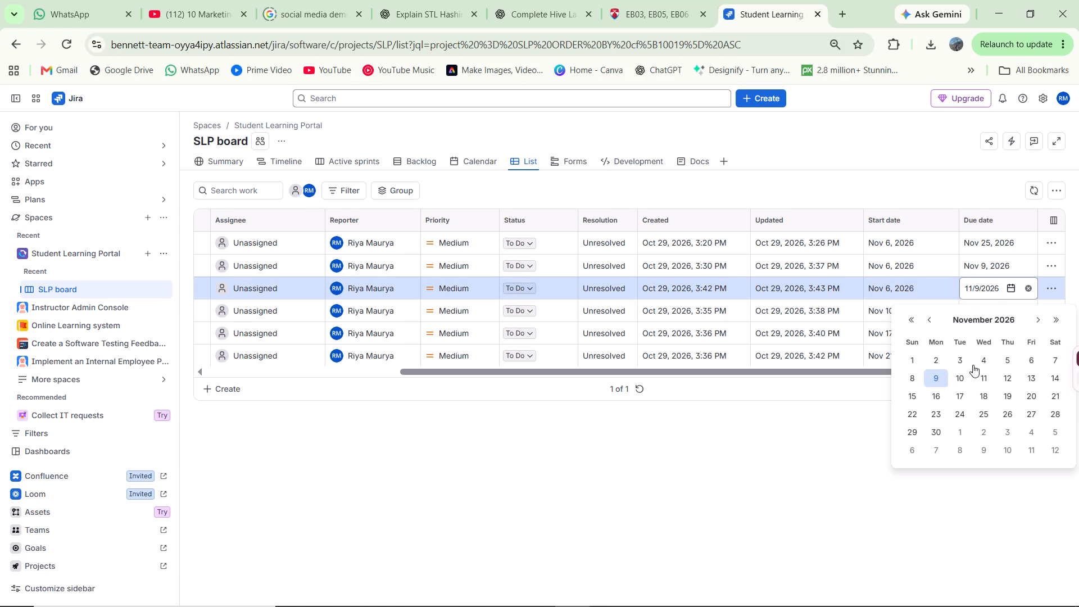
{"action": "left_click", "coordinate": [1057, 361]}
{"action": "left_click", "coordinate": [915, 431]}
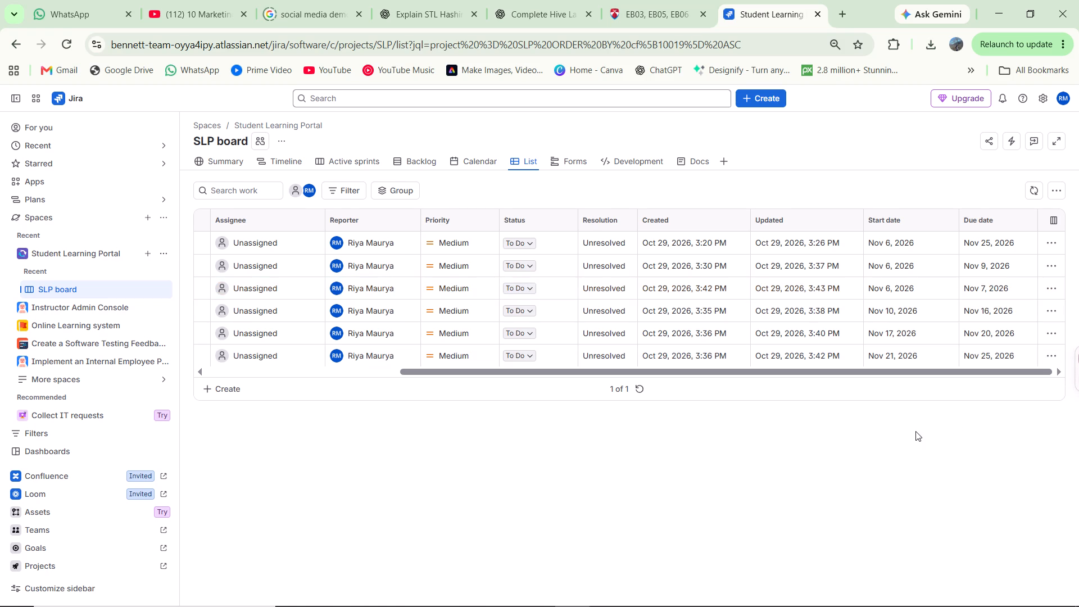
Open the Implement user auth and profile API (DEV) issue and set its story points to 5.
{"action": "scroll", "coordinate": [833, 309], "scroll_direction": "right", "scroll_amount": 3}
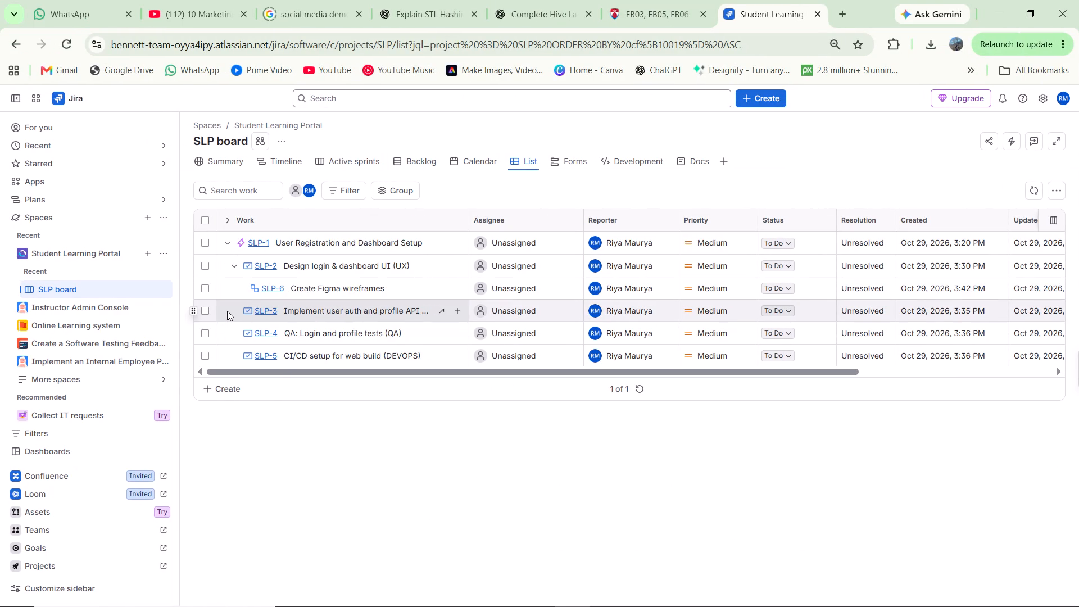
{"action": "left_click", "coordinate": [444, 315]}
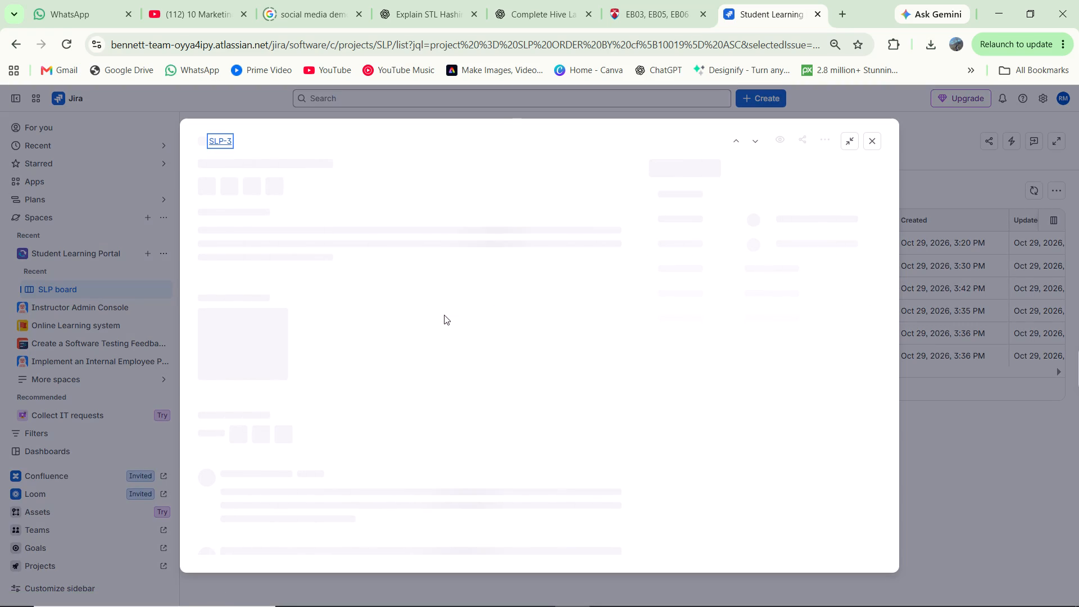
{"action": "left_click", "coordinate": [489, 169]}
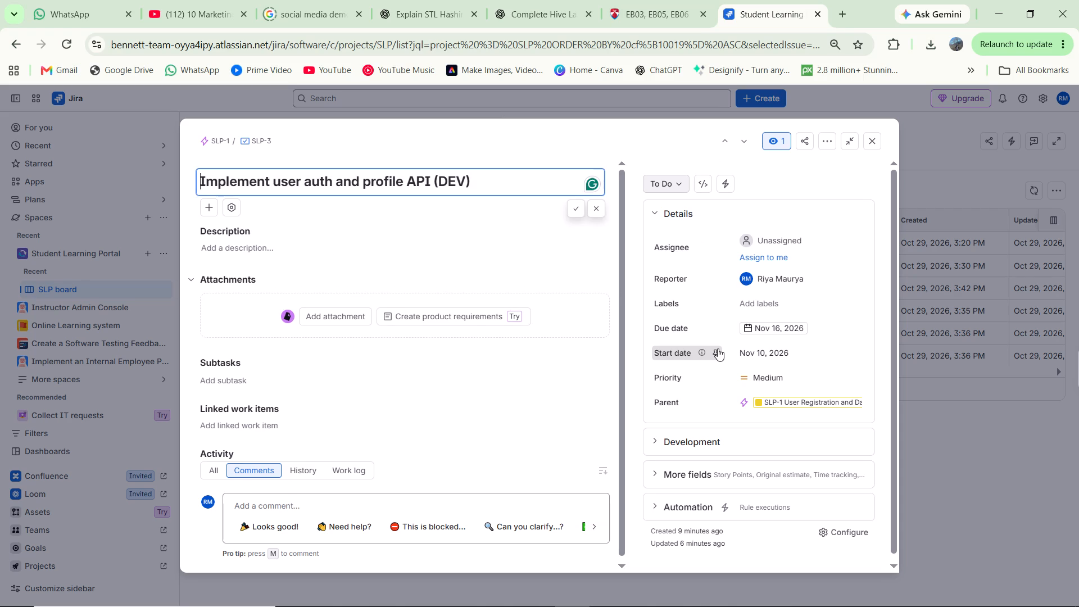
{"action": "left_click", "coordinate": [532, 246]}
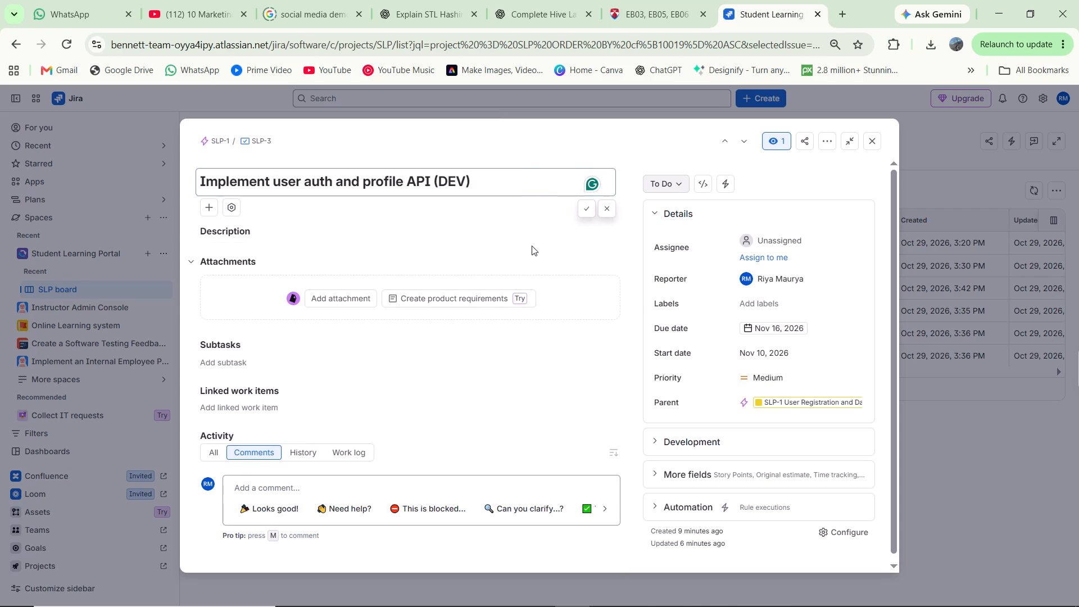
{"action": "left_click", "coordinate": [654, 474]}
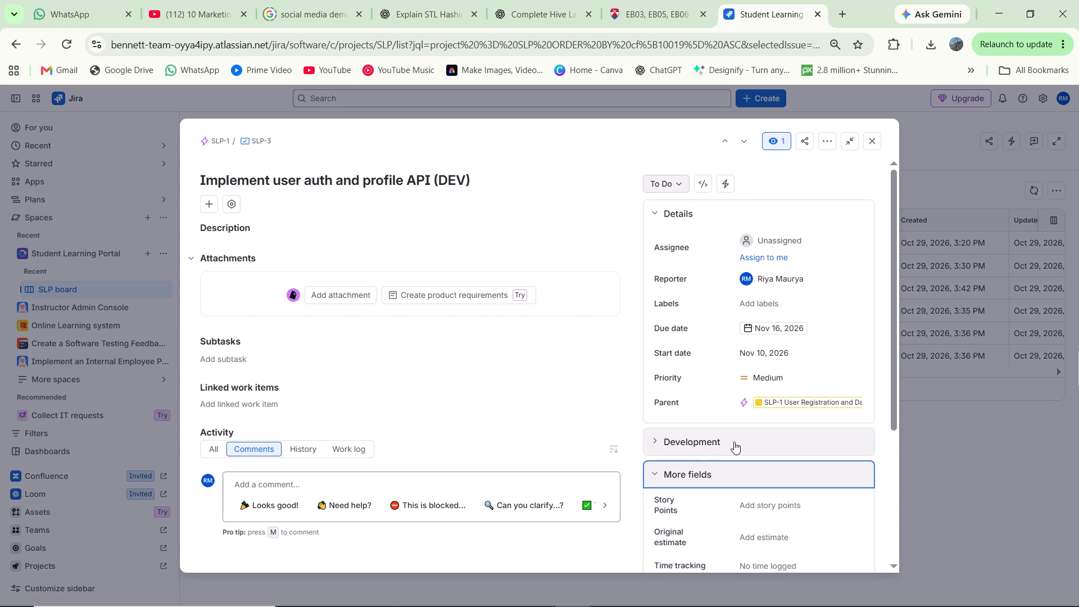
{"action": "scroll", "coordinate": [695, 459], "scroll_direction": "down", "scroll_amount": 3}
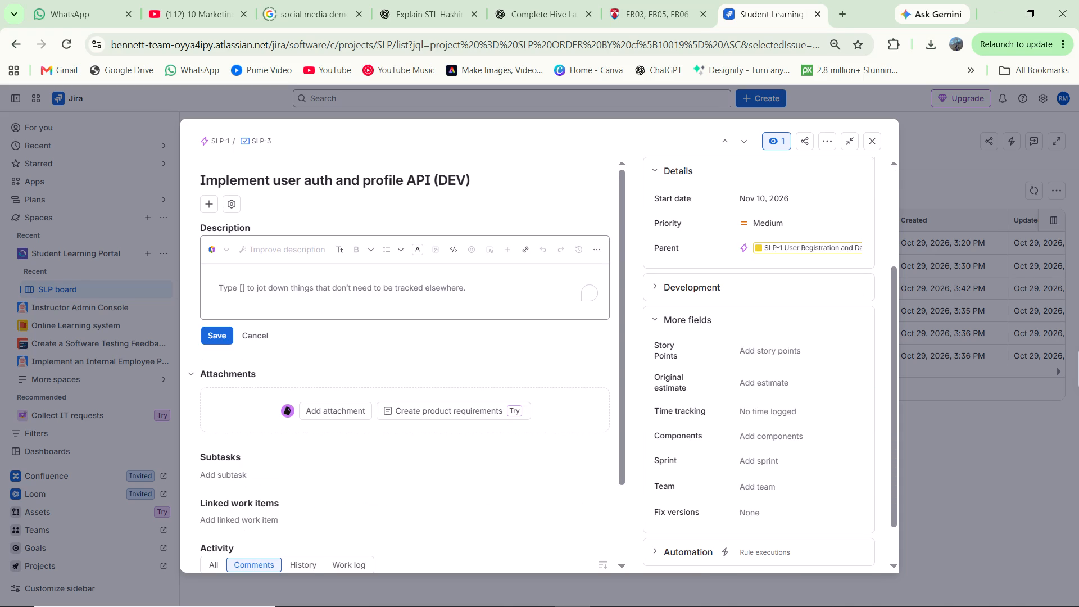
{"action": "left_click", "coordinate": [755, 348]}
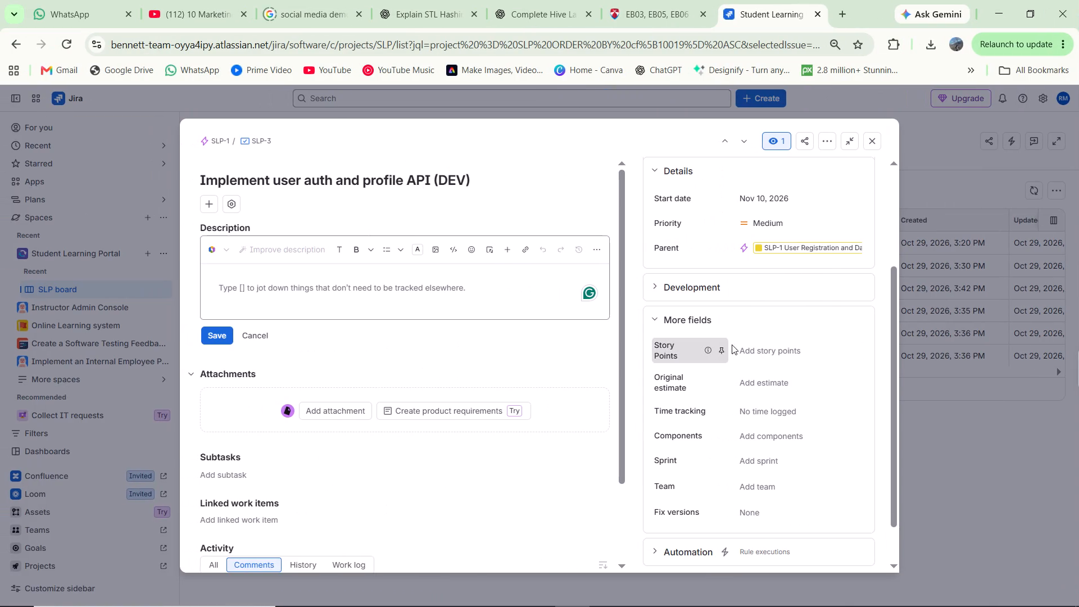
{"action": "left_click", "coordinate": [751, 350]}
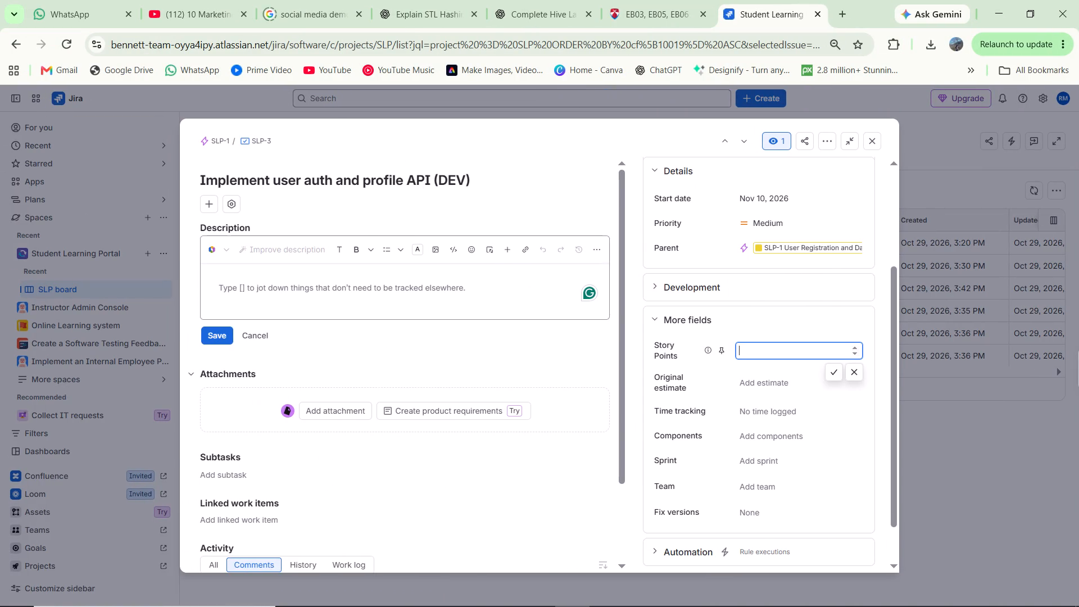
{"action": "key", "text": "5"}
{"action": "key", "text": "Return"}
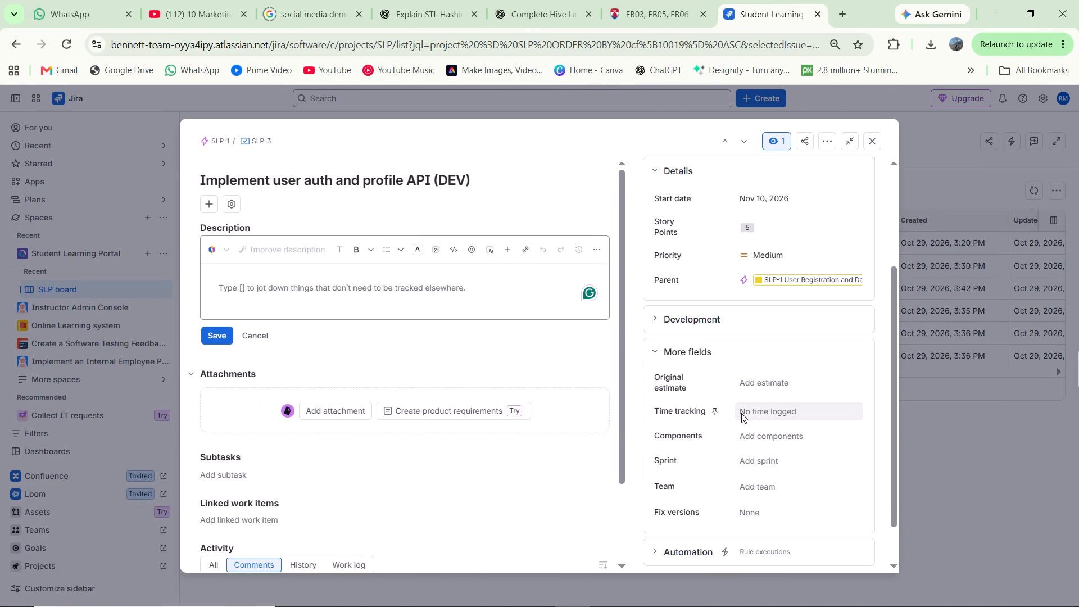
Capture a screenshot of the full Implement user auth and profile API (DEV) issue window, including its dates and story points.
{"action": "scroll", "coordinate": [741, 413], "scroll_direction": "up", "scroll_amount": 5}
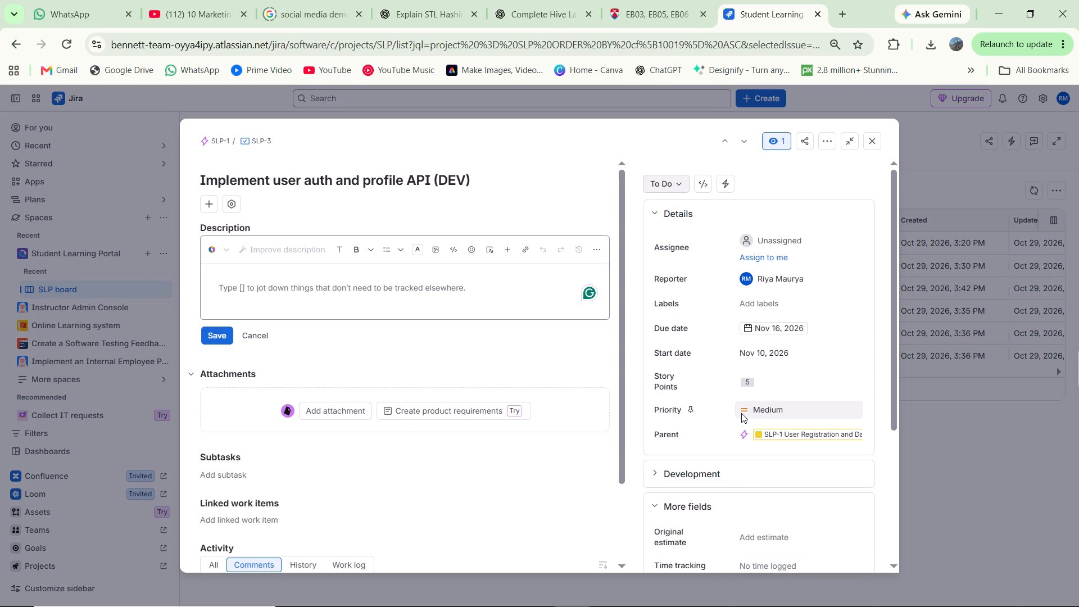
{"action": "key", "text": "shift+super+s"}
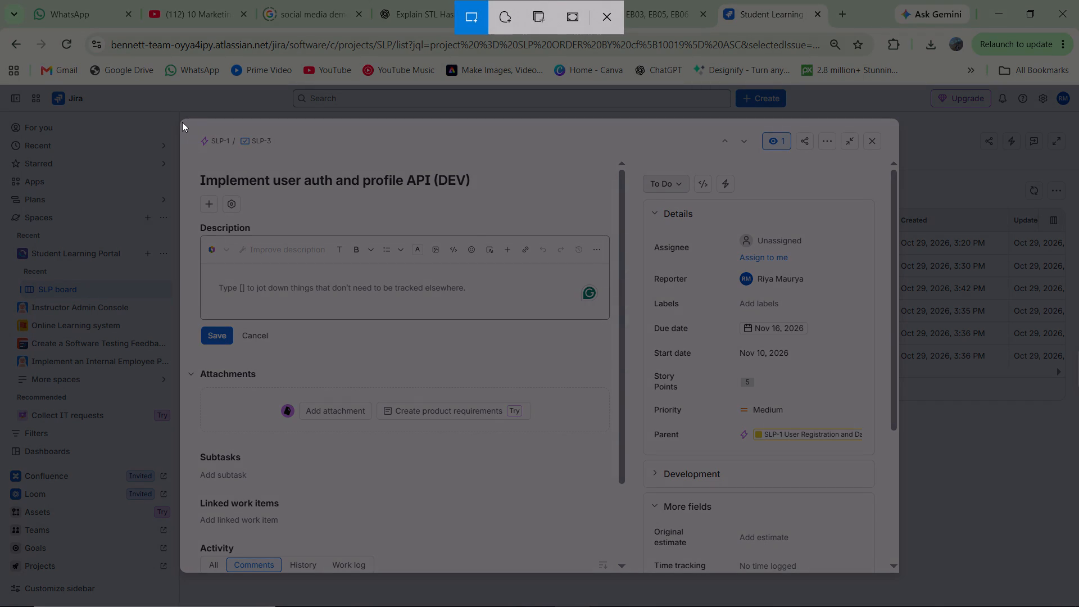
{"action": "left_click_drag", "start_coordinate": [182, 119], "coordinate": [637, 454]}
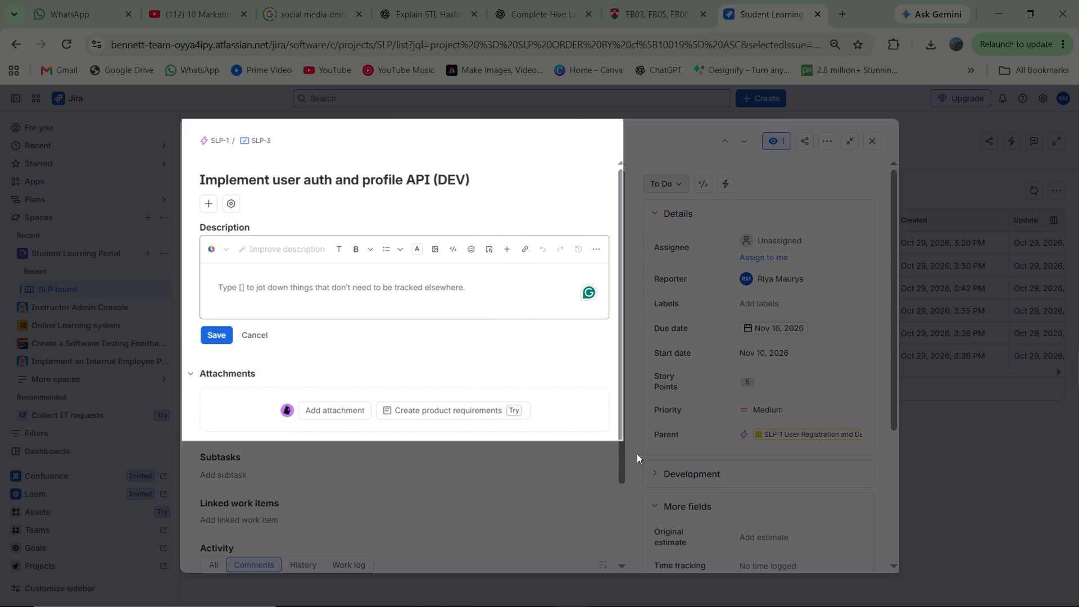
{"action": "left_click_drag", "start_coordinate": [637, 454], "coordinate": [907, 565]}
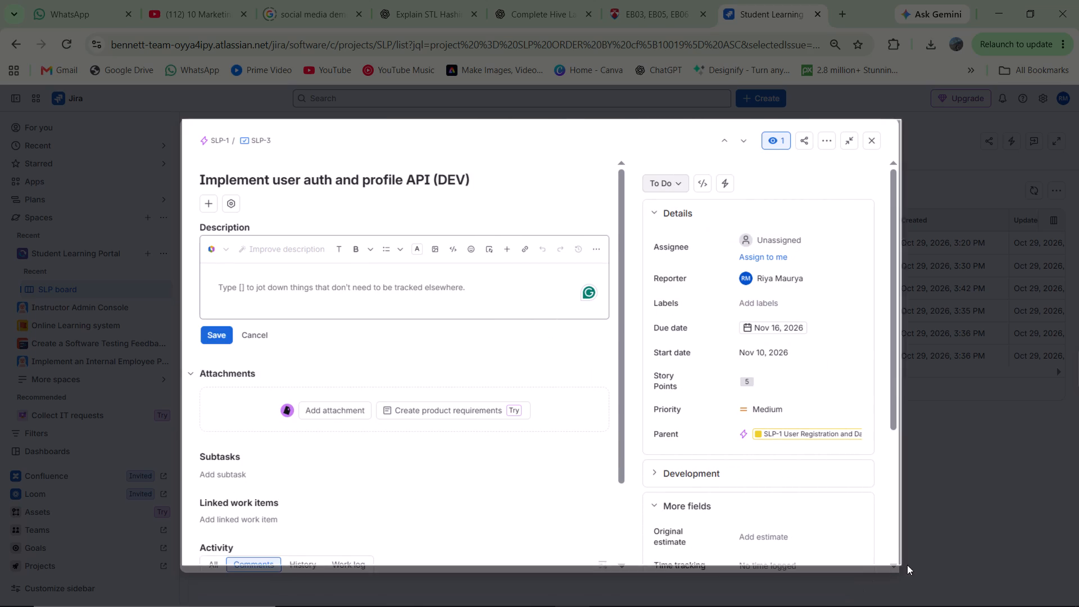
{"action": "left_click_drag", "start_coordinate": [907, 565], "coordinate": [899, 574]}
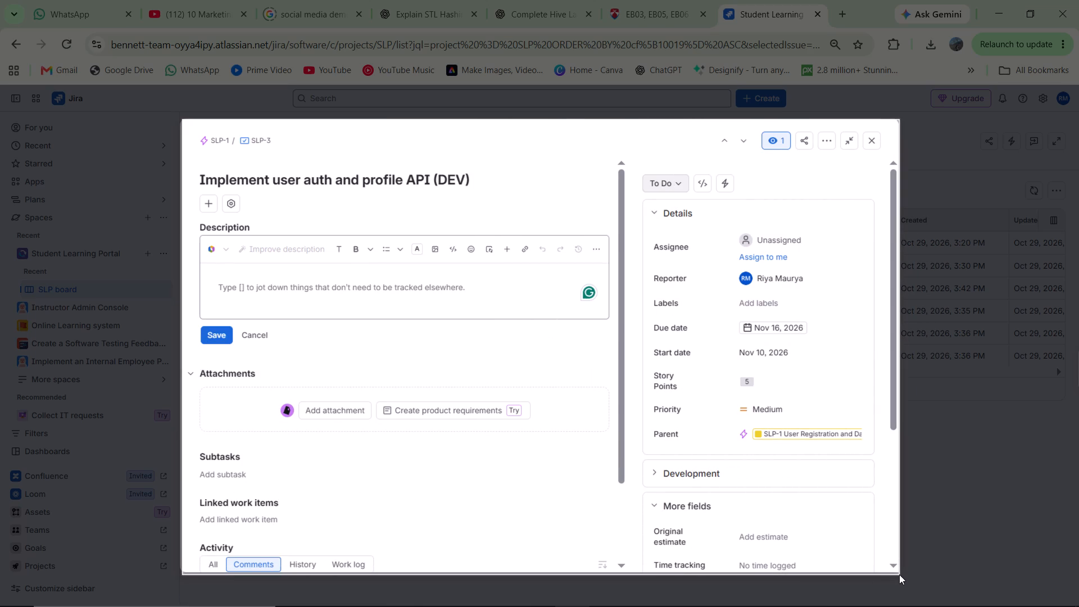
{"action": "left_click_drag", "start_coordinate": [899, 574], "coordinate": [900, 574]}
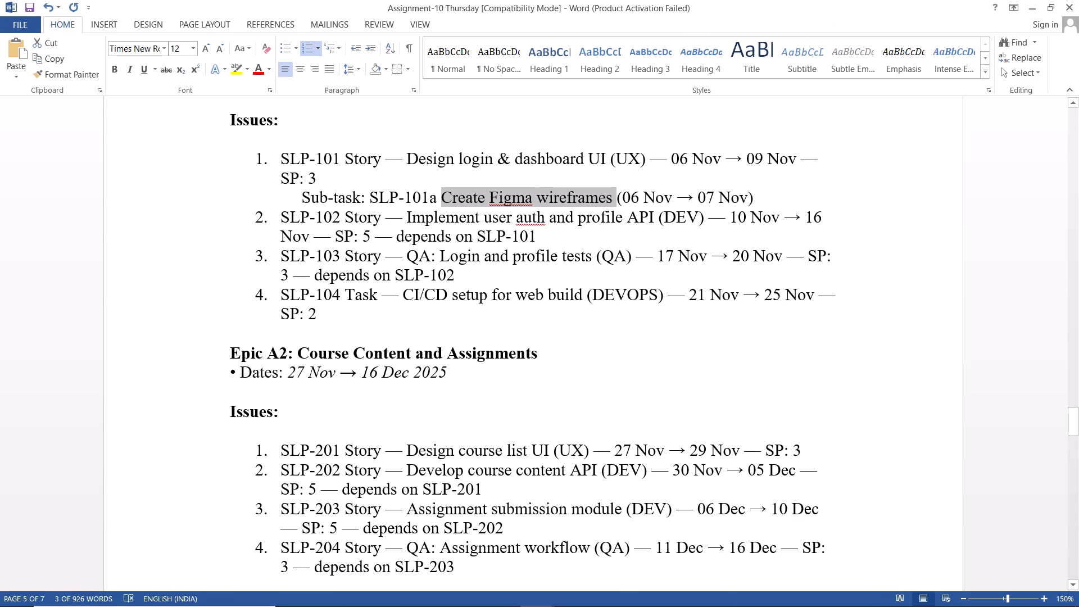
In the Word assignment, paste the screenshot on a new line below the SLP-102 Story list item.
{"action": "left_click", "coordinate": [542, 243]}
{"action": "key", "text": "Return"}
{"action": "key", "text": "Return"}
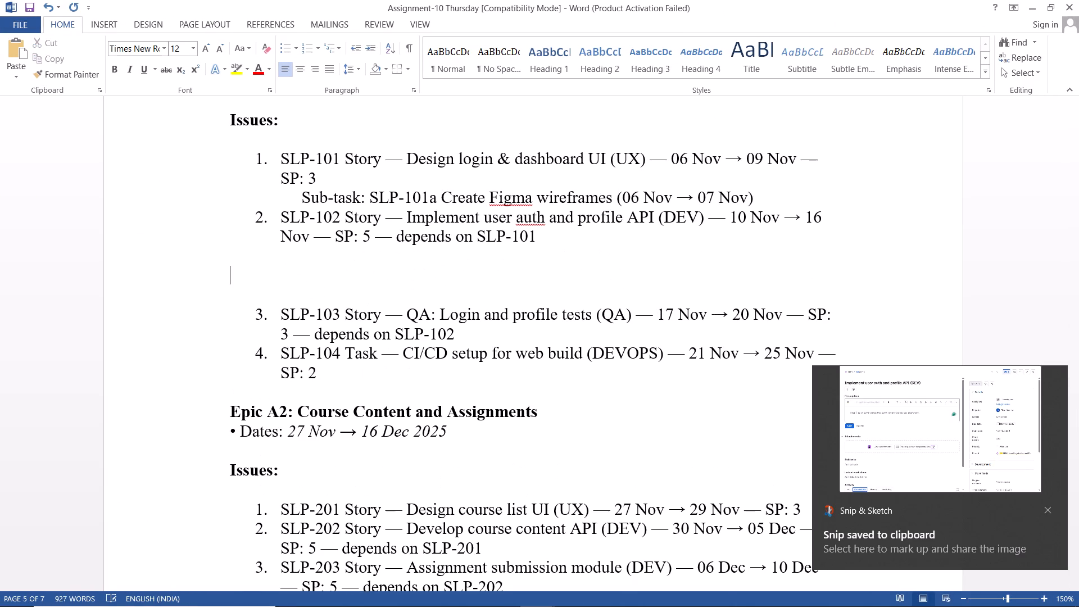
{"action": "key", "text": "ctrl+v"}
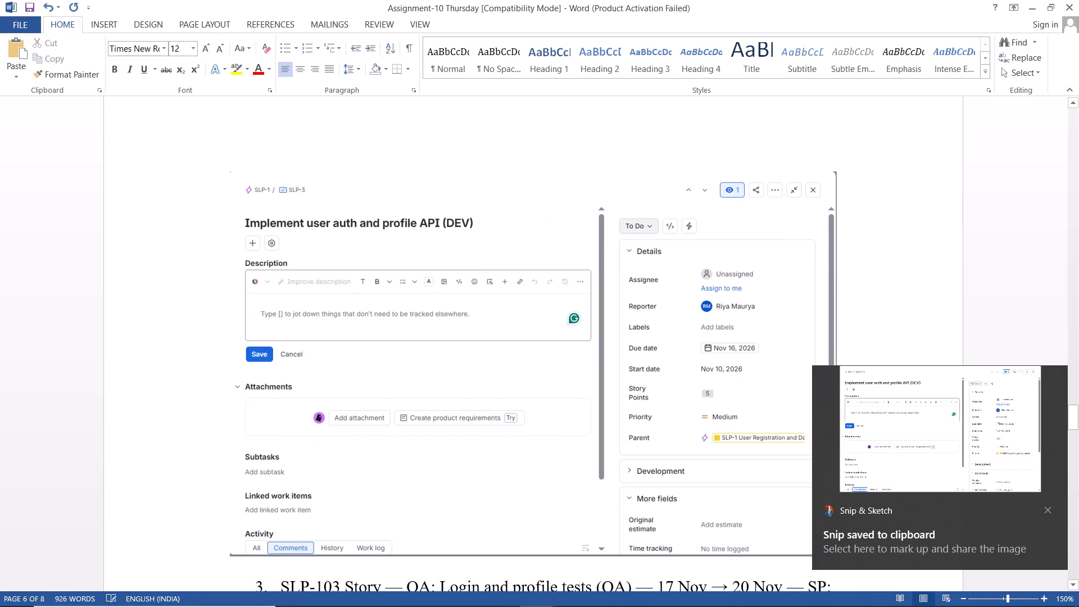
Insert an unnumbered blank line below the SLP-101a Create Figma wireframes sub-task line in the assignment.
{"action": "scroll", "coordinate": [541, 236], "scroll_direction": "up", "scroll_amount": 6}
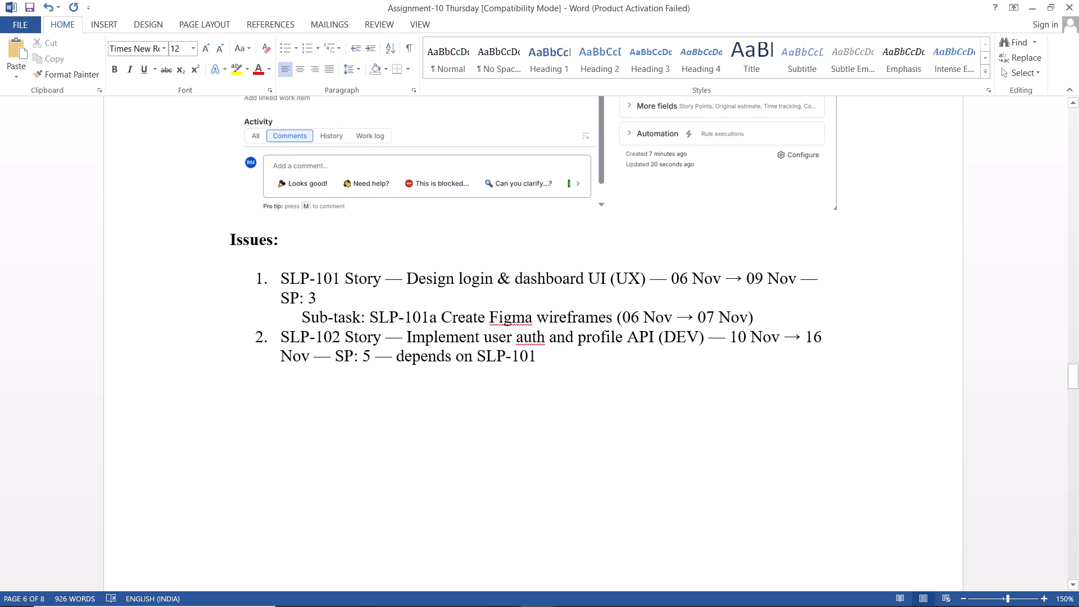
{"action": "left_click", "coordinate": [774, 318]}
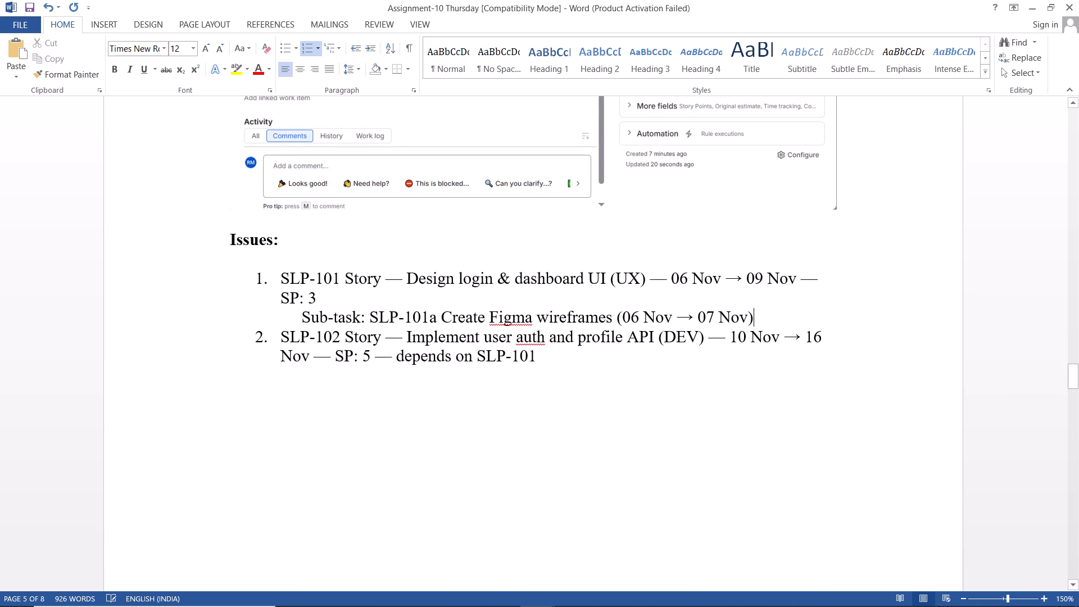
{"action": "key", "text": "Return"}
{"action": "key", "text": "Return"}
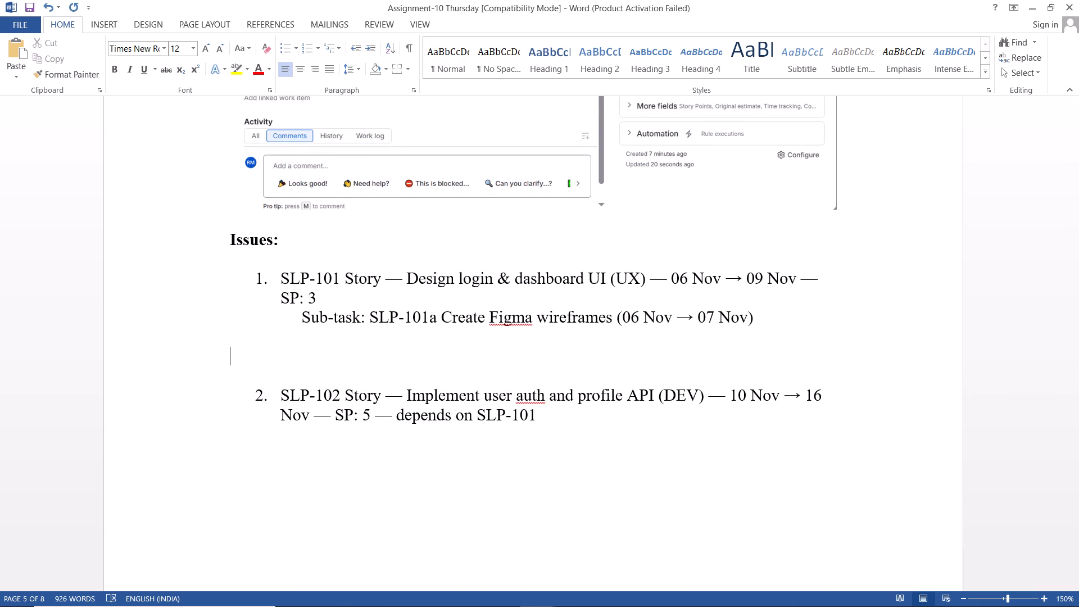
Open the Design login & dashboard UI (UX) issue and set its story points to 3.
{"action": "left_click", "coordinate": [983, 265]}
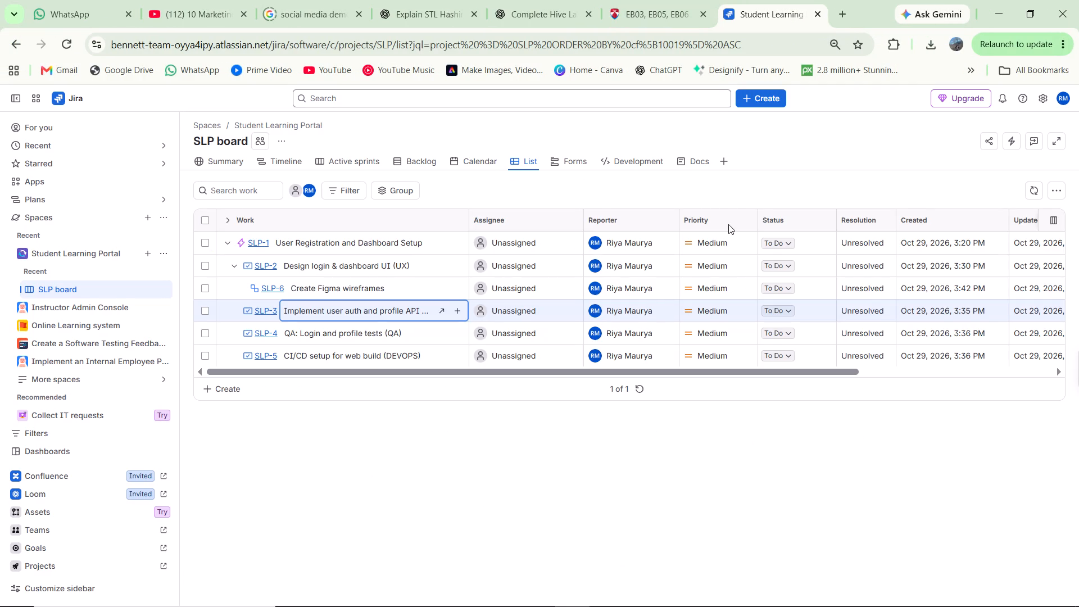
{"action": "left_click", "coordinate": [441, 266]}
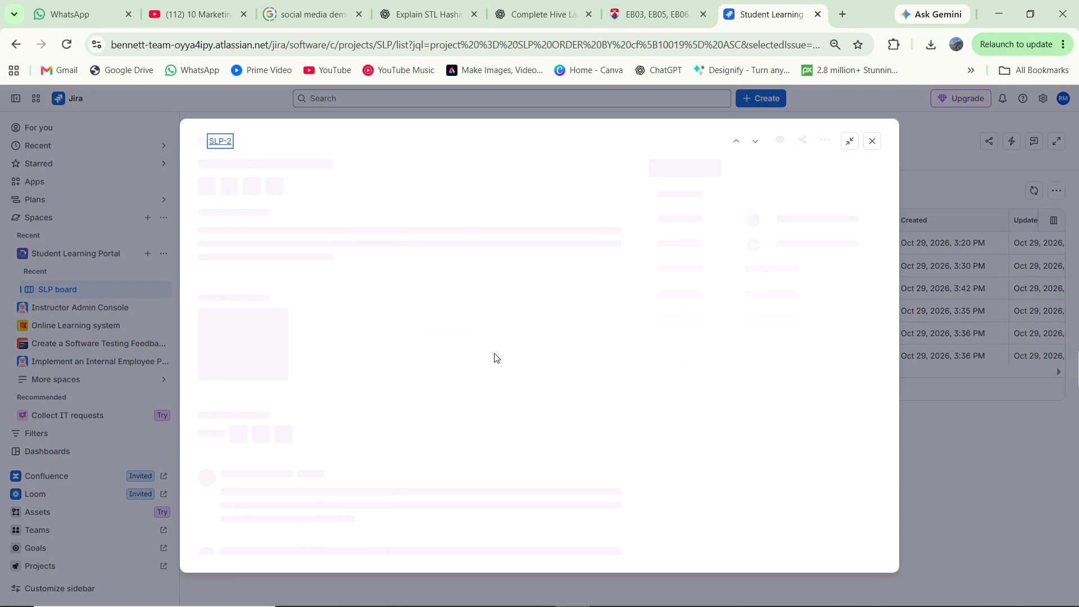
{"action": "left_click", "coordinate": [460, 160]}
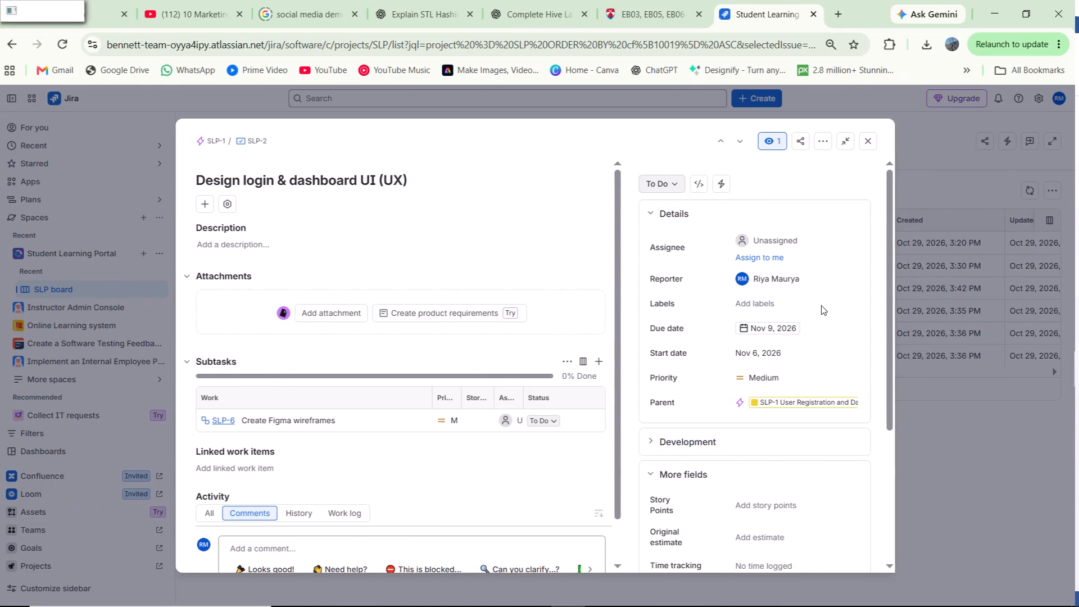
{"action": "left_click", "coordinate": [745, 508]}
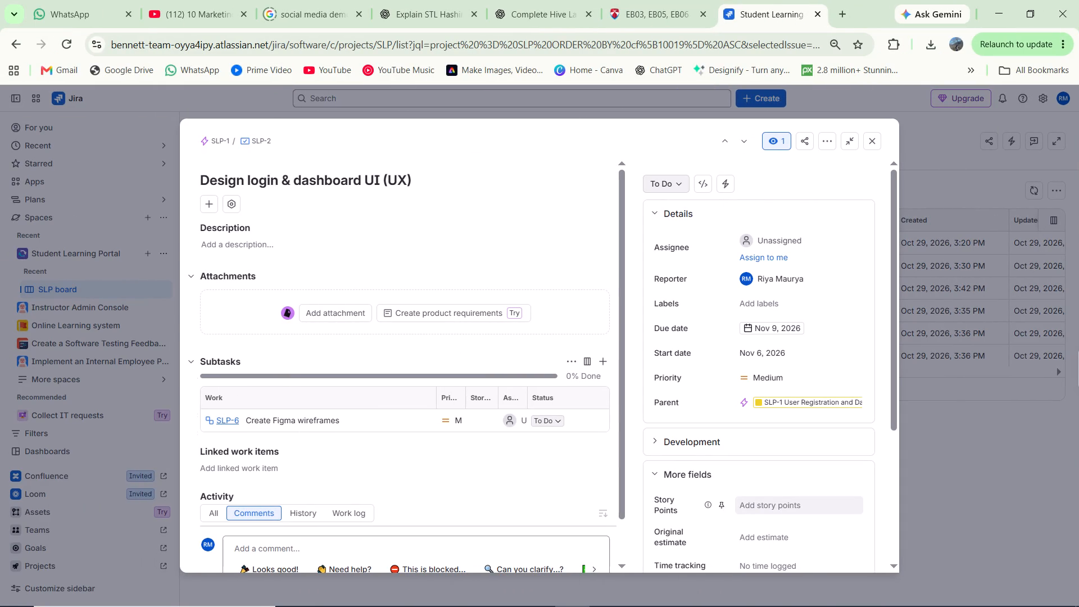
{"action": "key", "text": "3"}
{"action": "key", "text": "Return"}
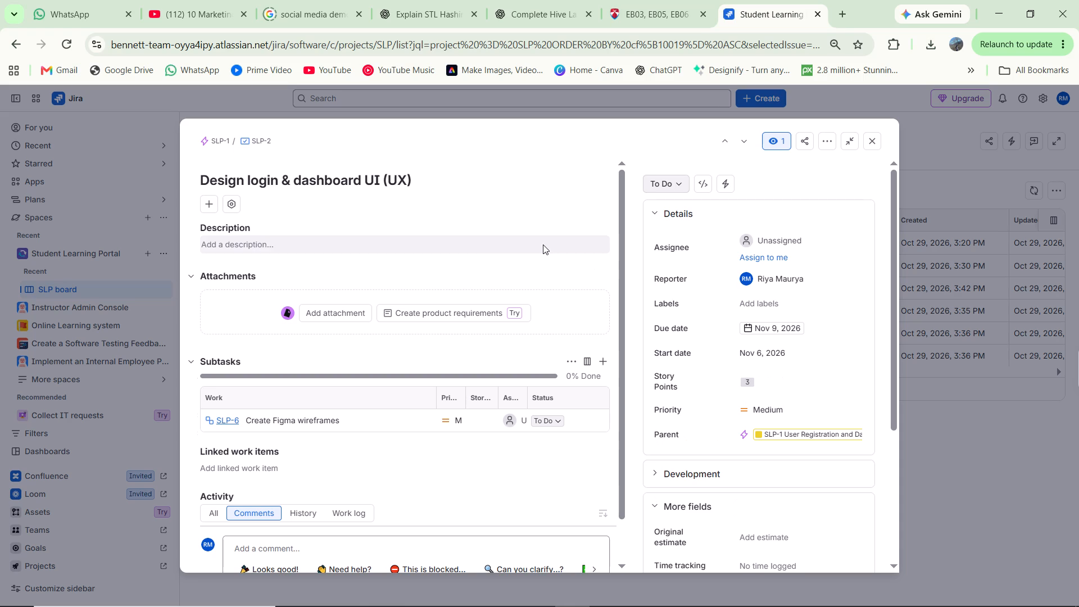
Capture a screenshot of the full Design login & dashboard UI (UX) issue window, including its dates and story points.
{"action": "key", "text": "shift+super+s"}
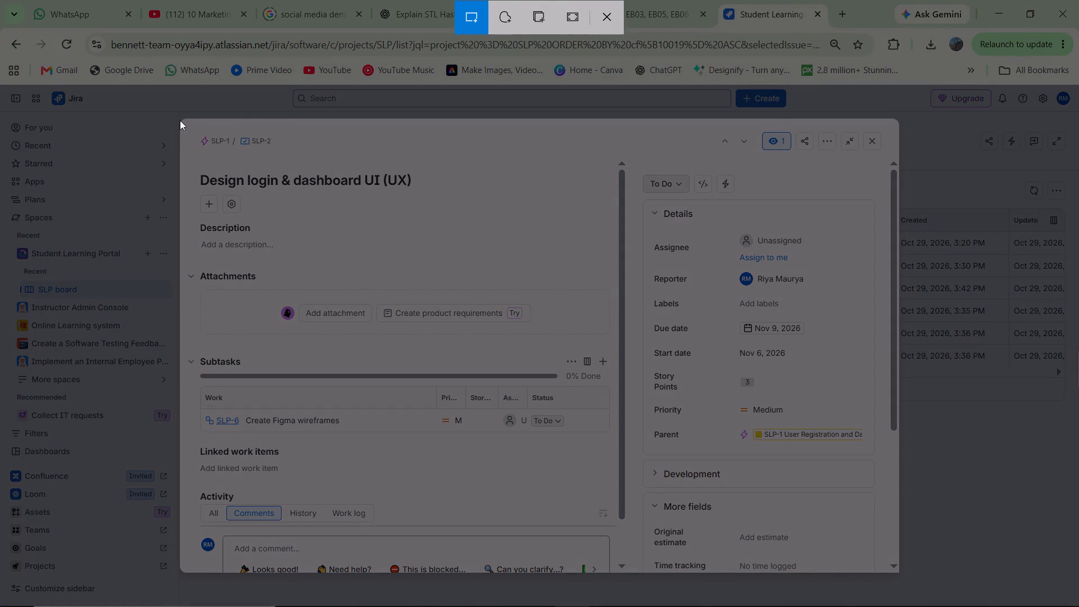
{"action": "left_click_drag", "start_coordinate": [182, 120], "coordinate": [600, 510]}
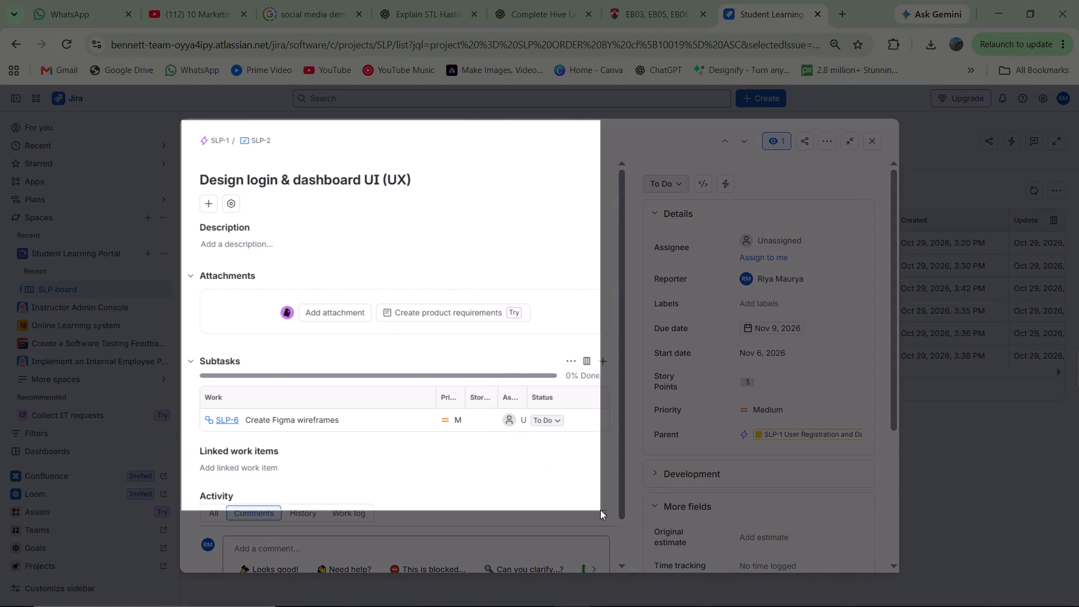
{"action": "left_click_drag", "start_coordinate": [600, 510], "coordinate": [847, 580]}
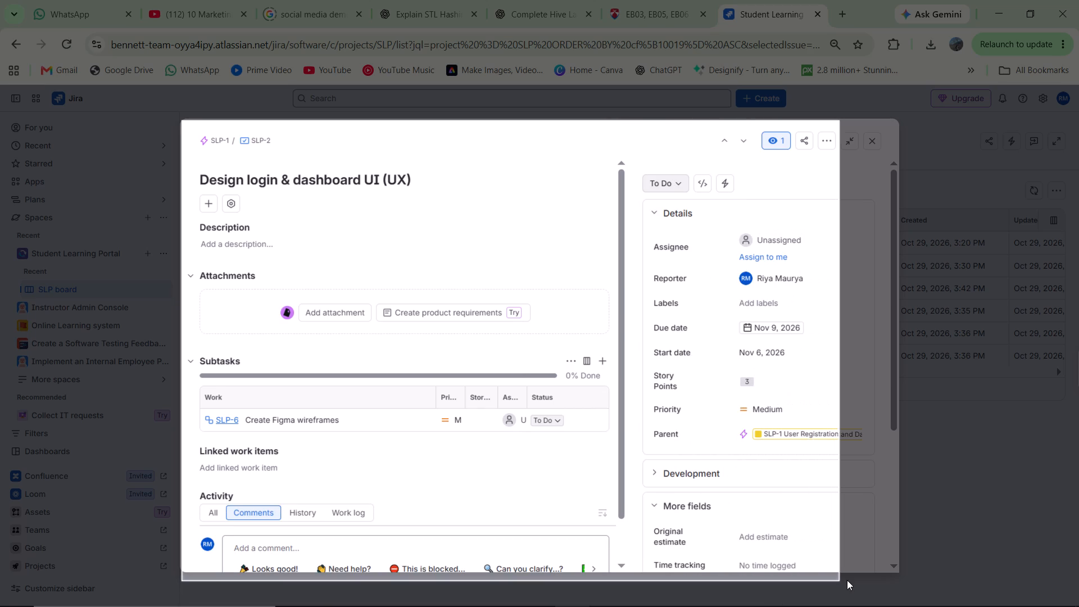
{"action": "left_click_drag", "start_coordinate": [847, 580], "coordinate": [897, 569]}
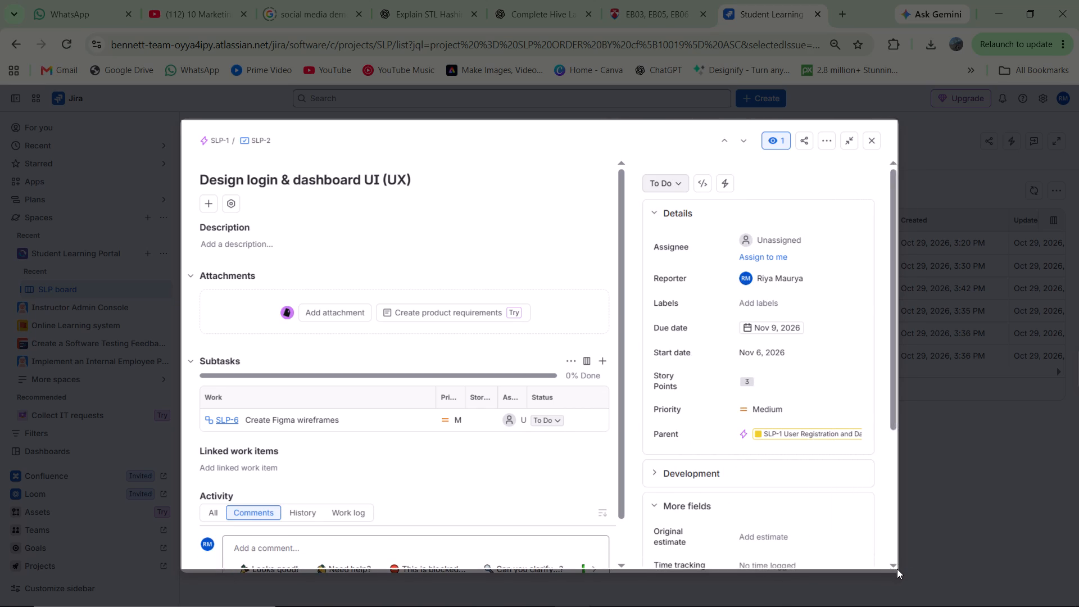
{"action": "left_click_drag", "start_coordinate": [897, 569], "coordinate": [899, 571]}
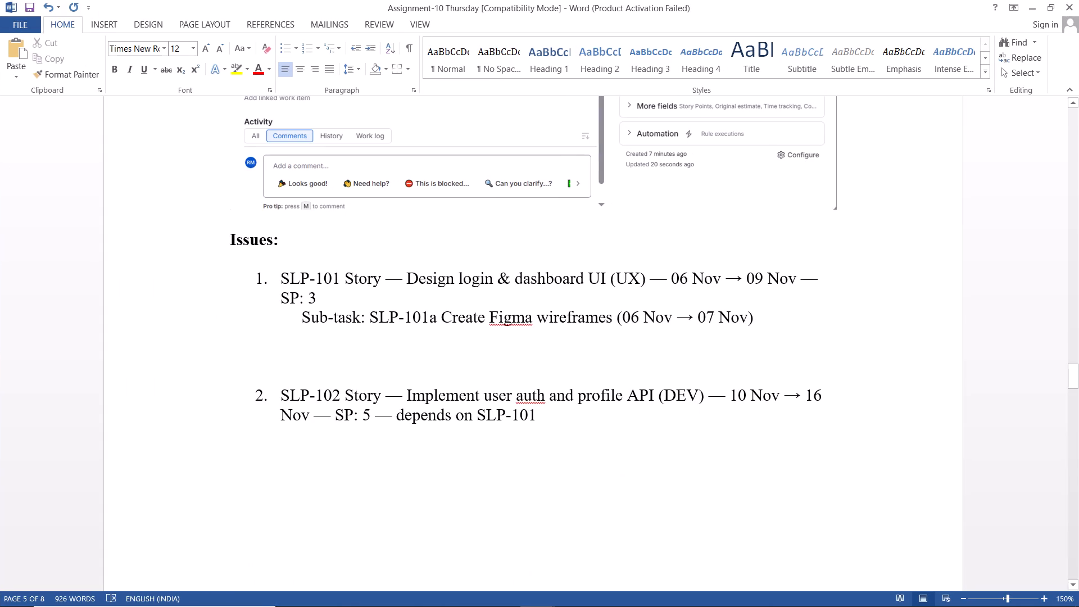
In the Word assignment, paste the screenshot on the blank line below the SLP-101a Create Figma wireframes sub-task.
{"action": "key", "text": "ctrl+v"}
Insert an unnumbered blank line below the SLP-103 Story list item in the assignment.
{"action": "scroll", "coordinate": [595, 364], "scroll_direction": "down", "scroll_amount": 4}
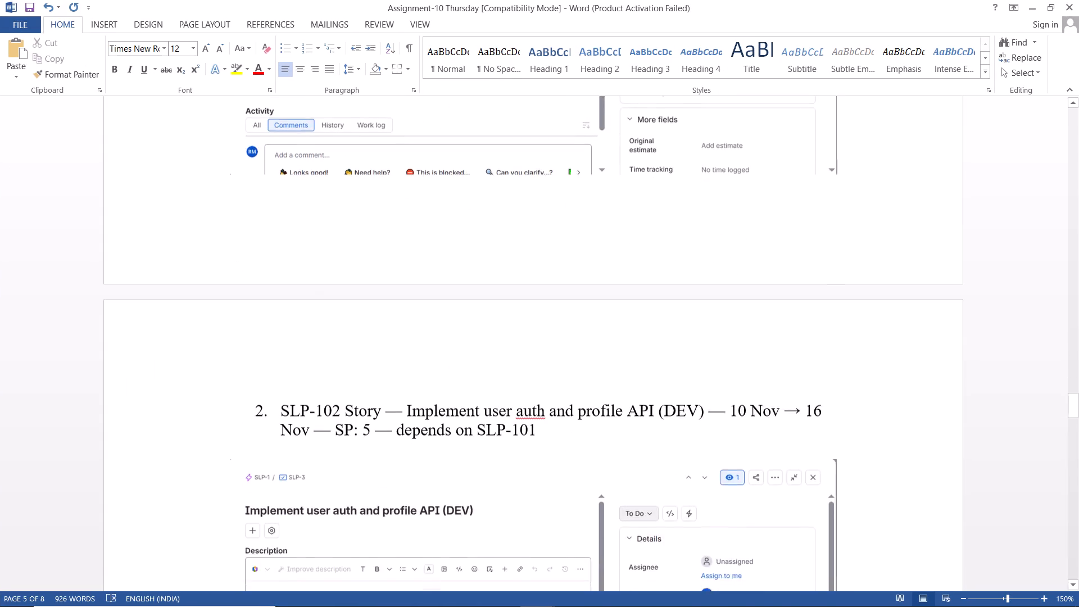
{"action": "scroll", "coordinate": [595, 364], "scroll_direction": "down", "scroll_amount": 6}
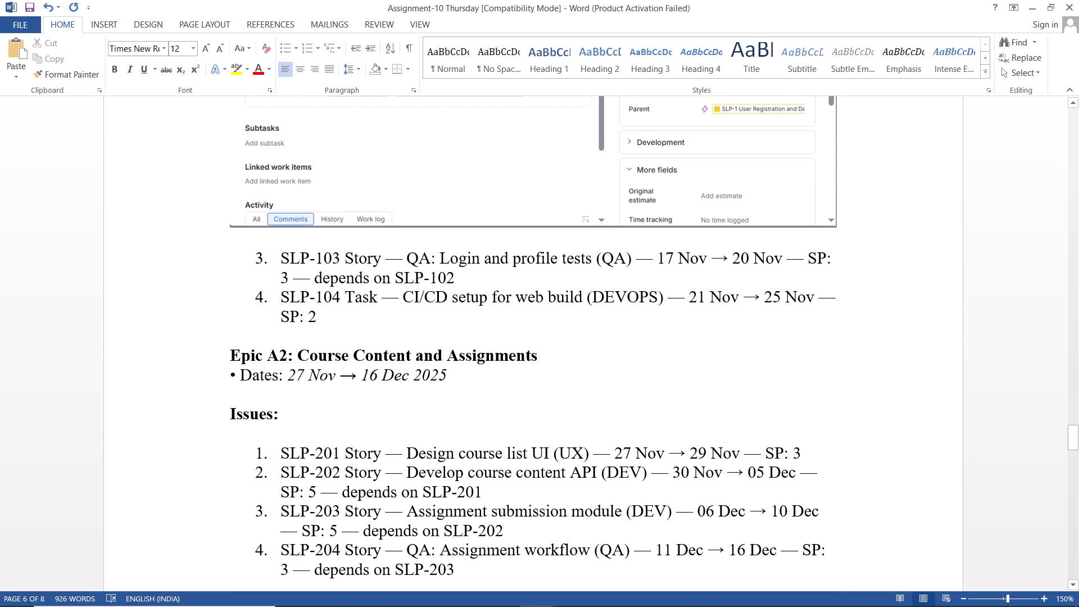
{"action": "left_click", "coordinate": [485, 275]}
{"action": "key", "text": "Return"}
{"action": "key", "text": "Return"}
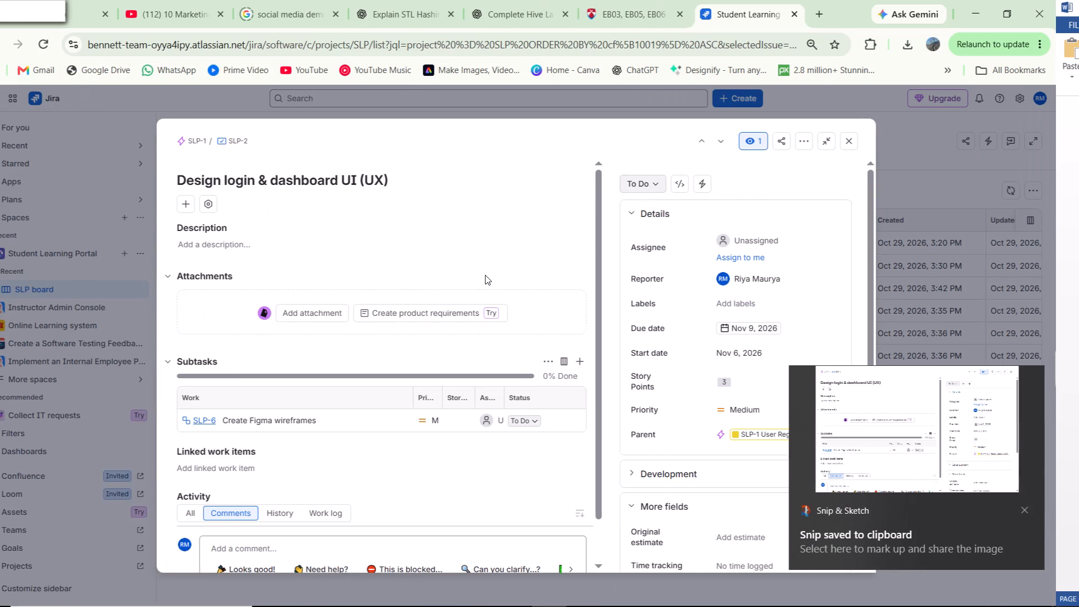
In Jira, look through the detail fields of the Design login & dashboard UI (UX) issue for a place to record dependencies.
{"action": "scroll", "coordinate": [741, 257], "scroll_direction": "down", "scroll_amount": 3}
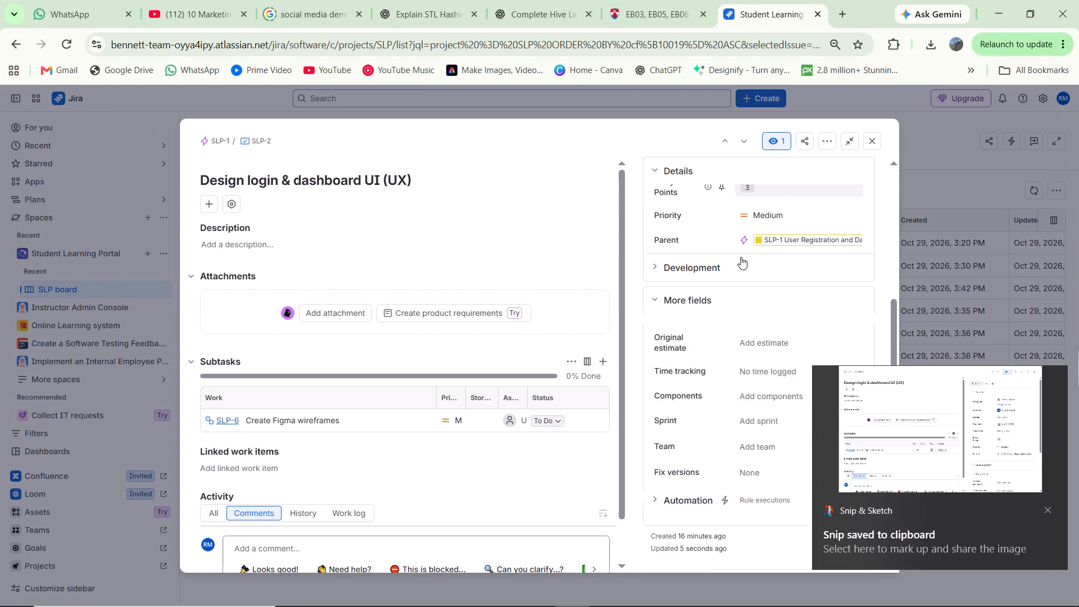
{"action": "scroll", "coordinate": [741, 257], "scroll_direction": "down", "scroll_amount": 1}
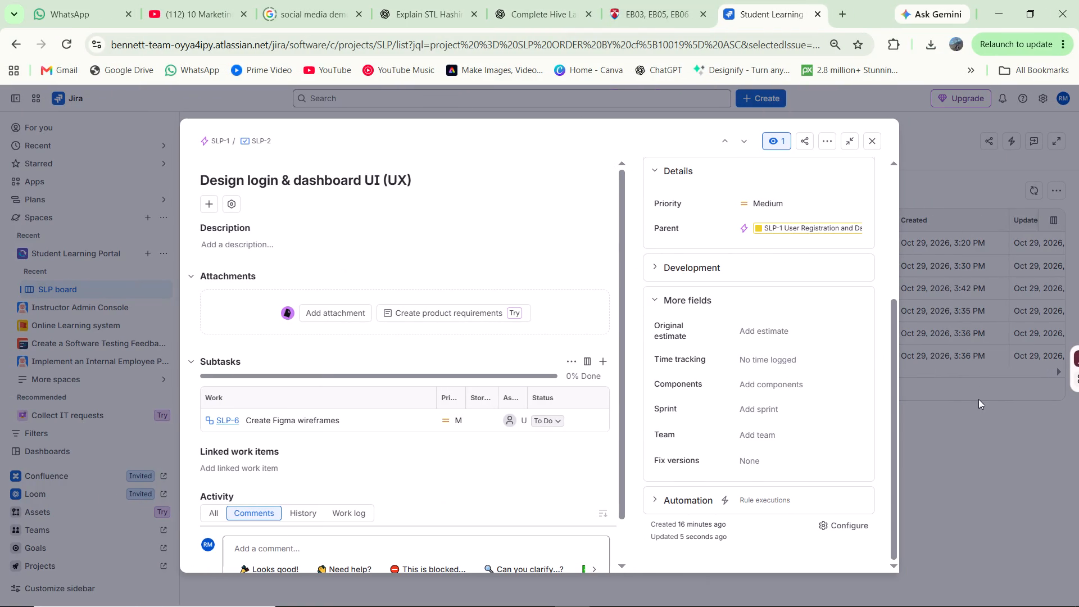
{"action": "scroll", "coordinate": [740, 261], "scroll_direction": "up", "scroll_amount": 3}
{"action": "scroll", "coordinate": [740, 261], "scroll_direction": "down", "scroll_amount": 1}
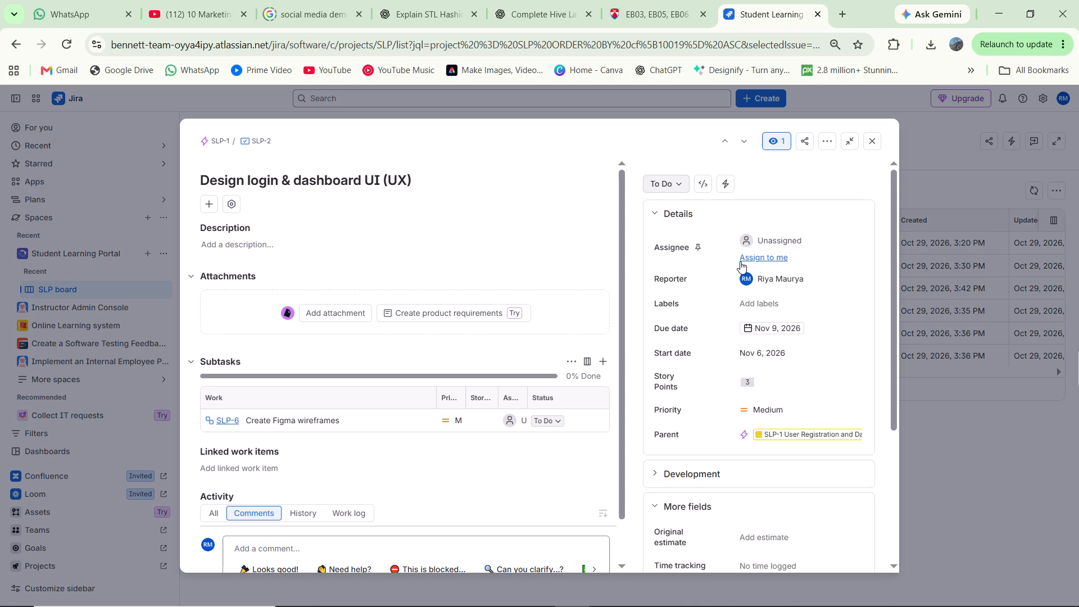
{"action": "scroll", "coordinate": [740, 261], "scroll_direction": "down", "scroll_amount": 5}
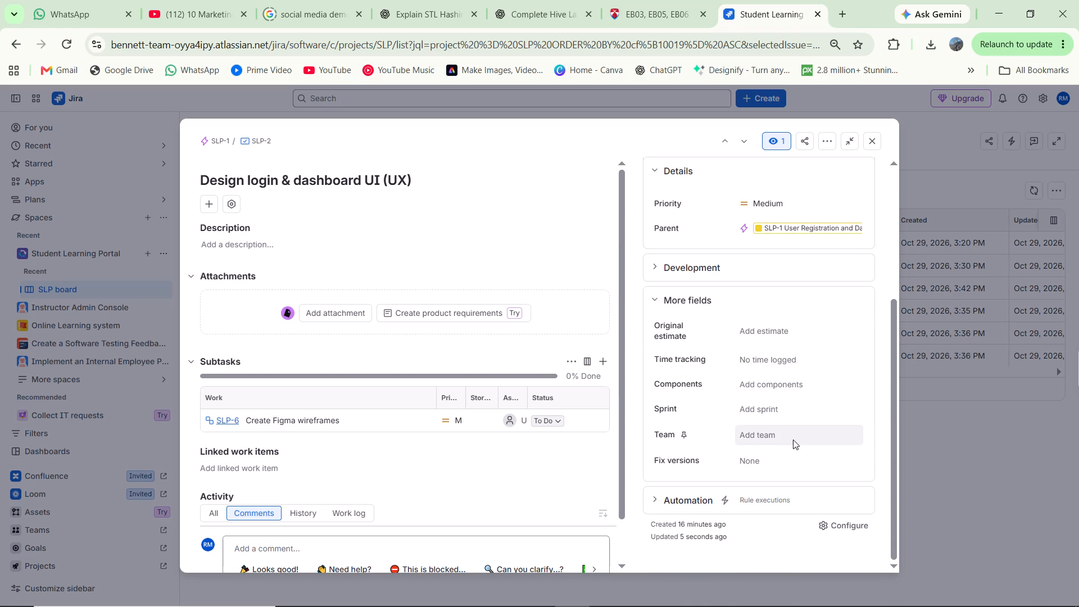
{"action": "scroll", "coordinate": [793, 440], "scroll_direction": "down", "scroll_amount": 2}
{"action": "scroll", "coordinate": [793, 440], "scroll_direction": "up", "scroll_amount": 1}
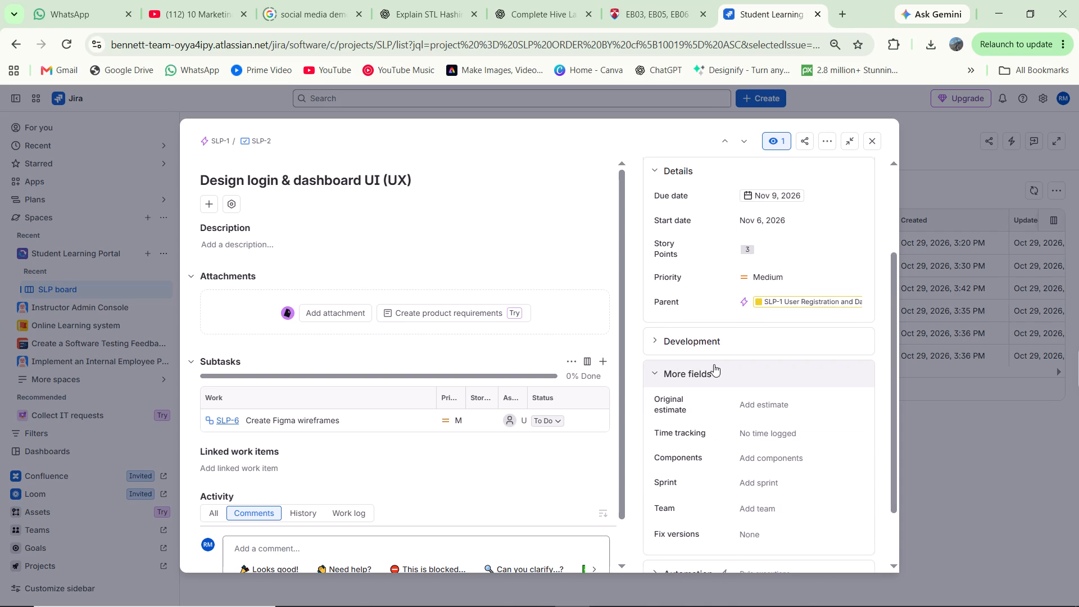
{"action": "scroll", "coordinate": [665, 368], "scroll_direction": "down", "scroll_amount": 2}
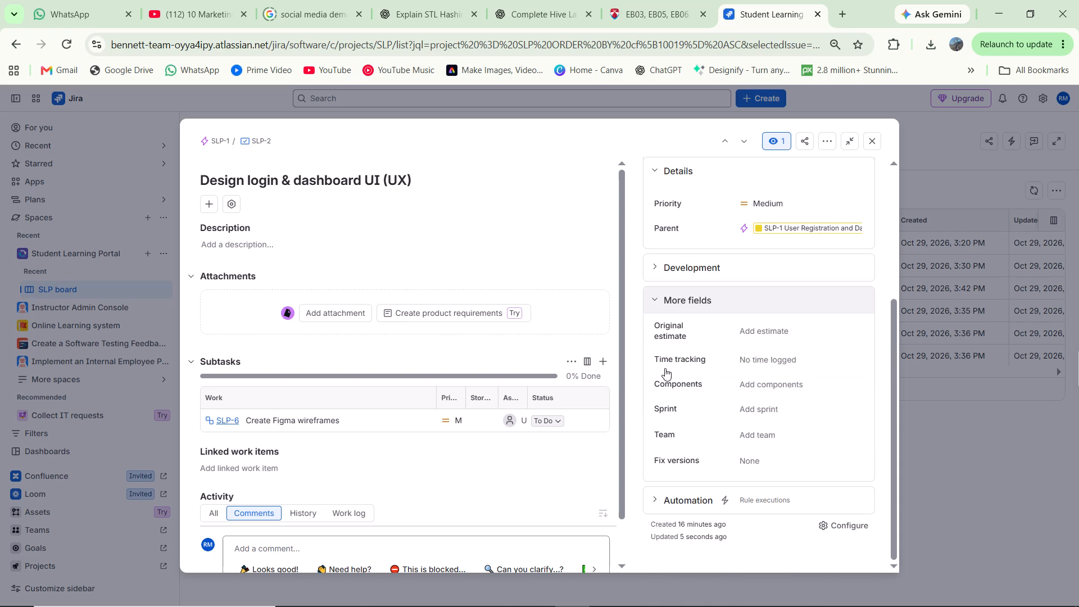
{"action": "scroll", "coordinate": [665, 368], "scroll_direction": "down", "scroll_amount": 3}
{"action": "scroll", "coordinate": [765, 488], "scroll_direction": "up", "scroll_amount": 3}
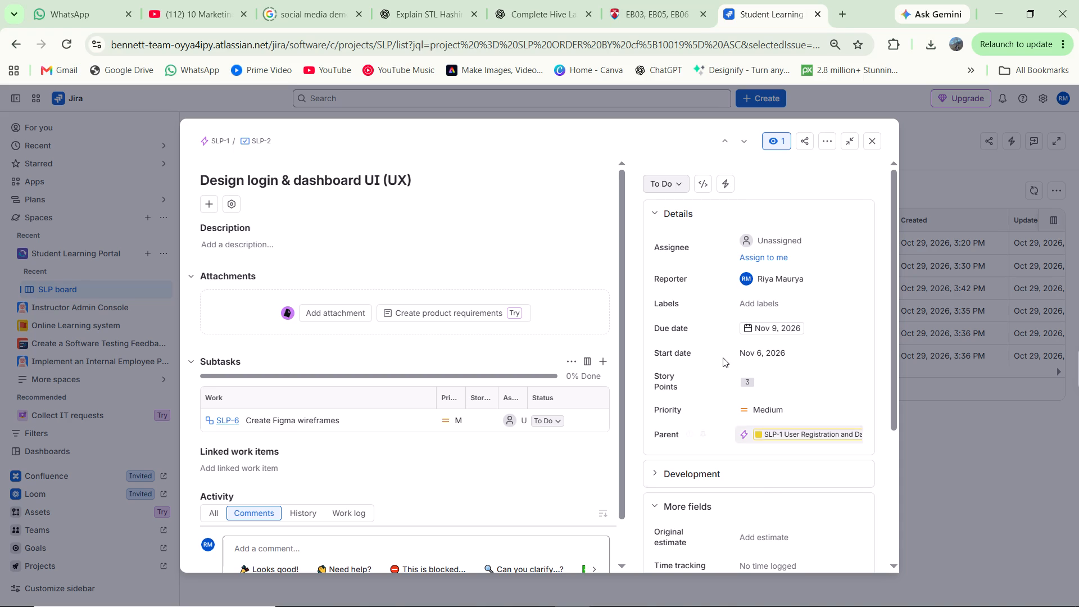
{"action": "scroll", "coordinate": [723, 357], "scroll_direction": "up", "scroll_amount": 5}
Start adding a linked work item to the Design login & dashboard UI (UX) issue, keeping the "is blocked by" relation.
{"action": "scroll", "coordinate": [506, 392], "scroll_direction": "down", "scroll_amount": 2}
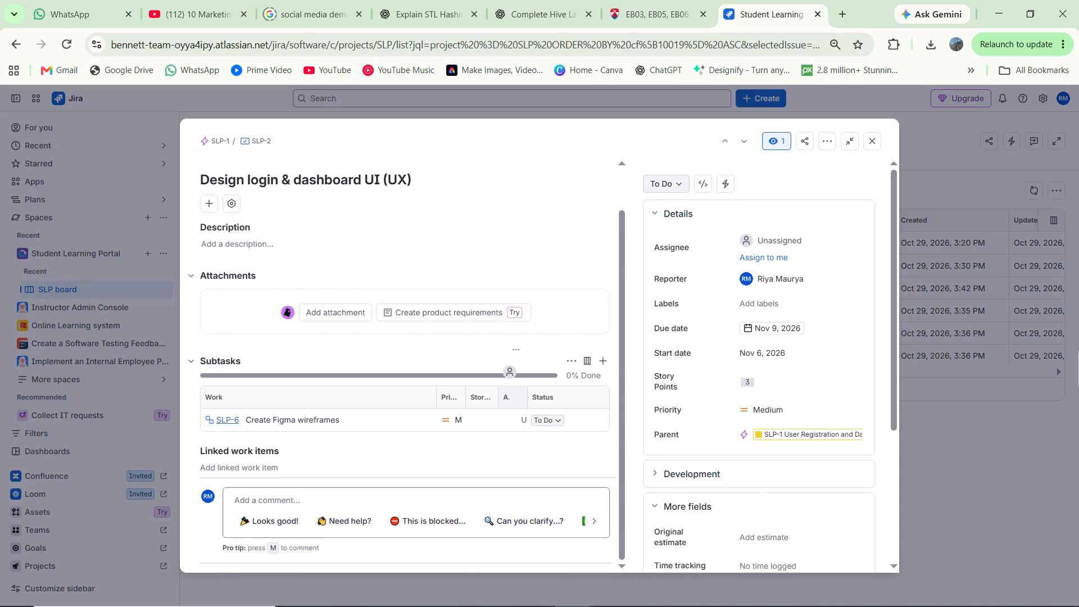
{"action": "scroll", "coordinate": [506, 392], "scroll_direction": "down", "scroll_amount": 4}
{"action": "left_click", "coordinate": [208, 423]}
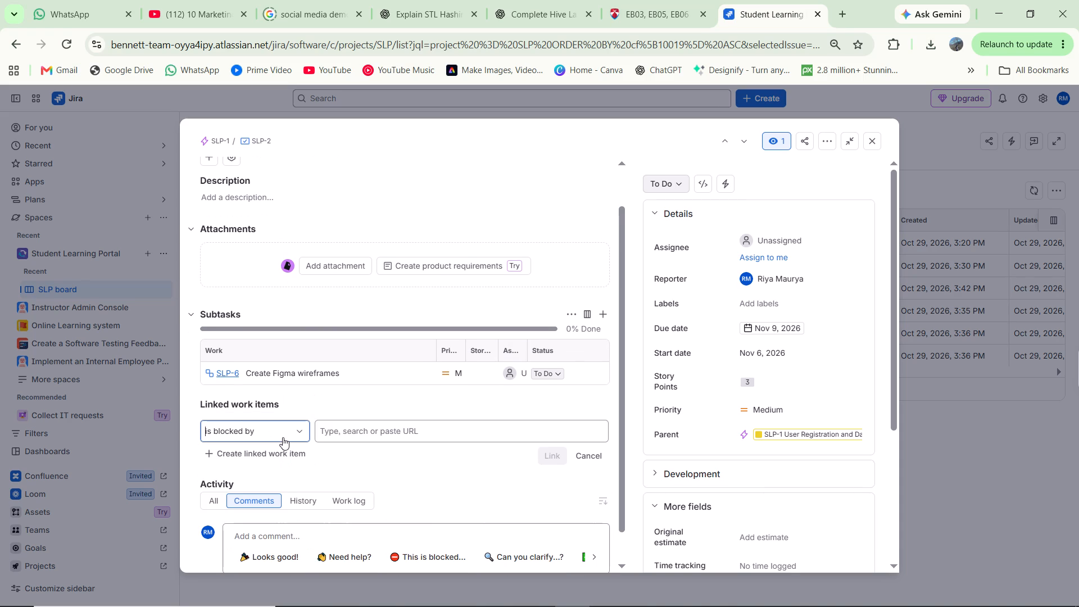
{"action": "left_click", "coordinate": [348, 431]}
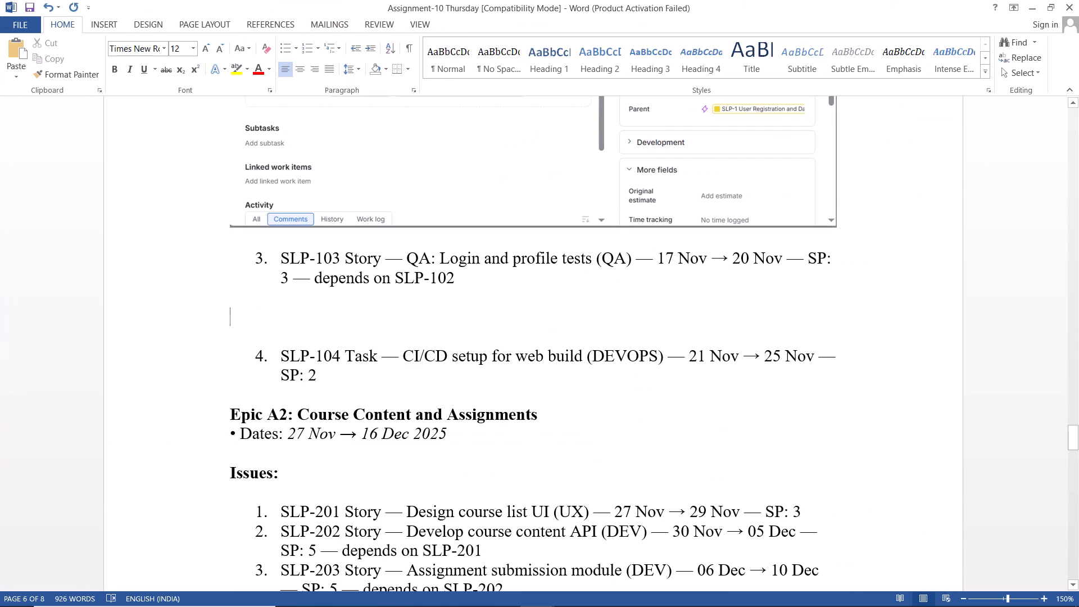
Check the SLP-102 story's dependency in the Word assignment.
{"action": "scroll", "coordinate": [348, 431], "scroll_direction": "up", "scroll_amount": 2}
{"action": "scroll", "coordinate": [348, 431], "scroll_direction": "right", "scroll_amount": 1}
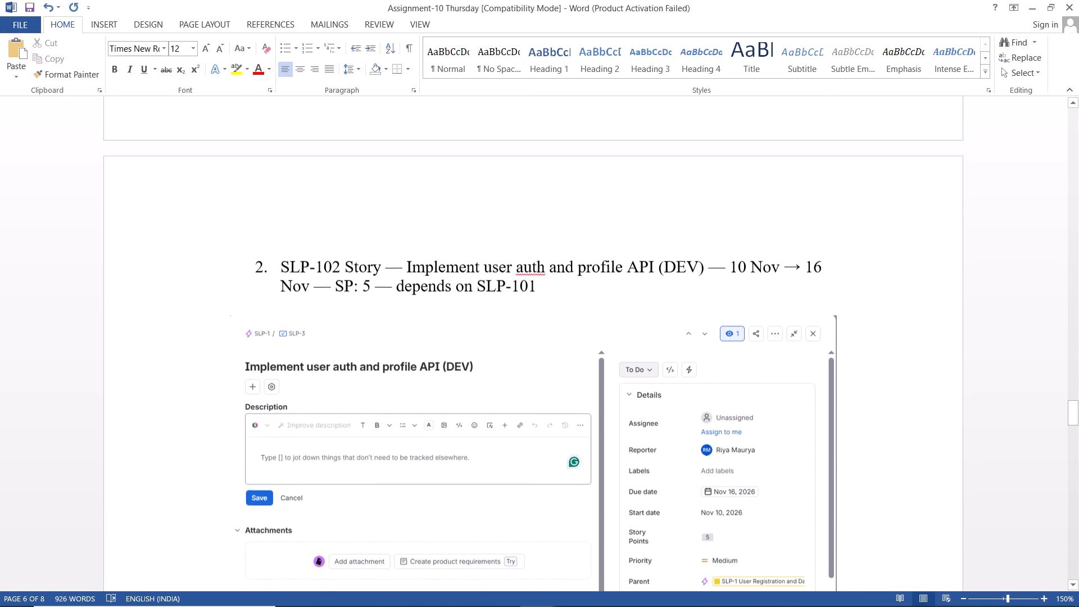
{"action": "scroll", "coordinate": [348, 431], "scroll_direction": "right", "scroll_amount": 2}
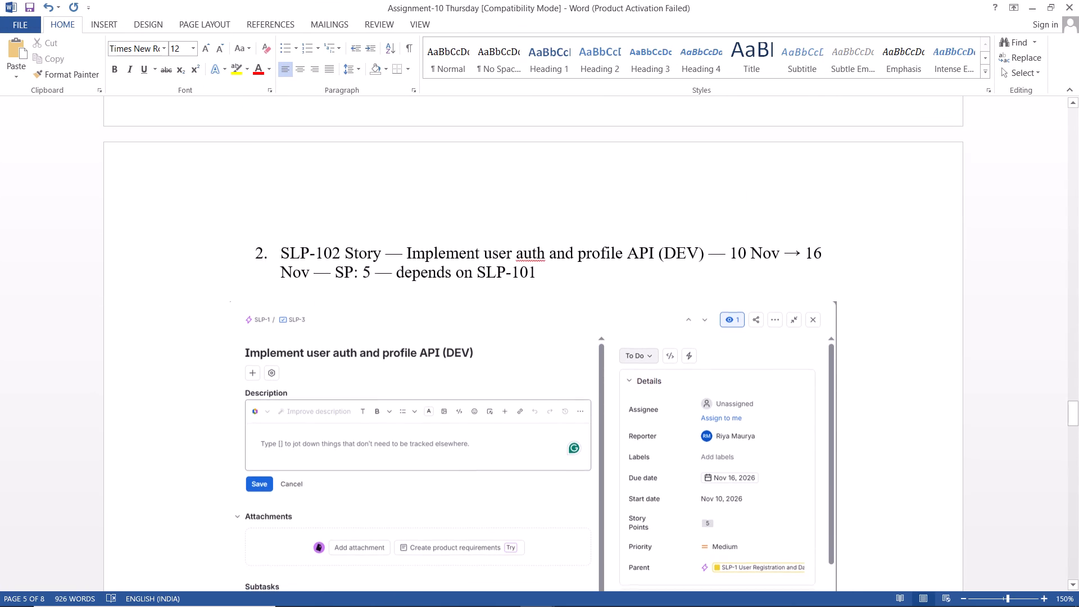
{"action": "scroll", "coordinate": [348, 431], "scroll_direction": "right", "scroll_amount": 2}
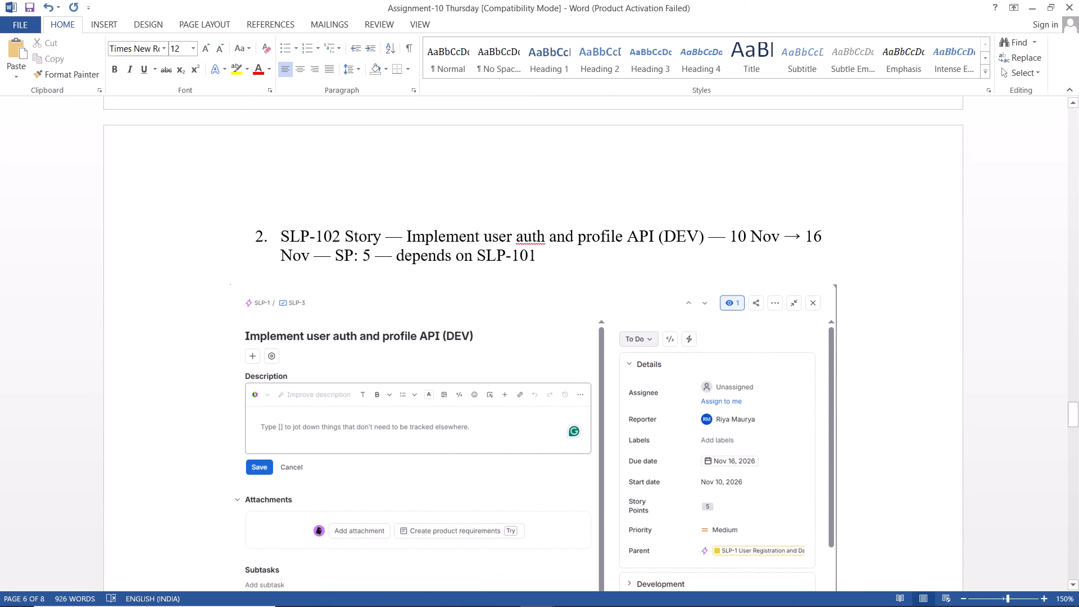
{"action": "scroll", "coordinate": [348, 431], "scroll_direction": "right", "scroll_amount": 1}
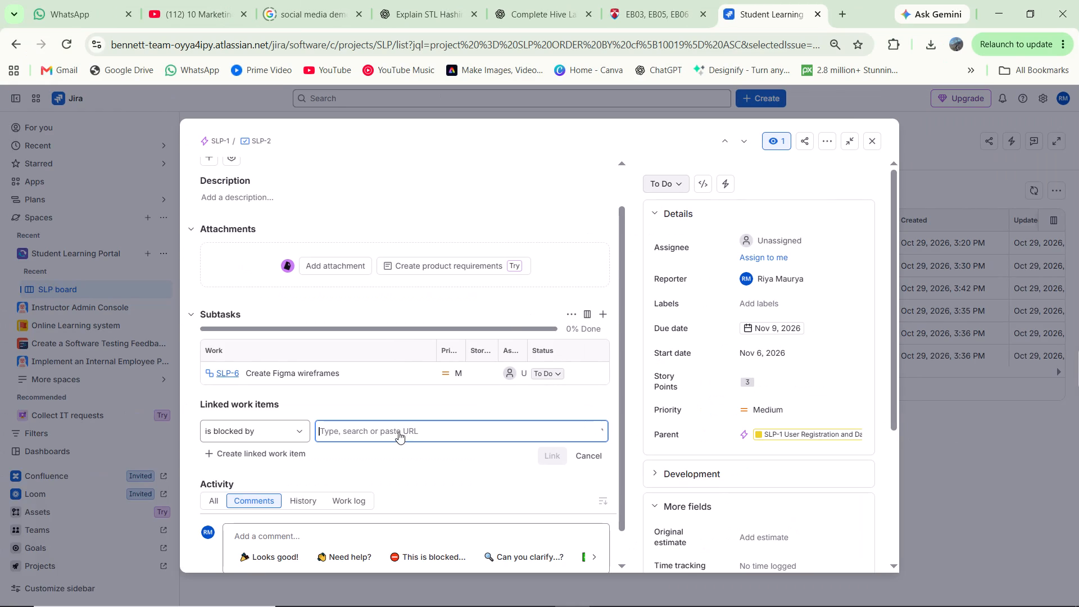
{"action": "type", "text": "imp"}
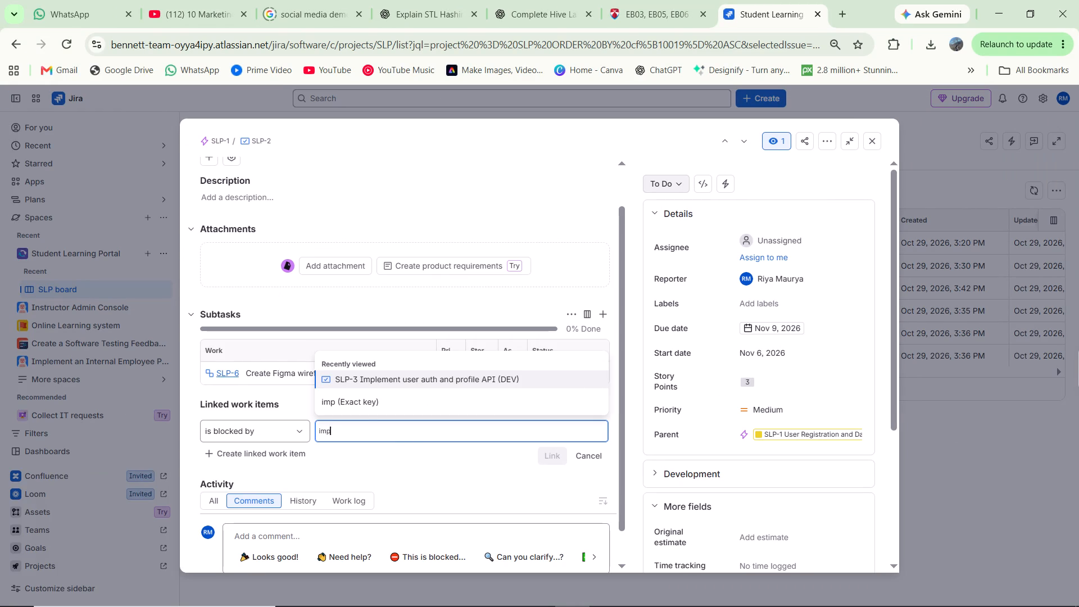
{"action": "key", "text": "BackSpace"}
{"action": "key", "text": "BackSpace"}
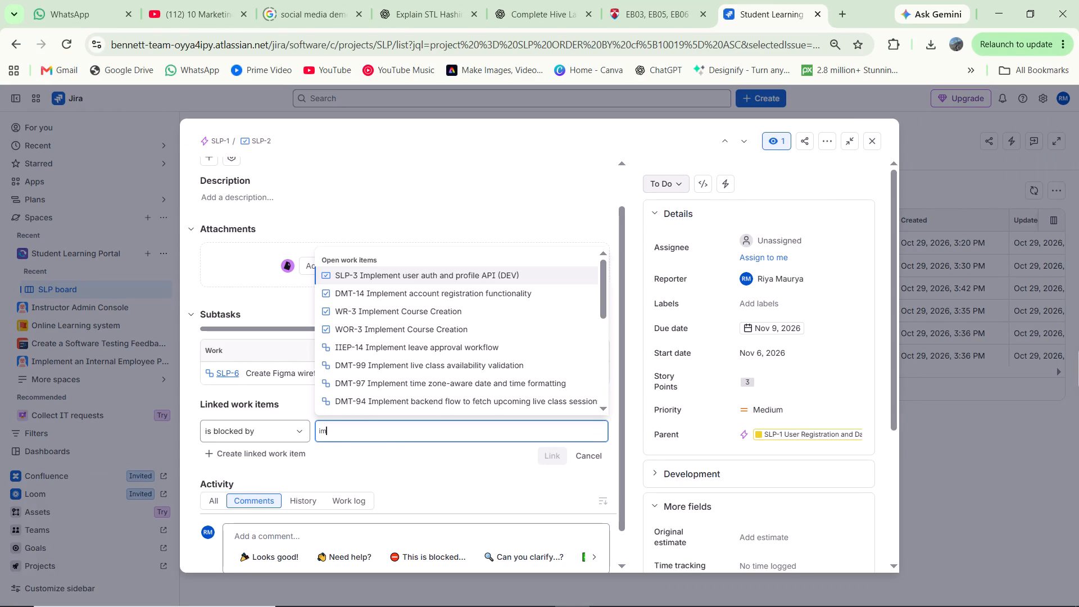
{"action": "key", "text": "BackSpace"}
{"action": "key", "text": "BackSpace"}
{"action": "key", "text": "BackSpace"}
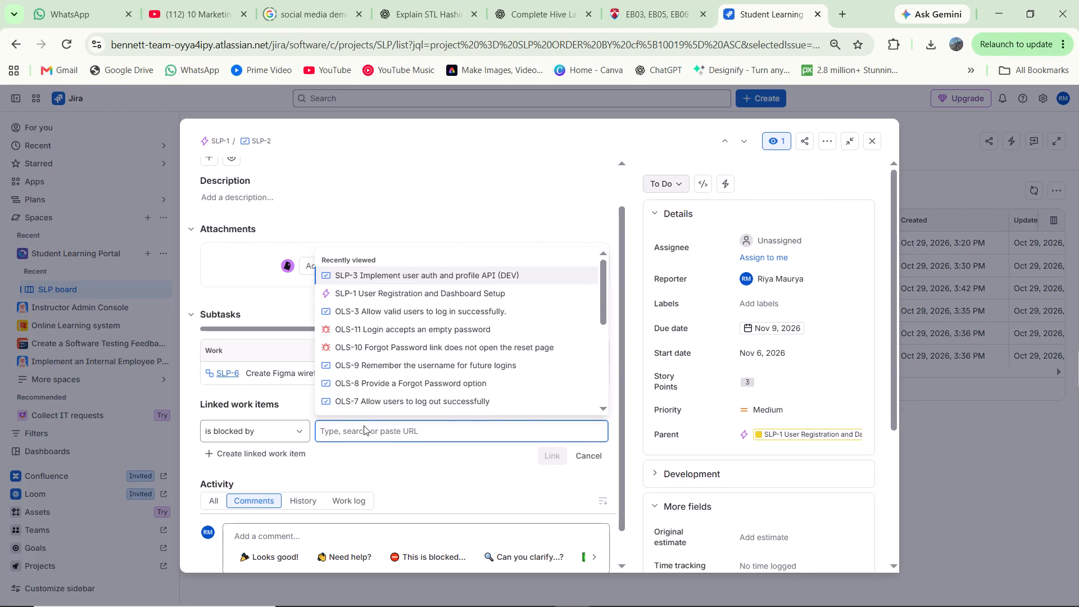
Recheck the dependency wording of the SLP-102 and SLP-103 stories in the Word assignment.
{"action": "scroll", "coordinate": [463, 397], "scroll_direction": "down", "scroll_amount": 4}
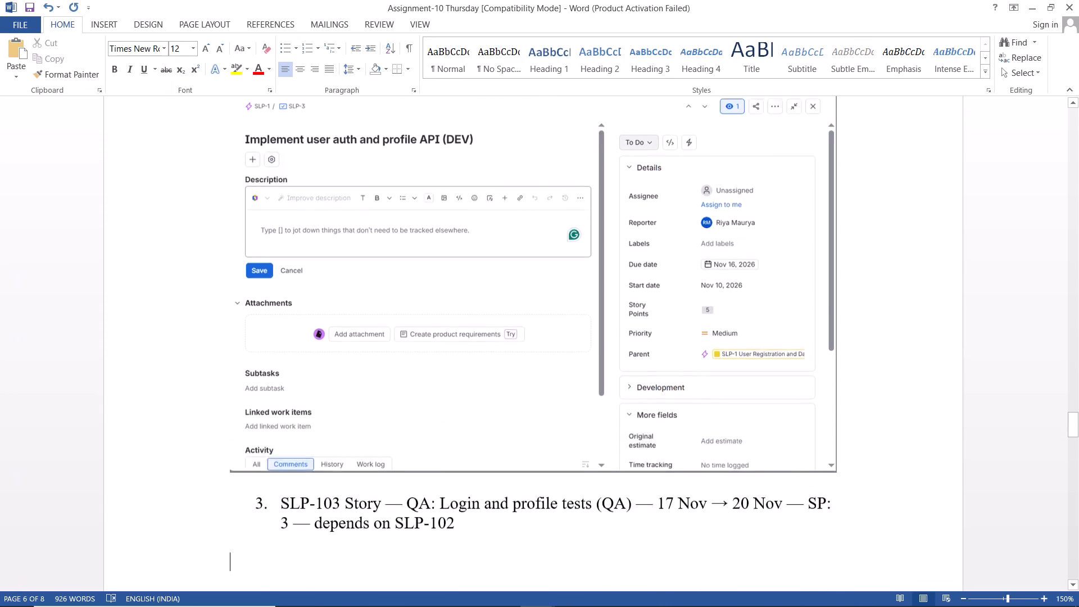
{"action": "scroll", "coordinate": [463, 397], "scroll_direction": "down", "scroll_amount": 2}
{"action": "scroll", "coordinate": [416, 197], "scroll_direction": "up", "scroll_amount": 2}
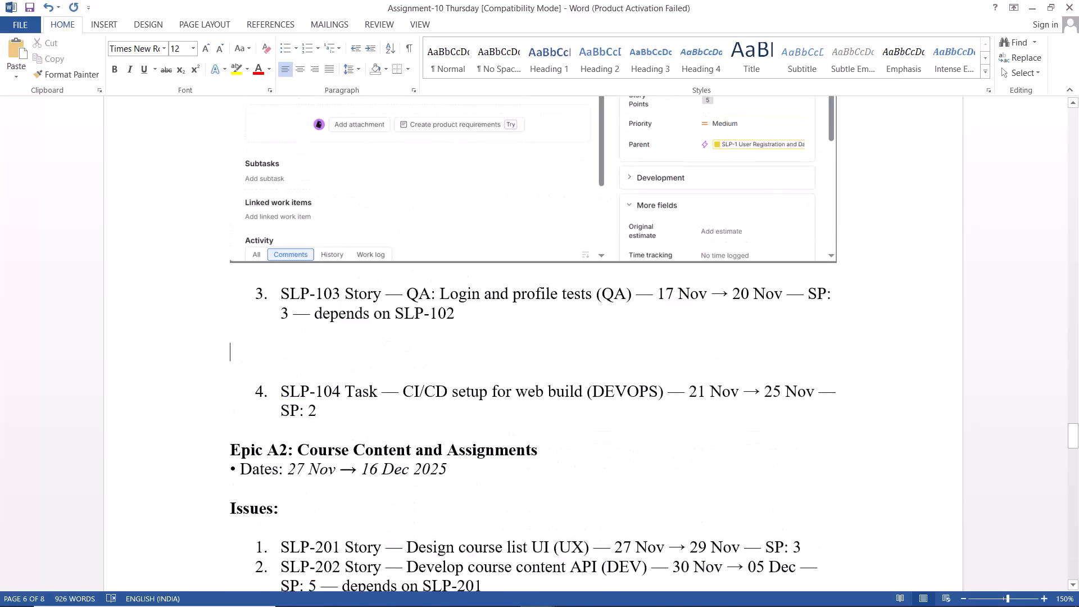
{"action": "scroll", "coordinate": [416, 197], "scroll_direction": "up", "scroll_amount": 3}
{"action": "scroll", "coordinate": [416, 197], "scroll_direction": "down", "scroll_amount": 1}
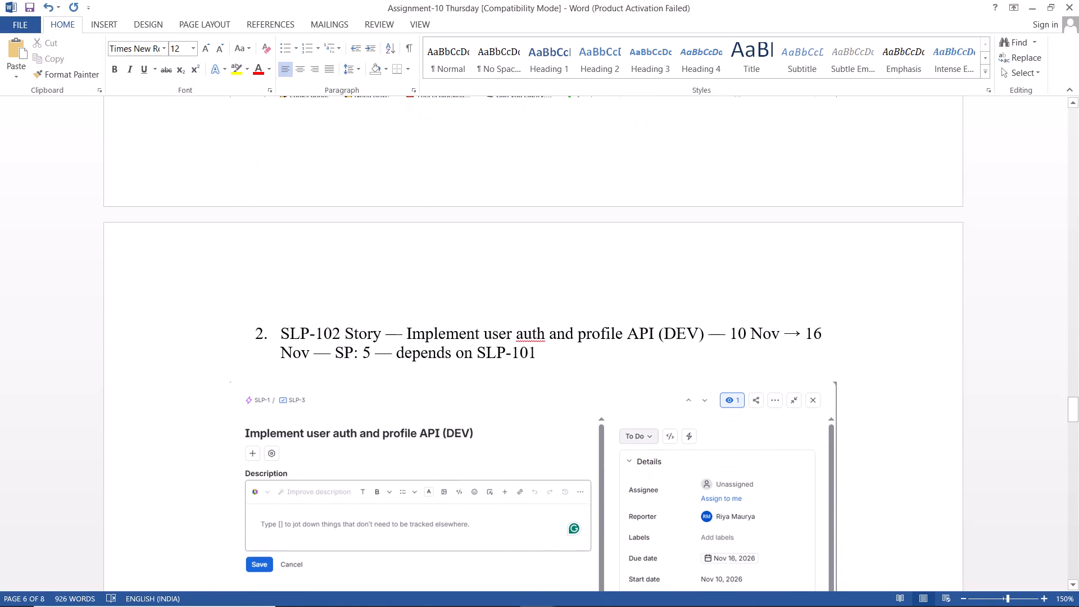
In Jira, link SLP-3 Implement user auth and profile API (DEV) to SLP-2 as "is blocked by".
{"action": "type", "text": "imple"}
{"action": "key", "text": "Return"}
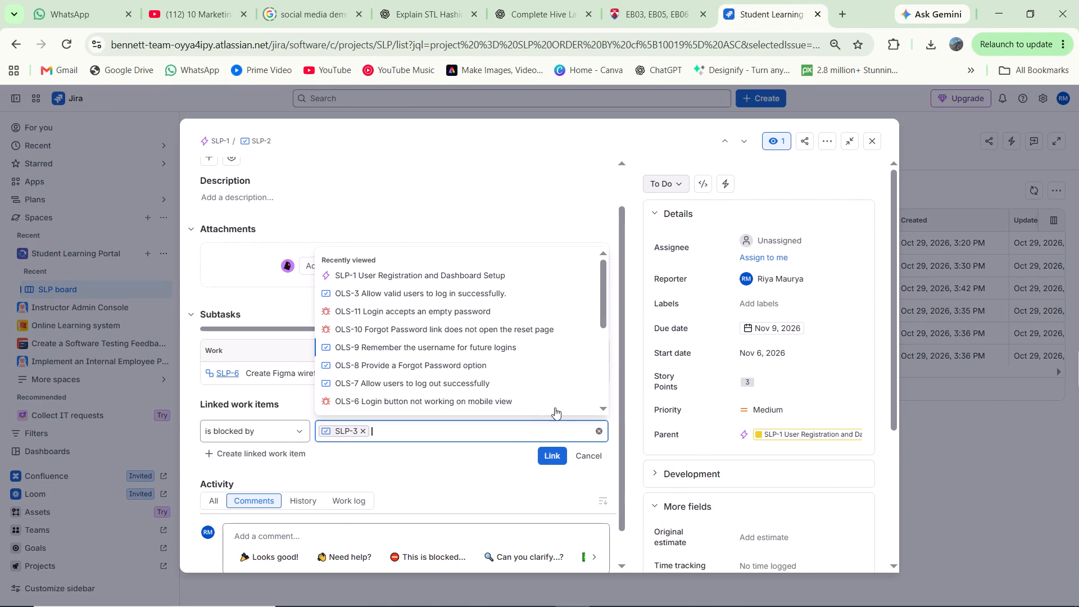
{"action": "left_click", "coordinate": [559, 458]}
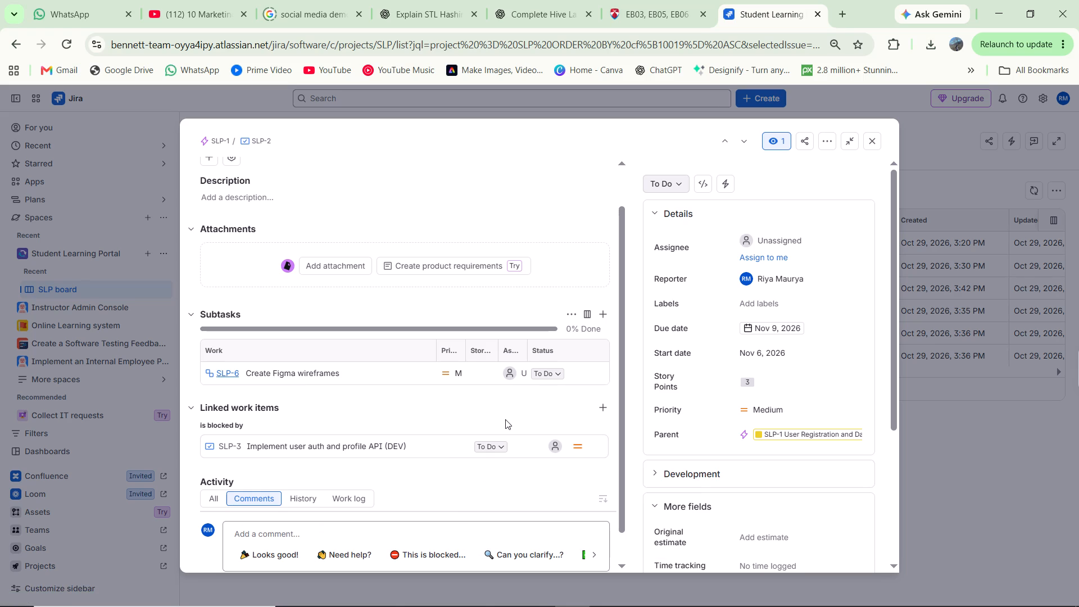
Capture a screenshot of the whole SLP-2 Design login & dashboard UI (UX) issue window, including its details and linked work items.
{"action": "key", "text": "shift+super+s"}
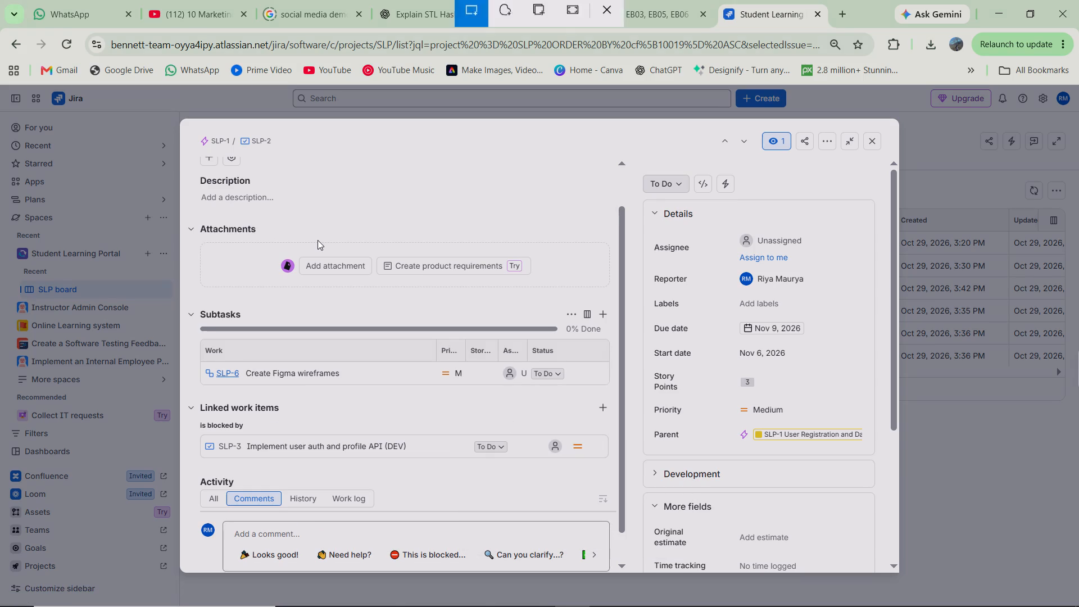
{"action": "left_click", "coordinate": [318, 240]}
{"action": "scroll", "coordinate": [318, 240], "scroll_direction": "up", "scroll_amount": 3}
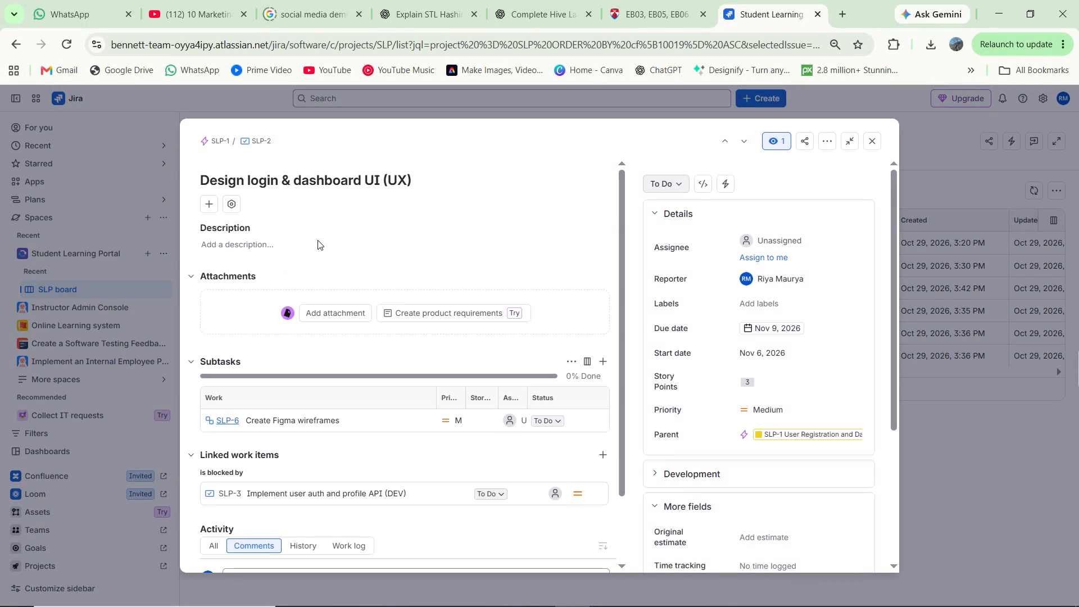
{"action": "scroll", "coordinate": [318, 240], "scroll_direction": "up", "scroll_amount": 1}
{"action": "key", "text": "shift+super+s"}
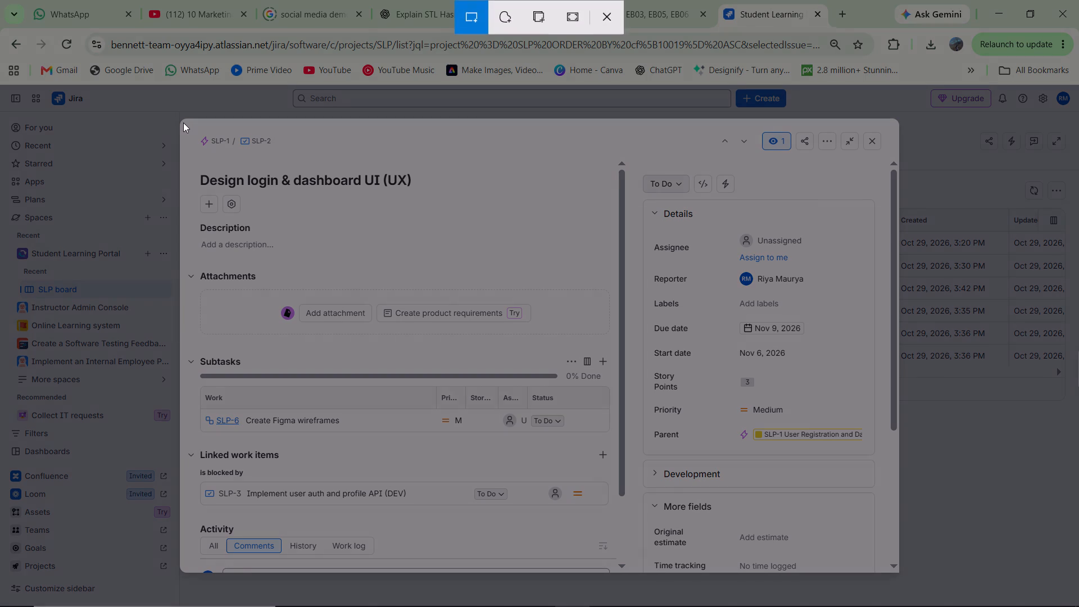
{"action": "left_click_drag", "start_coordinate": [183, 117], "coordinate": [533, 322]}
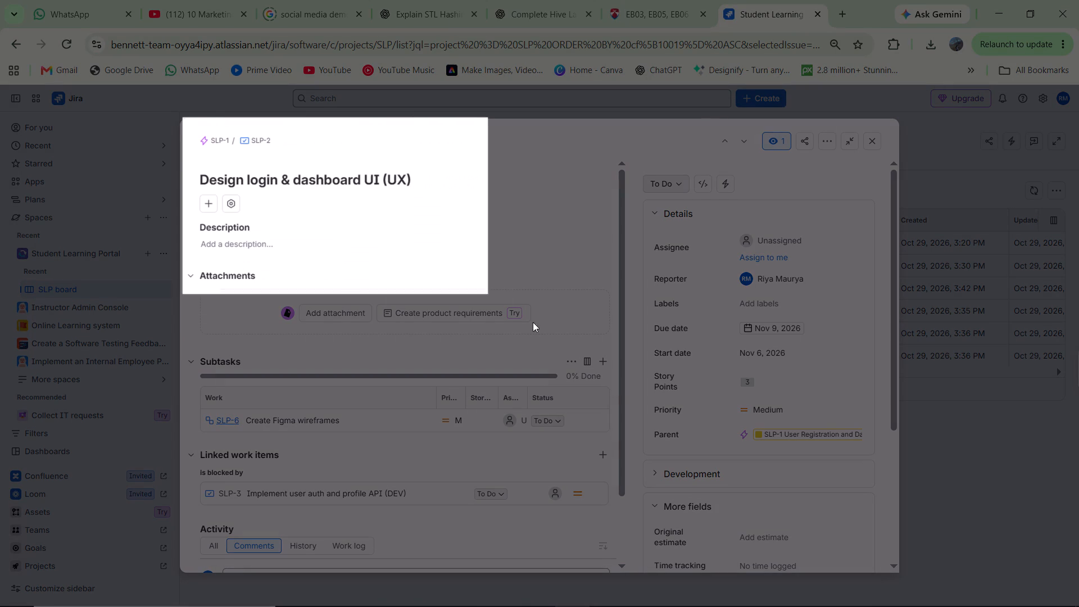
{"action": "left_click_drag", "start_coordinate": [533, 322], "coordinate": [896, 545]}
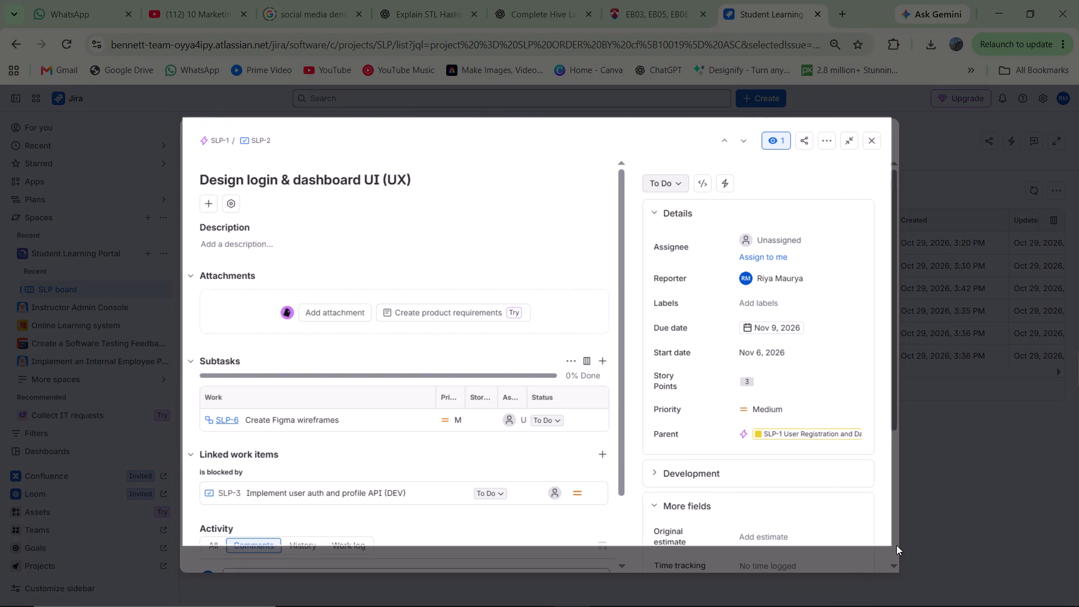
{"action": "left_click_drag", "start_coordinate": [896, 545], "coordinate": [888, 570]}
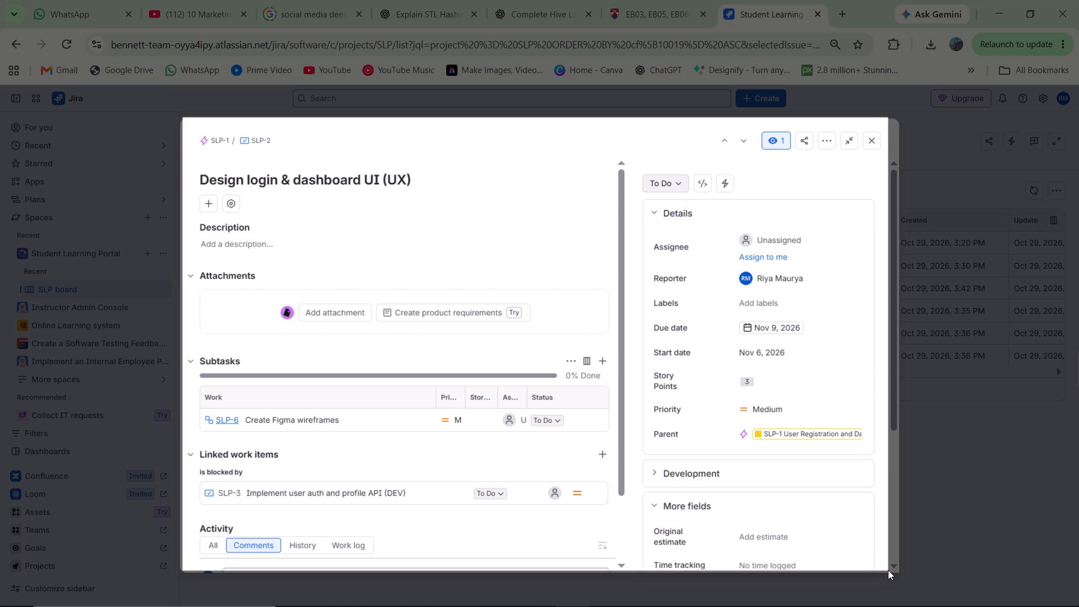
{"action": "left_click_drag", "start_coordinate": [888, 570], "coordinate": [889, 570]}
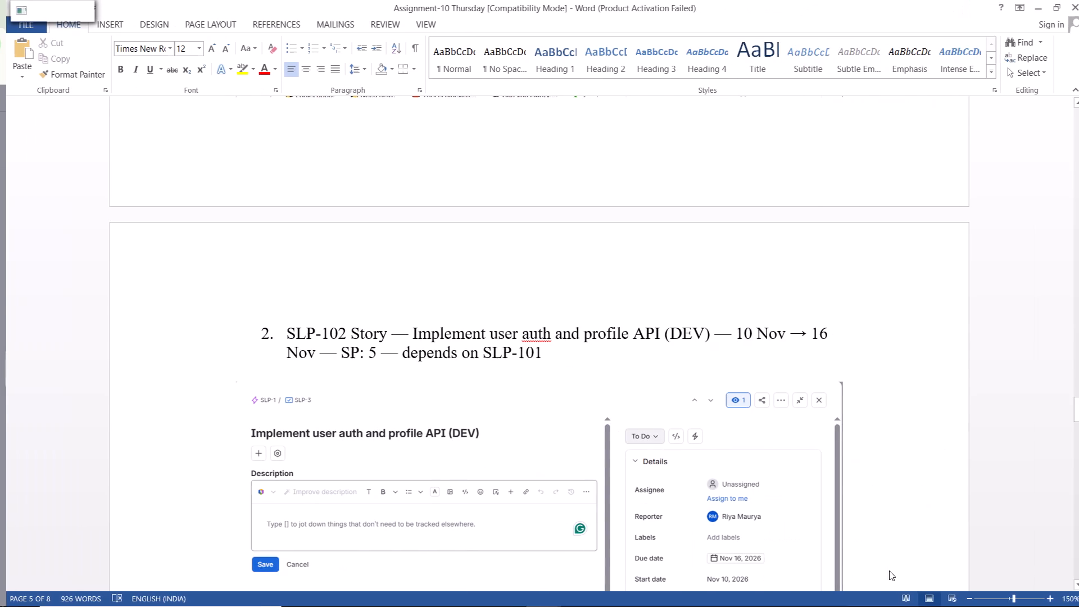
Switch to the Word assignment and paste the screenshot under the SLP-103 story.
{"action": "scroll", "coordinate": [677, 542], "scroll_direction": "down", "scroll_amount": 5}
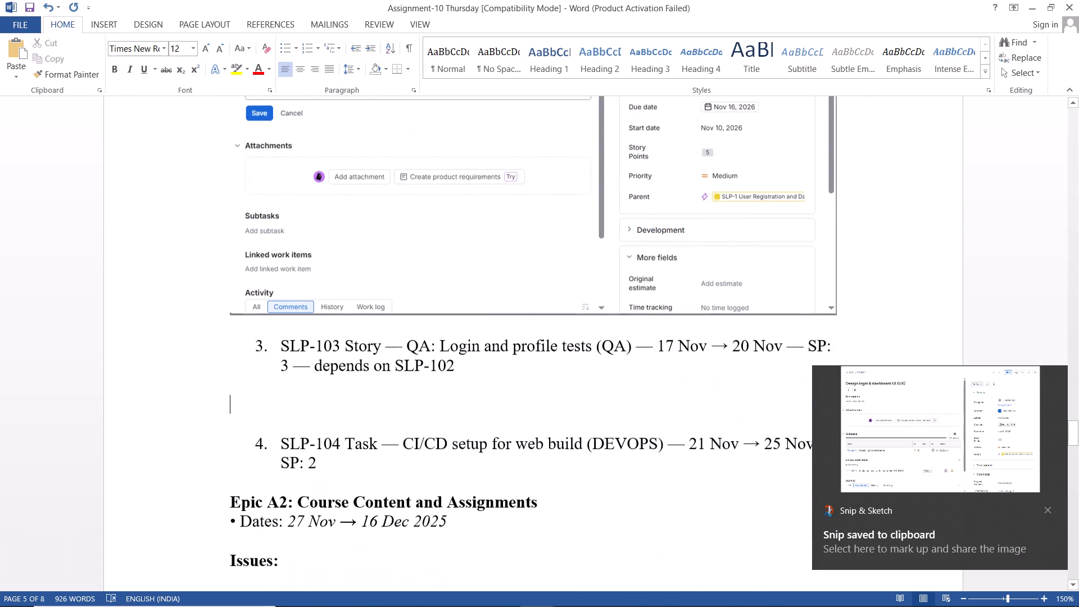
{"action": "scroll", "coordinate": [677, 542], "scroll_direction": "down", "scroll_amount": 1}
{"action": "key", "text": "ctrl+v"}
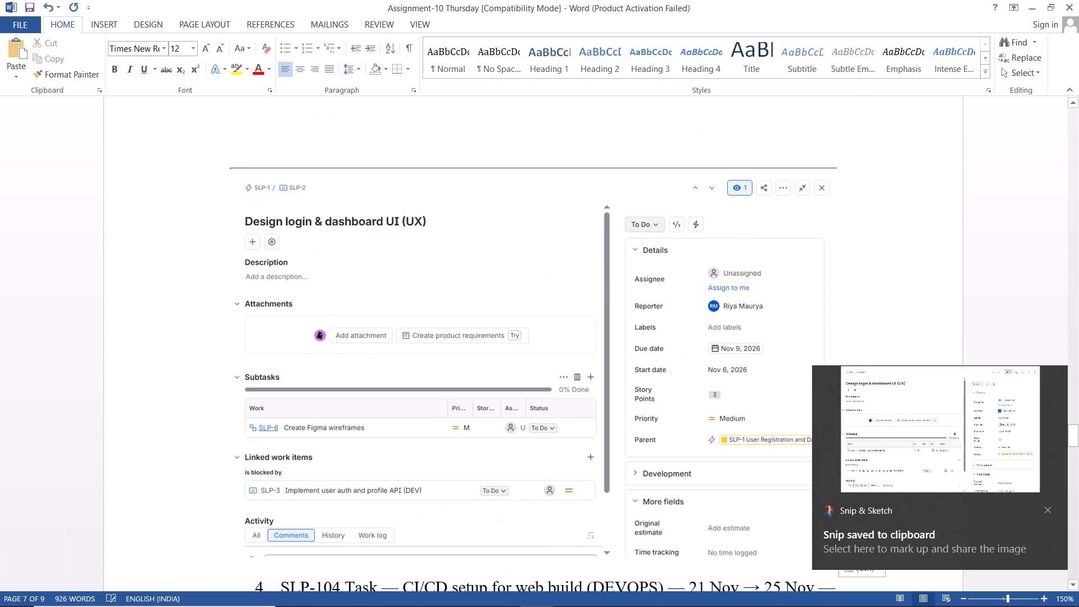
Check the SLP-102 story and its existing screenshot in the Word assignment, closing the SLP-2 issue in Jira.
{"action": "scroll", "coordinate": [595, 502], "scroll_direction": "up", "scroll_amount": 8}
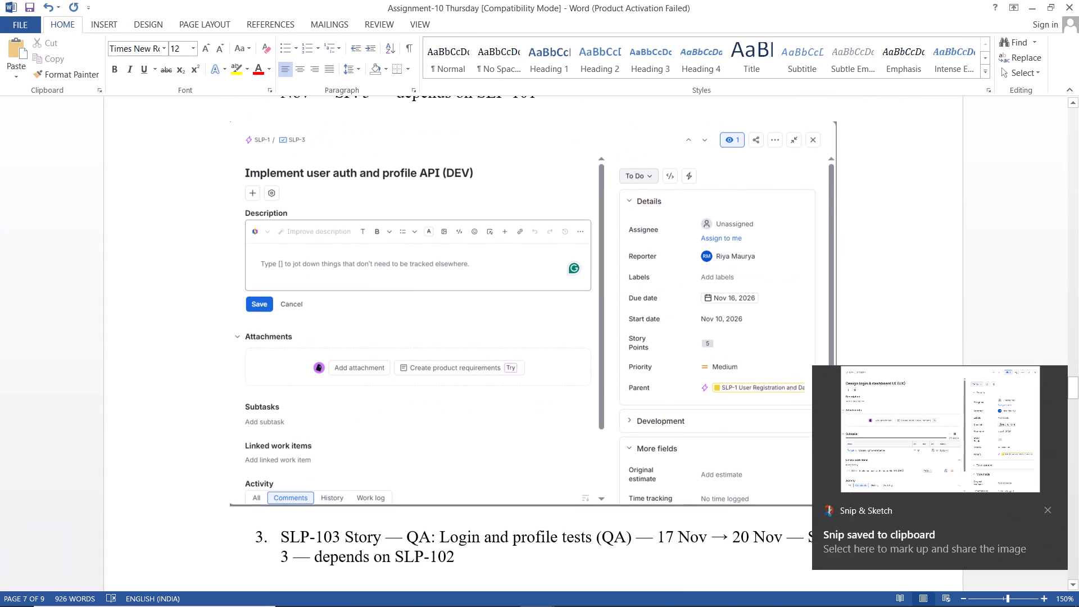
{"action": "left_click", "coordinate": [524, 413]}
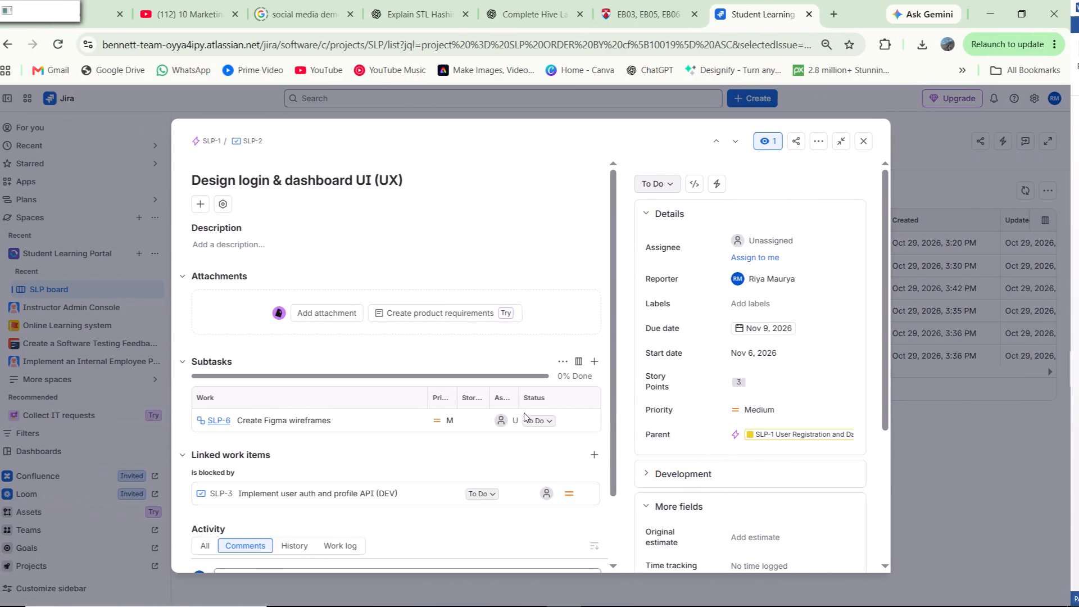
{"action": "left_click", "coordinate": [934, 193]}
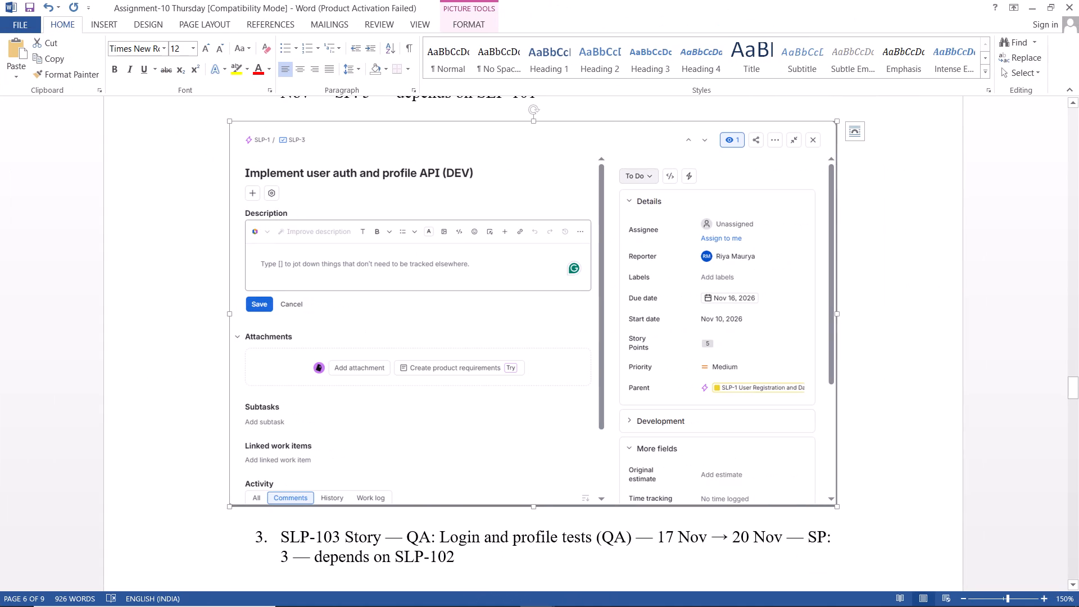
{"action": "scroll", "coordinate": [289, 318], "scroll_direction": "up", "scroll_amount": 1}
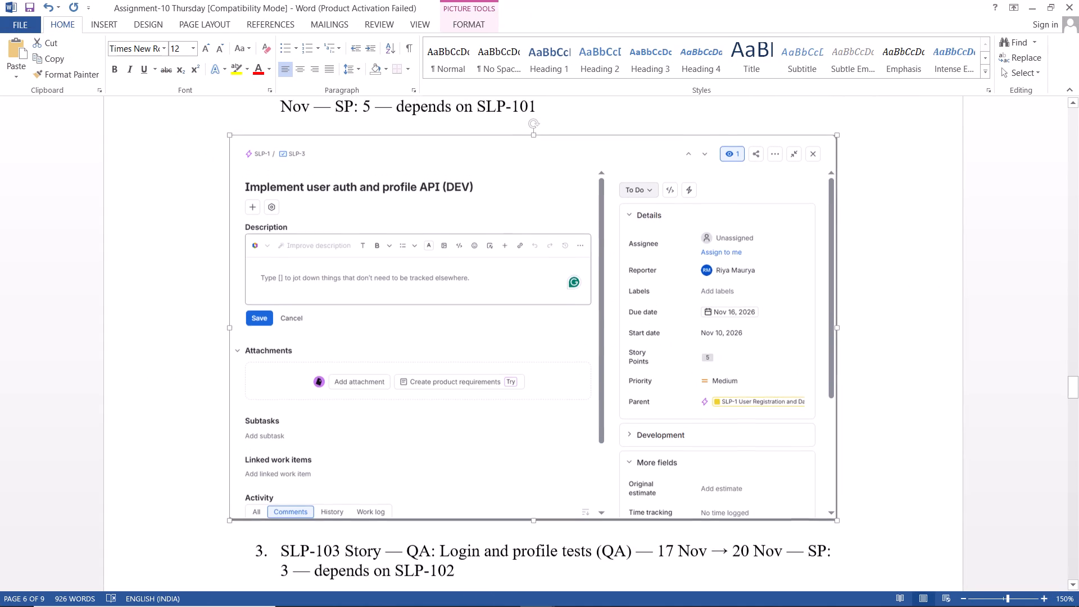
{"action": "scroll", "coordinate": [289, 318], "scroll_direction": "up", "scroll_amount": 1}
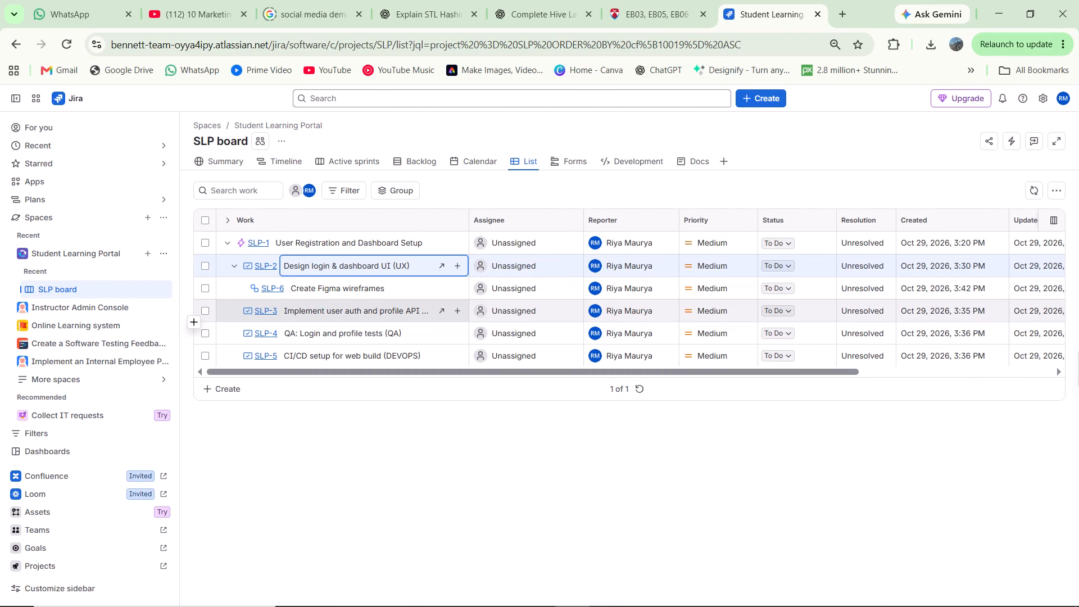
In Jira, open the SLP-3 Implement user auth and profile API (DEV) issue and examine its linked work items.
{"action": "left_click", "coordinate": [234, 312]}
{"action": "double_click", "coordinate": [234, 312]}
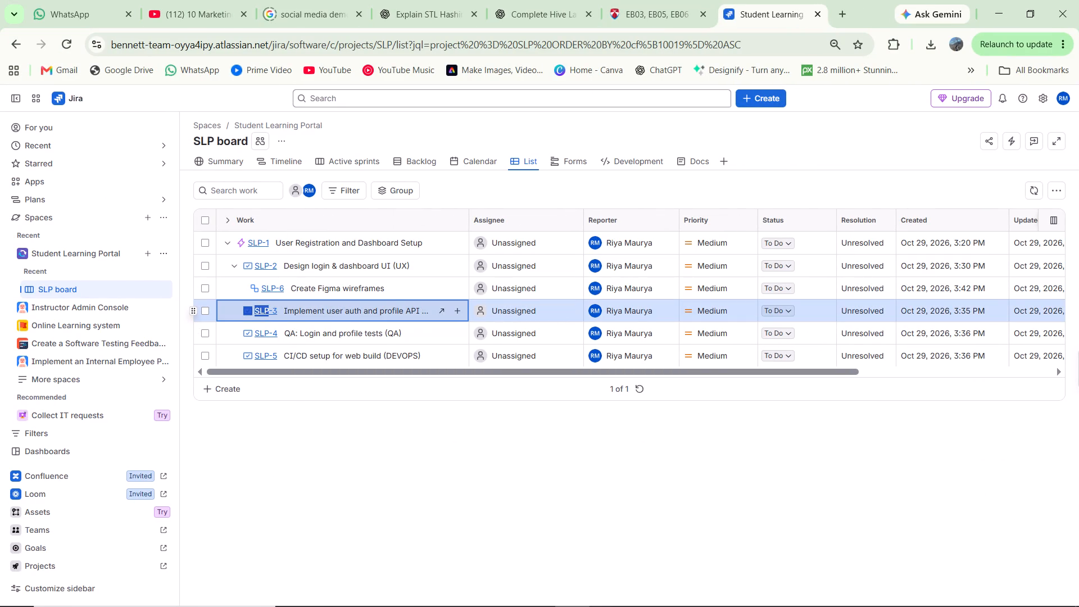
{"action": "left_click", "coordinate": [437, 317]}
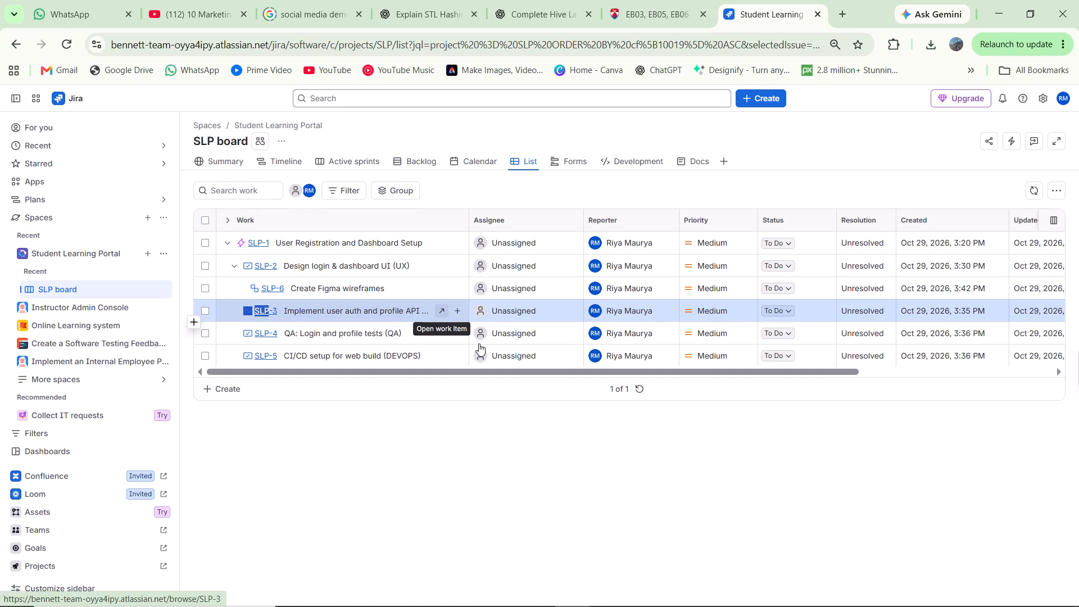
{"action": "left_click", "coordinate": [478, 203]}
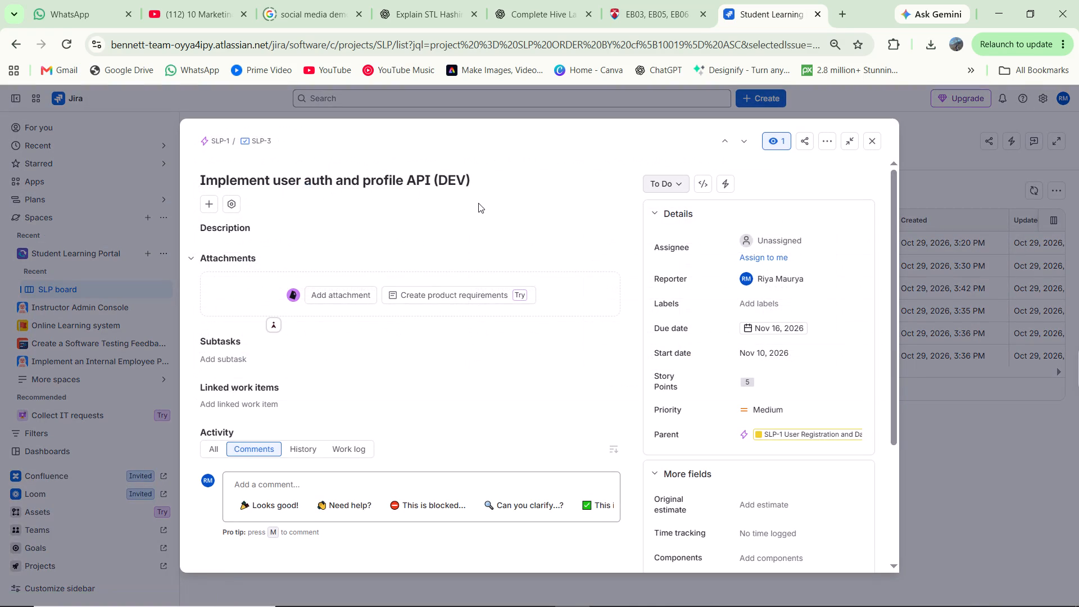
{"action": "scroll", "coordinate": [478, 203], "scroll_direction": "down", "scroll_amount": 1}
{"action": "scroll", "coordinate": [438, 277], "scroll_direction": "down", "scroll_amount": 1}
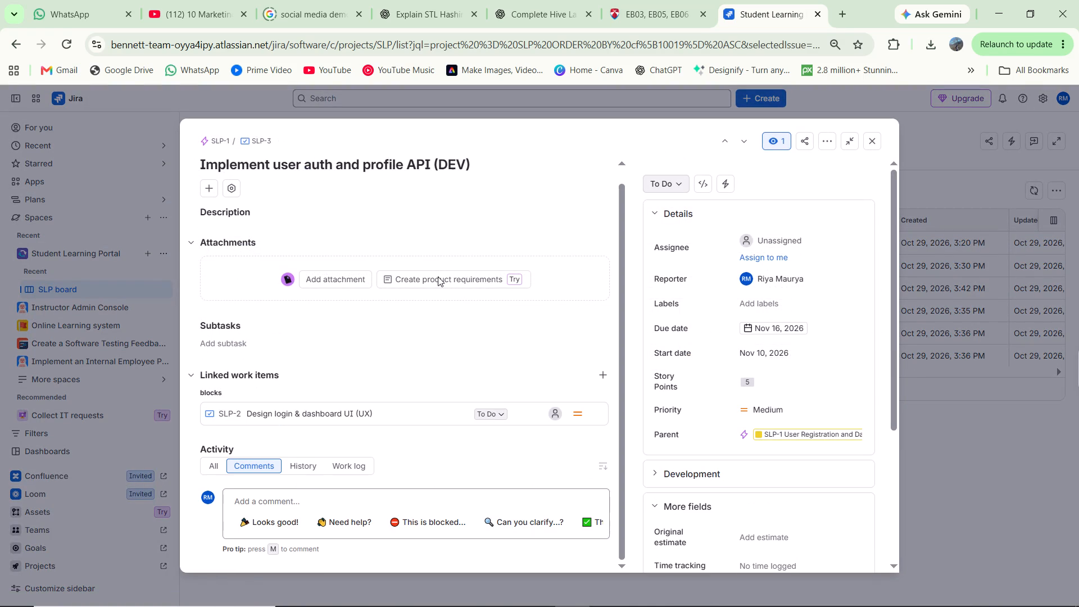
{"action": "scroll", "coordinate": [438, 277], "scroll_direction": "down", "scroll_amount": 2}
{"action": "scroll", "coordinate": [384, 424], "scroll_direction": "down", "scroll_amount": 2}
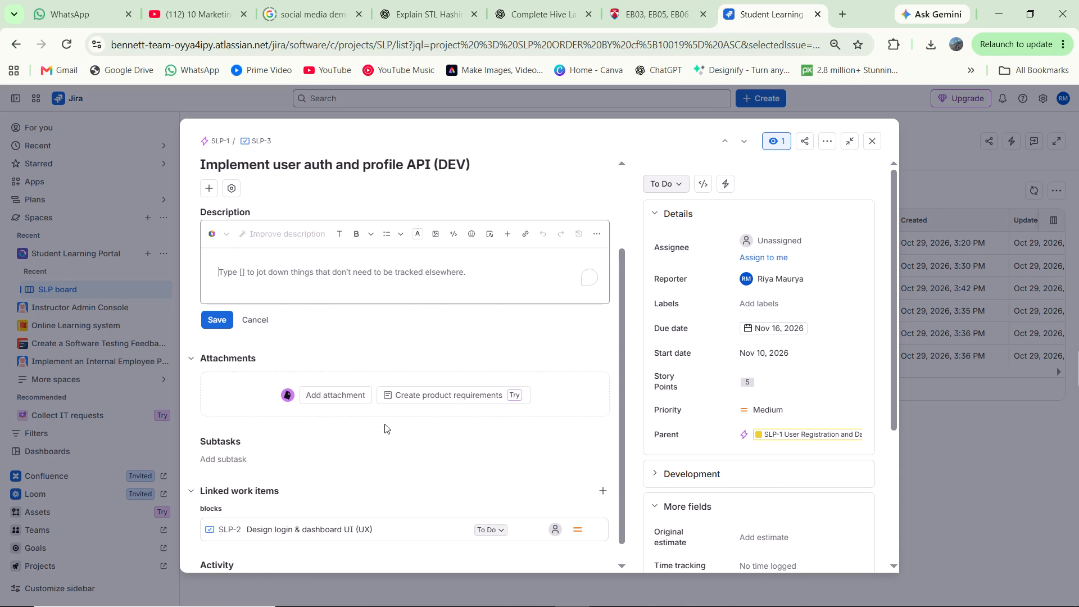
{"action": "scroll", "coordinate": [384, 424], "scroll_direction": "down", "scroll_amount": 1}
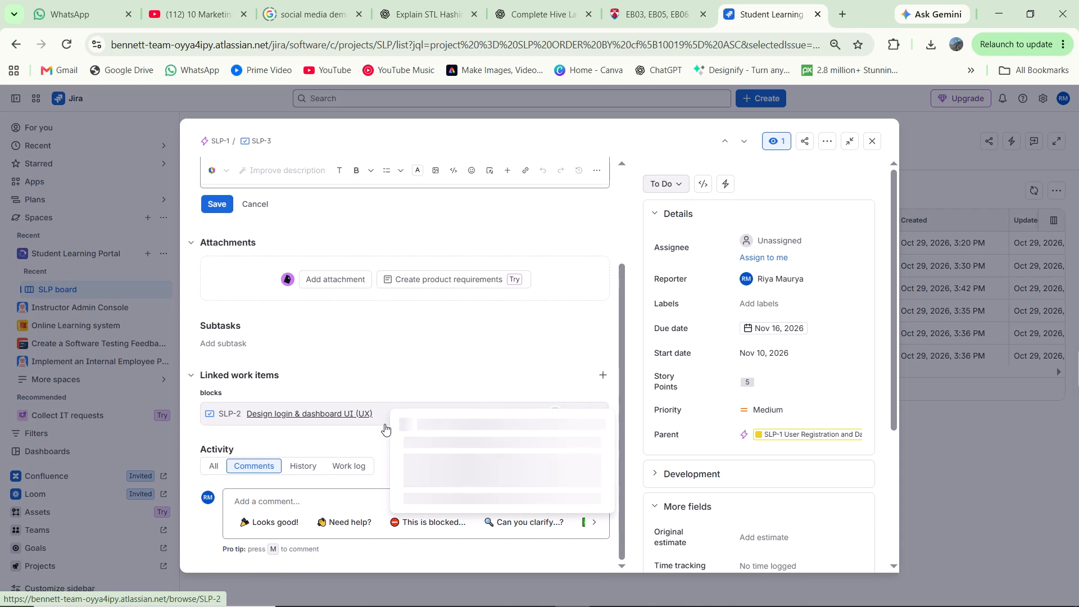
{"action": "scroll", "coordinate": [283, 431], "scroll_direction": "up", "scroll_amount": 4}
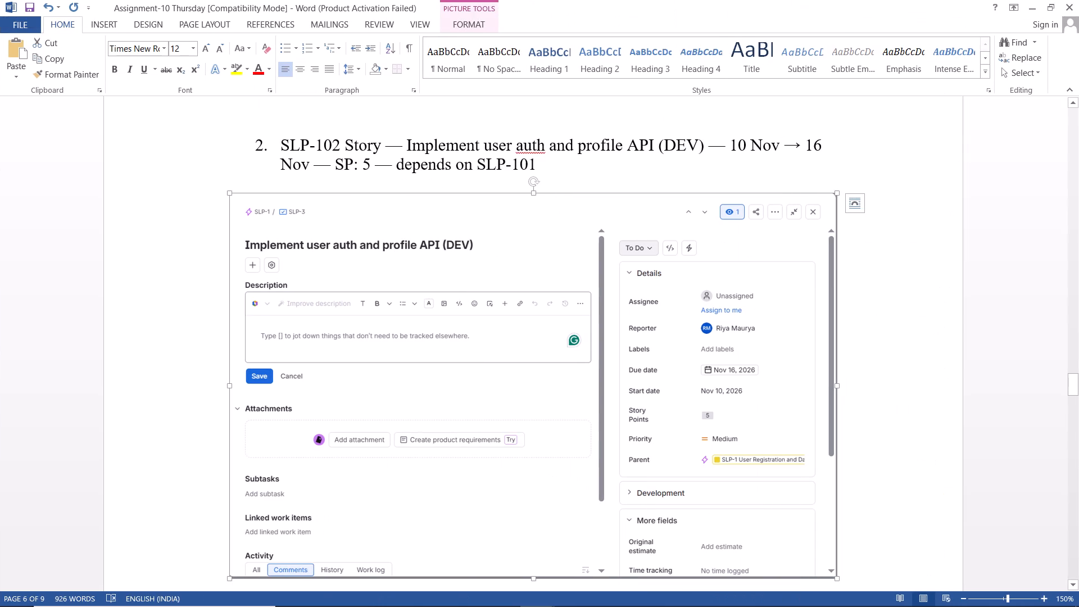
Recheck the SLP-102 story's dependency wording in the Word assignment.
{"action": "scroll", "coordinate": [406, 390], "scroll_direction": "up", "scroll_amount": 2}
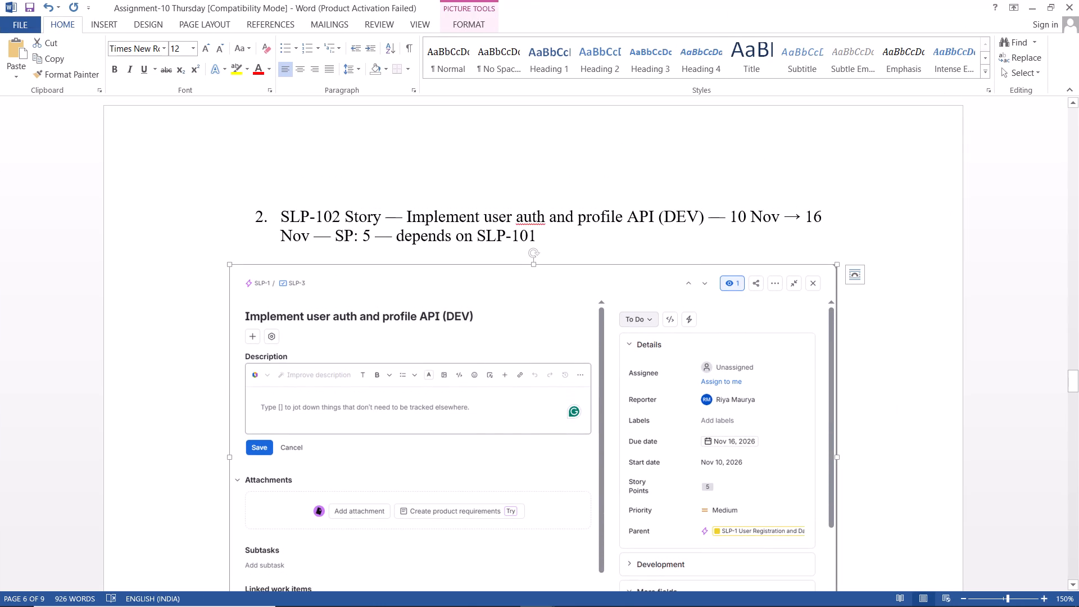
{"action": "scroll", "coordinate": [461, 365], "scroll_direction": "down", "scroll_amount": 2}
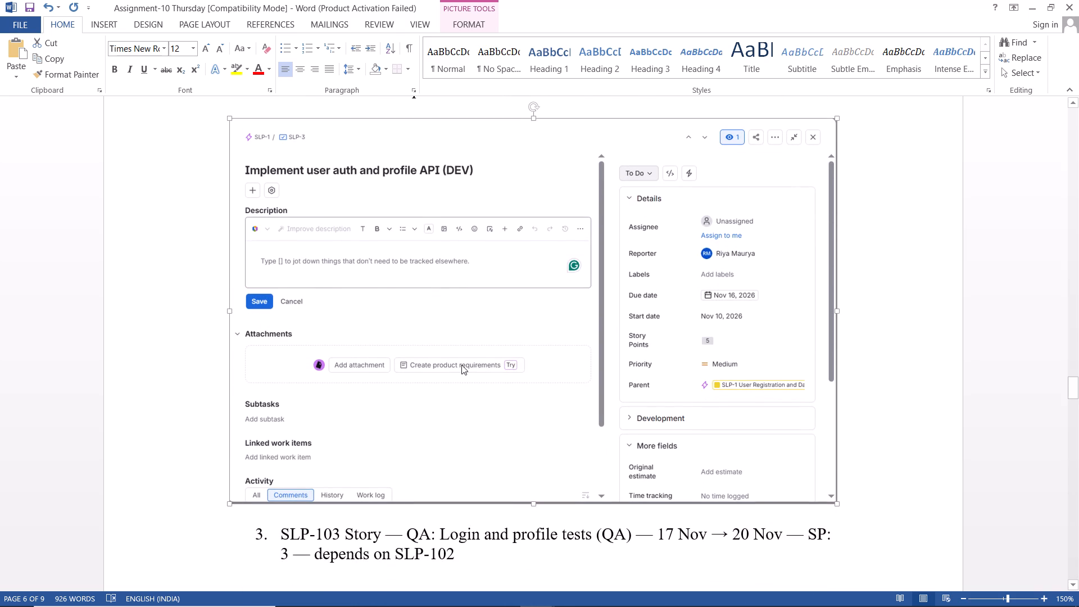
In Jira, start adding a linked work item to SLP-3, keeping the "is blocked by" relation.
{"action": "scroll", "coordinate": [260, 460], "scroll_direction": "down", "scroll_amount": 1}
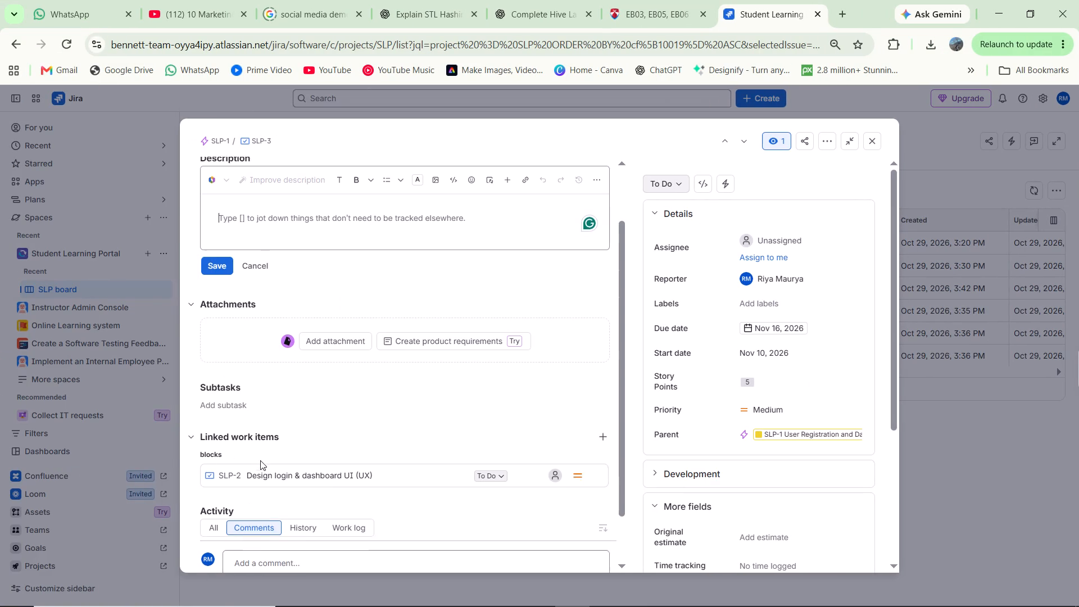
{"action": "scroll", "coordinate": [260, 460], "scroll_direction": "down", "scroll_amount": 1}
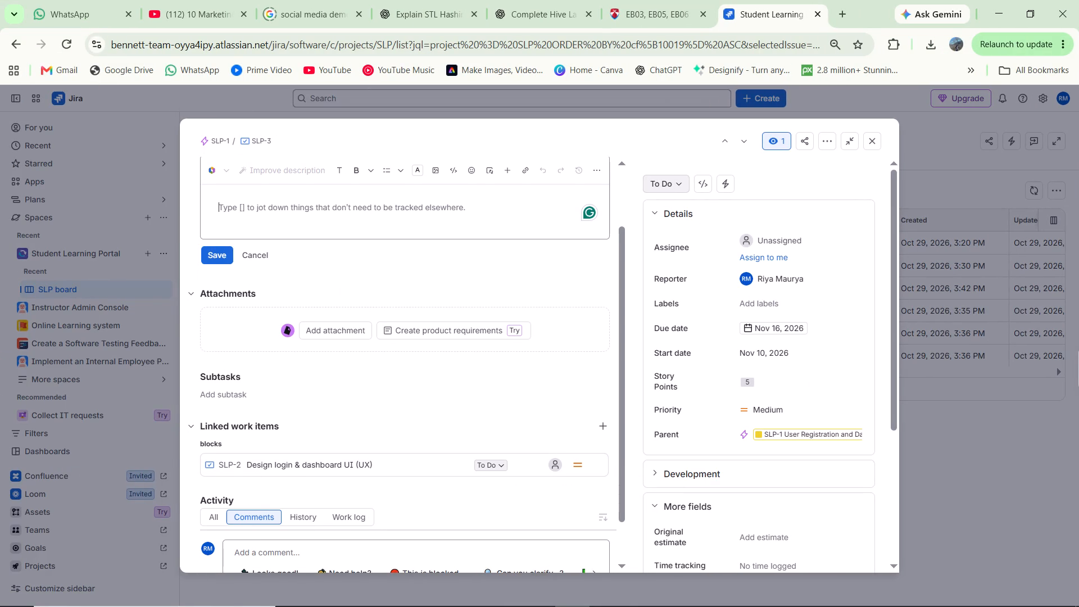
{"action": "left_click", "coordinate": [600, 427]}
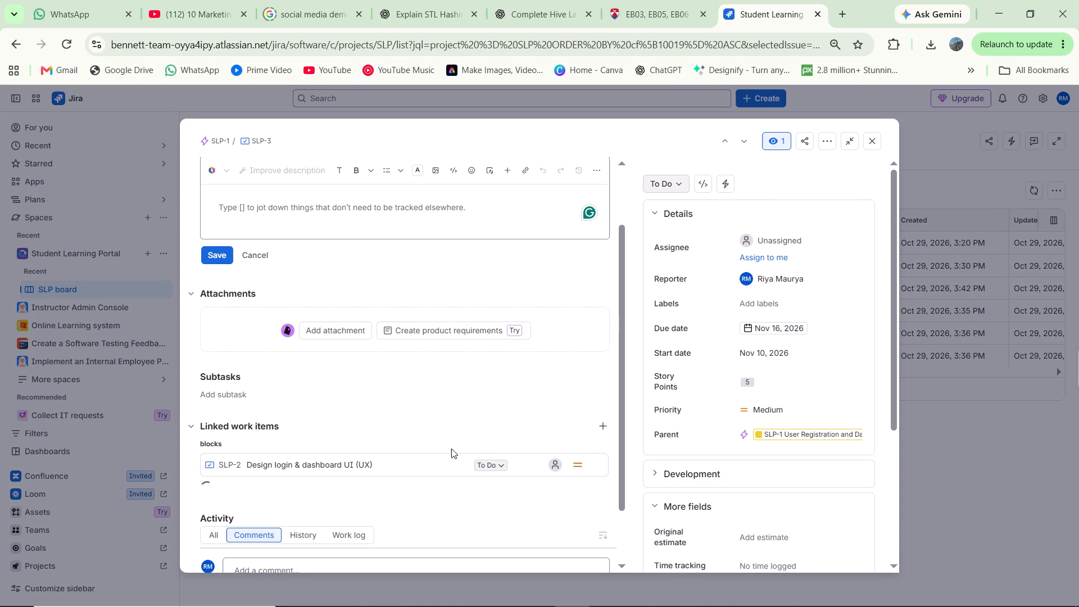
{"action": "scroll", "coordinate": [451, 449], "scroll_direction": "up", "scroll_amount": 2}
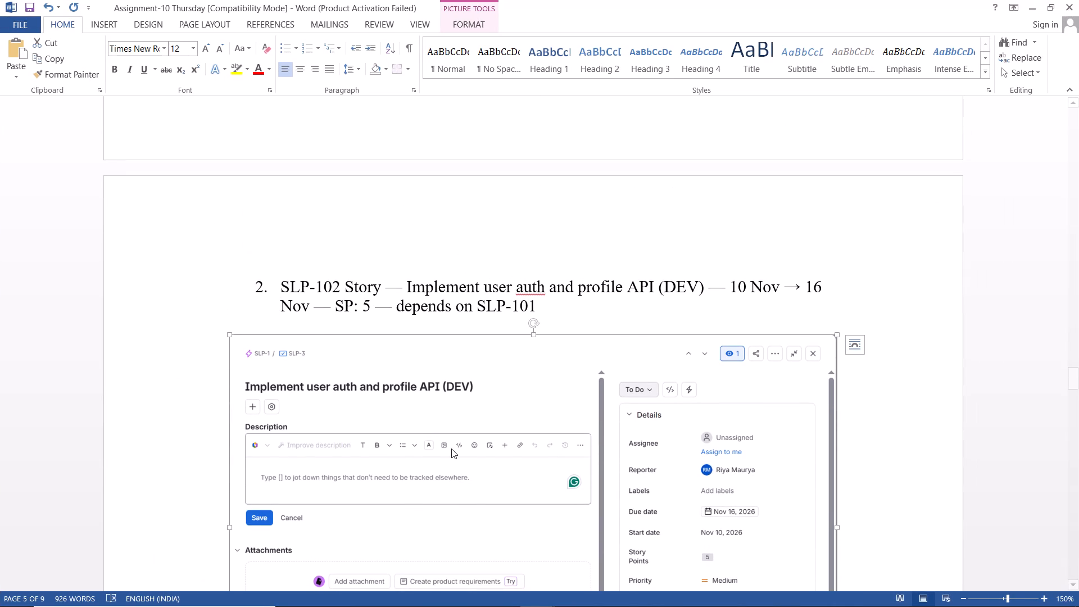
{"action": "scroll", "coordinate": [451, 449], "scroll_direction": "down", "scroll_amount": 1}
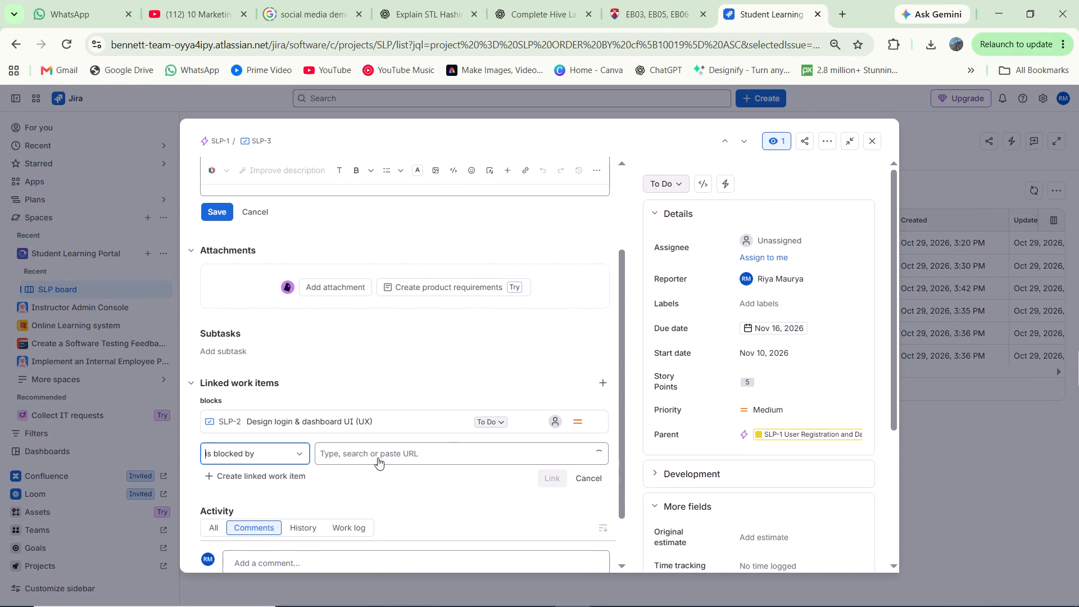
{"action": "left_click", "coordinate": [374, 456]}
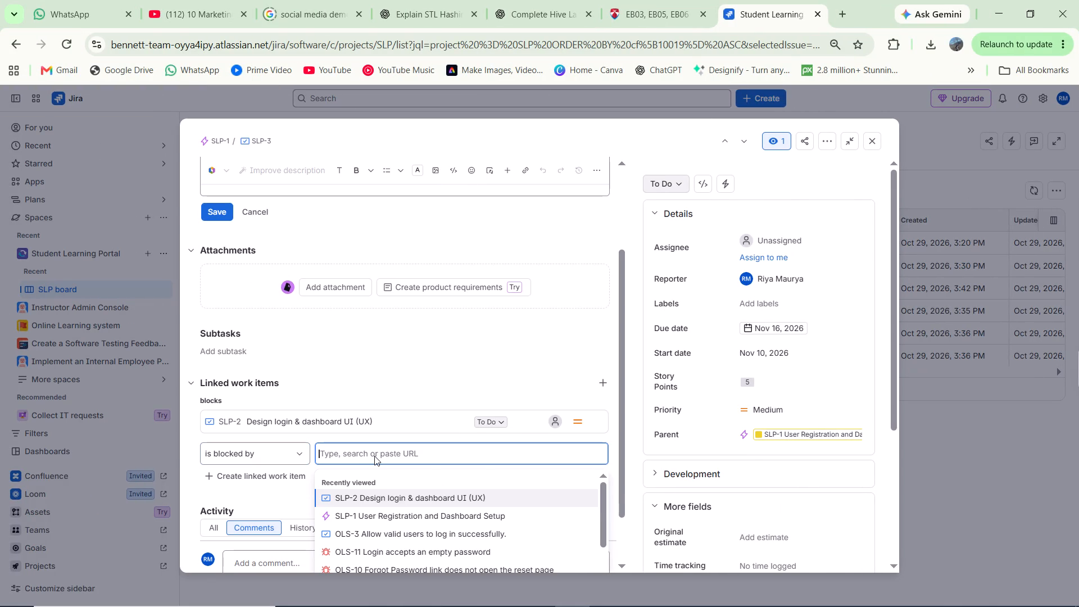
Check the title of the SLP-101 story in the Word assignment.
{"action": "scroll", "coordinate": [522, 372], "scroll_direction": "up", "scroll_amount": 2}
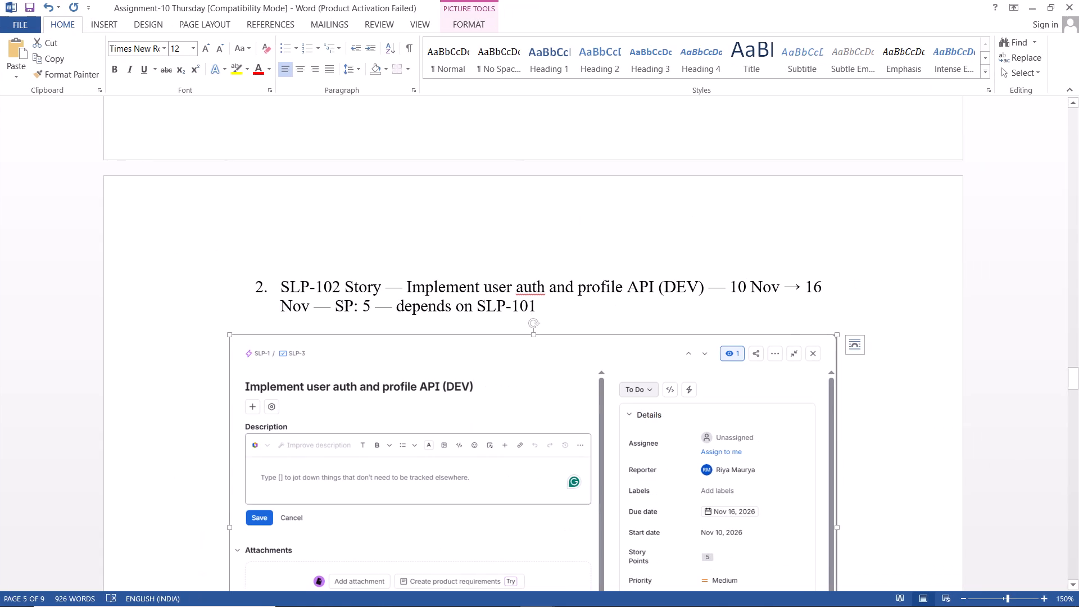
{"action": "scroll", "coordinate": [522, 372], "scroll_direction": "up", "scroll_amount": 7}
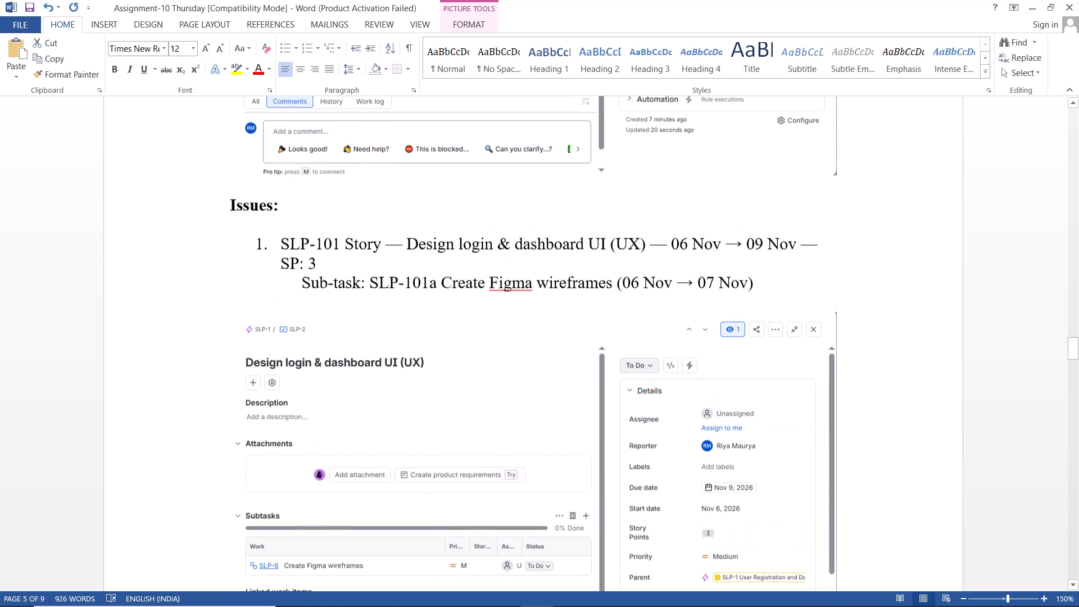
{"action": "scroll", "coordinate": [522, 372], "scroll_direction": "up", "scroll_amount": 2}
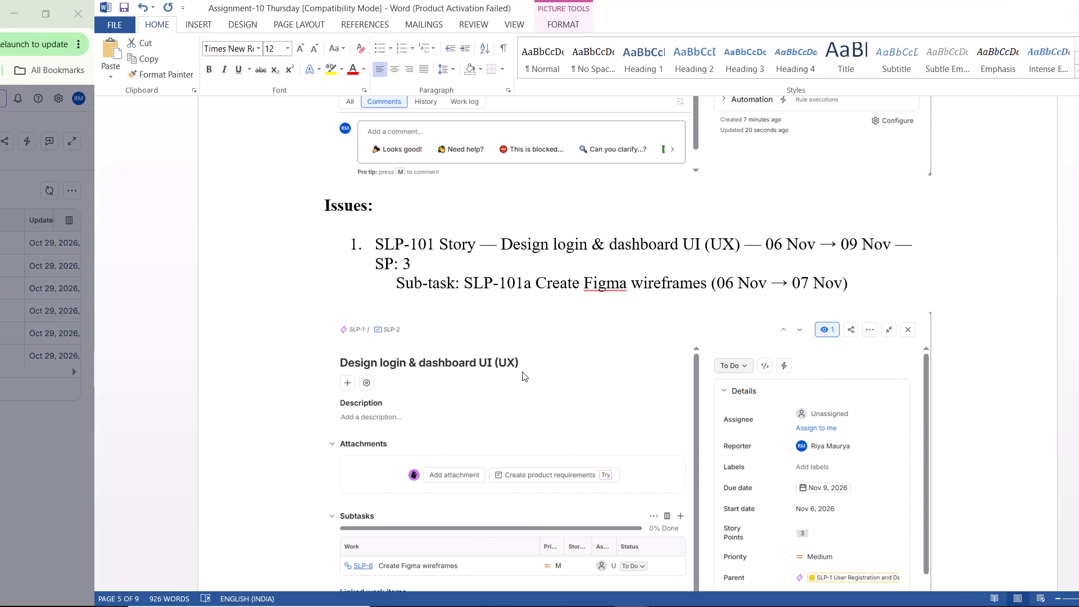
Search for "des" among the work items and link DMT-85 to SLP-3 with the "is blocked by" relation.
{"action": "type", "text": "des"}
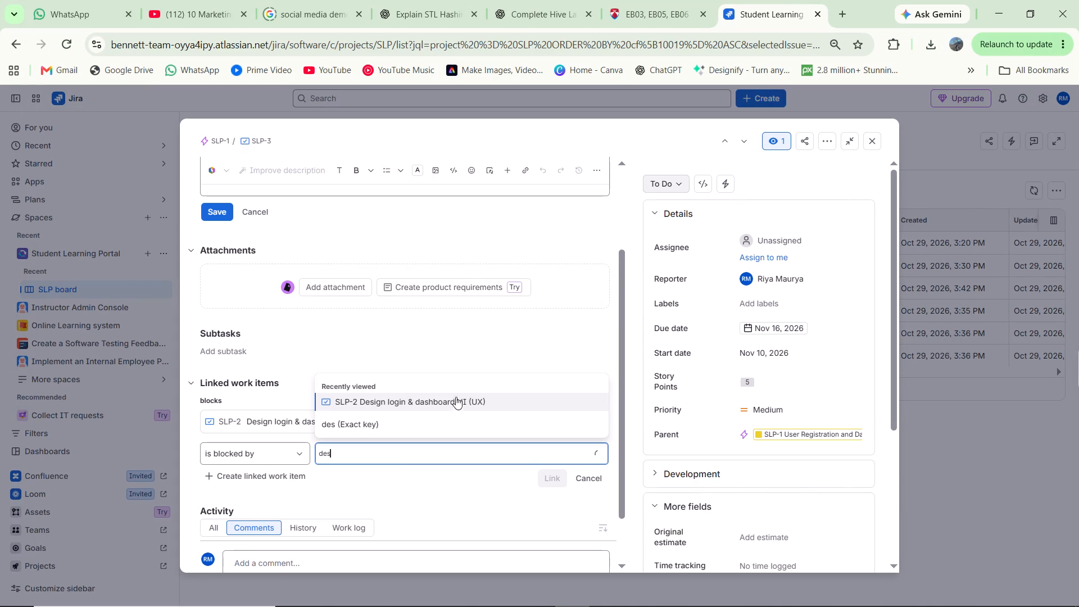
{"action": "left_click", "coordinate": [455, 403]}
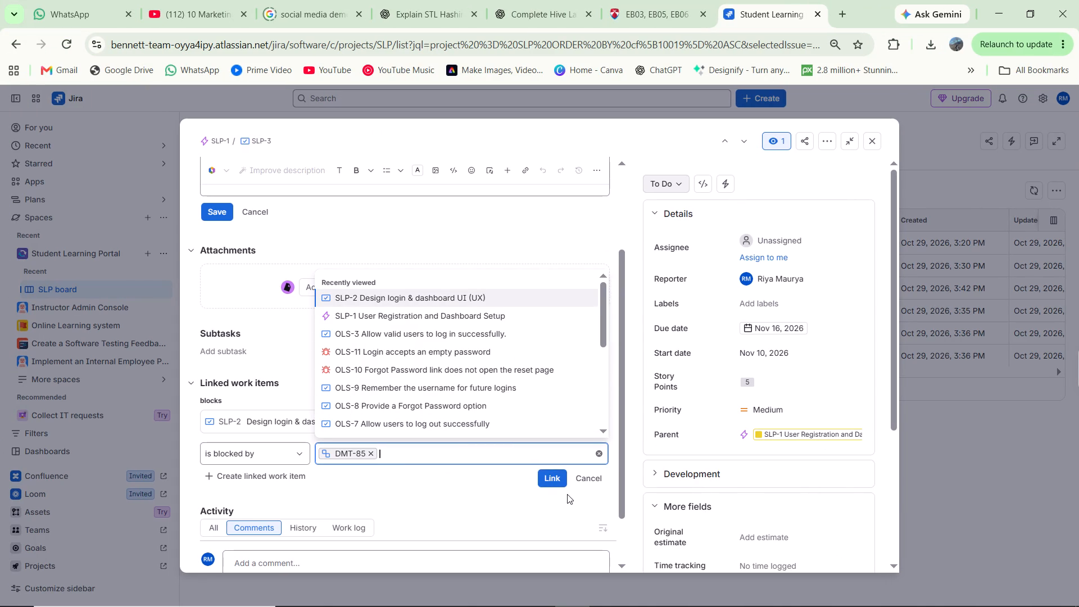
{"action": "left_click", "coordinate": [556, 482]}
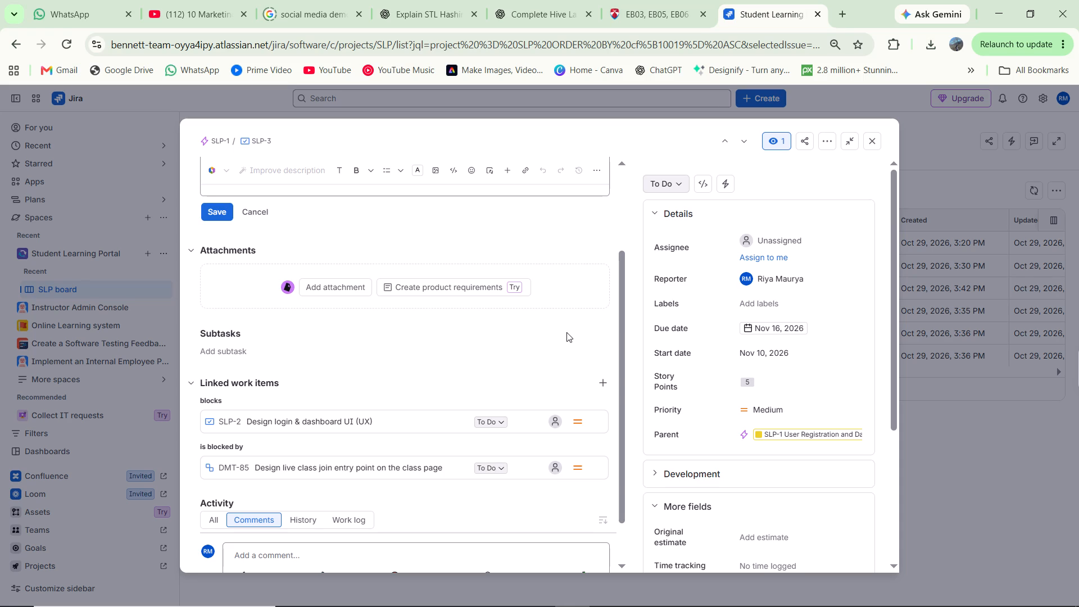
Capture a rectangular screen snip of the whole SLP-3 issue window, including its details and both linked work items.
{"action": "scroll", "coordinate": [569, 306], "scroll_direction": "up", "scroll_amount": 2}
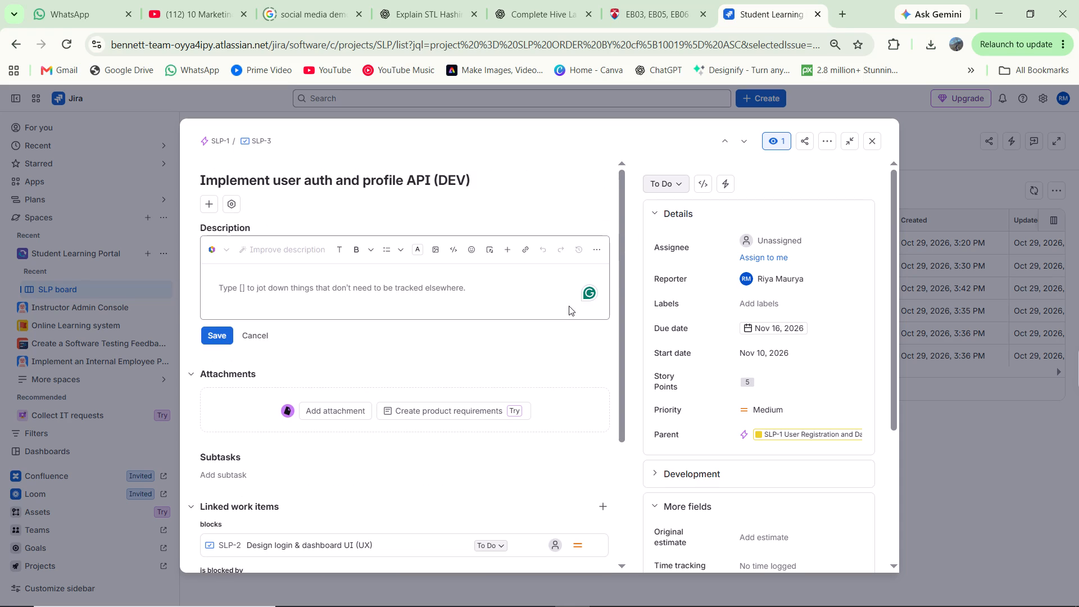
{"action": "scroll", "coordinate": [569, 306], "scroll_direction": "up", "scroll_amount": 1}
{"action": "scroll", "coordinate": [569, 306], "scroll_direction": "down", "scroll_amount": 1}
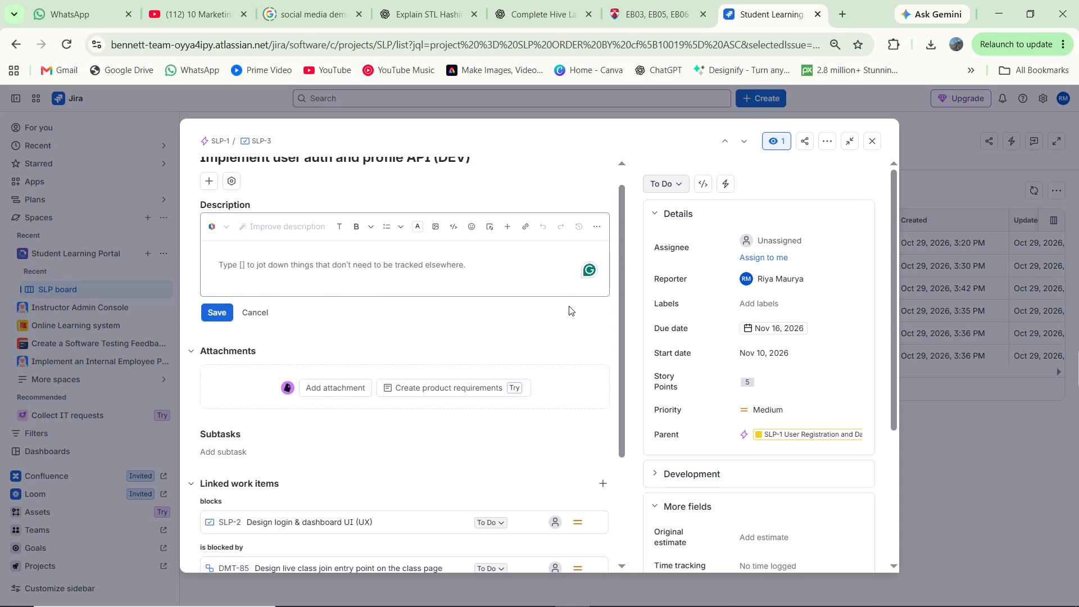
{"action": "scroll", "coordinate": [569, 306], "scroll_direction": "down", "scroll_amount": 1}
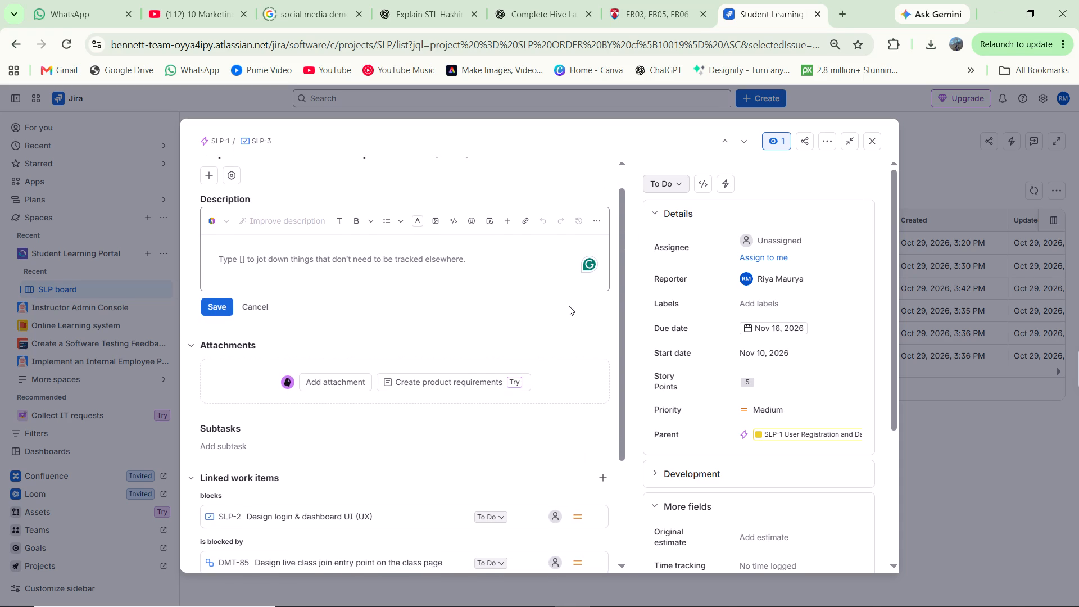
{"action": "scroll", "coordinate": [569, 306], "scroll_direction": "down", "scroll_amount": 1}
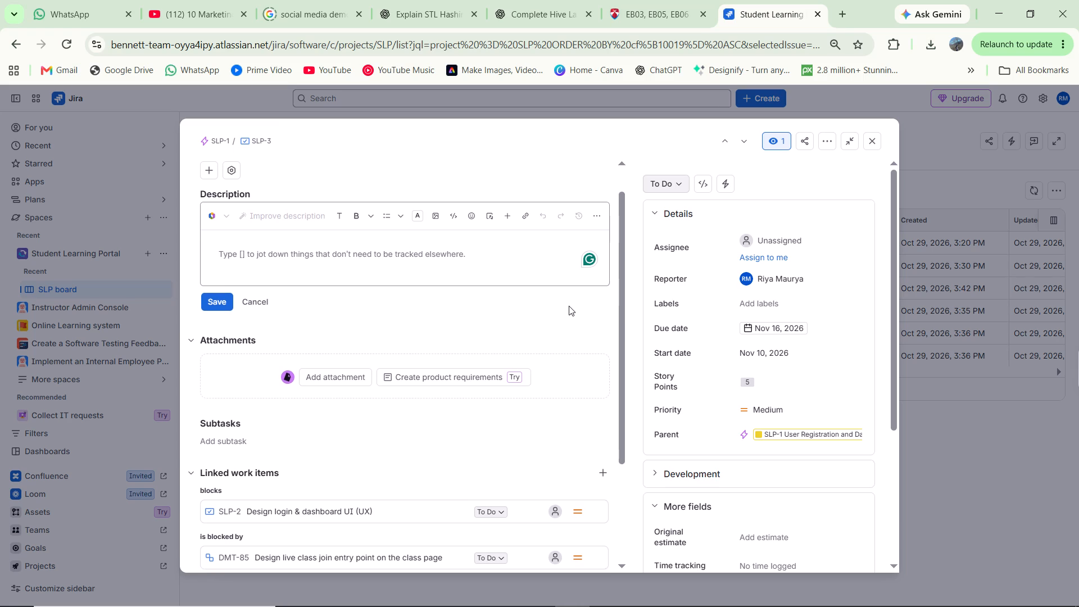
{"action": "scroll", "coordinate": [569, 306], "scroll_direction": "down", "scroll_amount": 1}
{"action": "key", "text": "shift+super+s"}
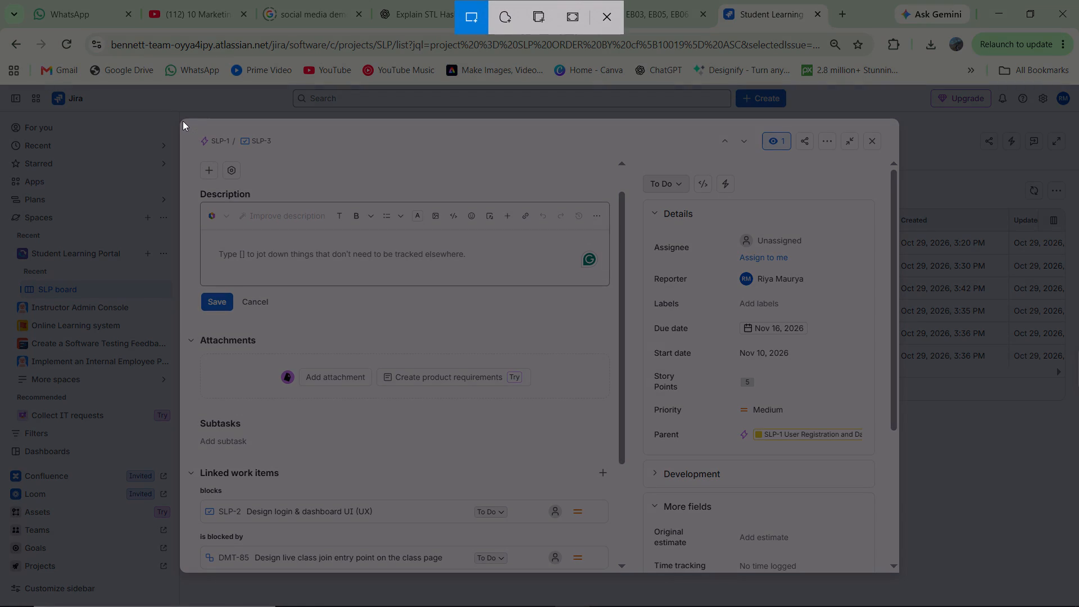
{"action": "left_click_drag", "start_coordinate": [180, 118], "coordinate": [528, 443]}
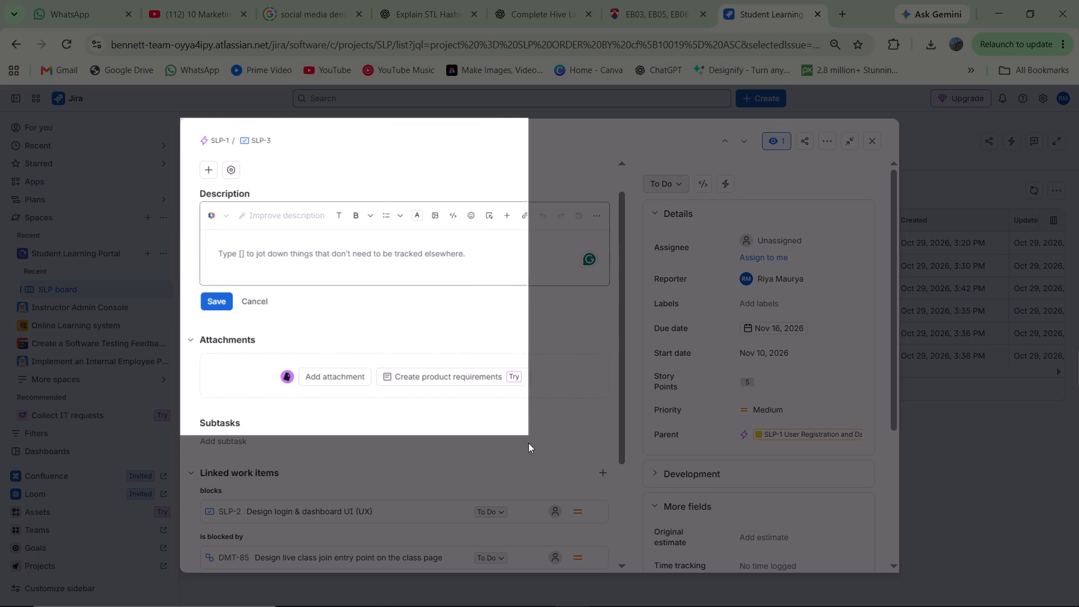
{"action": "left_click_drag", "start_coordinate": [528, 443], "coordinate": [705, 557]}
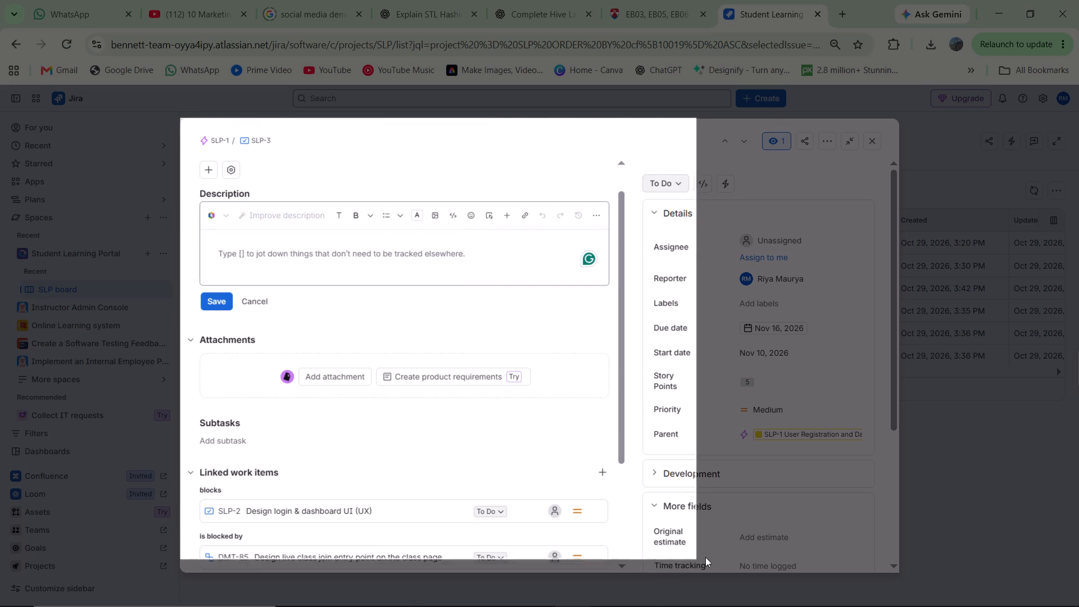
{"action": "left_click_drag", "start_coordinate": [705, 557], "coordinate": [896, 567]}
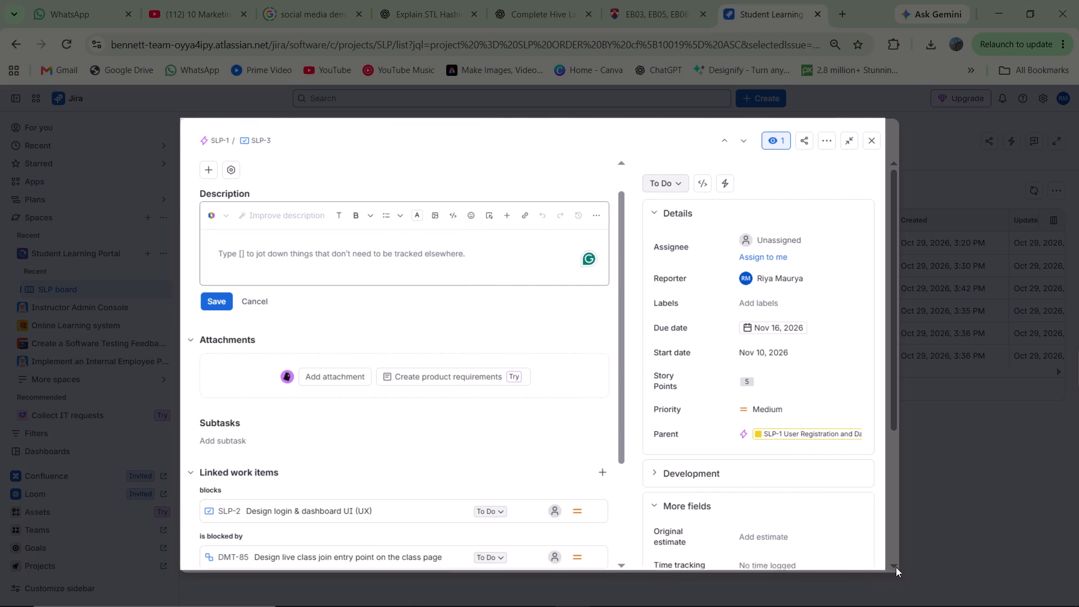
{"action": "left_click_drag", "start_coordinate": [896, 567], "coordinate": [896, 572]}
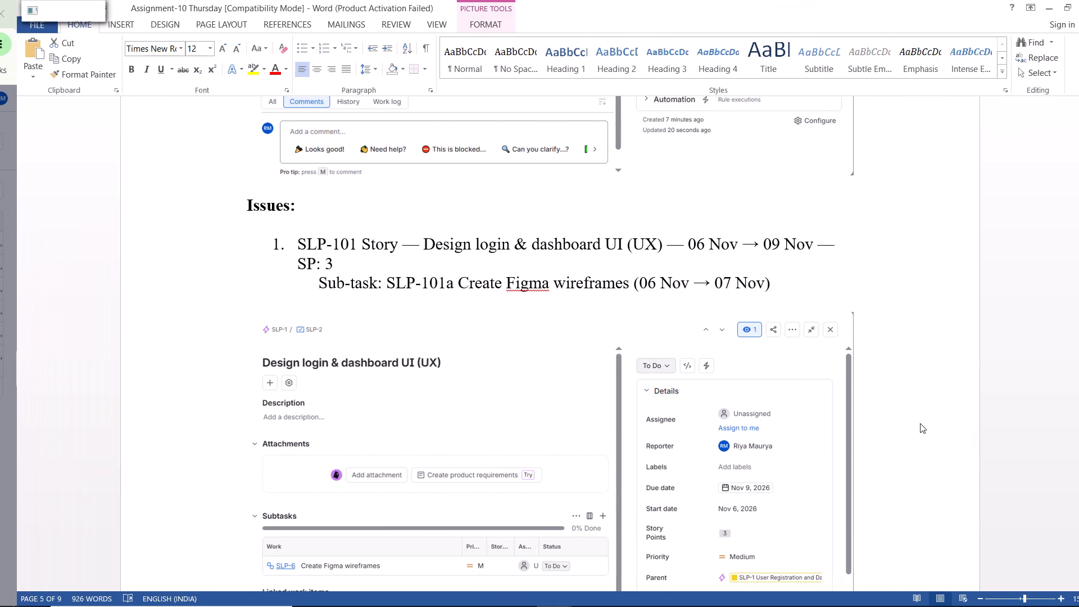
In the Word assignment, replace the Design login & dashboard UI (UX) screenshot under SLP-101 with the new SLP-3 snip.
{"action": "scroll", "coordinate": [692, 437], "scroll_direction": "down", "scroll_amount": 2}
{"action": "left_click", "coordinate": [565, 352]}
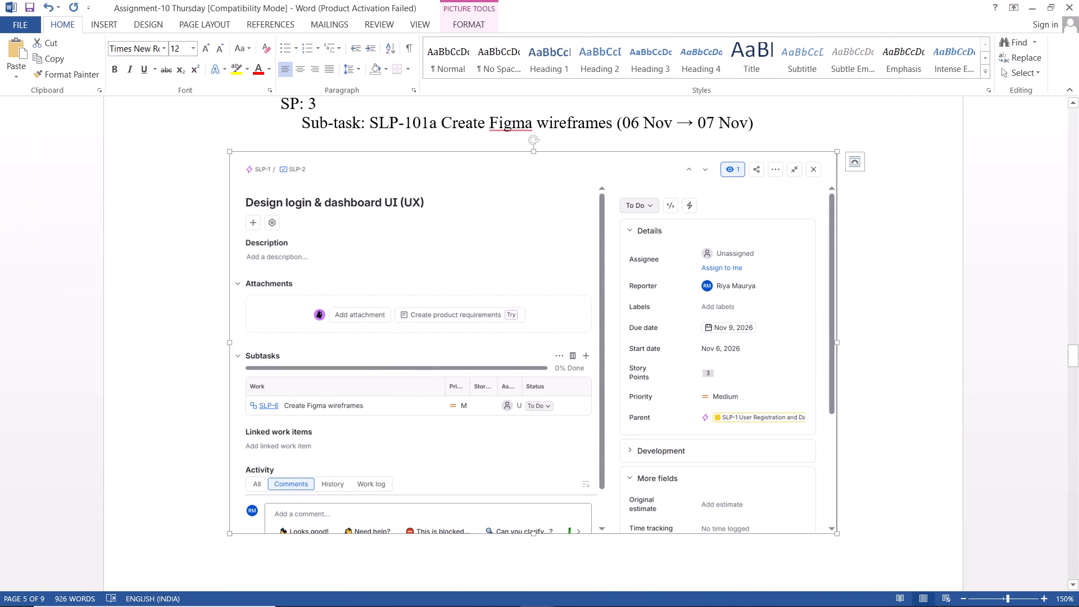
{"action": "key", "text": "Delete"}
{"action": "key", "text": "ctrl+v"}
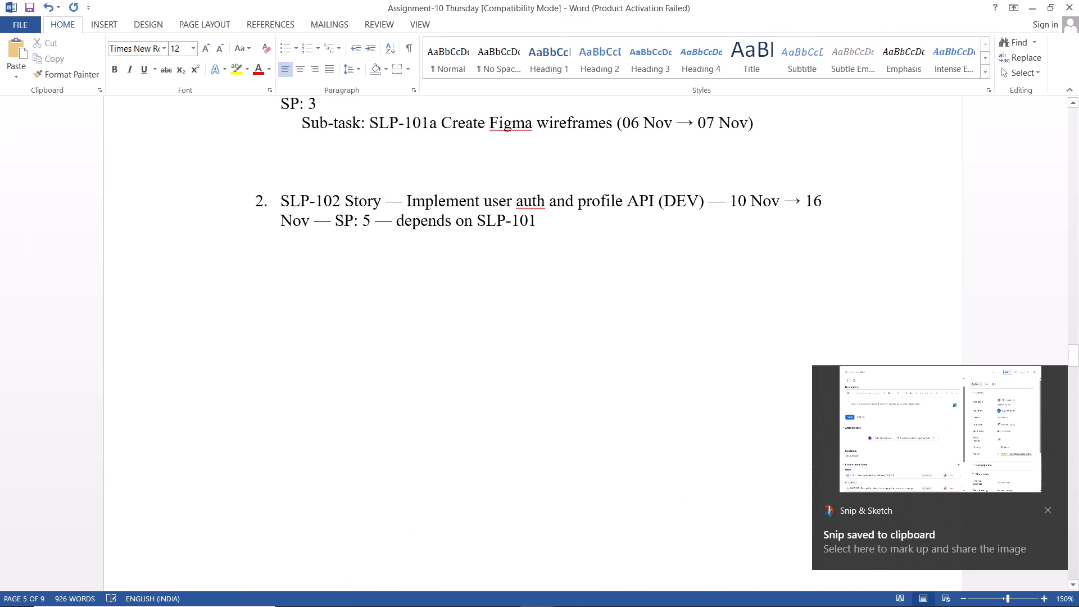
Add two new lines below the SLP-104 CI/CD setup task, above the Epic A2 heading.
{"action": "scroll", "coordinate": [565, 352], "scroll_direction": "down", "scroll_amount": 5}
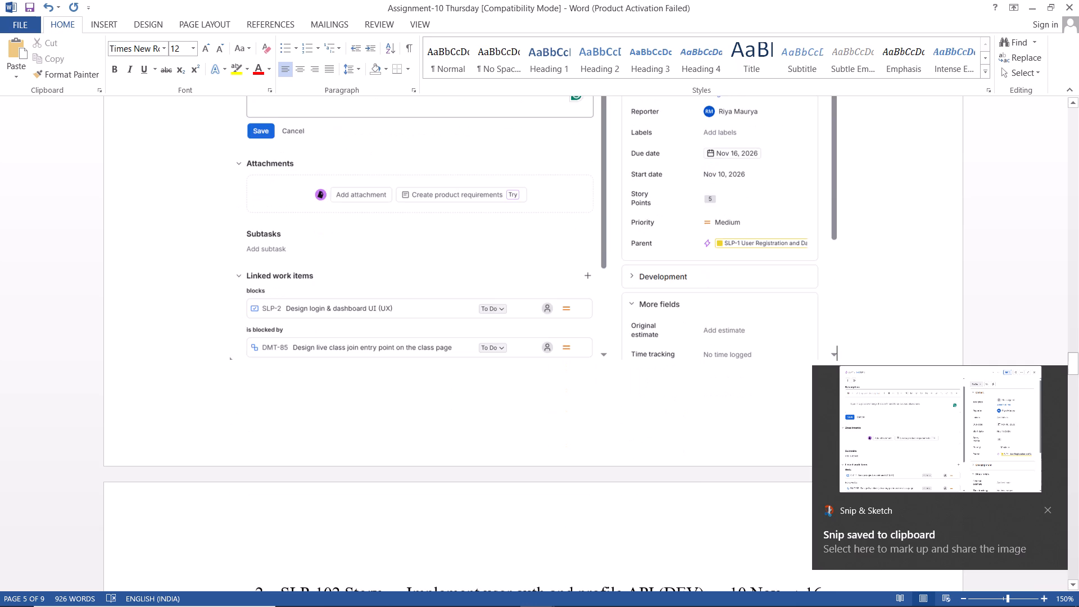
{"action": "scroll", "coordinate": [565, 352], "scroll_direction": "down", "scroll_amount": 10}
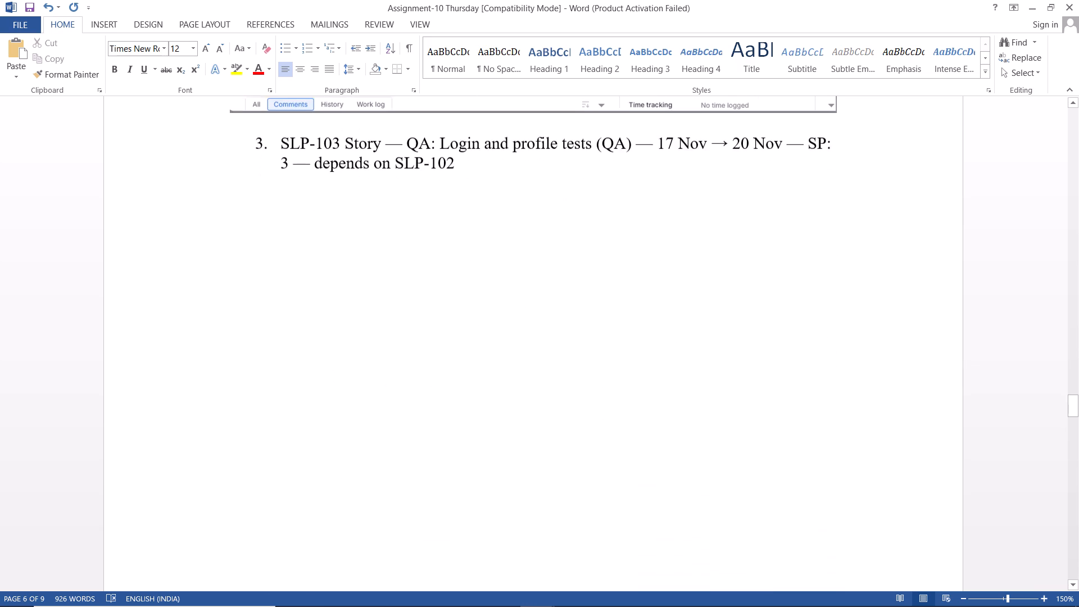
{"action": "left_click", "coordinate": [454, 224]}
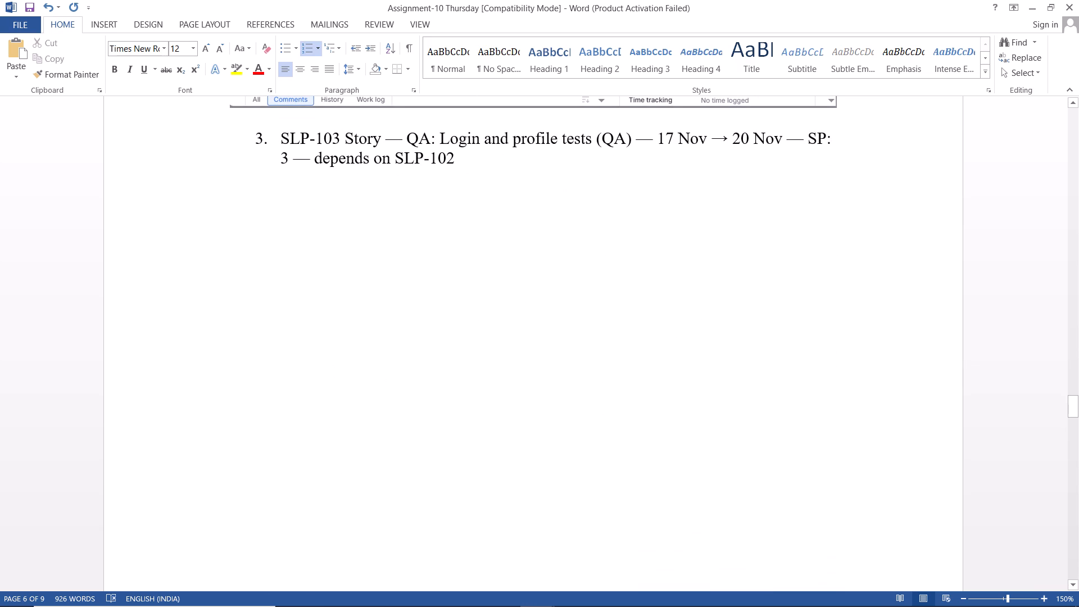
{"action": "key", "text": "Down"}
{"action": "key", "text": "Up"}
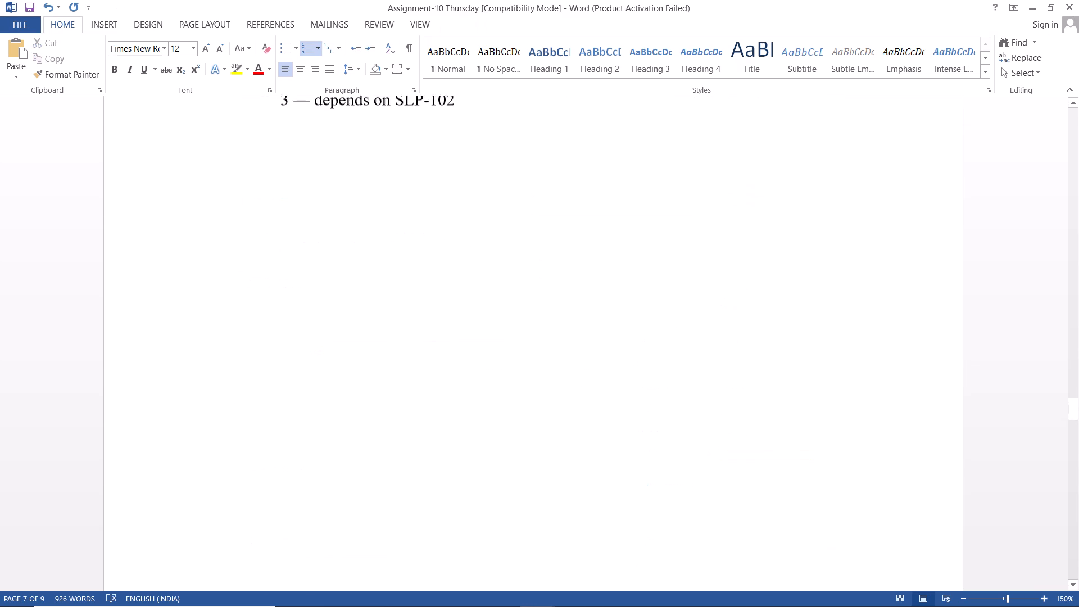
{"action": "scroll", "coordinate": [454, 224], "scroll_direction": "up", "scroll_amount": 2}
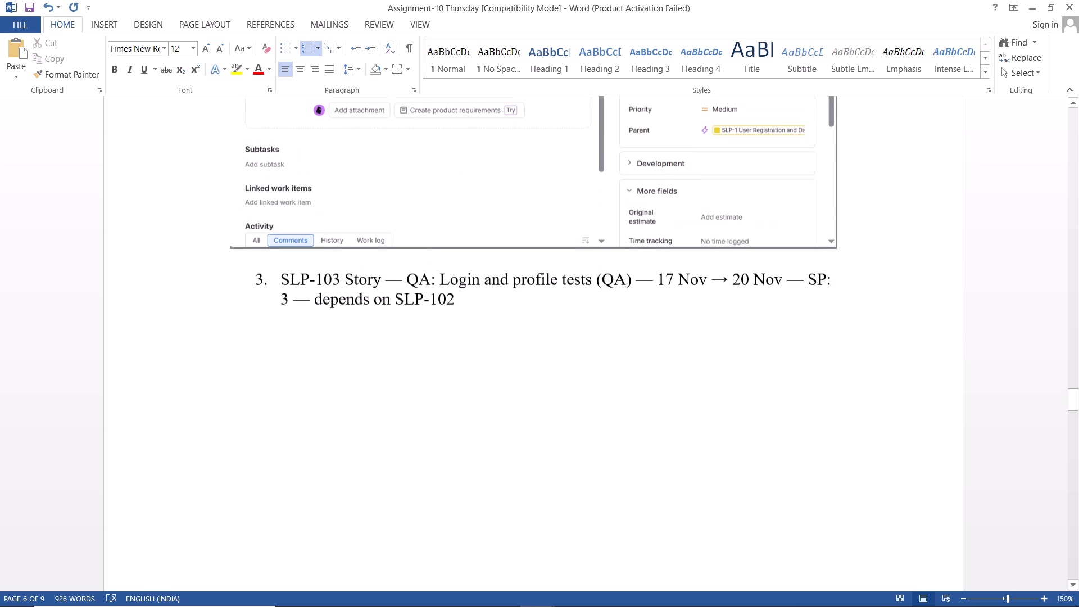
{"action": "scroll", "coordinate": [454, 224], "scroll_direction": "down", "scroll_amount": 5}
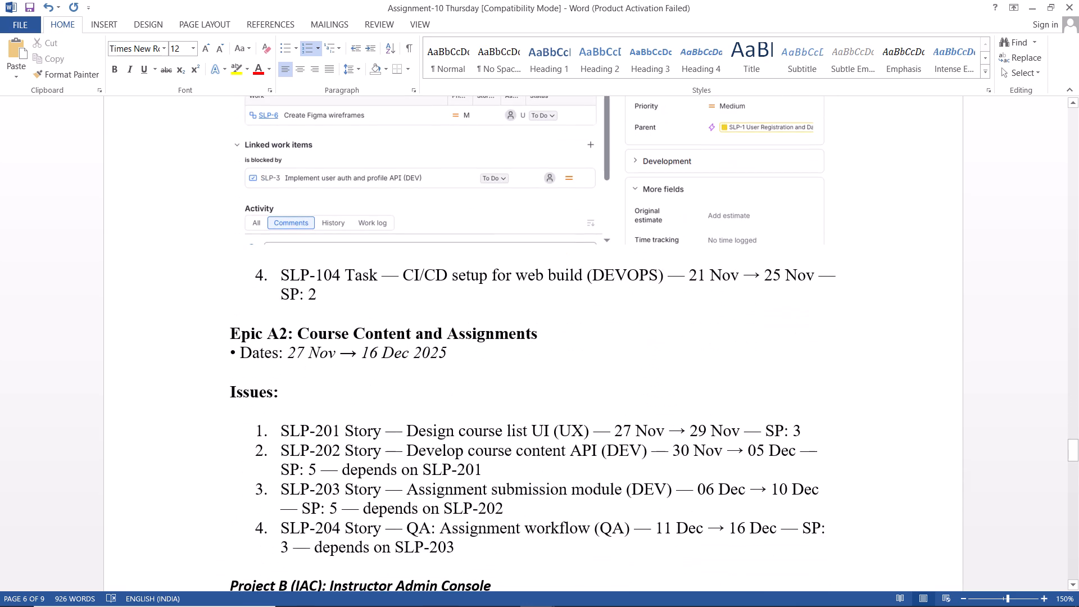
{"action": "scroll", "coordinate": [454, 224], "scroll_direction": "down", "scroll_amount": 1}
{"action": "left_click", "coordinate": [364, 298]}
{"action": "key", "text": "Return"}
{"action": "key", "text": "Return"}
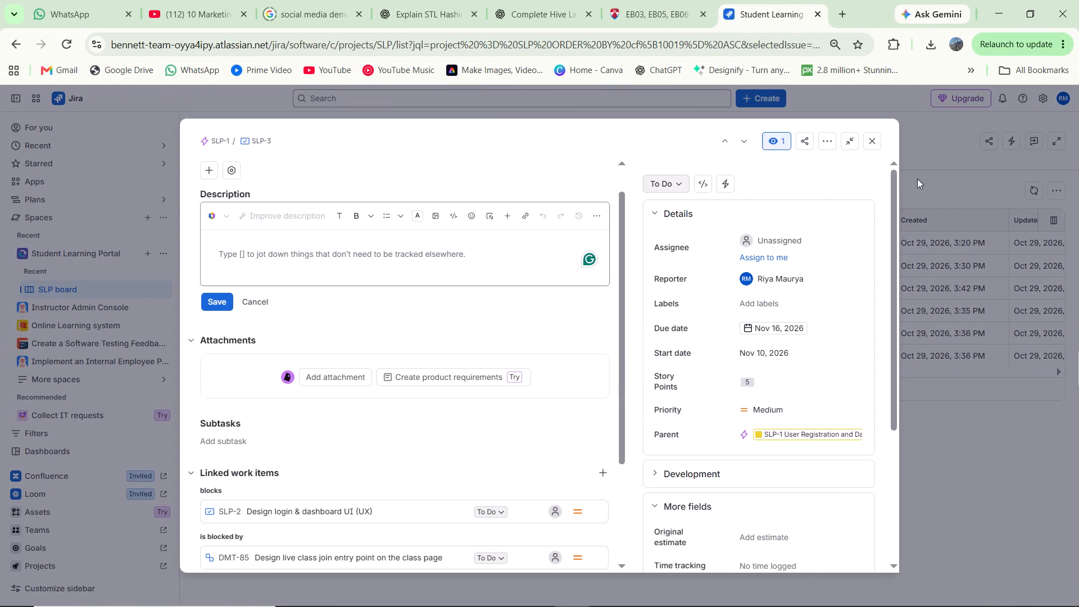
Close the SLP-3 issue in Jira and review the SLP-103 and SLP-104 entries in the Word assignment.
{"action": "left_click", "coordinate": [962, 248]}
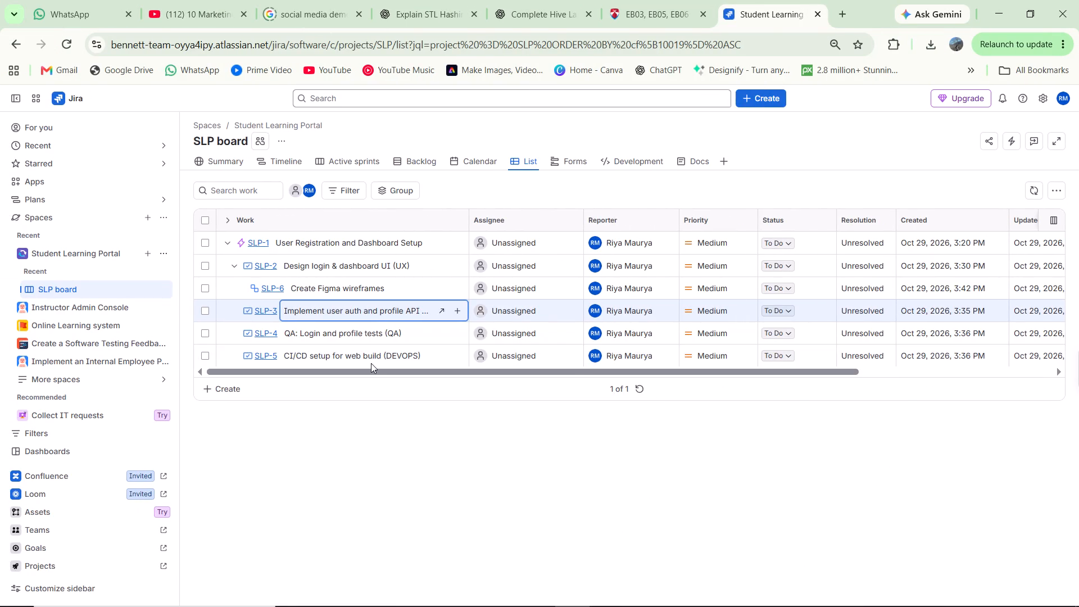
{"action": "scroll", "coordinate": [371, 363], "scroll_direction": "up", "scroll_amount": 4}
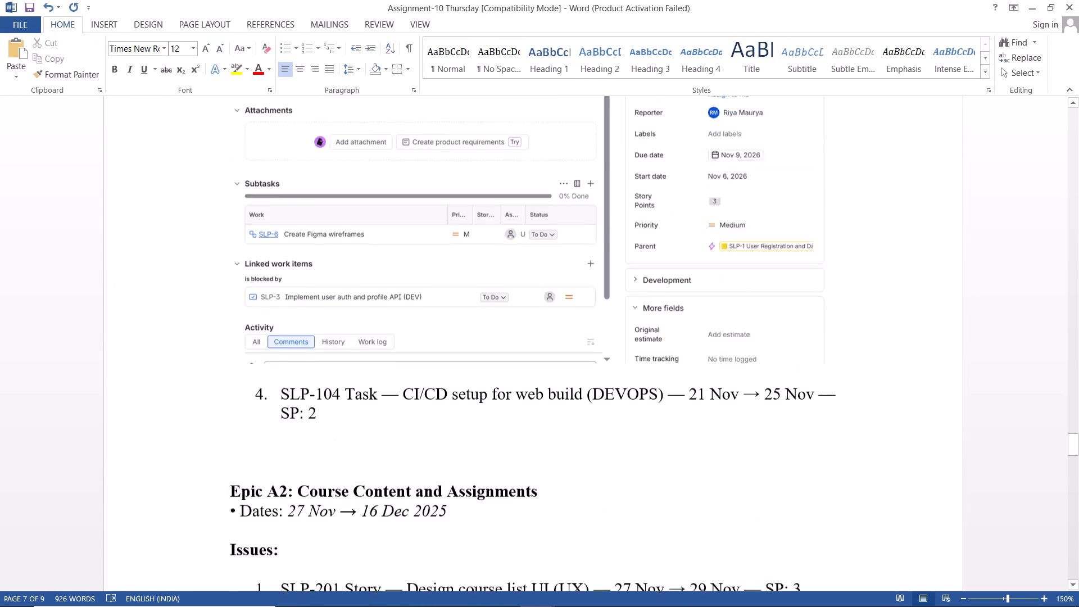
{"action": "scroll", "coordinate": [371, 363], "scroll_direction": "up", "scroll_amount": 8}
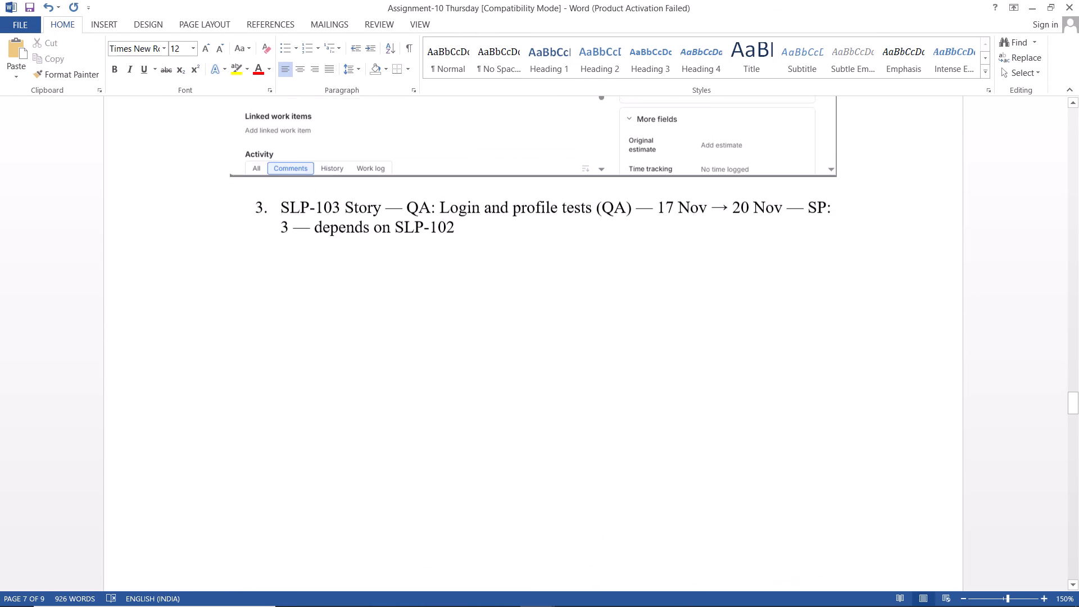
{"action": "scroll", "coordinate": [371, 363], "scroll_direction": "up", "scroll_amount": 2}
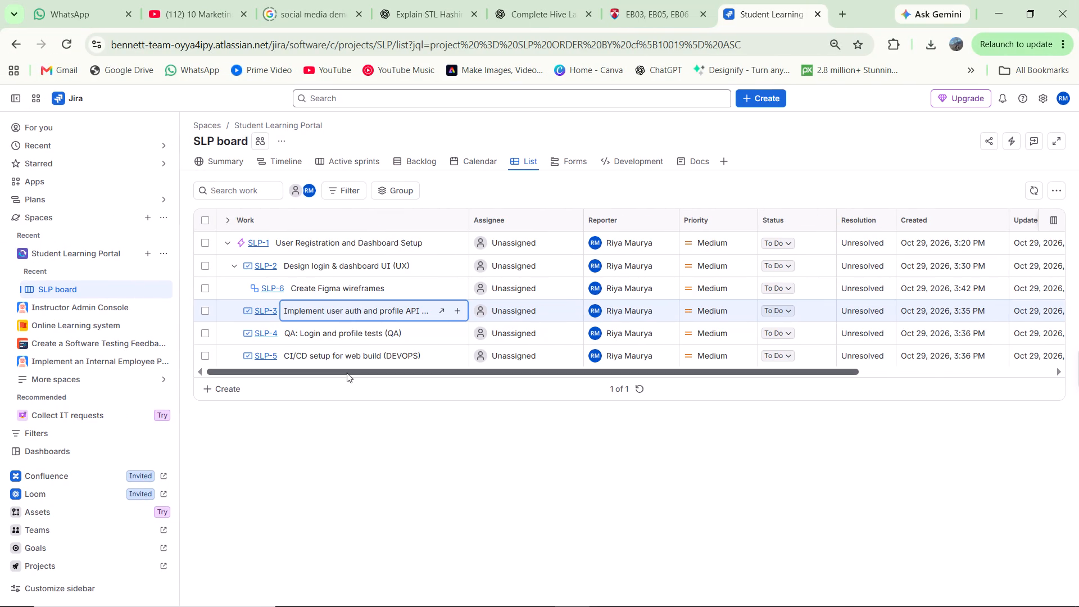
Open the SLP-5 CI/CD setup for web build (DEVOPS) issue in Jira and recheck the SLP-104 entry in Word.
{"action": "left_click", "coordinate": [437, 356]}
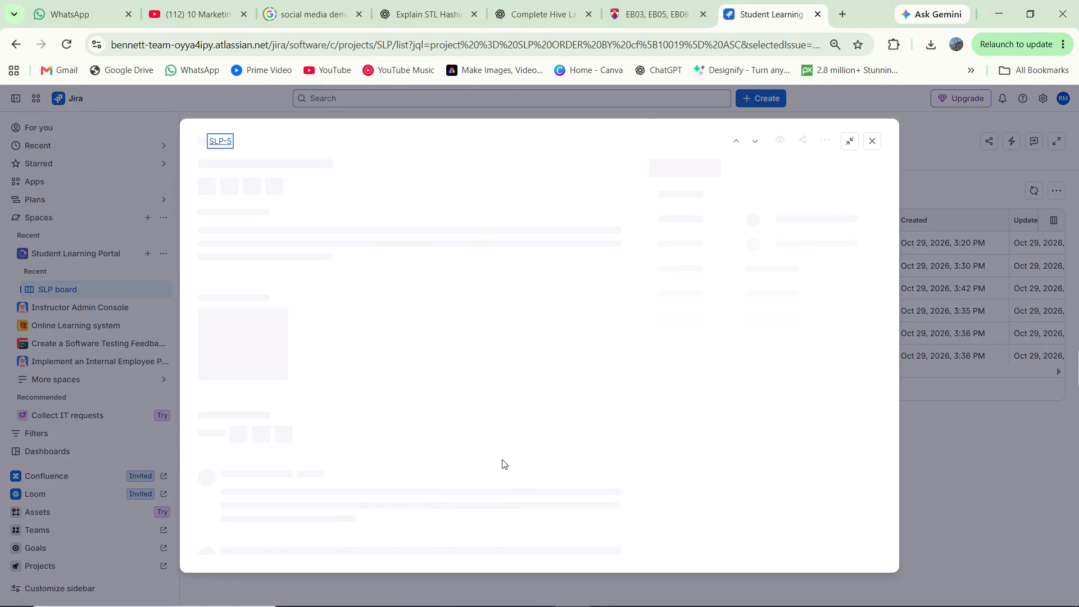
{"action": "scroll", "coordinate": [565, 423], "scroll_direction": "down", "scroll_amount": 8}
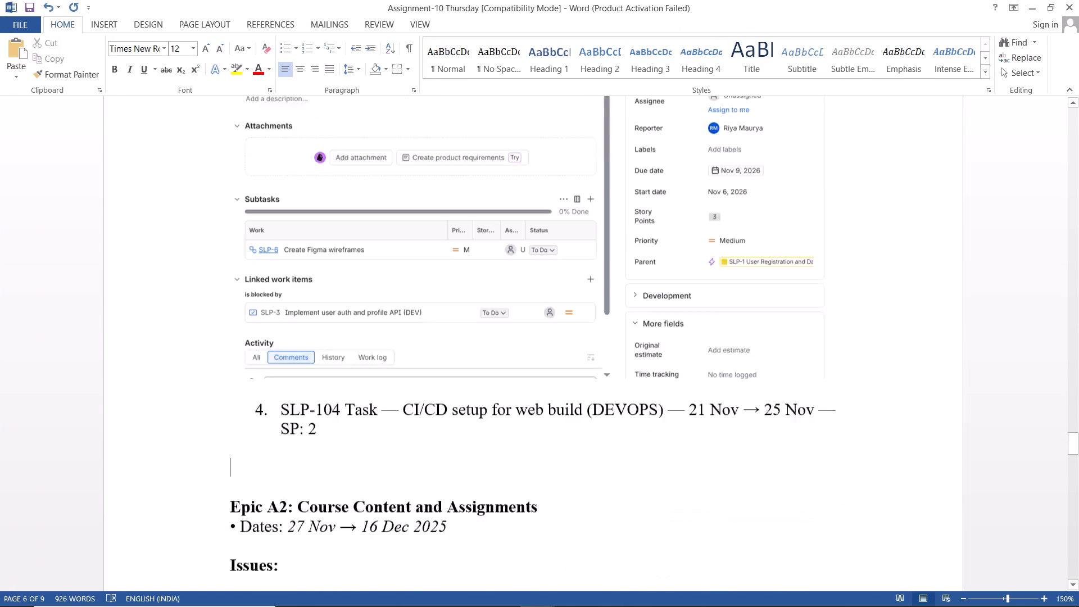
{"action": "scroll", "coordinate": [565, 423], "scroll_direction": "down", "scroll_amount": 1}
{"action": "scroll", "coordinate": [565, 423], "scroll_direction": "up", "scroll_amount": 2}
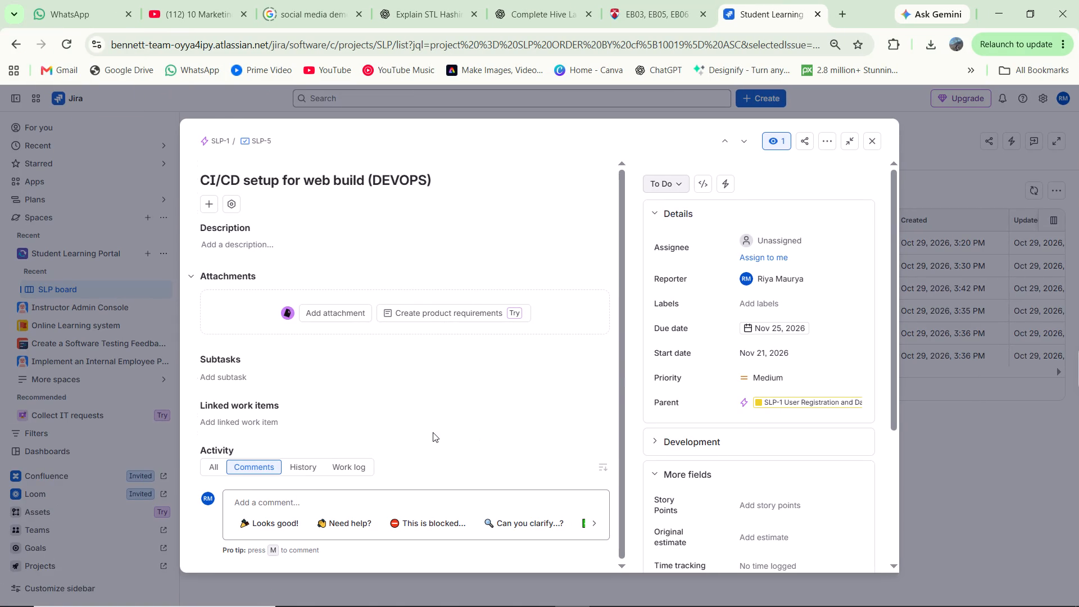
In Jira, start a linked work item on SLP-5 and choose SLP-3 with the "is blocked by" relation.
{"action": "scroll", "coordinate": [433, 432], "scroll_direction": "down", "scroll_amount": 4}
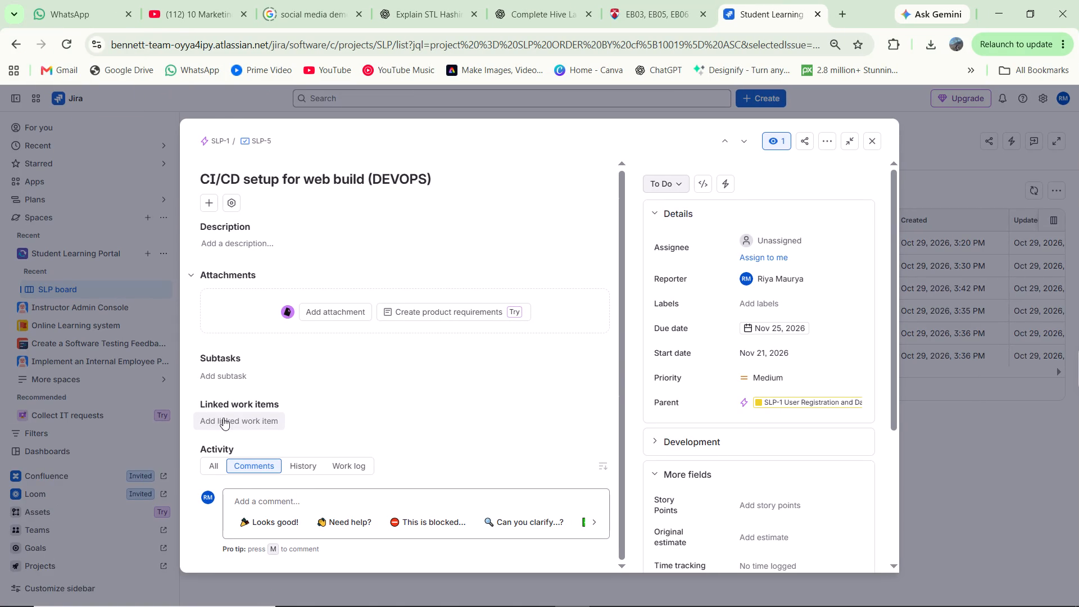
{"action": "left_click", "coordinate": [217, 417]}
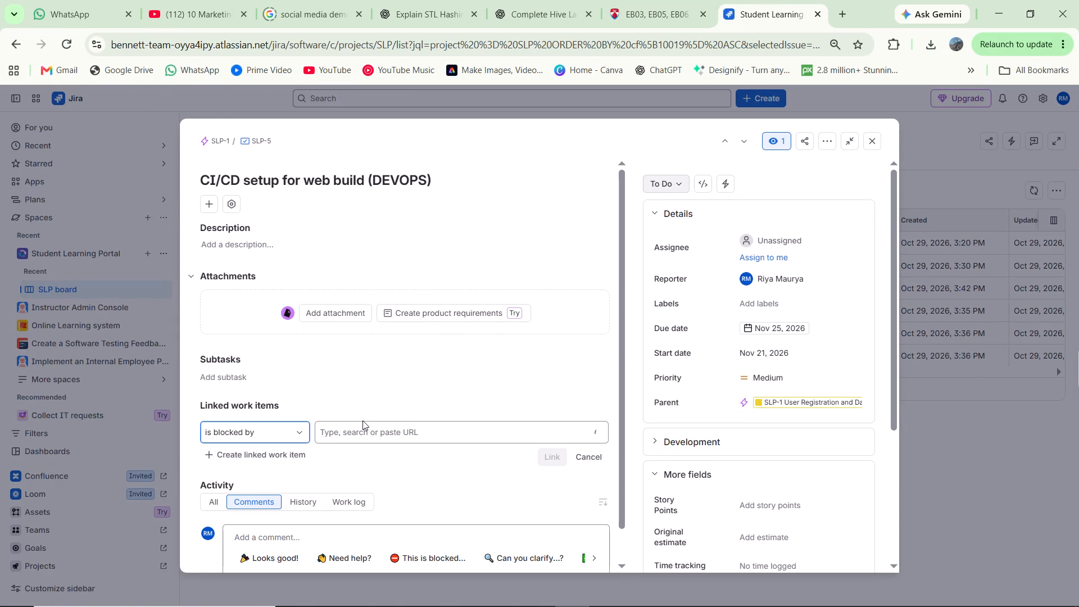
{"action": "left_click", "coordinate": [364, 428]}
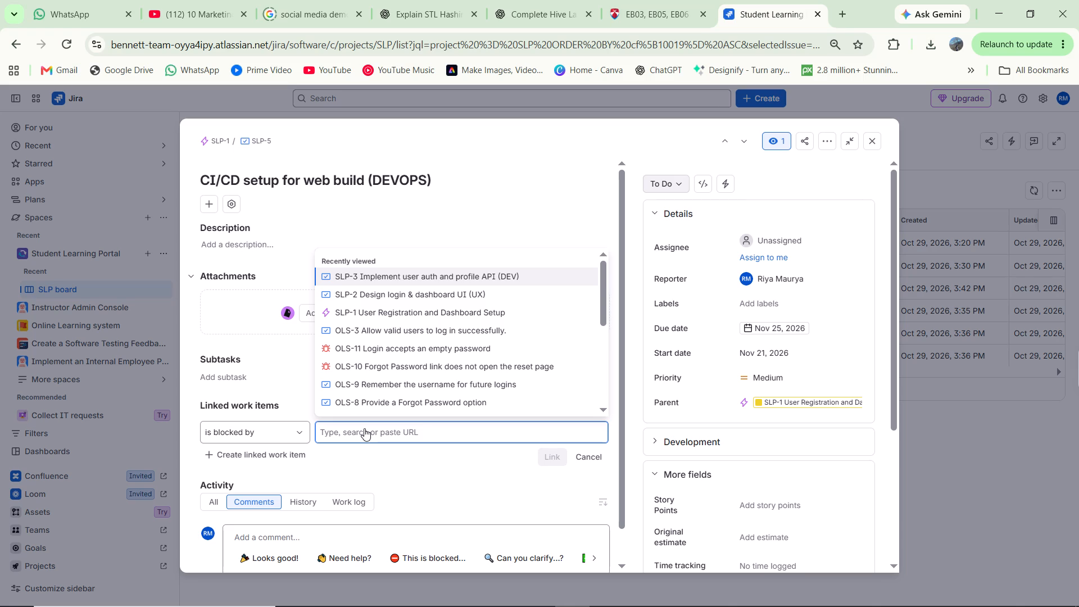
{"action": "left_click", "coordinate": [378, 283]}
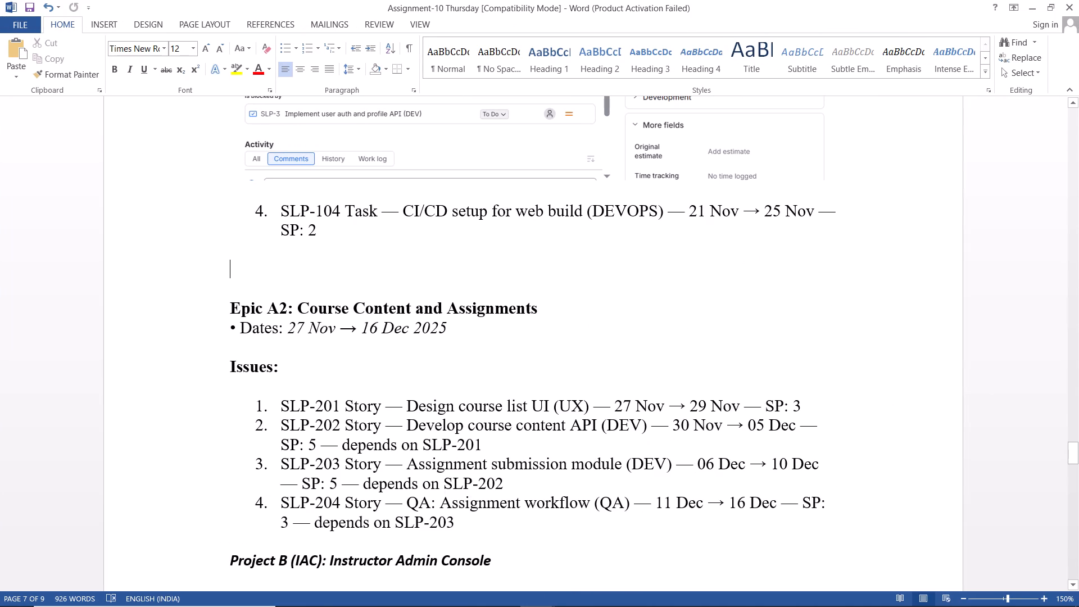
Check the dependency wording of the SLP-103 story in the Word assignment.
{"action": "scroll", "coordinate": [524, 373], "scroll_direction": "up", "scroll_amount": 7}
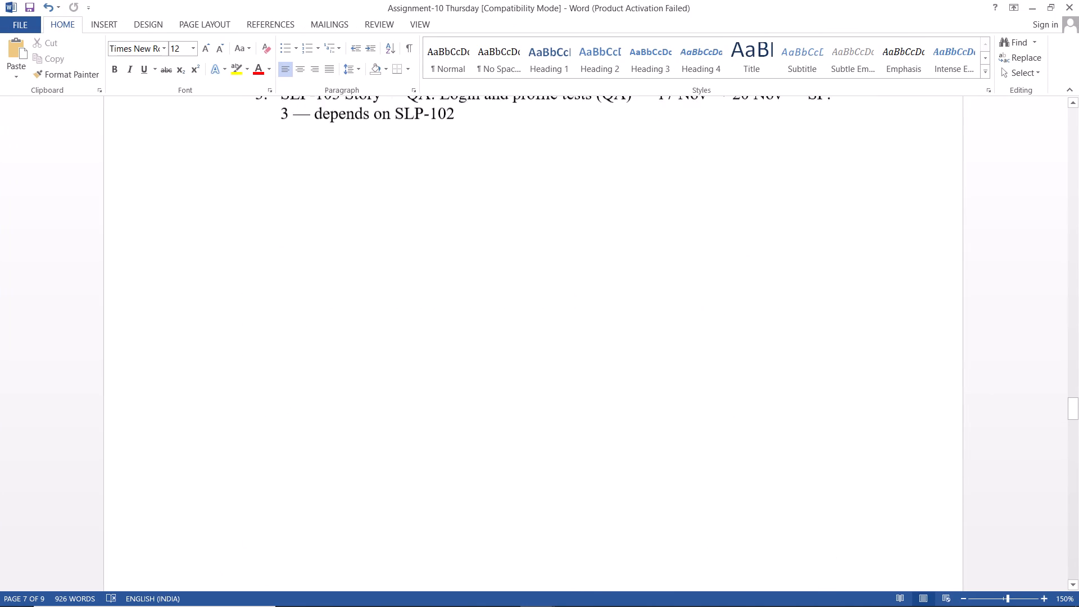
{"action": "scroll", "coordinate": [524, 373], "scroll_direction": "up", "scroll_amount": 2}
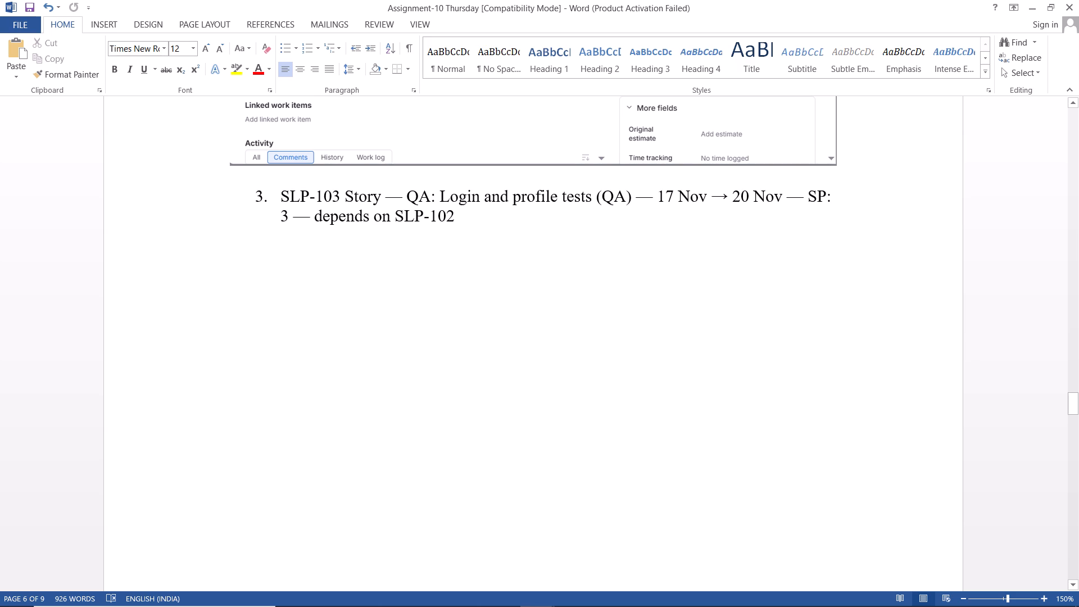
Review the SLP-102, SLP-103 and SLP-104 entries in the Word assignment for their dependencies and story points.
{"action": "scroll", "coordinate": [524, 373], "scroll_direction": "up", "scroll_amount": 7}
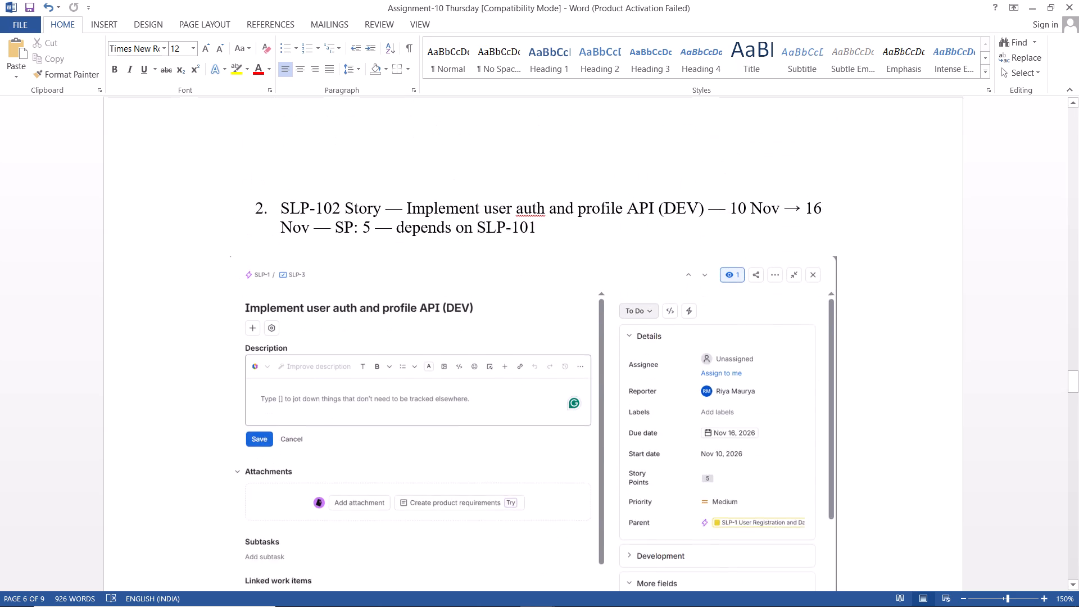
{"action": "scroll", "coordinate": [524, 373], "scroll_direction": "up", "scroll_amount": 2}
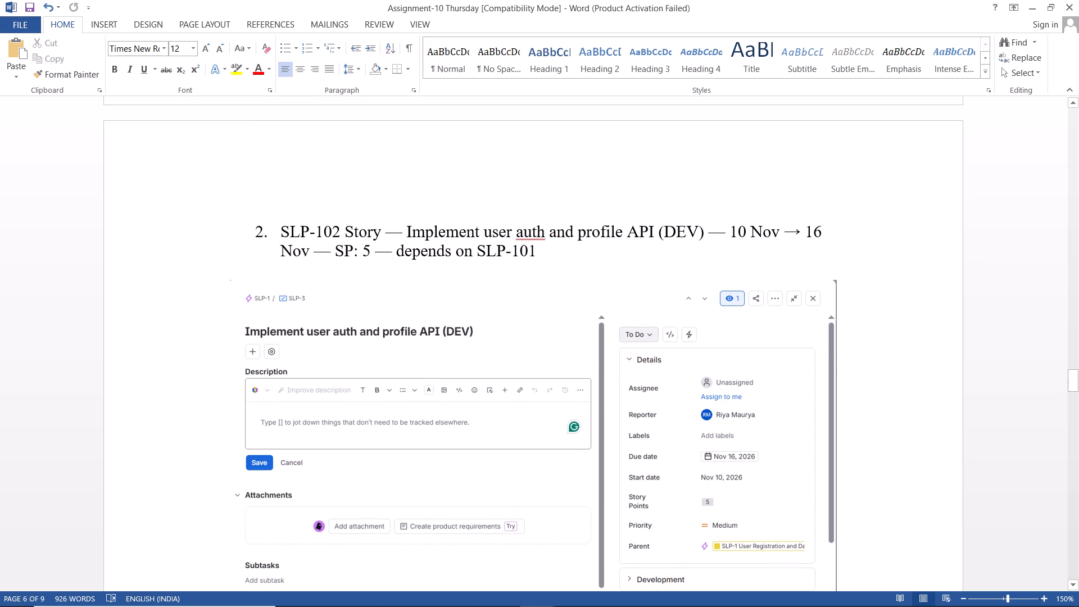
{"action": "scroll", "coordinate": [524, 373], "scroll_direction": "up", "scroll_amount": 2}
{"action": "scroll", "coordinate": [524, 373], "scroll_direction": "down", "scroll_amount": 2}
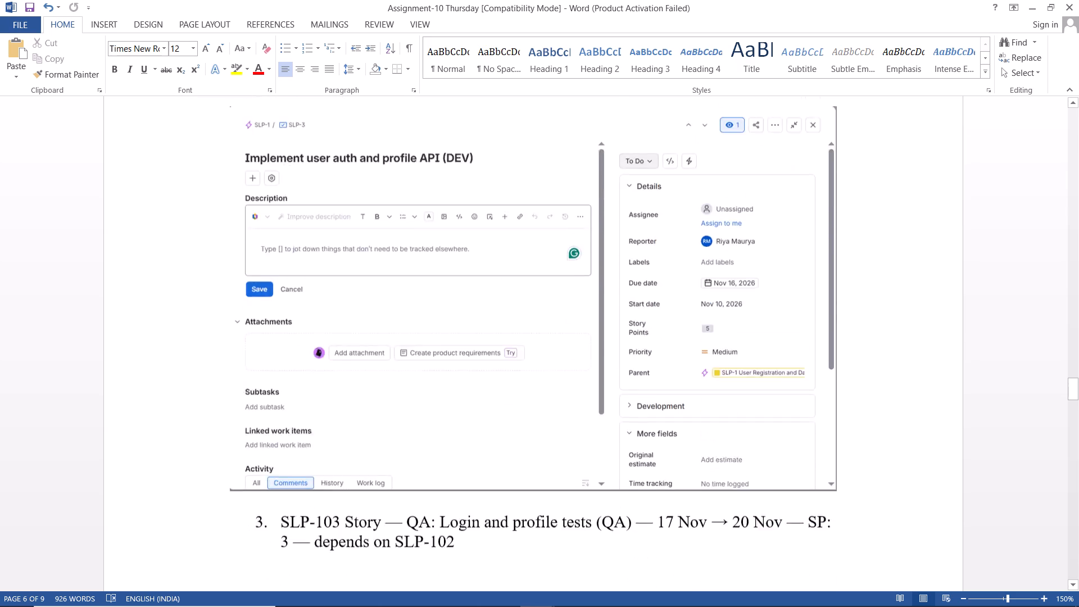
{"action": "scroll", "coordinate": [524, 373], "scroll_direction": "down", "scroll_amount": 9}
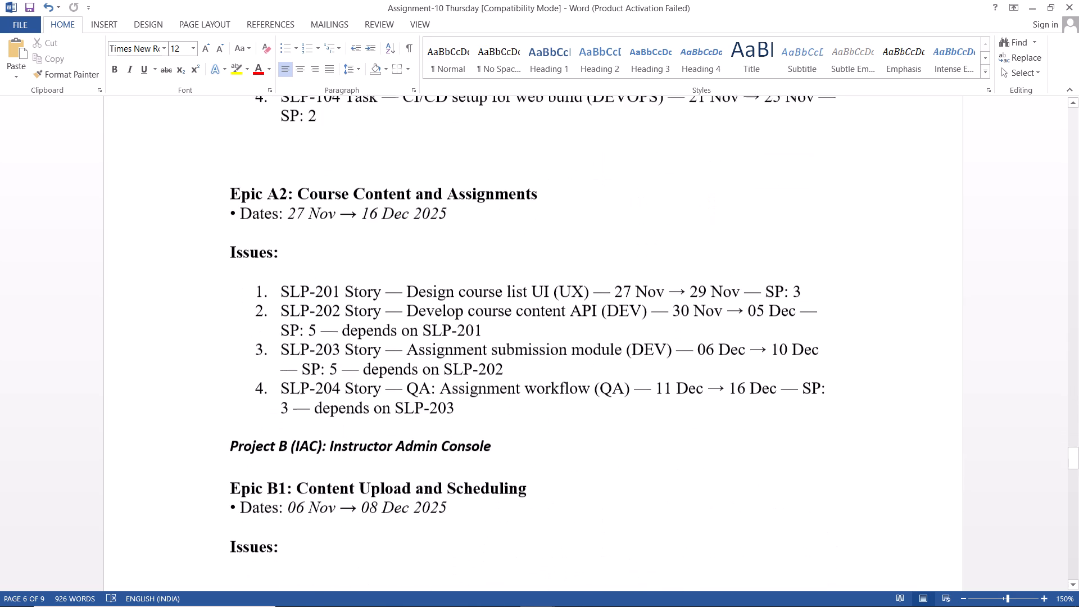
{"action": "scroll", "coordinate": [524, 373], "scroll_direction": "up", "scroll_amount": 1}
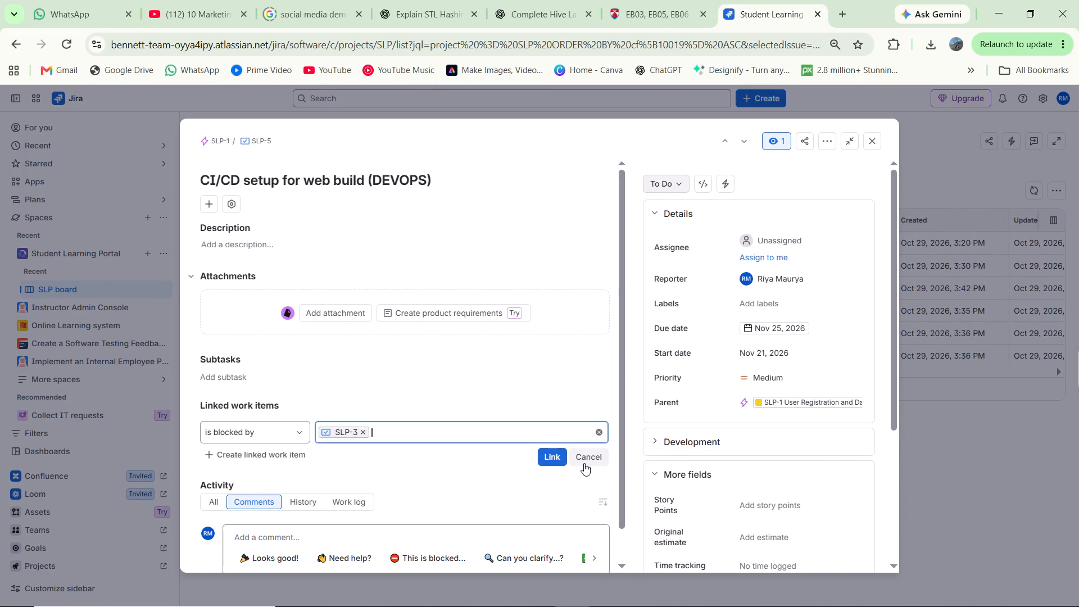
In Jira, set the story points of SLP-5 to 2 and discard the pending link to SLP-3.
{"action": "left_click", "coordinate": [767, 506]}
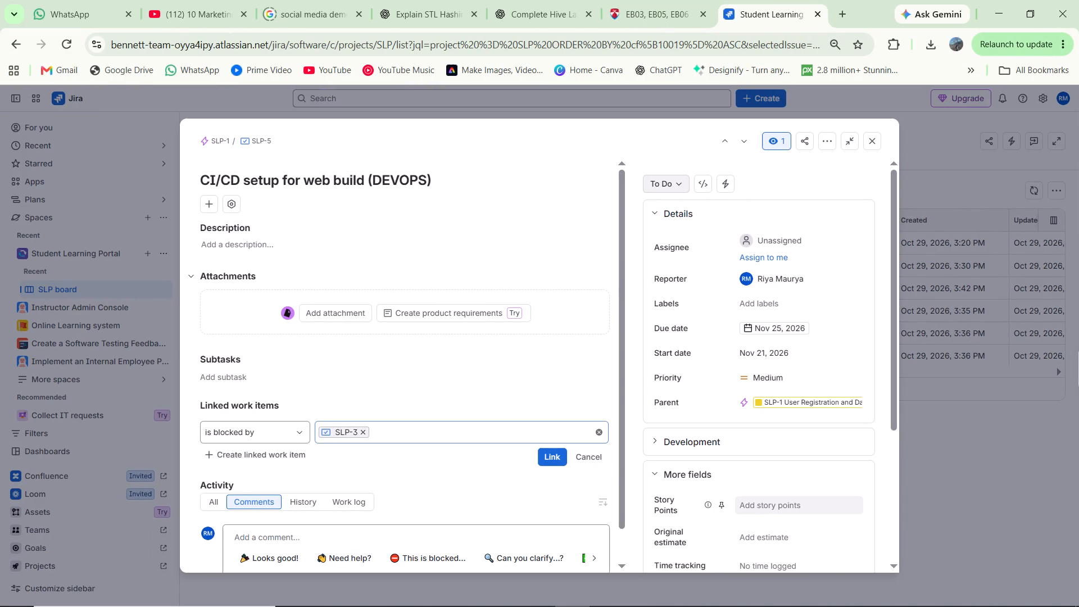
{"action": "key", "text": "2"}
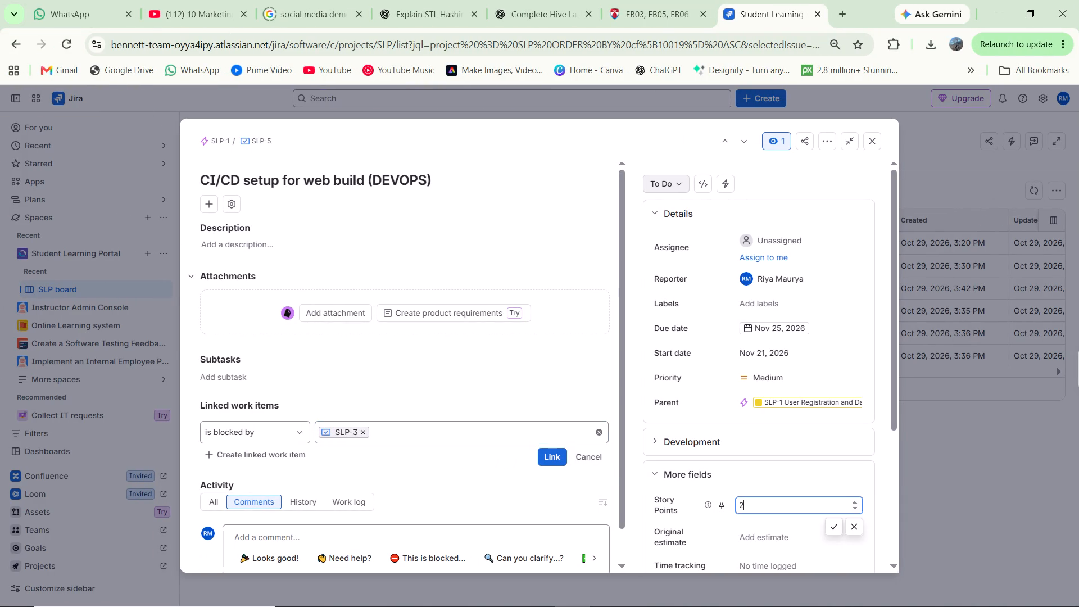
{"action": "key", "text": "Return"}
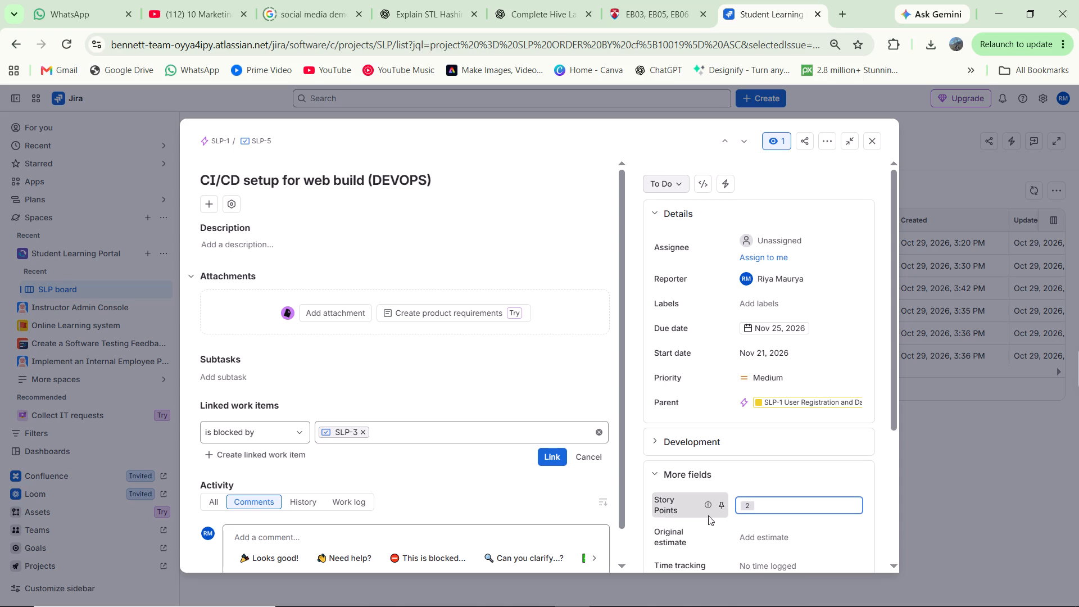
{"action": "left_click", "coordinate": [591, 454]}
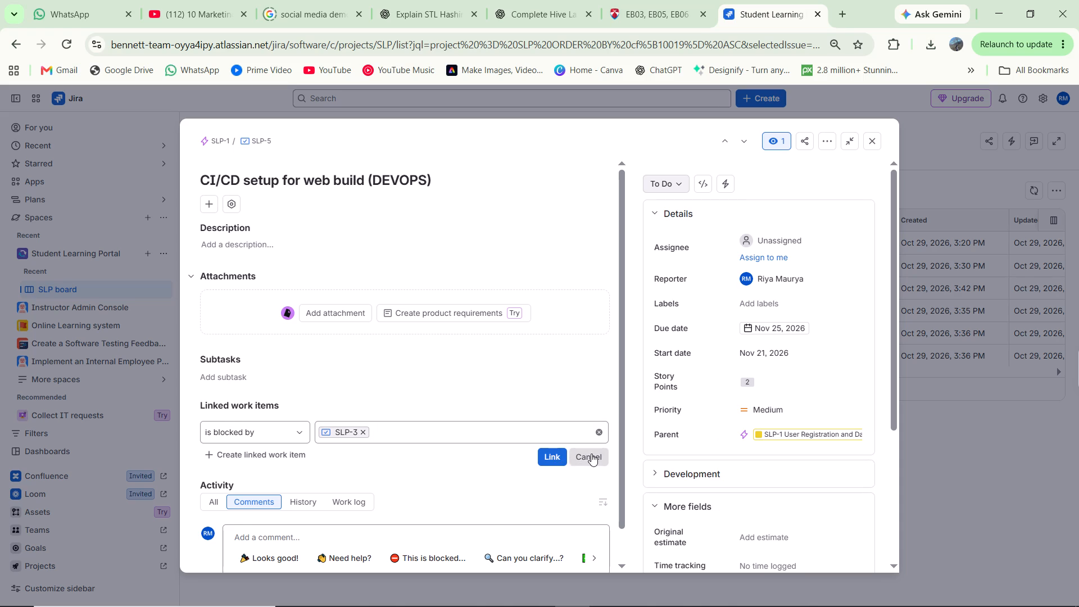
{"action": "scroll", "coordinate": [481, 406], "scroll_direction": "up", "scroll_amount": 2}
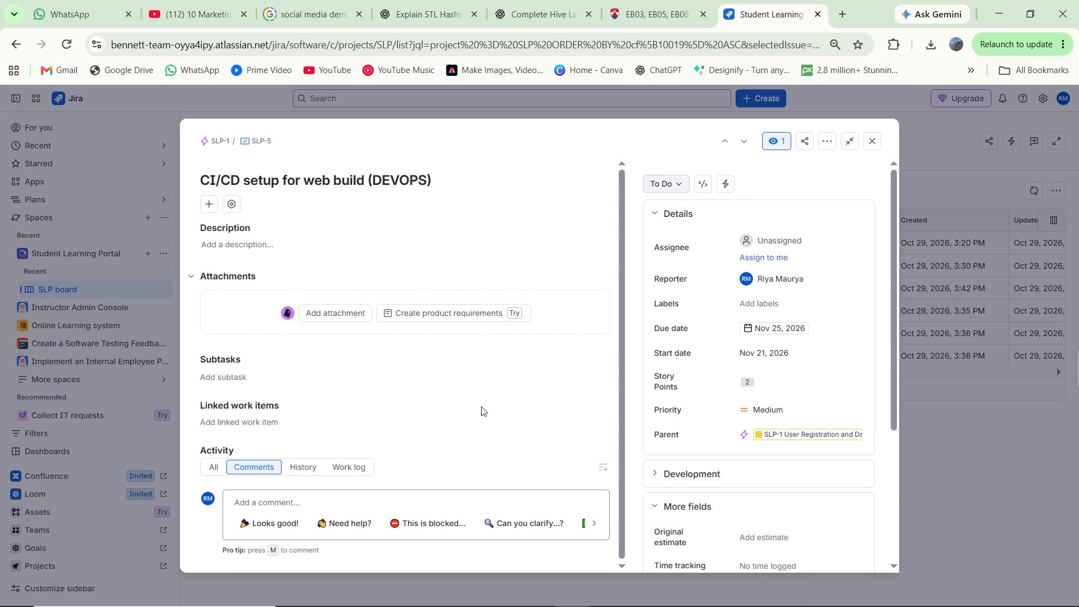
Capture a screenshot of the SLP-5 issue window and paste it below the SLP-104 entry in the Word assignment.
{"action": "key", "text": "shift+super+s"}
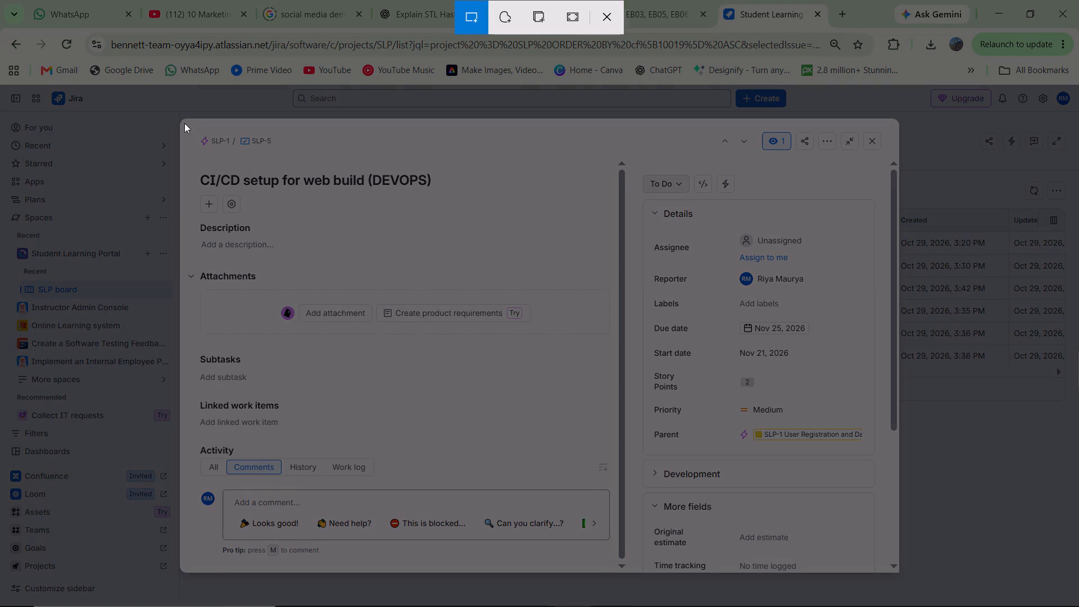
{"action": "left_click_drag", "start_coordinate": [179, 117], "coordinate": [511, 370]}
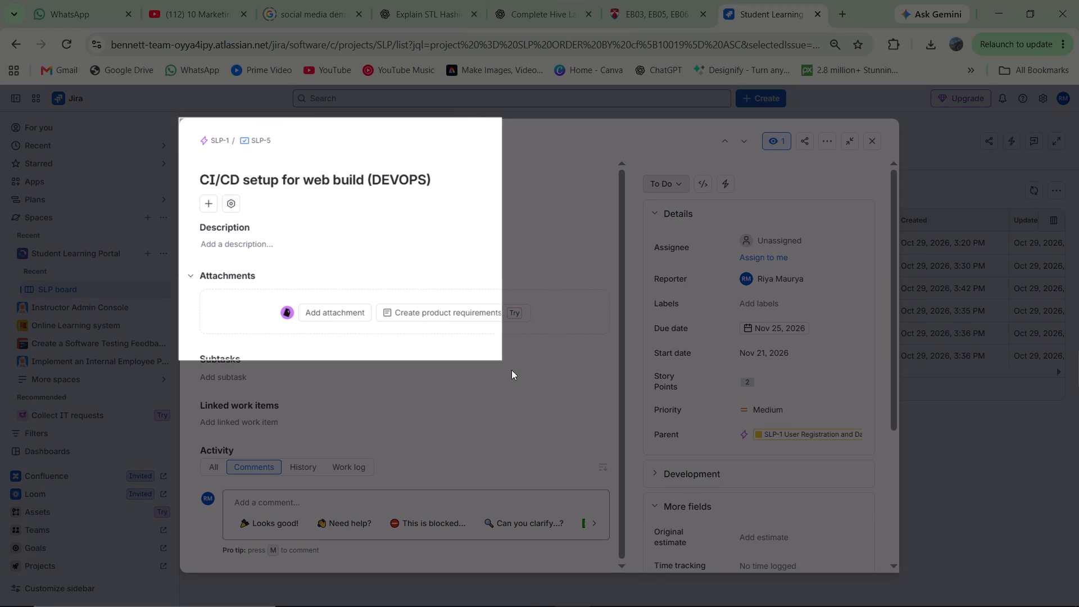
{"action": "left_click_drag", "start_coordinate": [511, 370], "coordinate": [720, 397]}
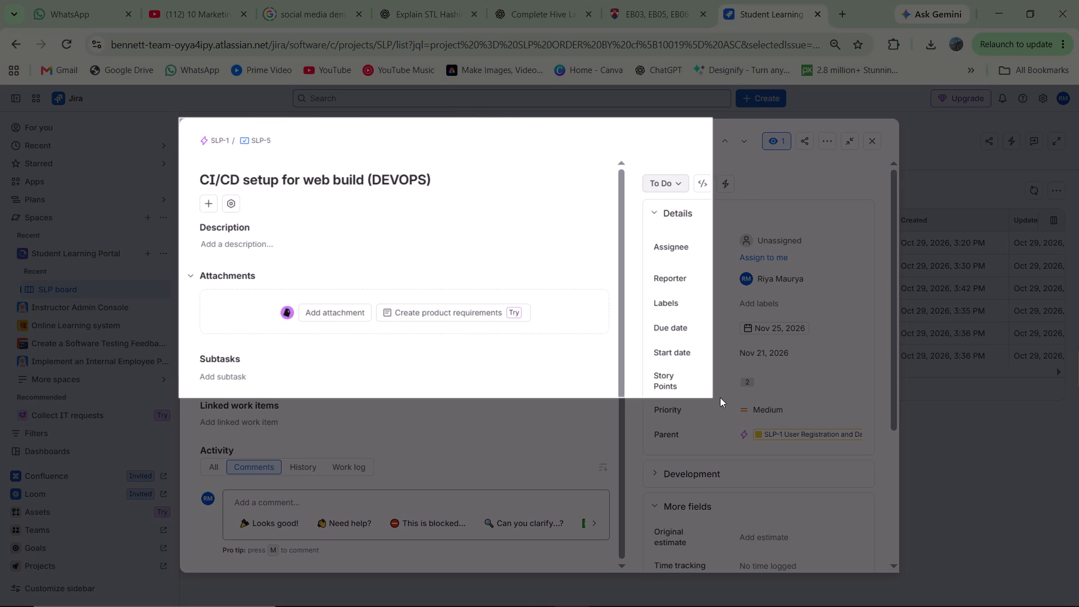
{"action": "left_click_drag", "start_coordinate": [720, 397], "coordinate": [799, 584]}
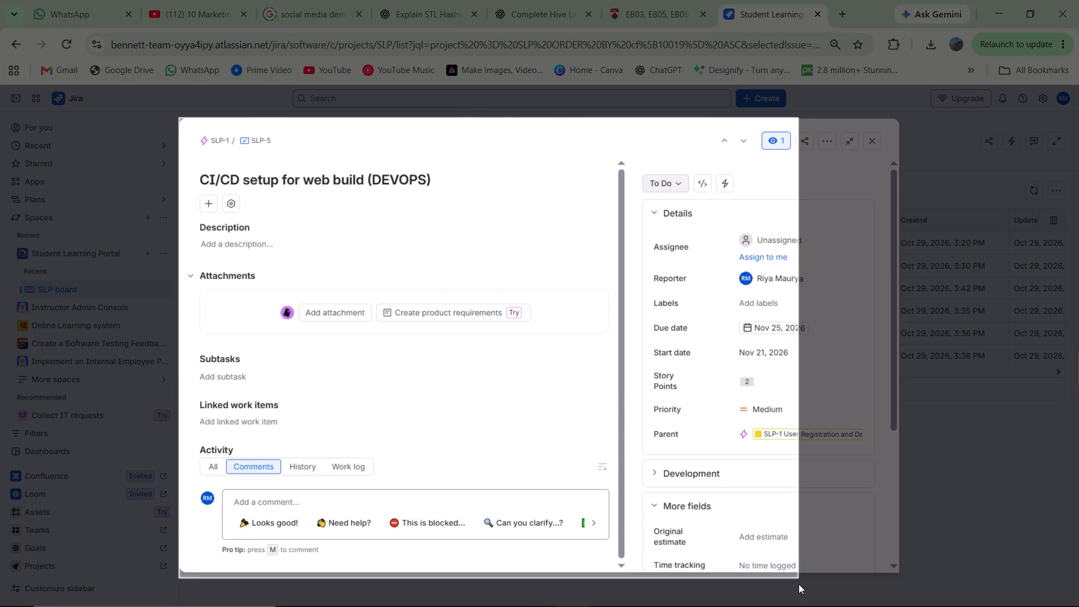
{"action": "left_click_drag", "start_coordinate": [799, 584], "coordinate": [893, 569]}
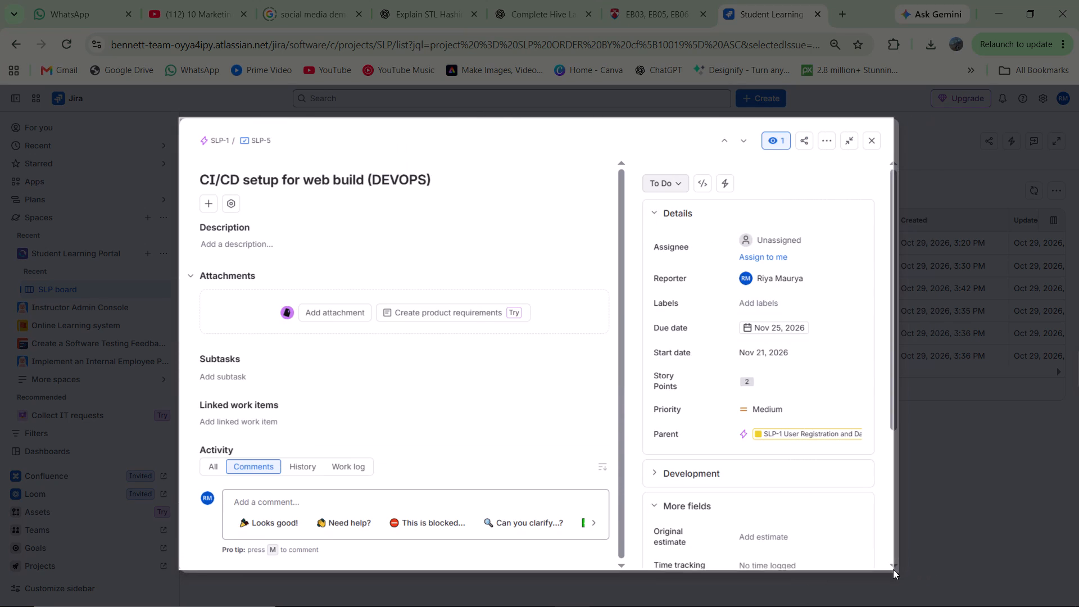
{"action": "left_click_drag", "start_coordinate": [893, 569], "coordinate": [899, 572]}
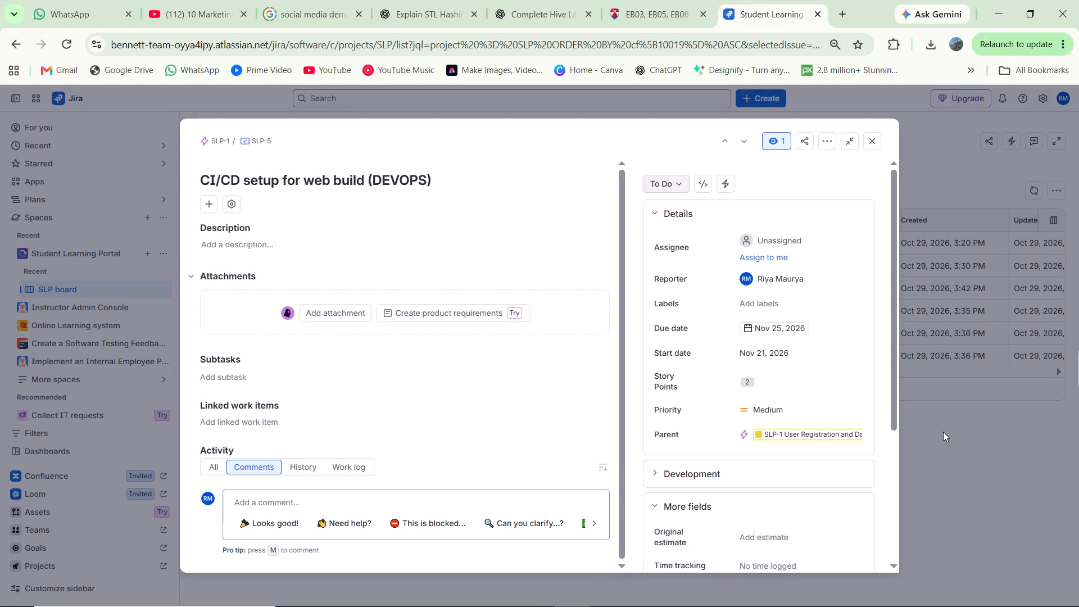
{"action": "key", "text": "ctrl+v"}
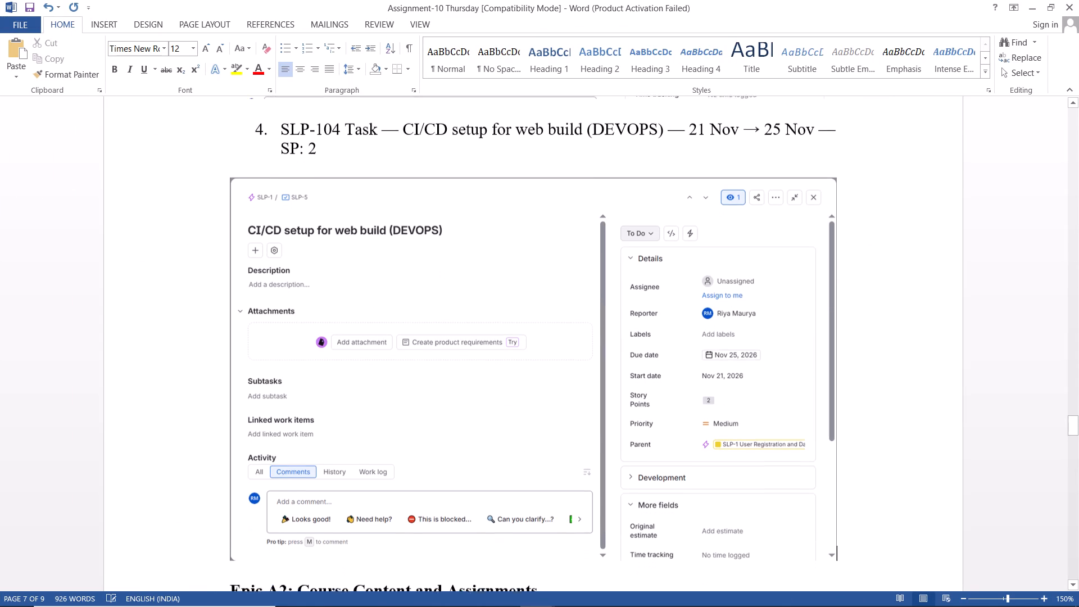
Copy the Epic A2 title from Word, close SLP-5 in Jira and start a new SLP epic with the summary Course Content and Assignments.
{"action": "scroll", "coordinate": [770, 419], "scroll_direction": "down", "scroll_amount": 5}
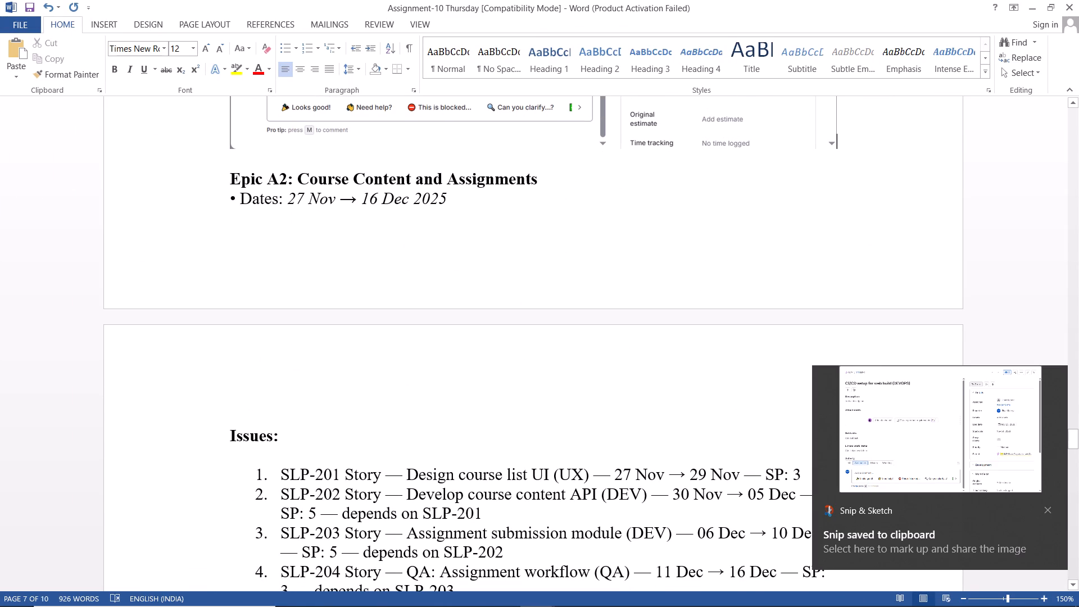
{"action": "left_click_drag", "start_coordinate": [297, 182], "coordinate": [545, 182]}
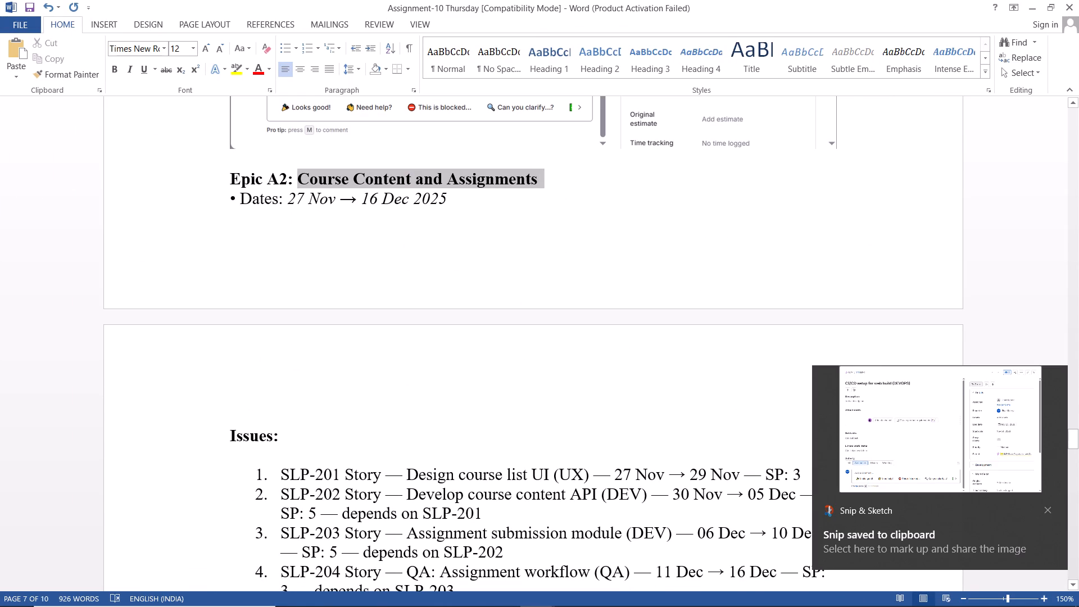
{"action": "left_click_drag", "start_coordinate": [545, 182], "coordinate": [548, 185]}
{"action": "key", "text": "ctrl+c"}
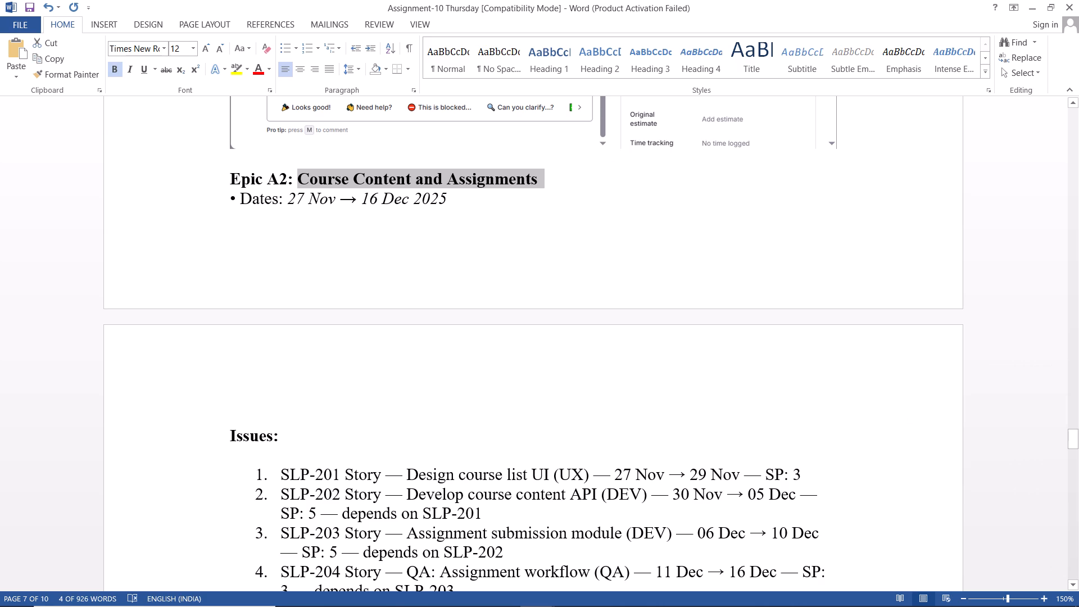
{"action": "left_click", "coordinate": [978, 286]}
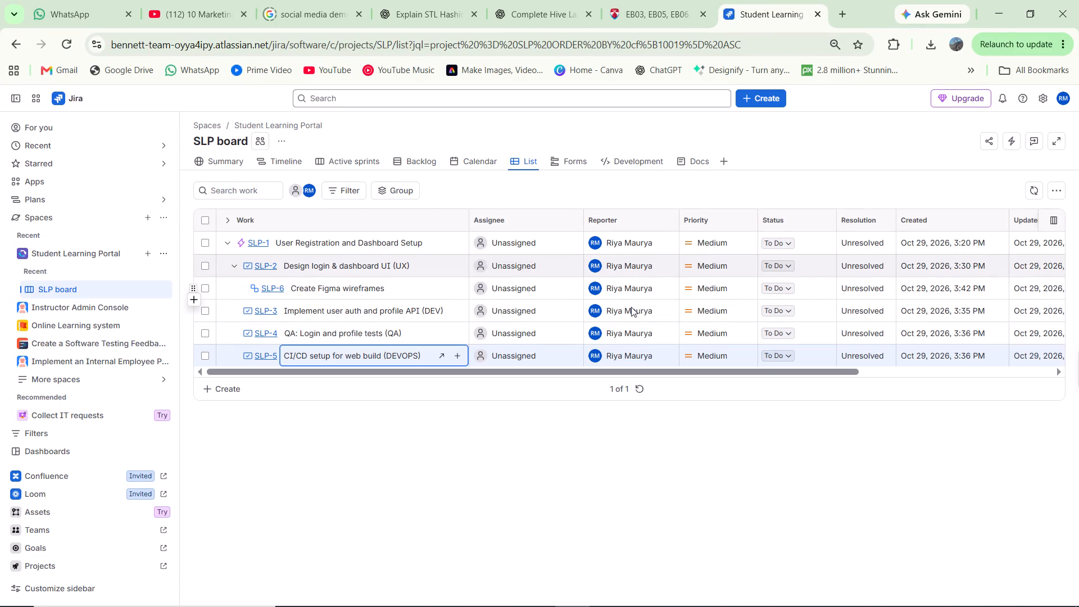
{"action": "left_click", "coordinate": [620, 452]}
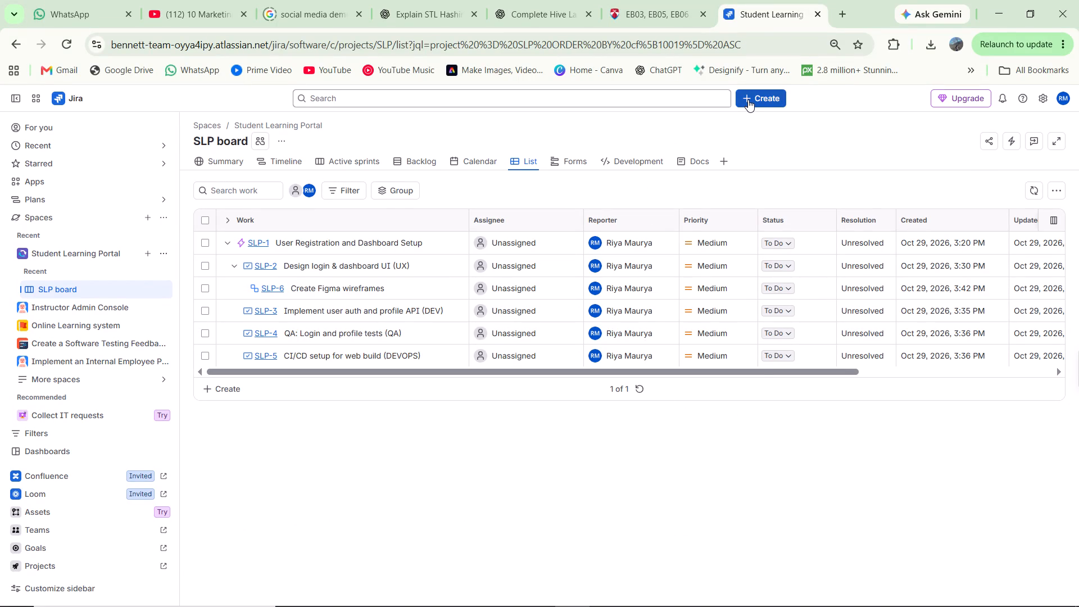
{"action": "left_click", "coordinate": [748, 99]}
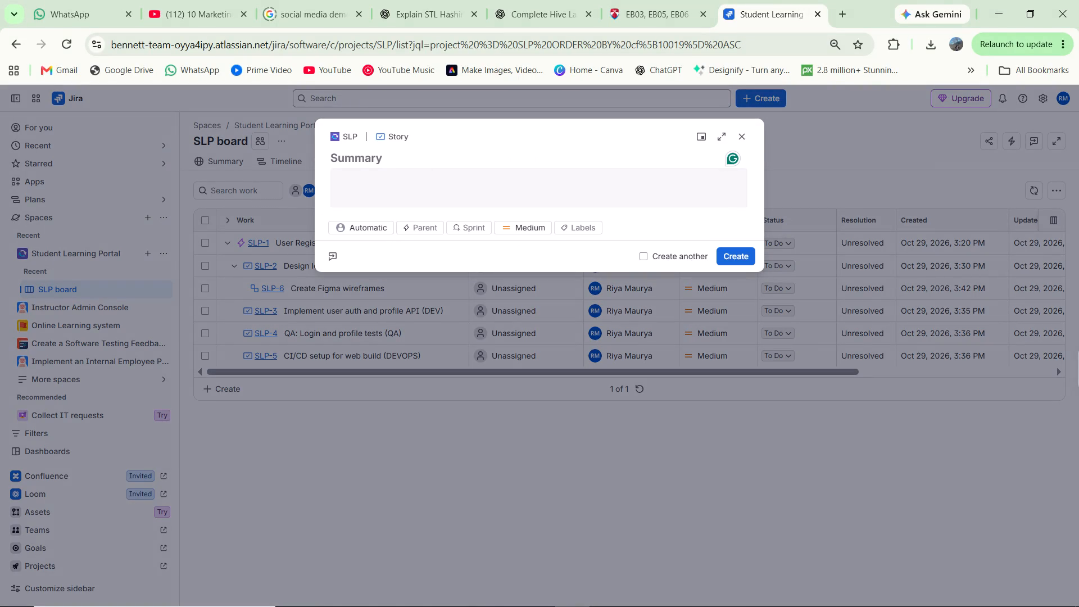
{"action": "left_click", "coordinate": [384, 132]}
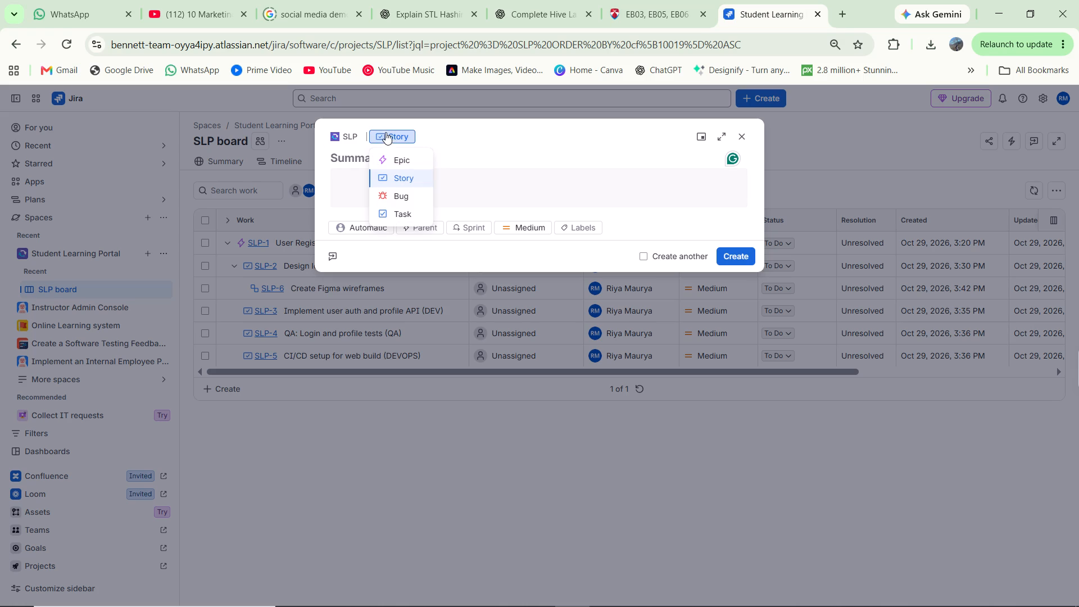
{"action": "left_click", "coordinate": [417, 161]}
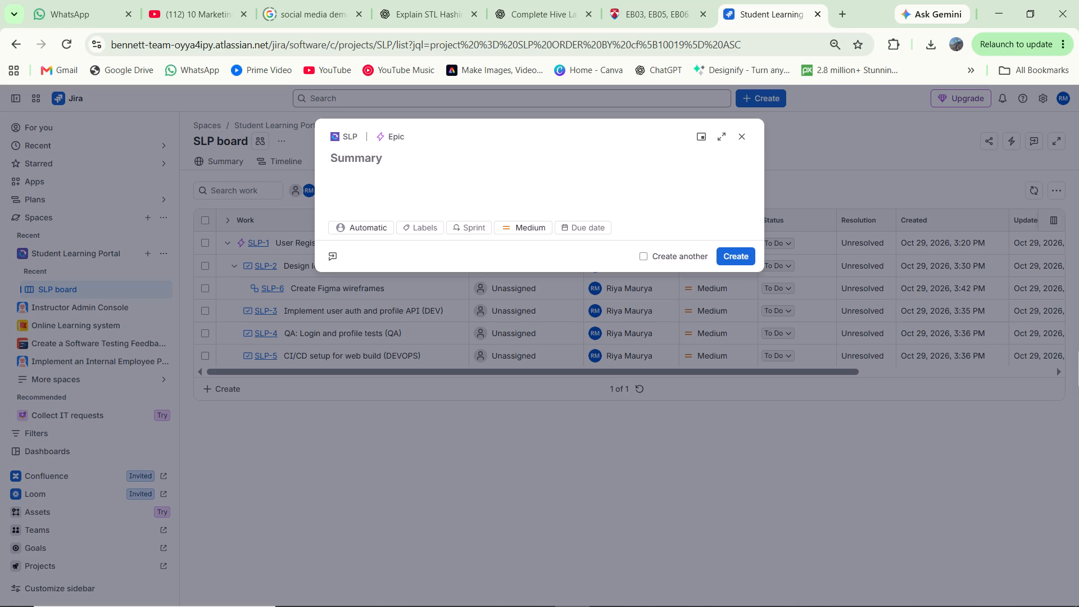
{"action": "left_click", "coordinate": [405, 158]}
{"action": "key", "text": "ctrl+v"}
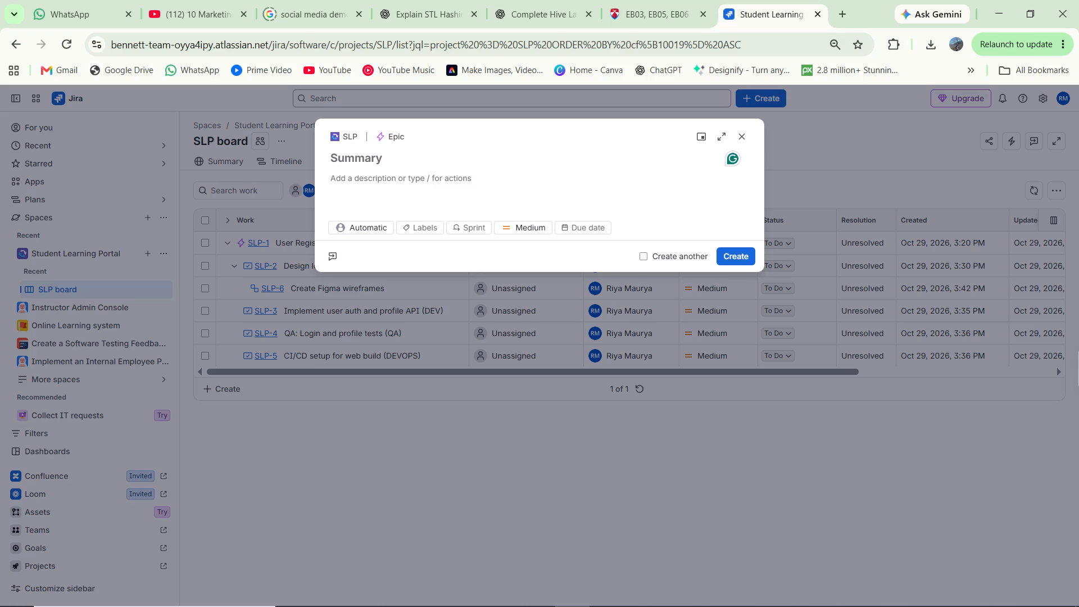
Expand the Course Content and Assignments epic form to show all fields, check the Epic A2 dates in Word, and create the epic.
{"action": "left_click", "coordinate": [721, 140]}
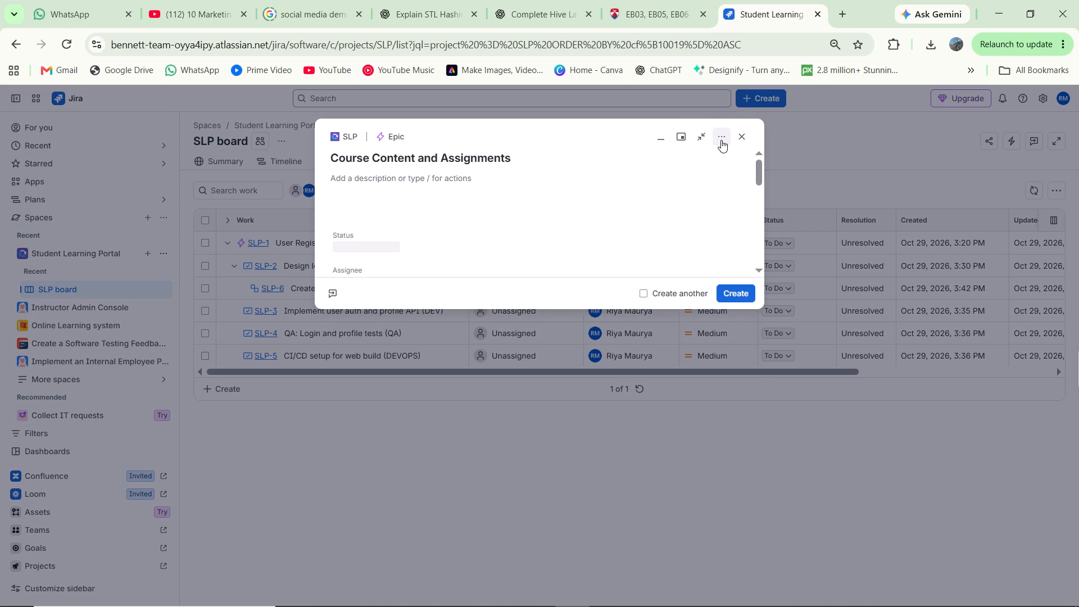
{"action": "scroll", "coordinate": [604, 282], "scroll_direction": "down", "scroll_amount": 1}
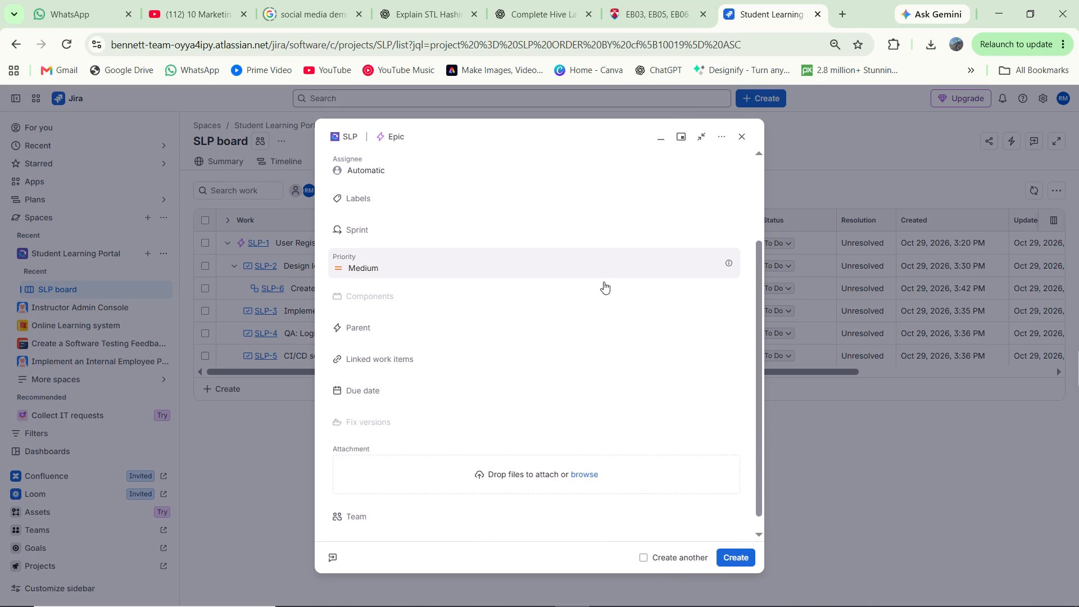
{"action": "scroll", "coordinate": [604, 282], "scroll_direction": "down", "scroll_amount": 1}
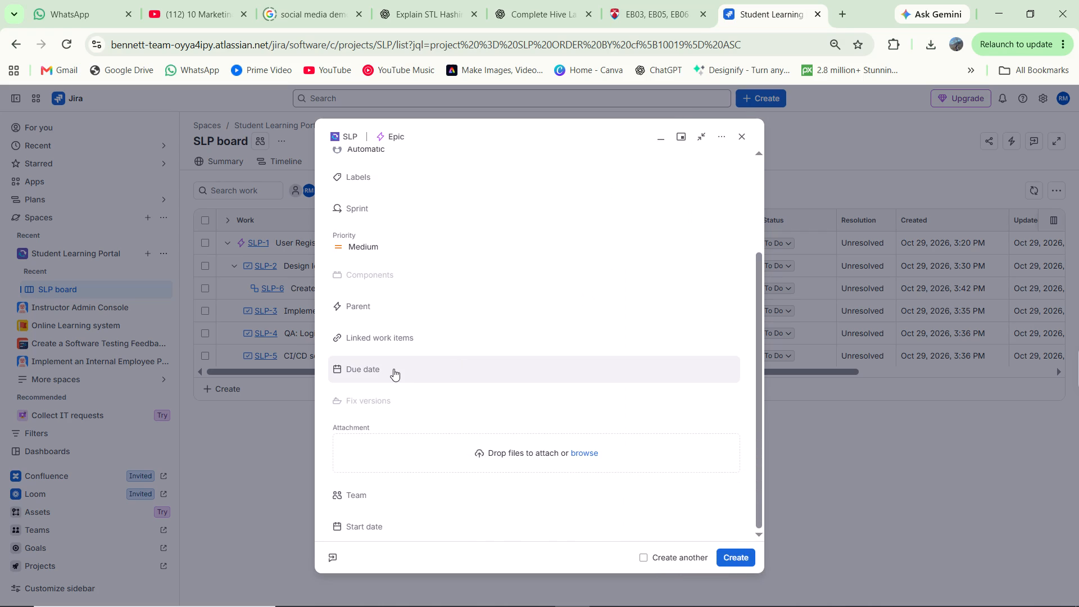
{"action": "scroll", "coordinate": [393, 369], "scroll_direction": "down", "scroll_amount": 1}
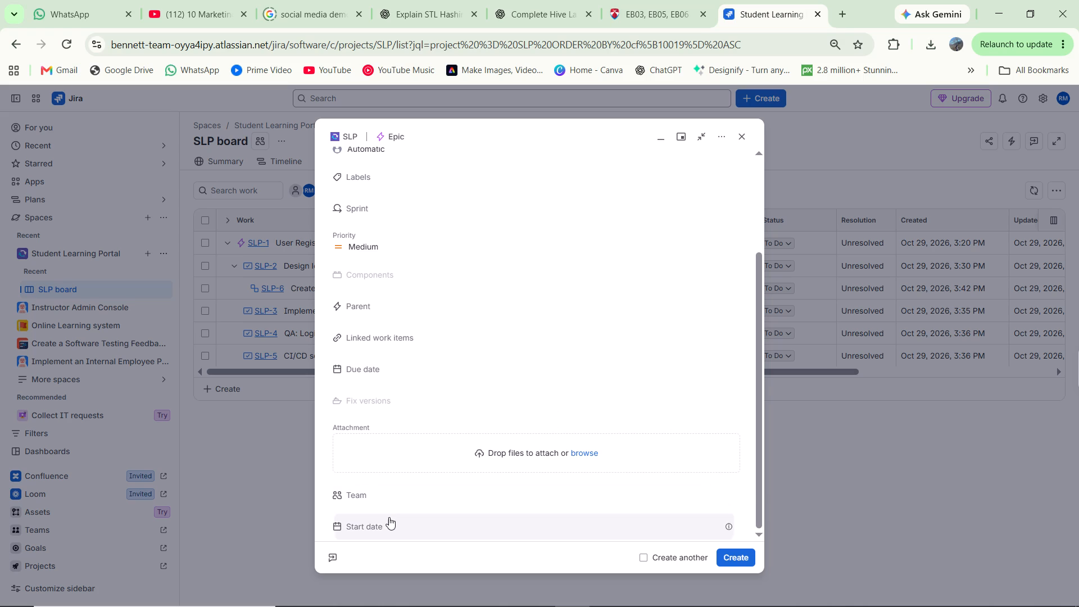
{"action": "left_click", "coordinate": [387, 520]}
{"action": "scroll", "coordinate": [574, 356], "scroll_direction": "up", "scroll_amount": 1}
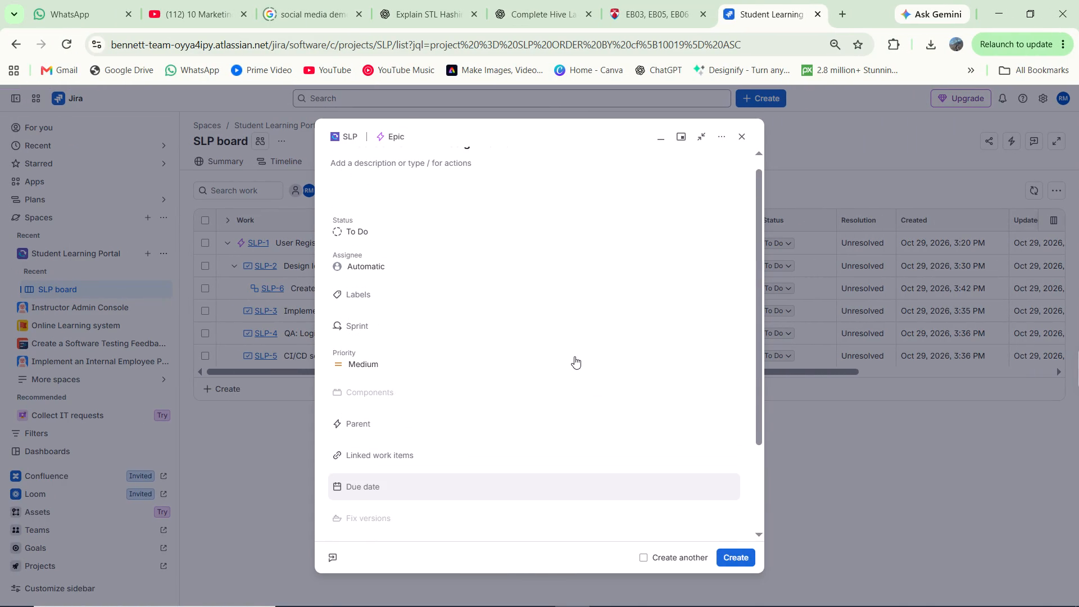
{"action": "scroll", "coordinate": [574, 356], "scroll_direction": "up", "scroll_amount": 1}
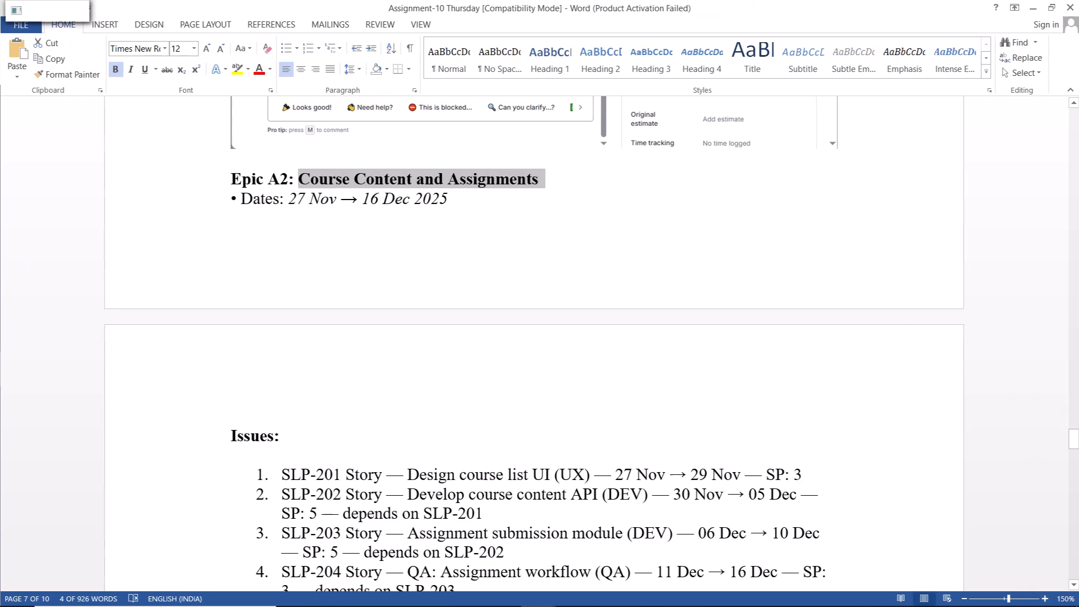
{"action": "scroll", "coordinate": [574, 356], "scroll_direction": "down", "scroll_amount": 1}
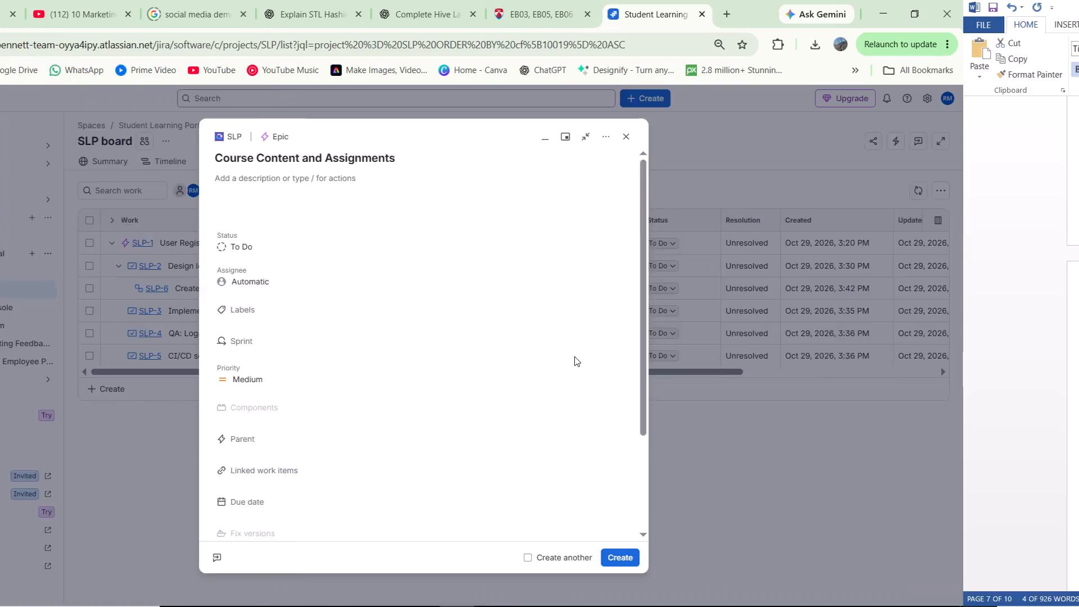
{"action": "left_click", "coordinate": [736, 558]}
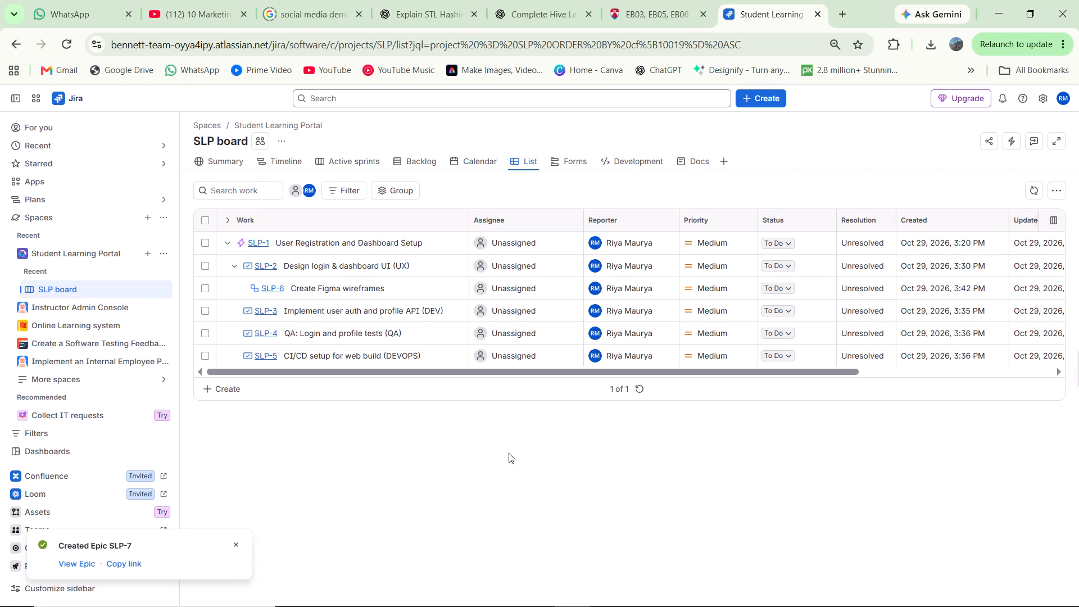
{"action": "left_click", "coordinate": [235, 544]}
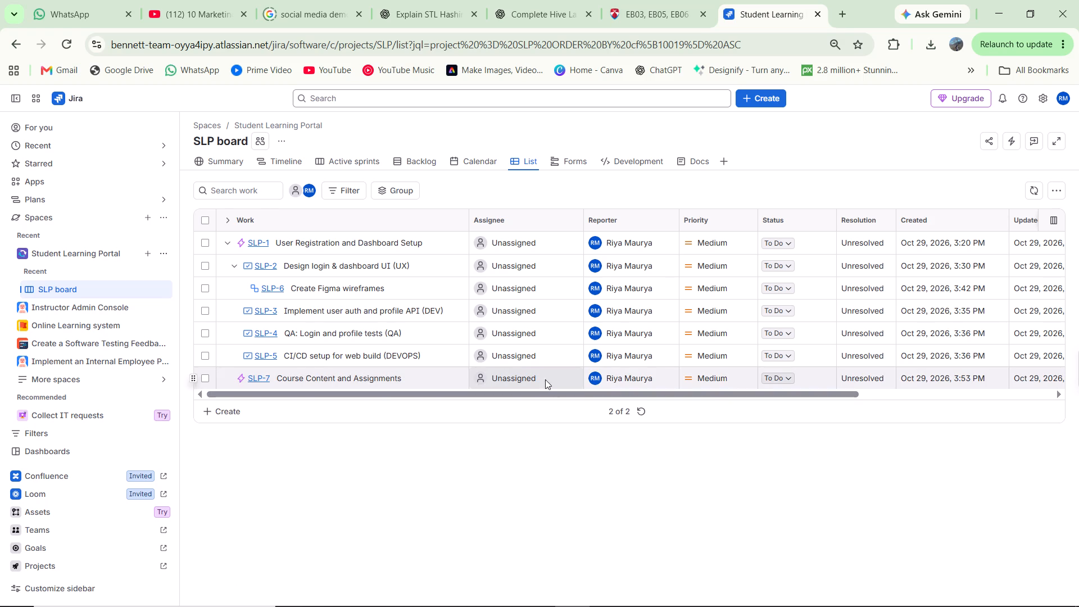
Set the start date of the SLP-7 Course Content and Assignments epic to 11/26/2026 in the work list.
{"action": "scroll", "coordinate": [555, 384], "scroll_direction": "left", "scroll_amount": 3}
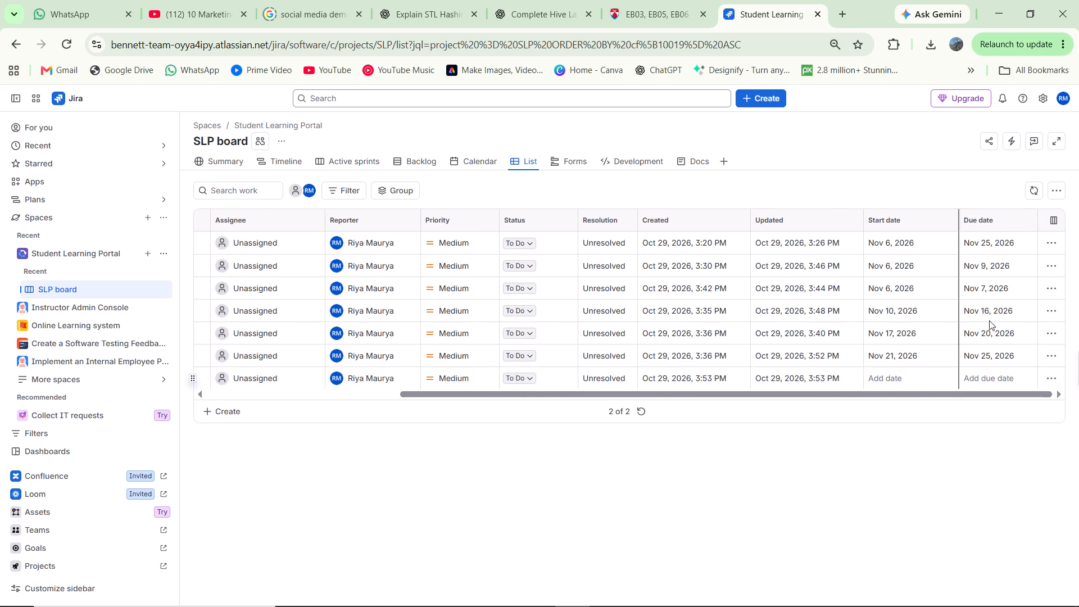
{"action": "left_click", "coordinate": [885, 376]}
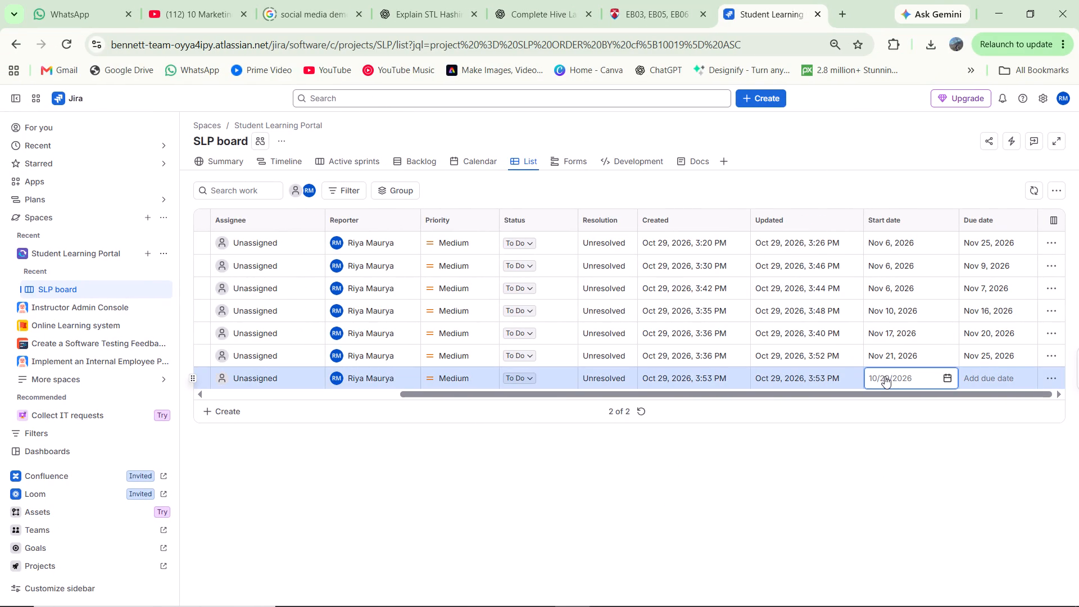
{"action": "type", "text": "11"}
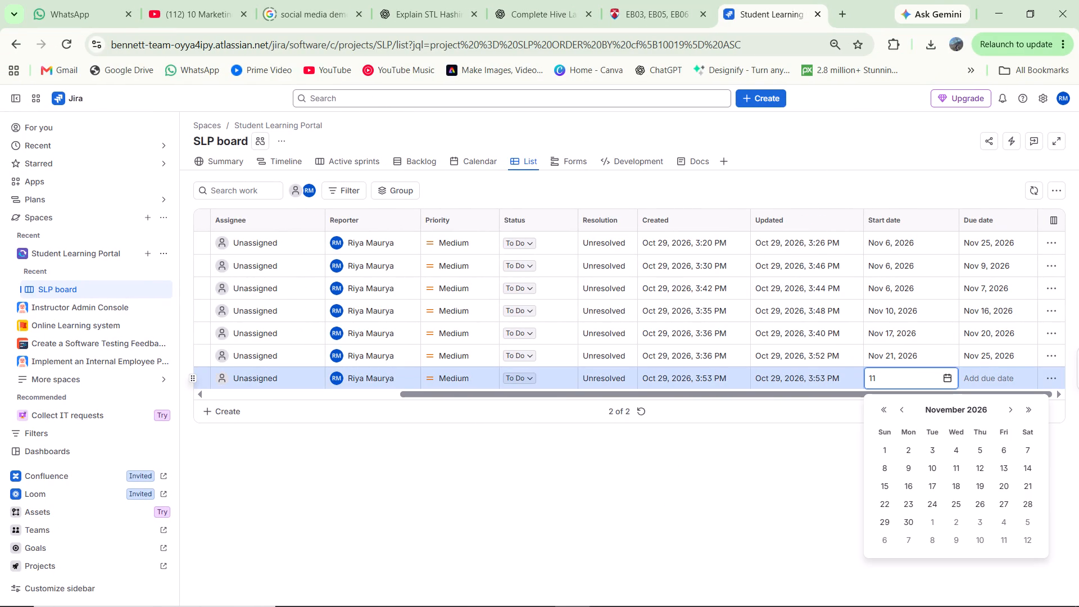
{"action": "key", "text": "minus"}
{"action": "key", "text": "BackSpace"}
{"action": "key", "text": "slash"}
{"action": "type", "text": "26"}
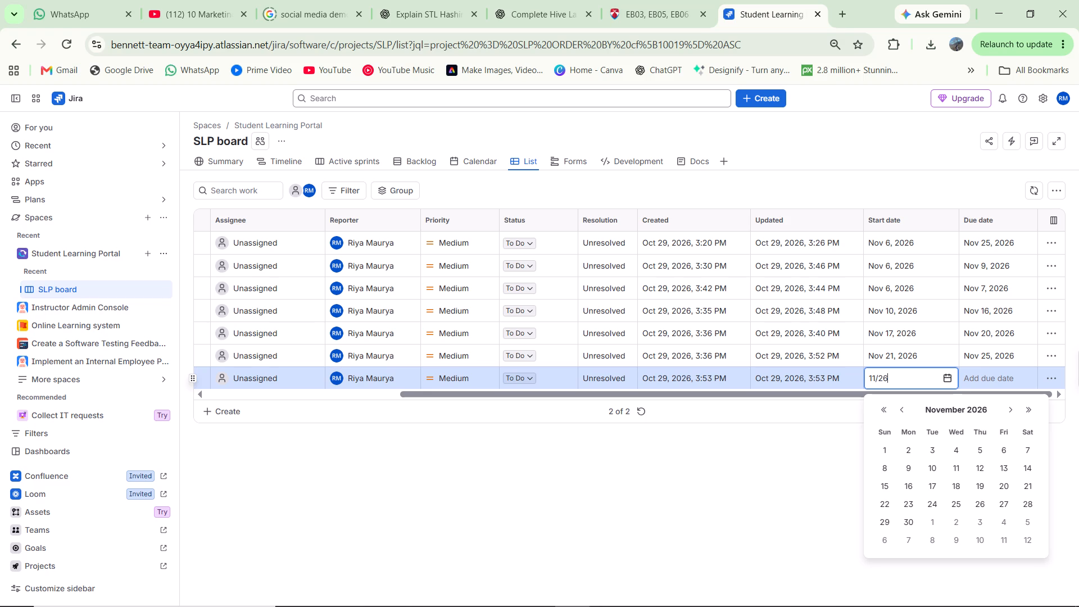
{"action": "key", "text": "Return"}
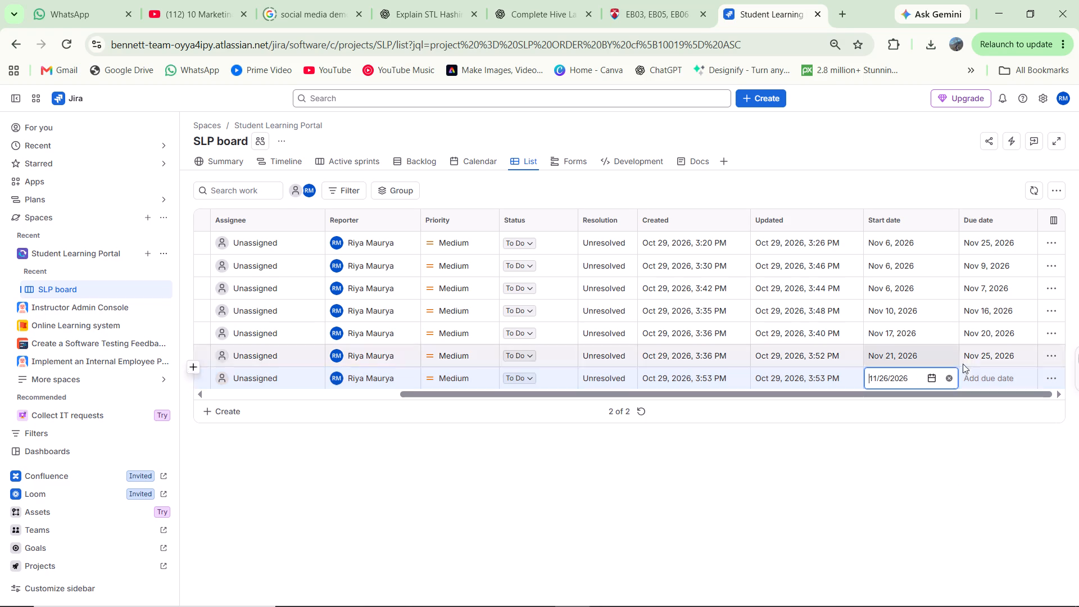
Set the due date of the SLP-7 epic to 12/16/2026 in the work list.
{"action": "left_click", "coordinate": [973, 379]}
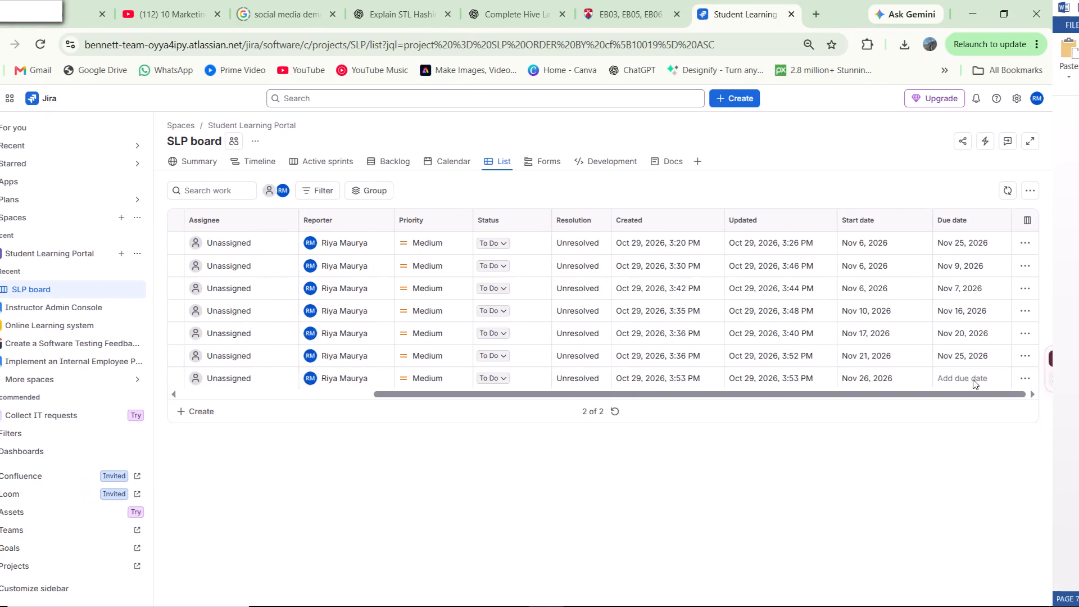
{"action": "left_click", "coordinate": [973, 379]}
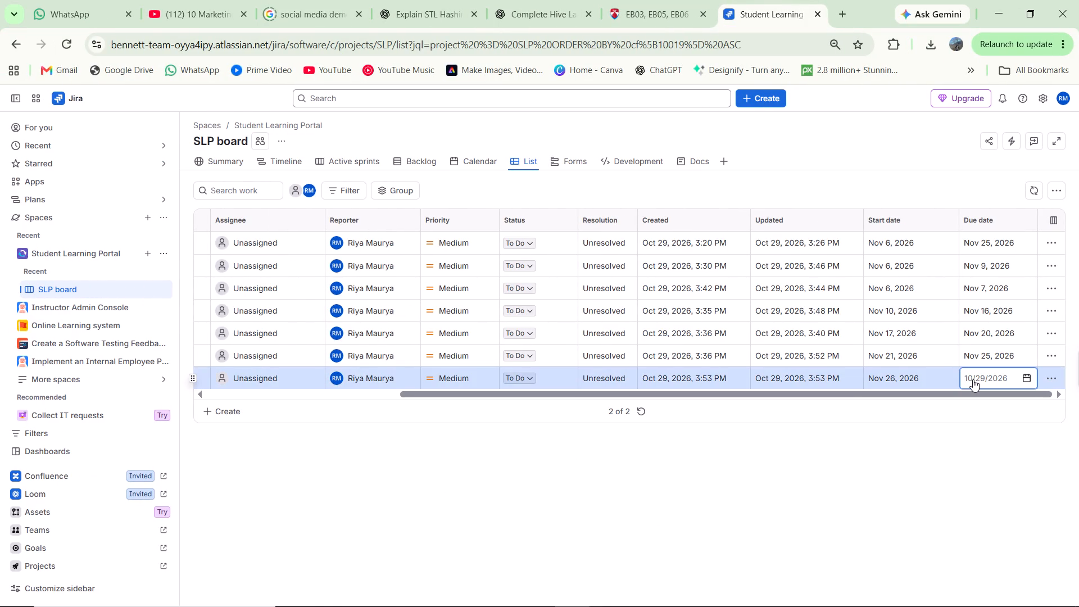
{"action": "type", "text": "11"}
{"action": "key", "text": "slash"}
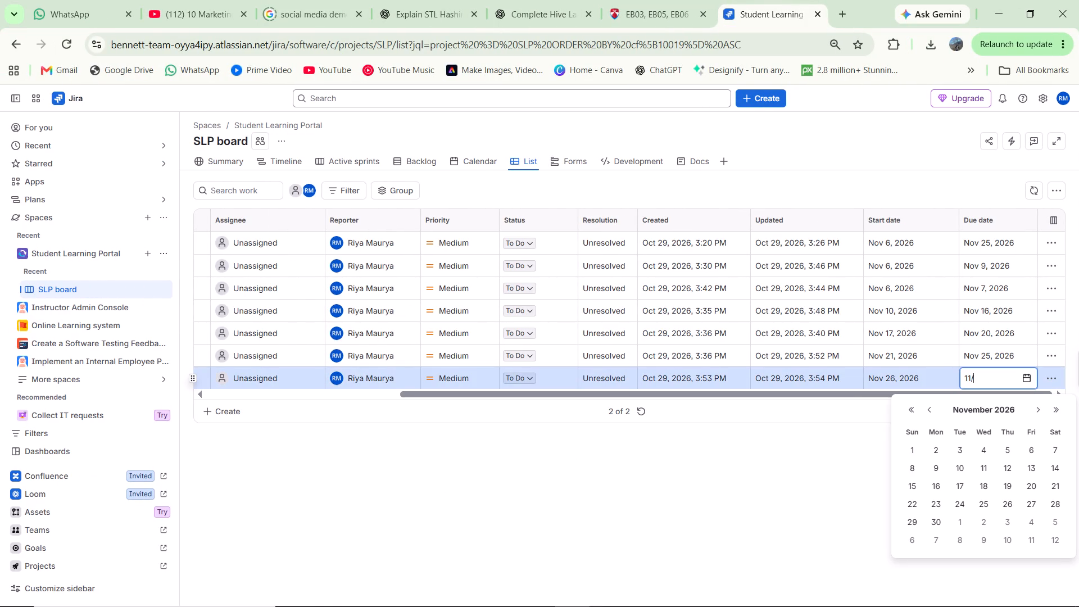
{"action": "key", "text": "BackSpace"}
{"action": "key", "text": "BackSpace"}
{"action": "type", "text": "2/16"}
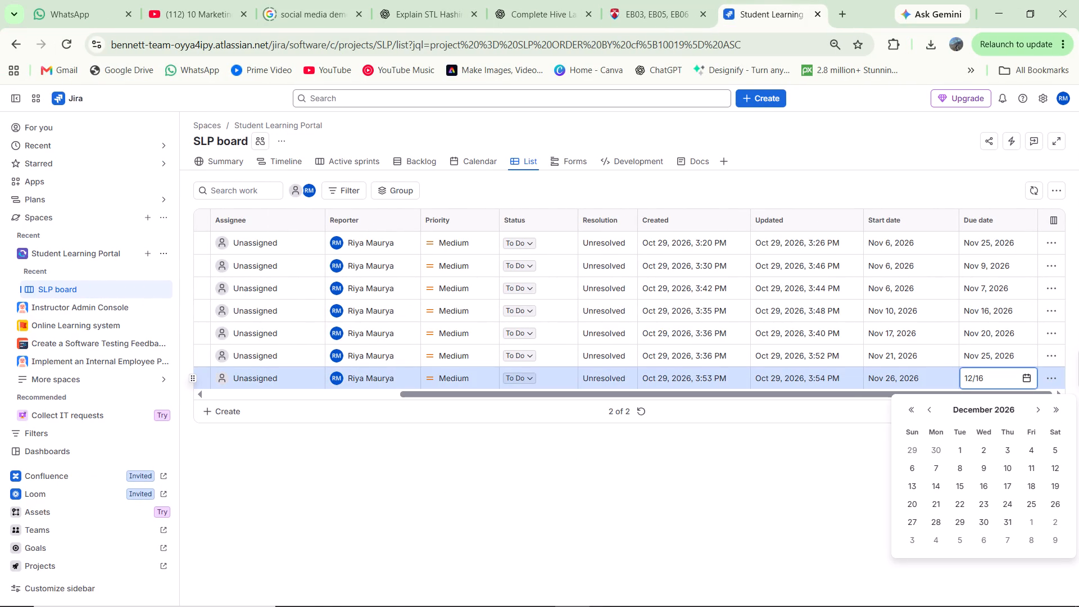
{"action": "key", "text": "Return"}
{"action": "left_click", "coordinate": [678, 511]}
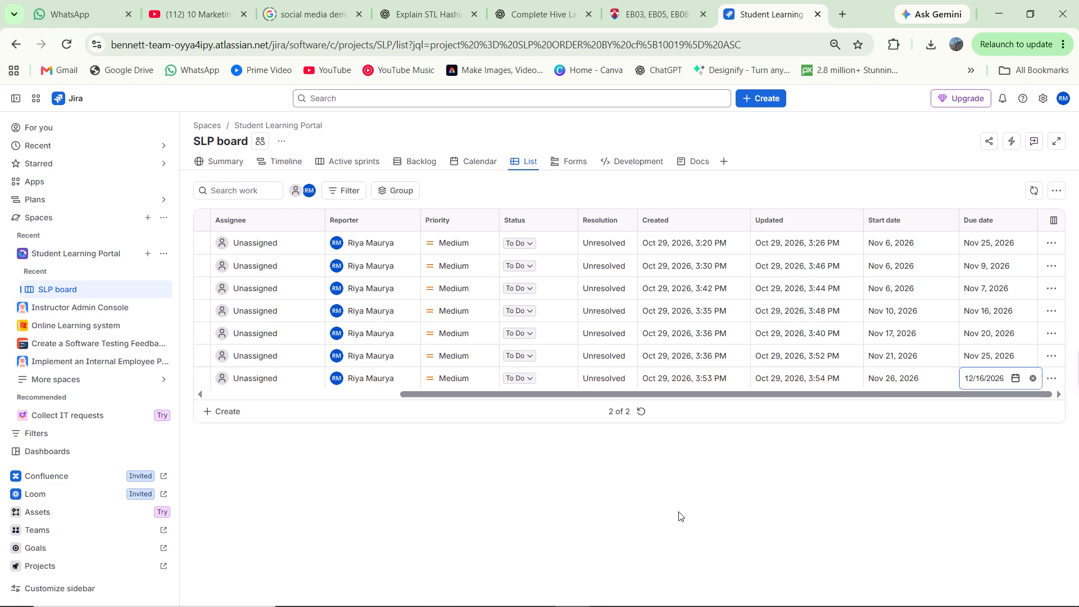
Start a new work item in the SLP project and change its work type from Epic to Story.
{"action": "scroll", "coordinate": [498, 371], "scroll_direction": "right", "scroll_amount": 5}
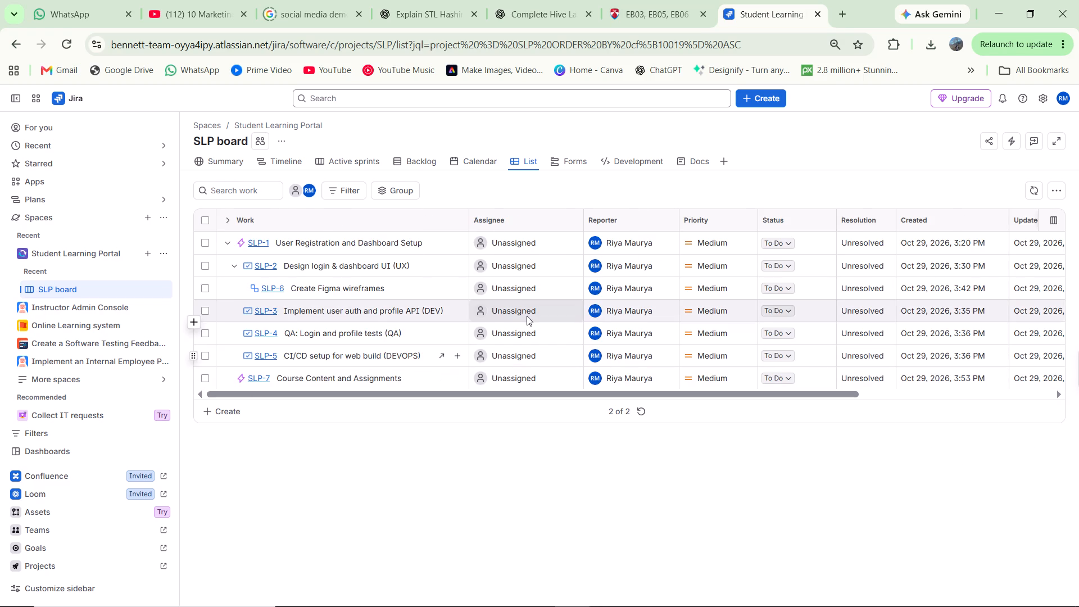
{"action": "left_click", "coordinate": [750, 101]}
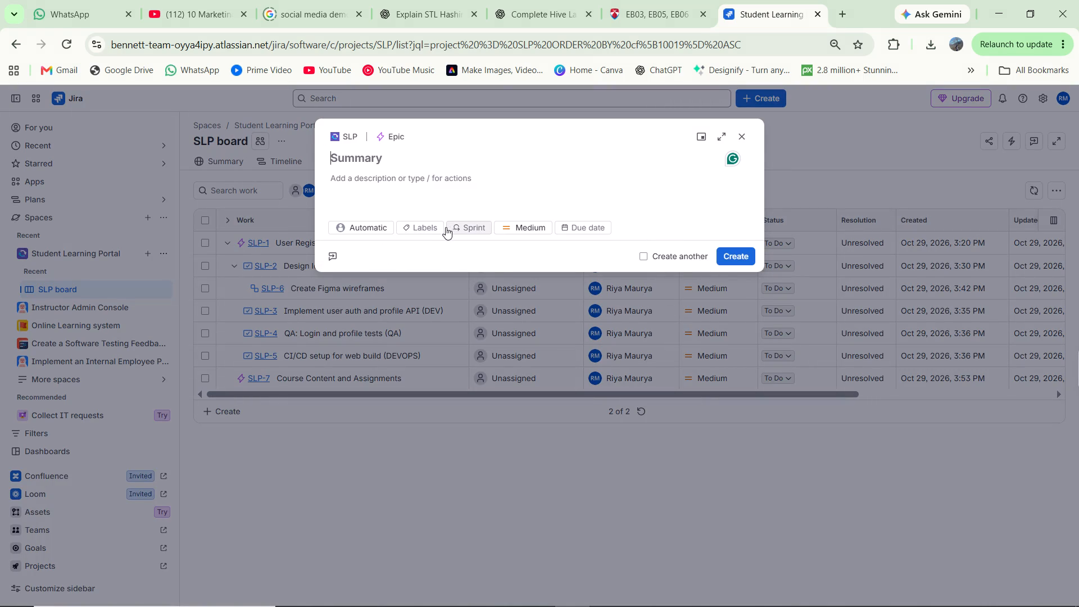
{"action": "left_click", "coordinate": [436, 227]}
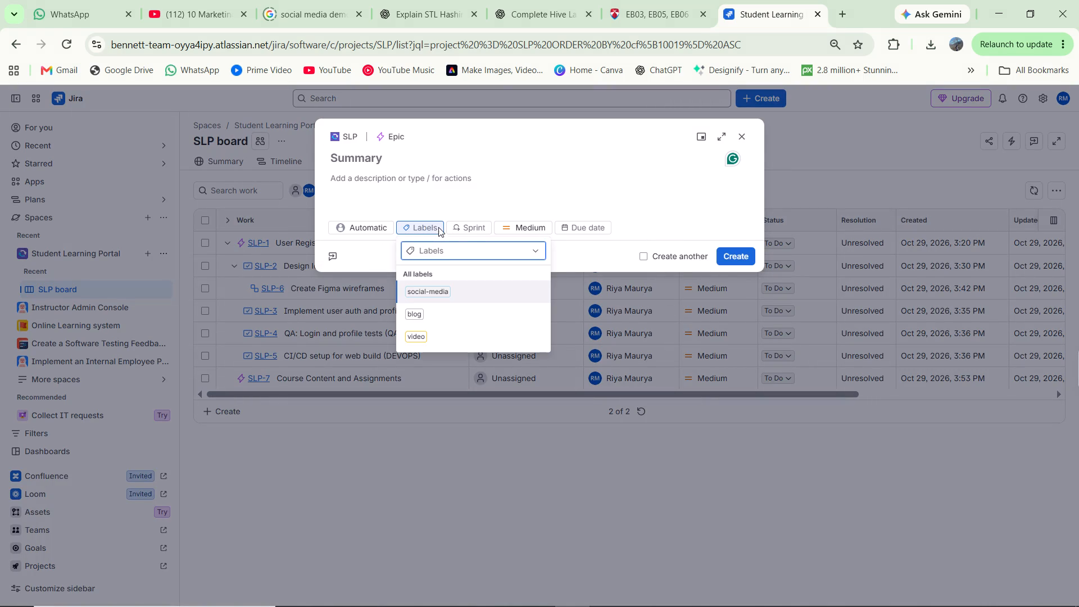
{"action": "left_click", "coordinate": [472, 227]}
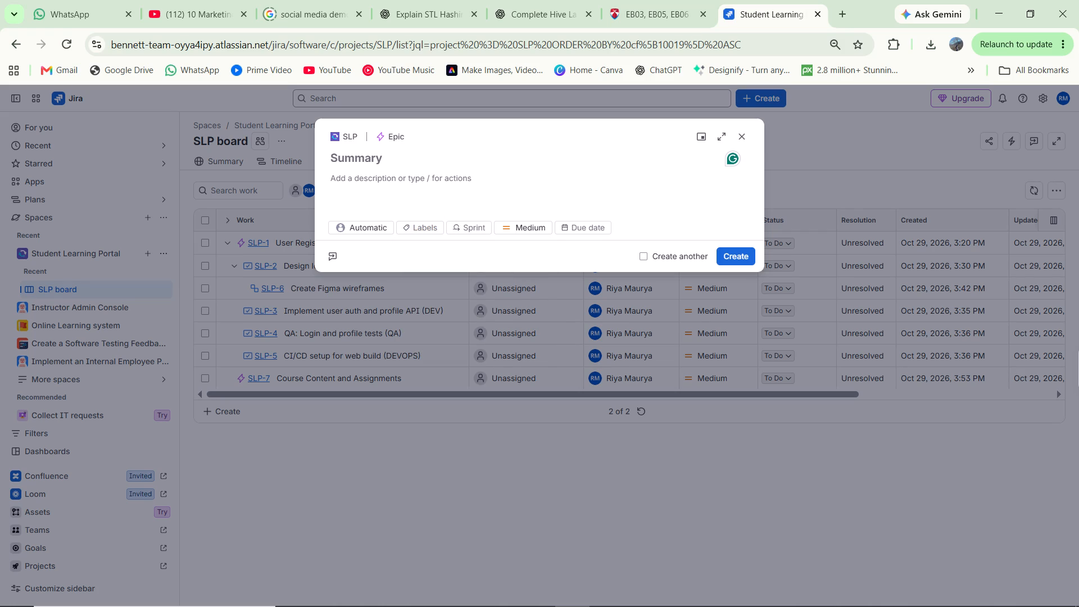
{"action": "left_click", "coordinate": [382, 132]}
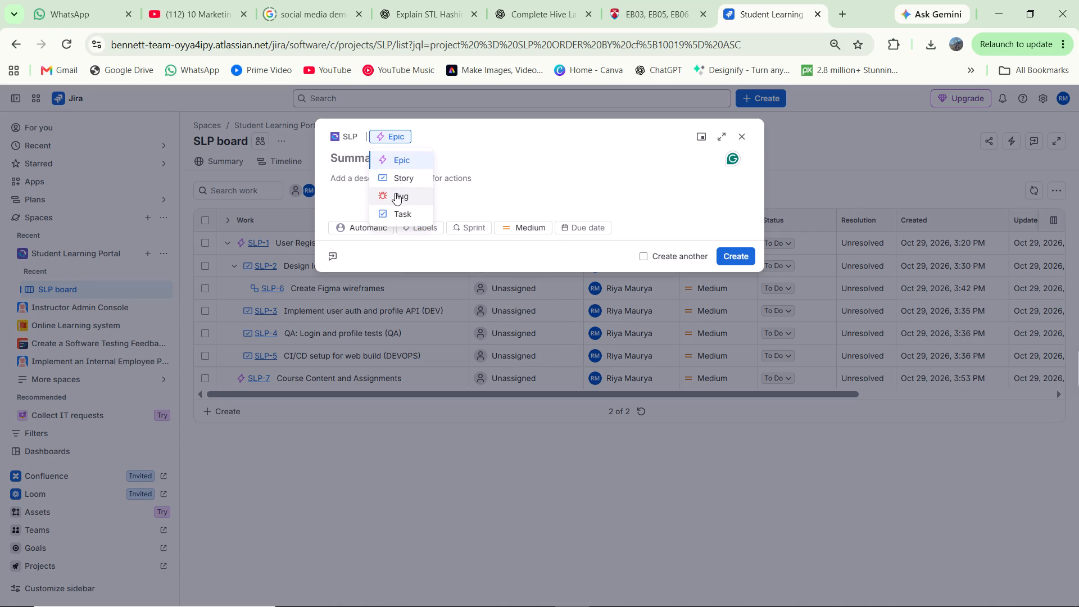
{"action": "left_click", "coordinate": [398, 184]}
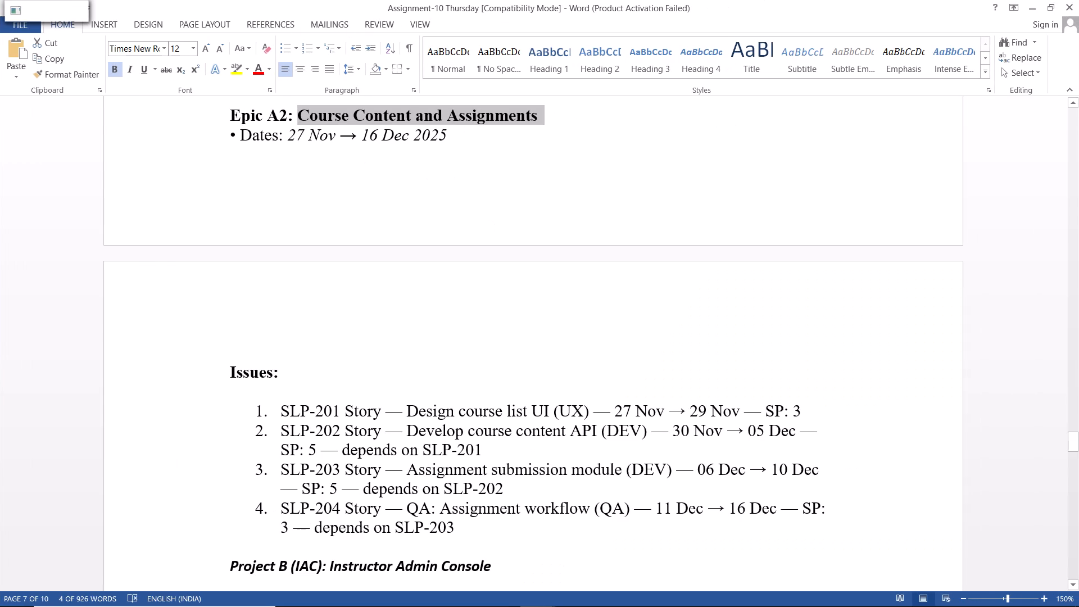
Create the story "Design course list UI" using the Word issue list's title, with SLP-7 as parent and Create another enabled.
{"action": "scroll", "coordinate": [463, 308], "scroll_direction": "down", "scroll_amount": 1}
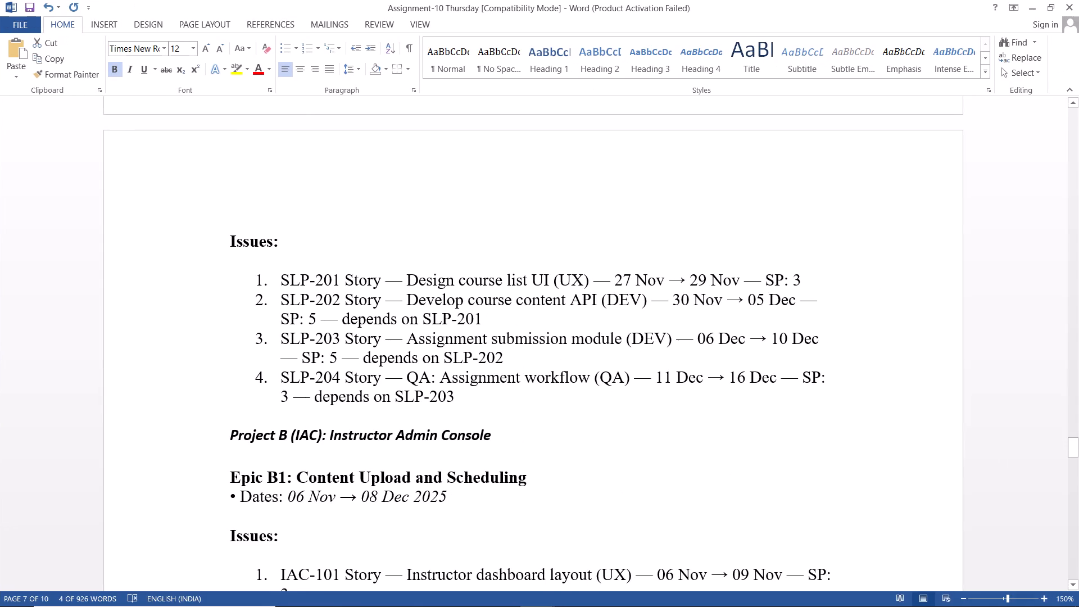
{"action": "left_click_drag", "start_coordinate": [407, 281], "coordinate": [495, 278]}
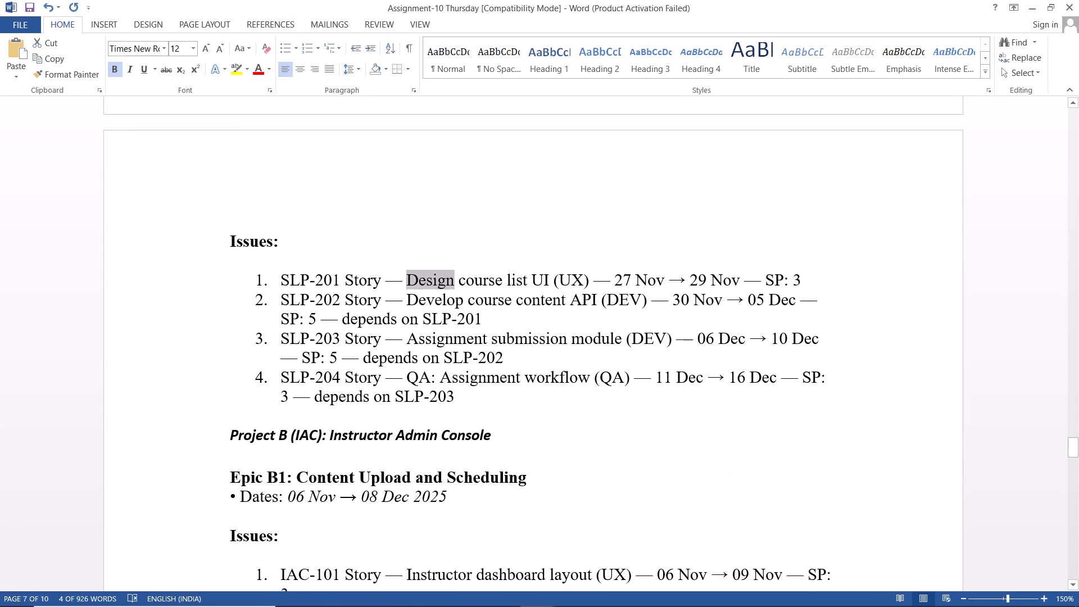
{"action": "left_click_drag", "start_coordinate": [495, 278], "coordinate": [549, 278]}
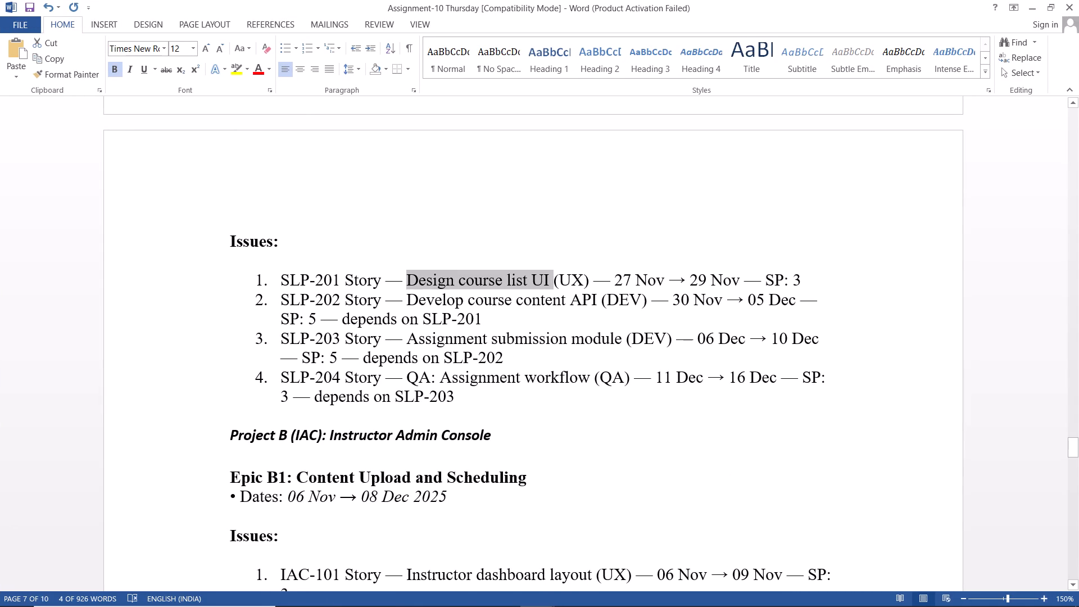
{"action": "left_click_drag", "start_coordinate": [549, 278], "coordinate": [551, 278]}
{"action": "key", "text": "ctrl+c"}
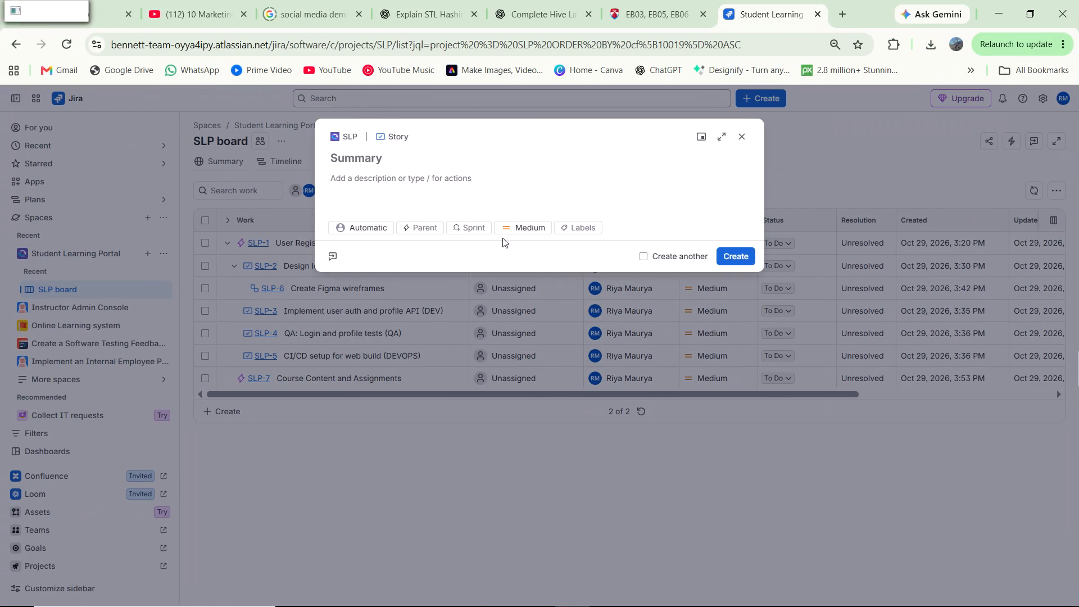
{"action": "left_click", "coordinate": [428, 169]}
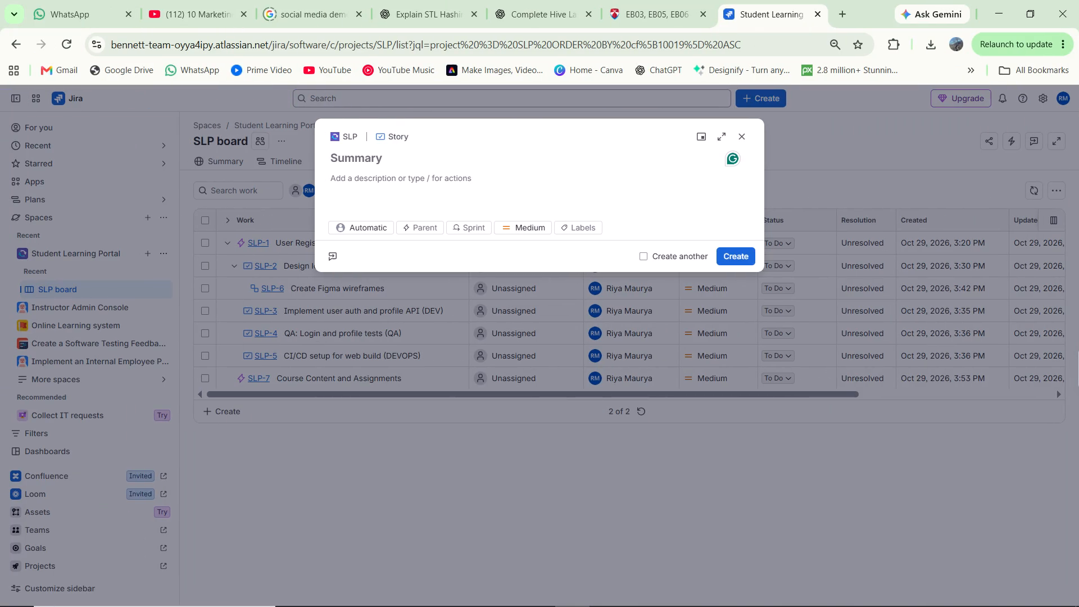
{"action": "key", "text": "ctrl+v"}
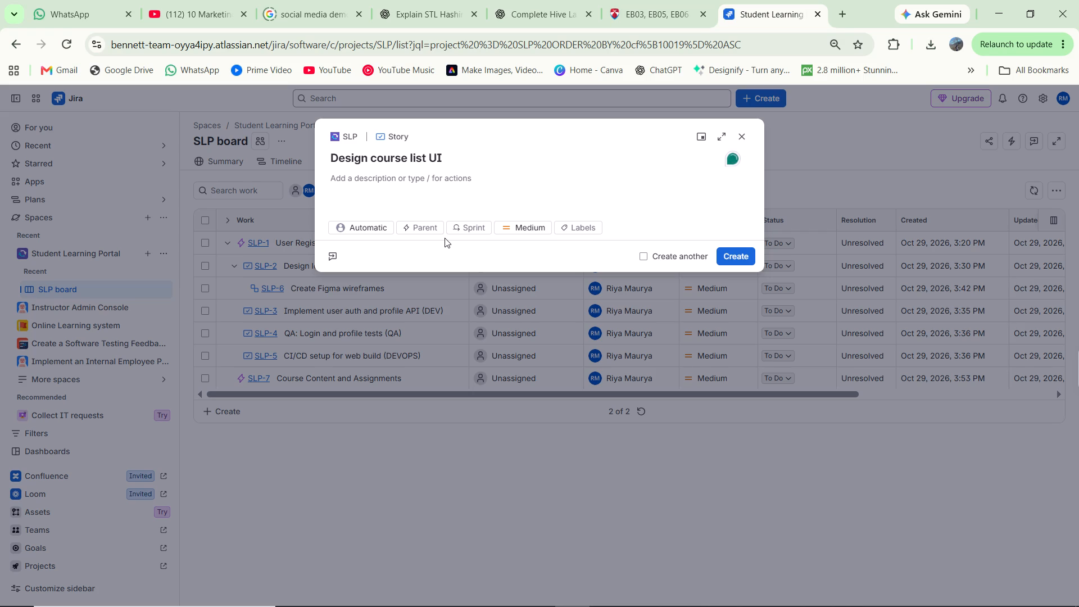
{"action": "left_click", "coordinate": [415, 221]}
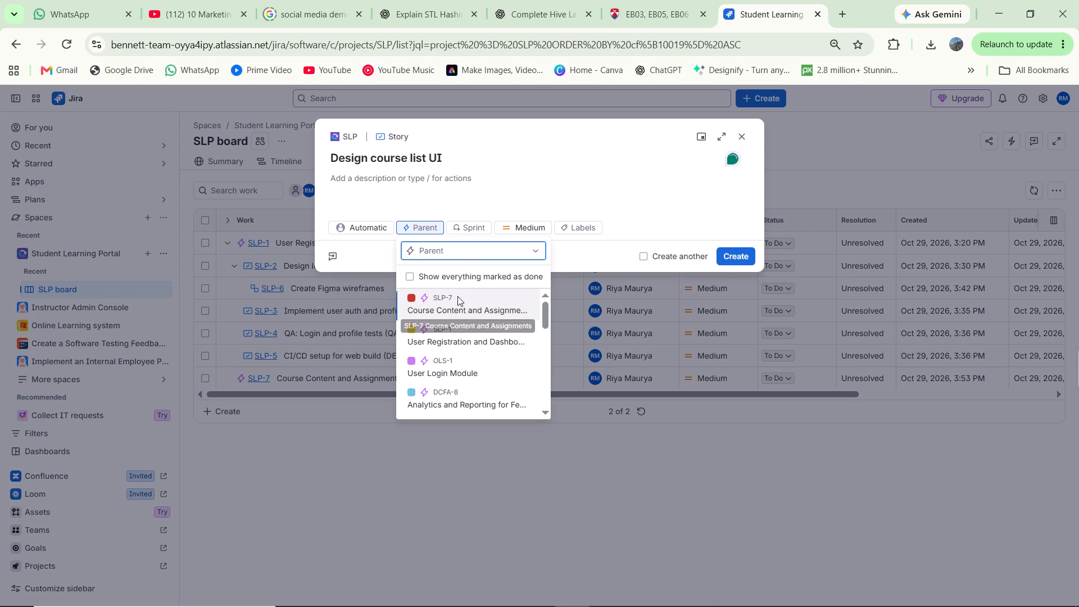
{"action": "left_click", "coordinate": [461, 301]}
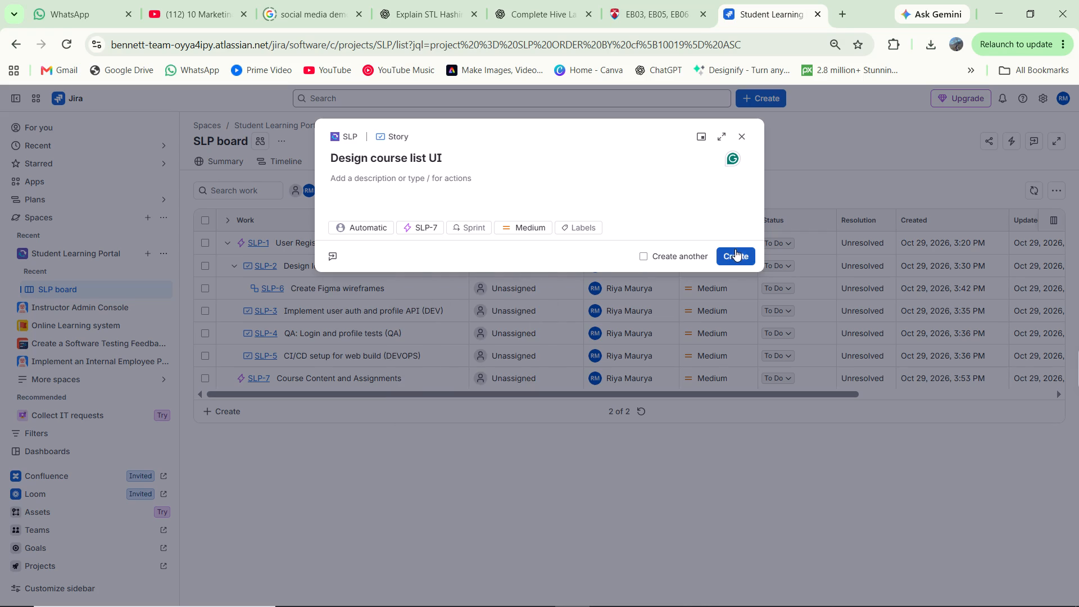
{"action": "left_click", "coordinate": [674, 259]}
{"action": "left_click", "coordinate": [727, 259]}
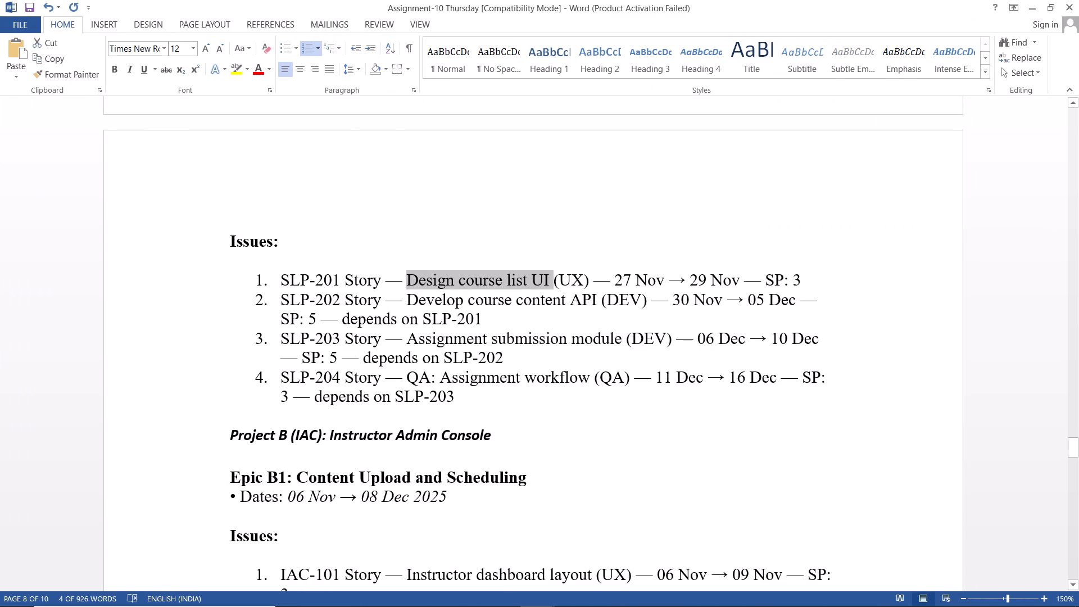
Copy the SLP-202 title from Word and create the story "Develop course content API" under SLP-7.
{"action": "left_click_drag", "start_coordinate": [406, 298], "coordinate": [439, 298]}
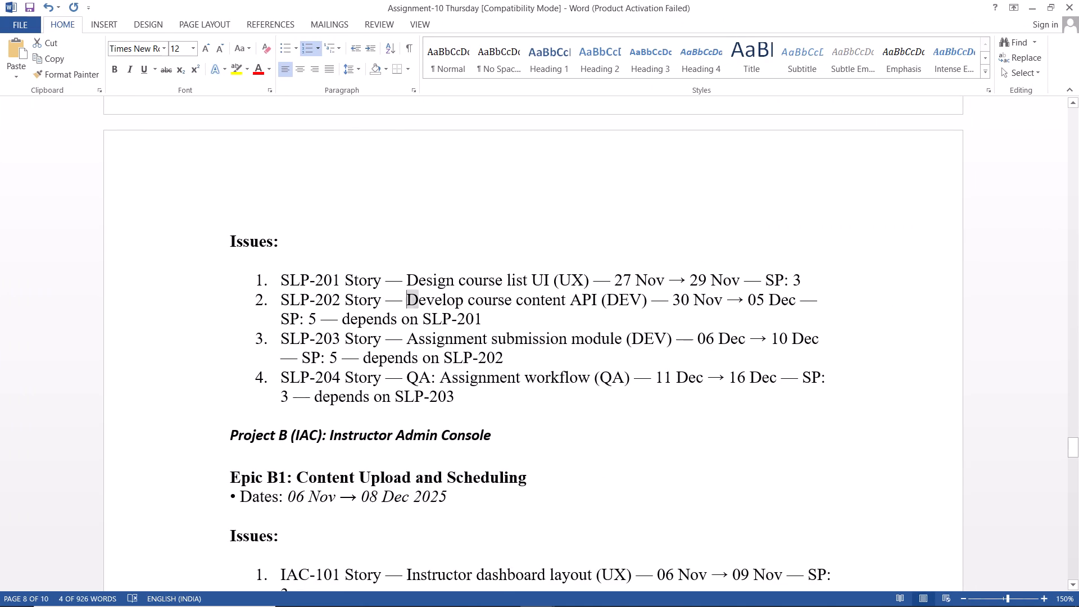
{"action": "left_click_drag", "start_coordinate": [439, 298], "coordinate": [588, 301]}
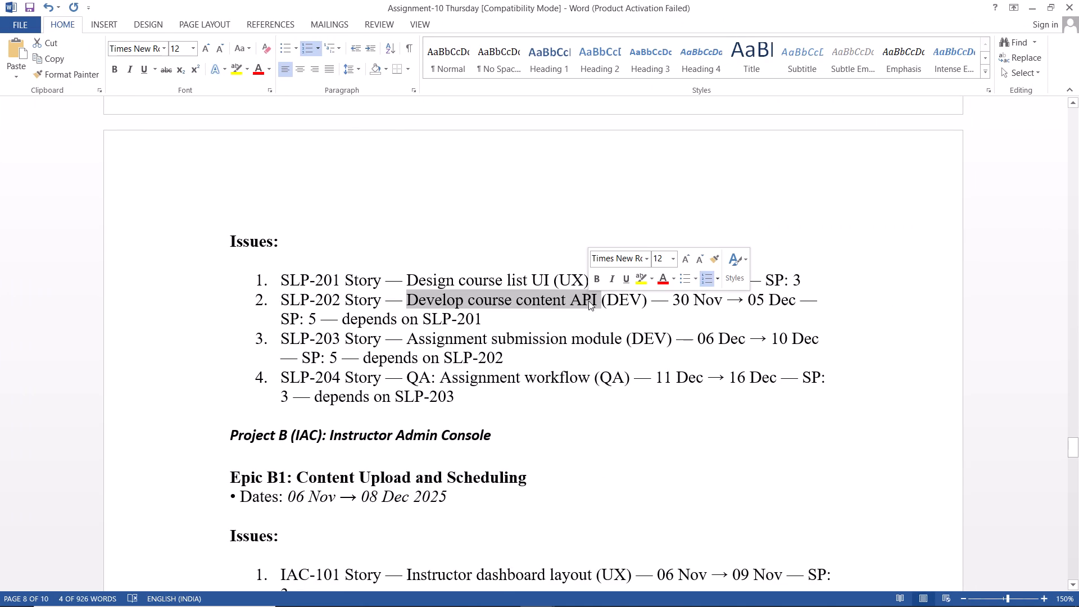
{"action": "key", "text": "ctrl+c"}
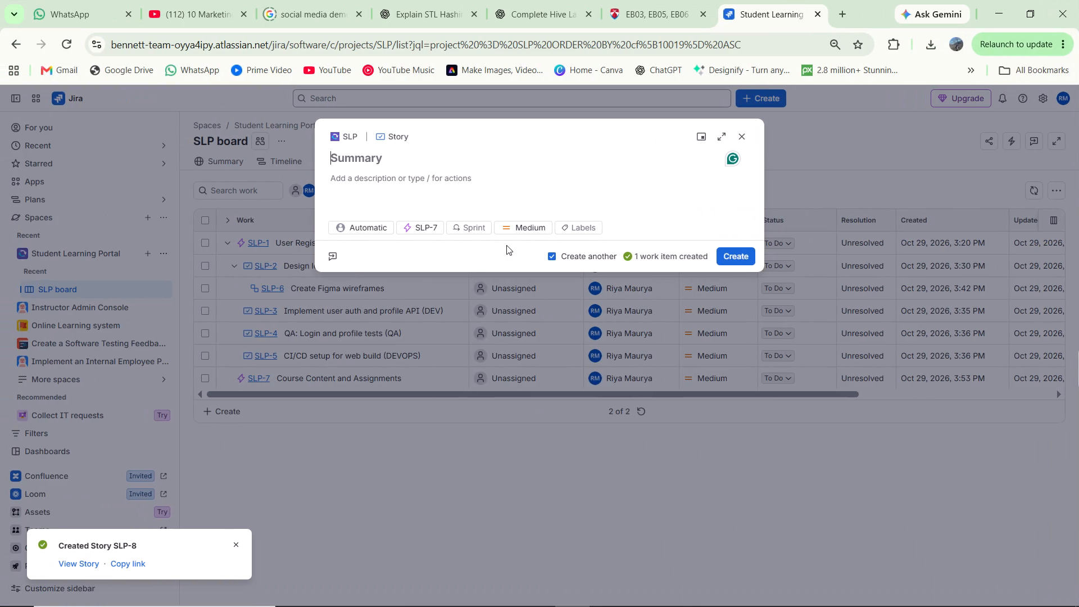
{"action": "key", "text": "ctrl+v"}
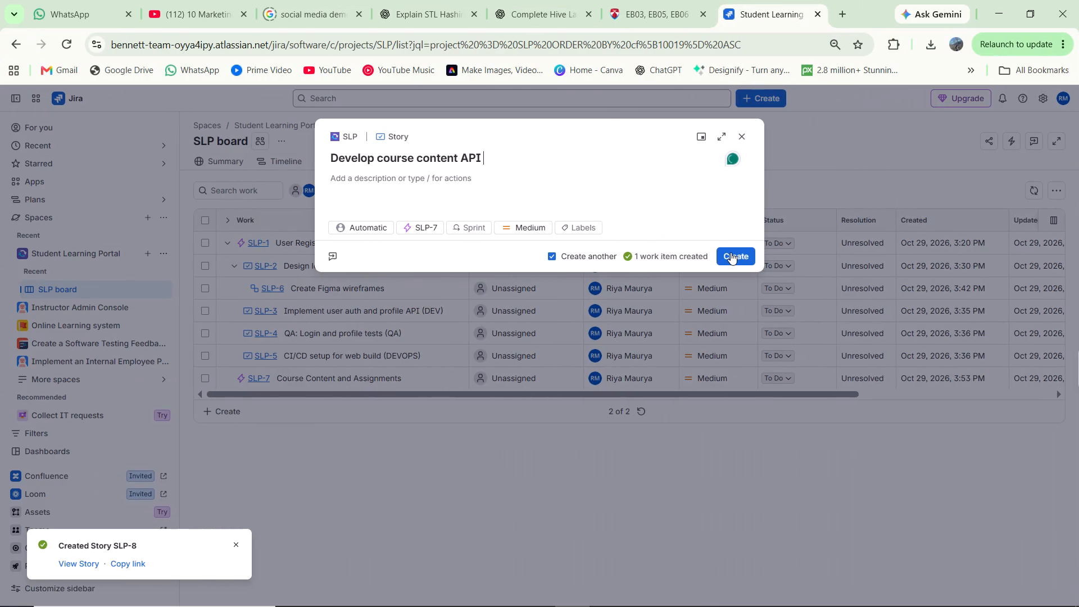
{"action": "left_click", "coordinate": [731, 252]}
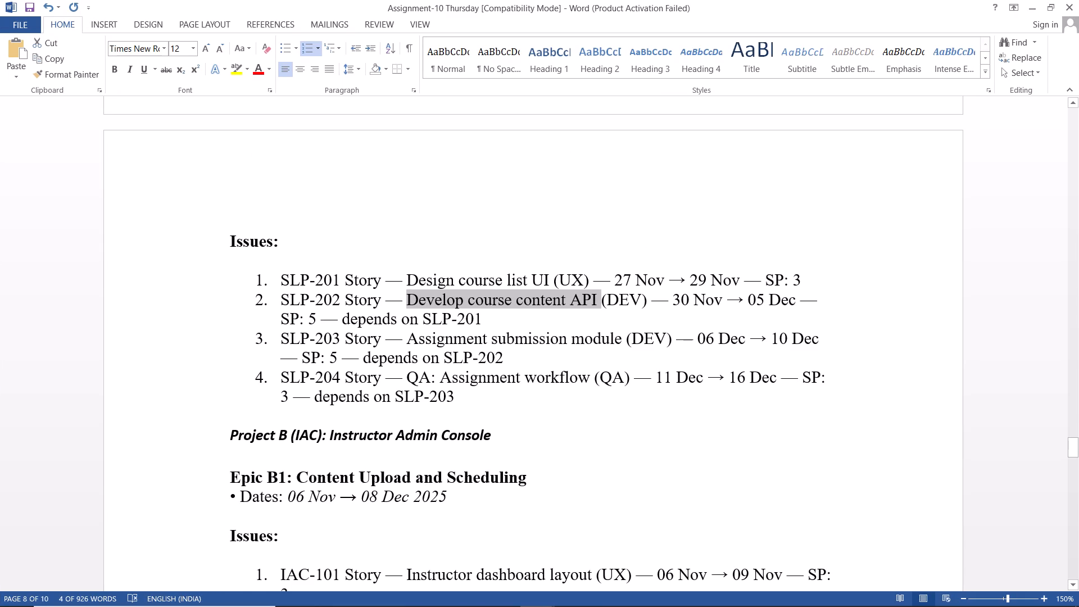
Copy the SLP-203 title from Word and create the story "Assignment submission module" under SLP-7.
{"action": "left_click_drag", "start_coordinate": [411, 339], "coordinate": [583, 336]}
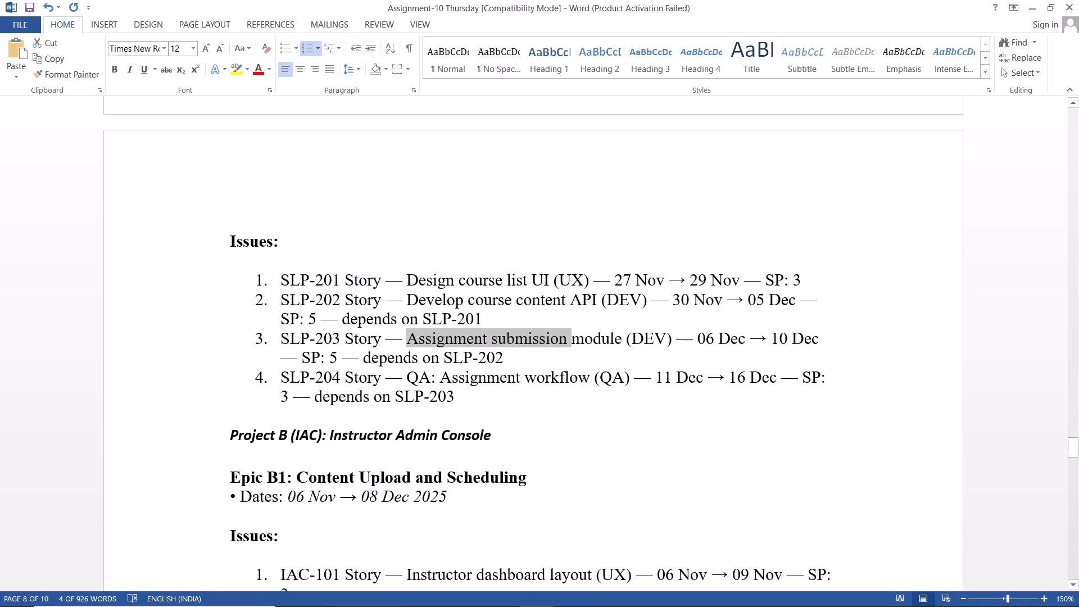
{"action": "left_click_drag", "start_coordinate": [583, 336], "coordinate": [597, 337]}
{"action": "key", "text": "ctrl+c"}
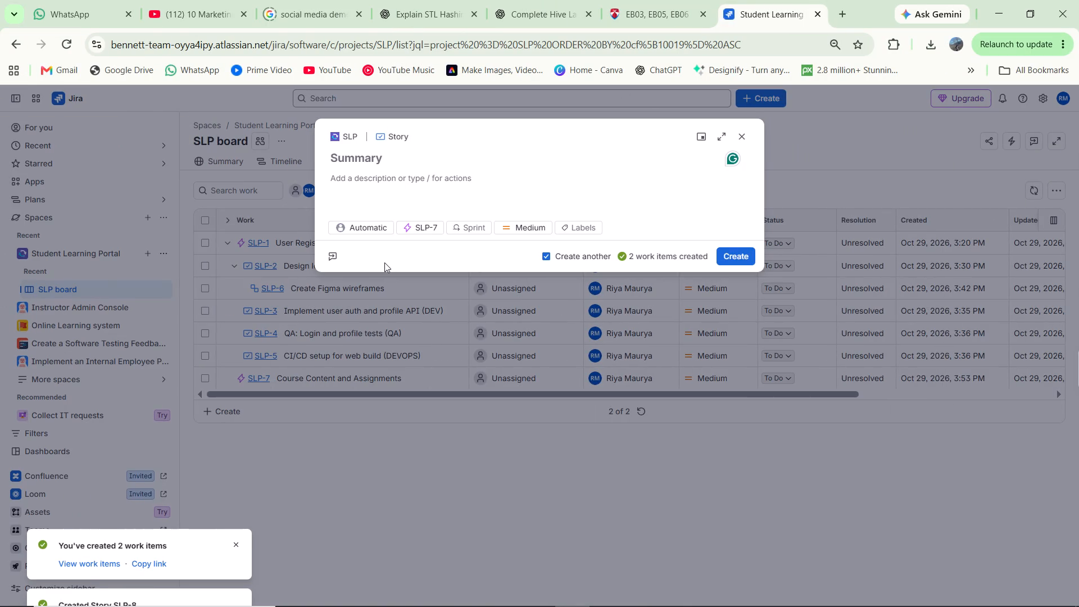
{"action": "key", "text": "ctrl+v"}
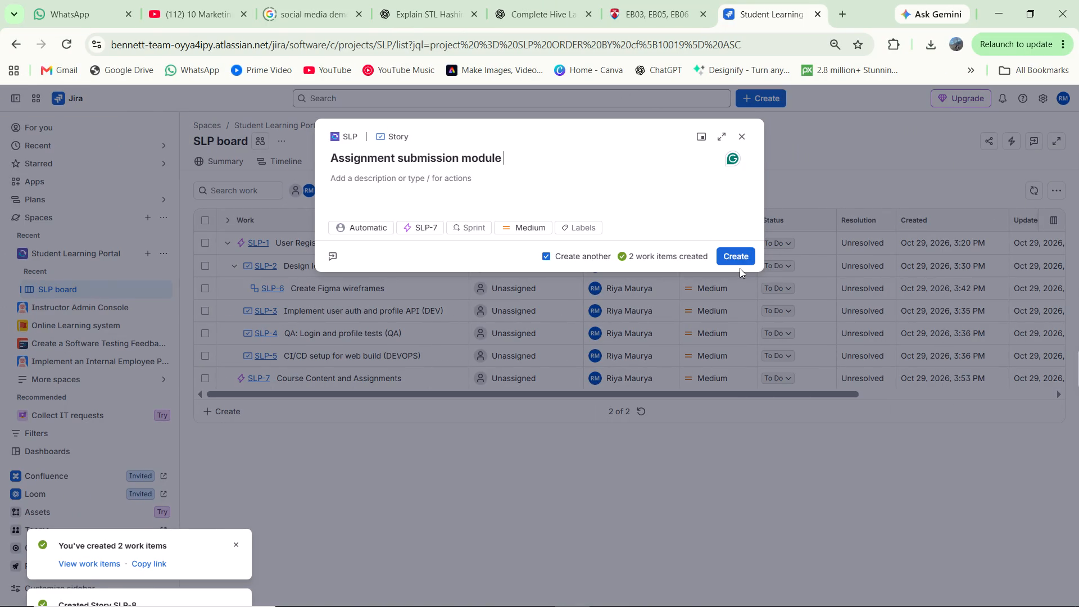
{"action": "left_click", "coordinate": [732, 260]}
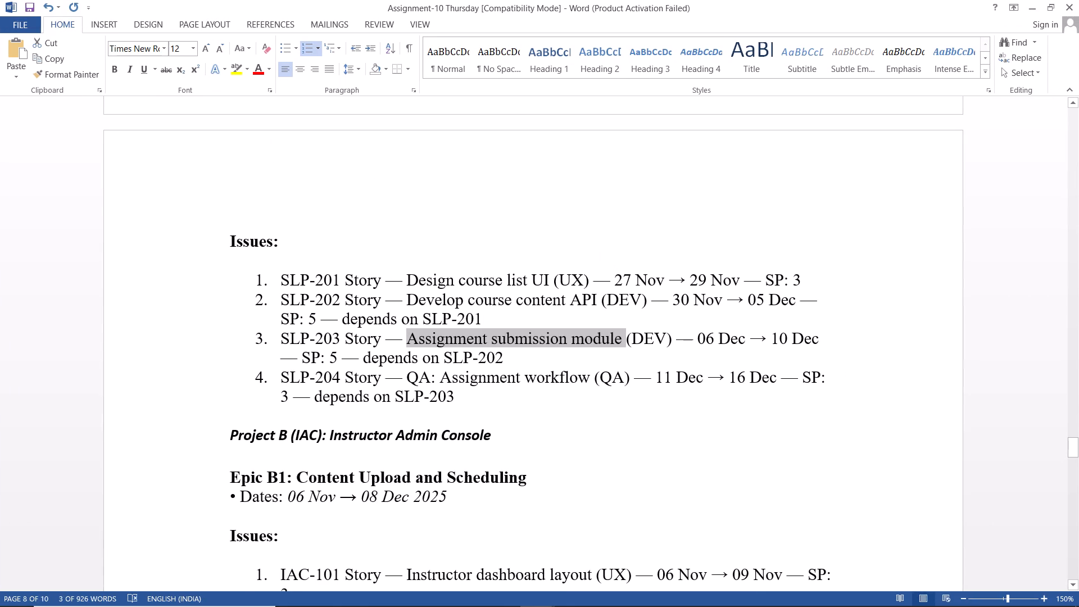
Create the story "QA: Assignment workflow" under SLP-7 with a new QA label, then disable Create another and discard the blank form.
{"action": "left_click_drag", "start_coordinate": [410, 378], "coordinate": [417, 378]}
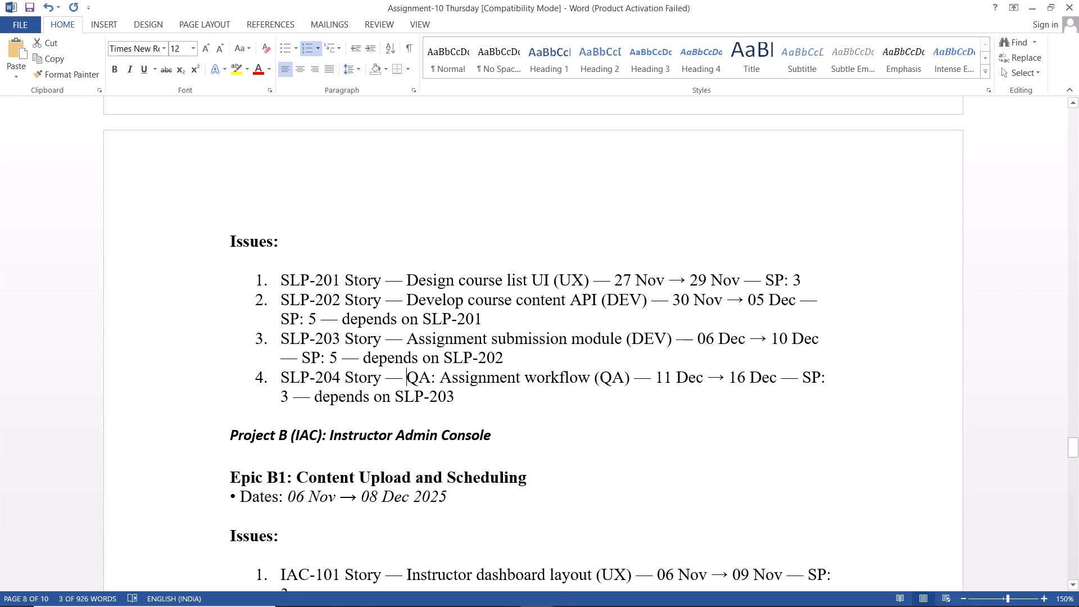
{"action": "left_click_drag", "start_coordinate": [417, 378], "coordinate": [568, 373]}
{"action": "key", "text": "ctrl+c"}
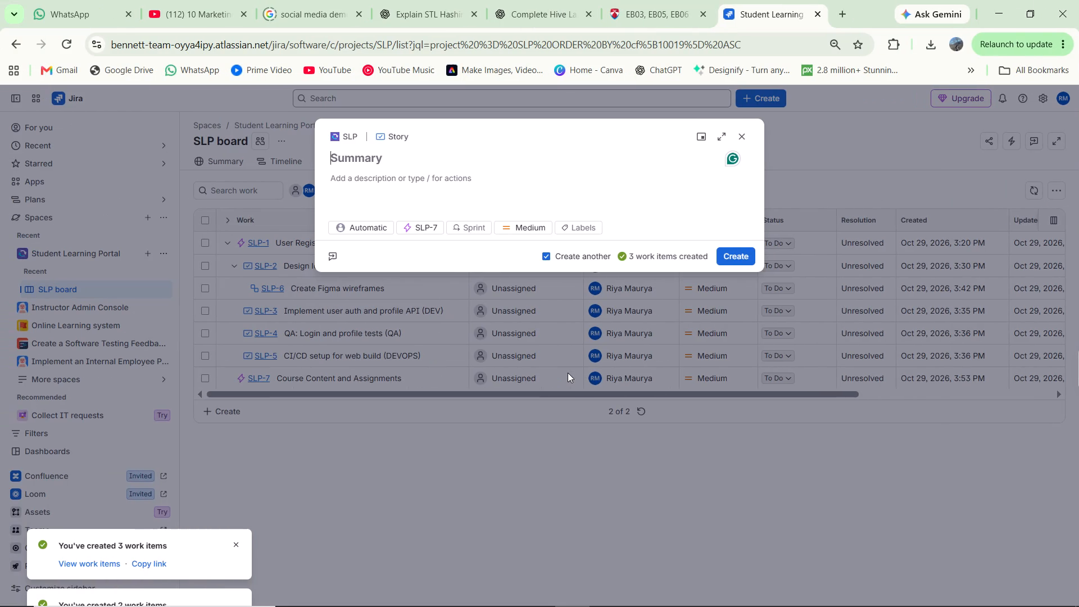
{"action": "key", "text": "ctrl+v"}
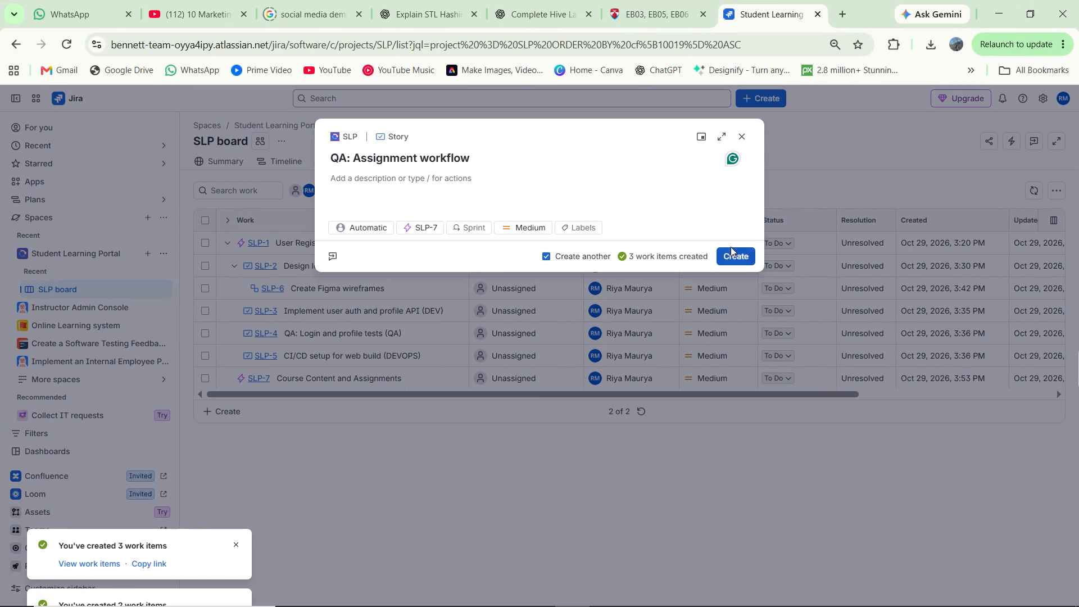
{"action": "left_click", "coordinate": [574, 229]}
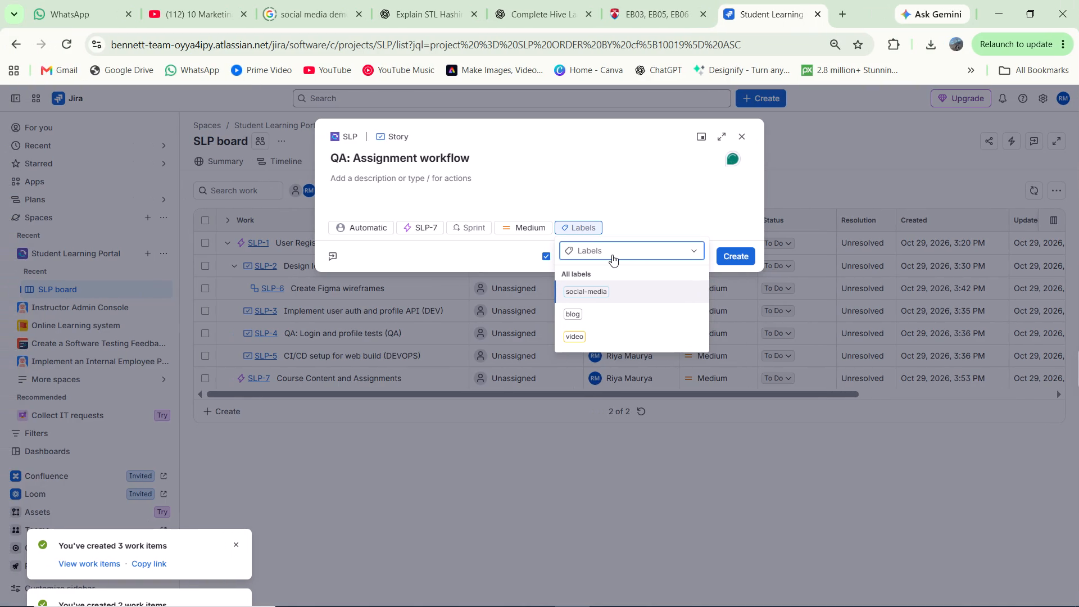
{"action": "key", "text": "shift+q"}
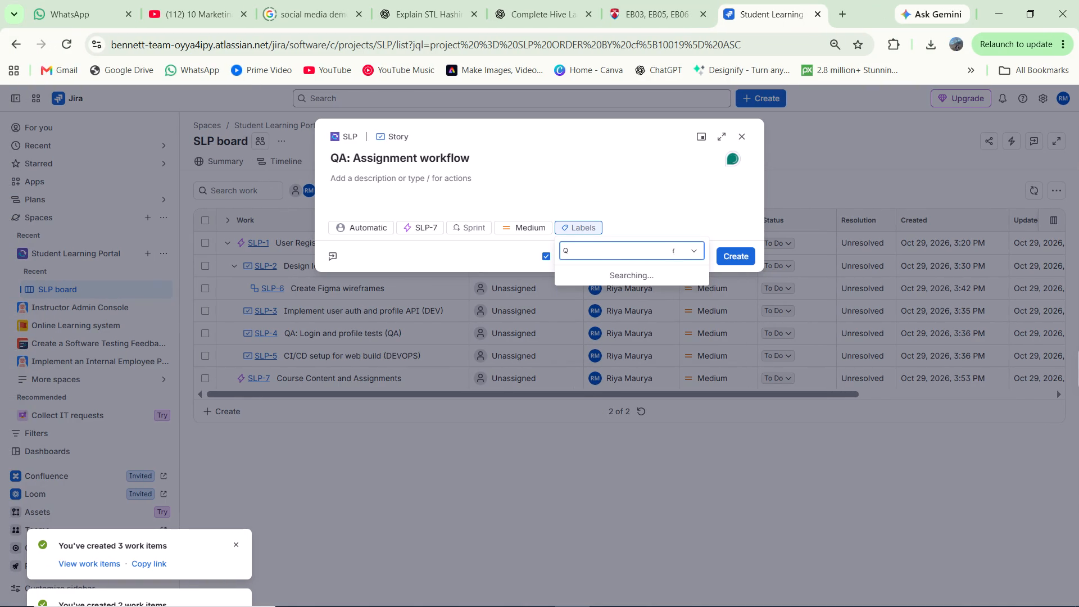
{"action": "key", "text": "shift+a"}
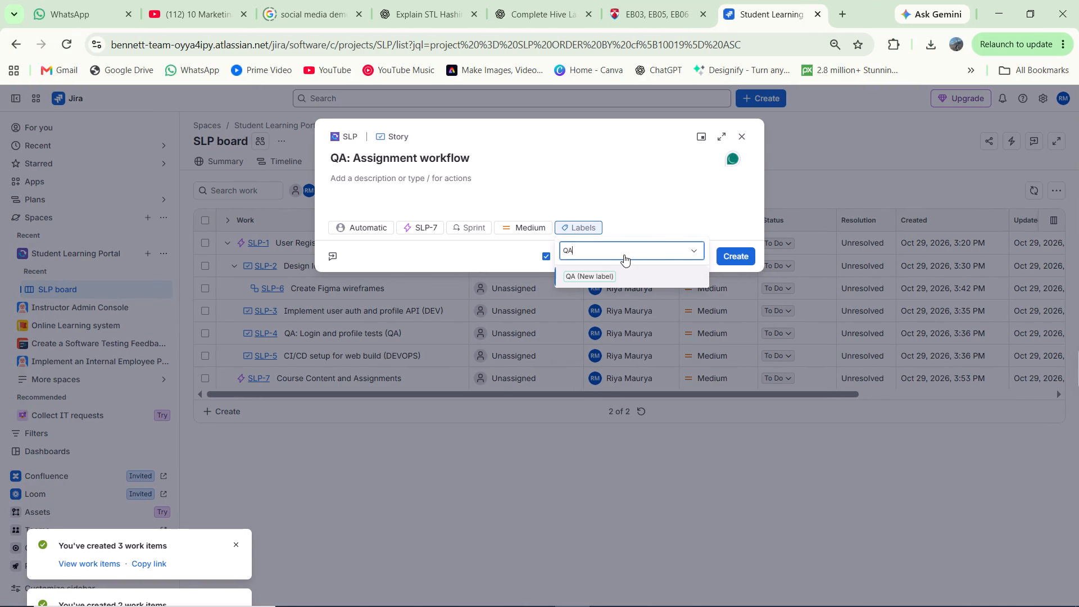
{"action": "key", "text": "Return"}
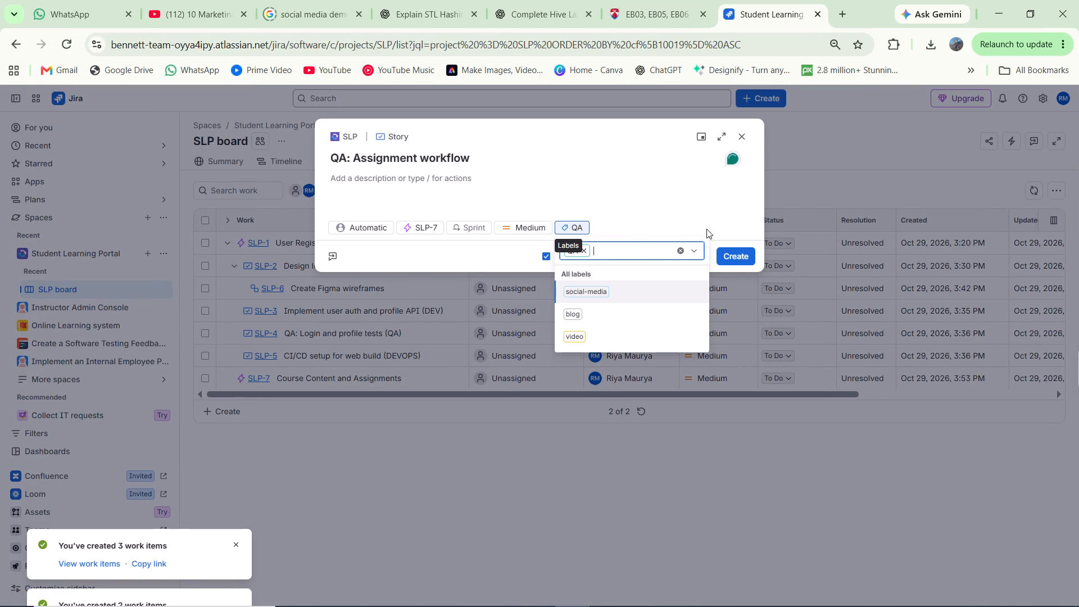
{"action": "left_click", "coordinate": [738, 264]}
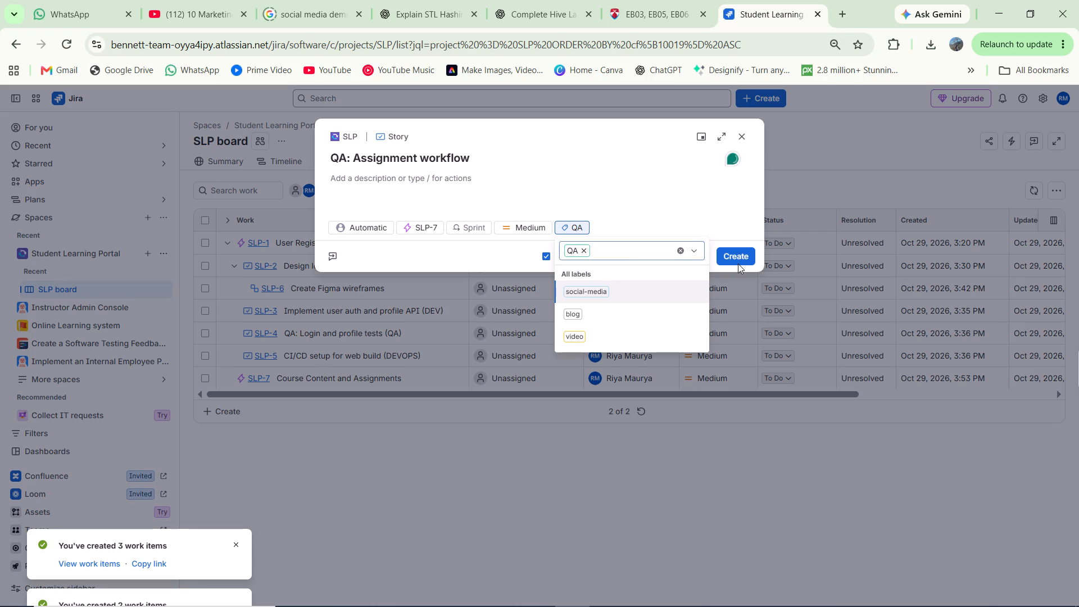
{"action": "left_click", "coordinate": [733, 254]}
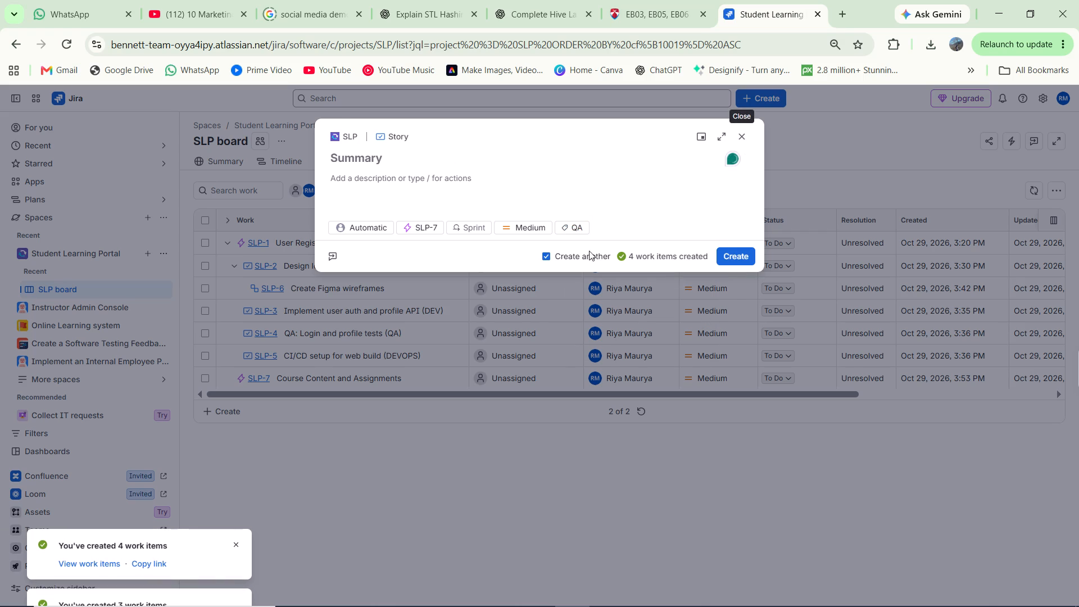
{"action": "left_click", "coordinate": [542, 257]}
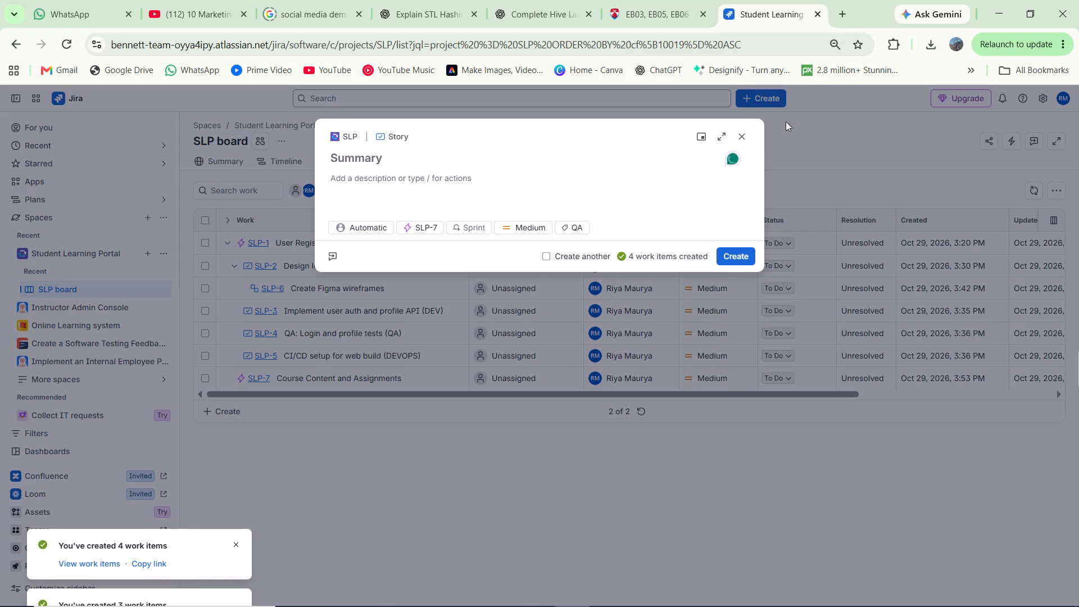
{"action": "left_click", "coordinate": [736, 140]}
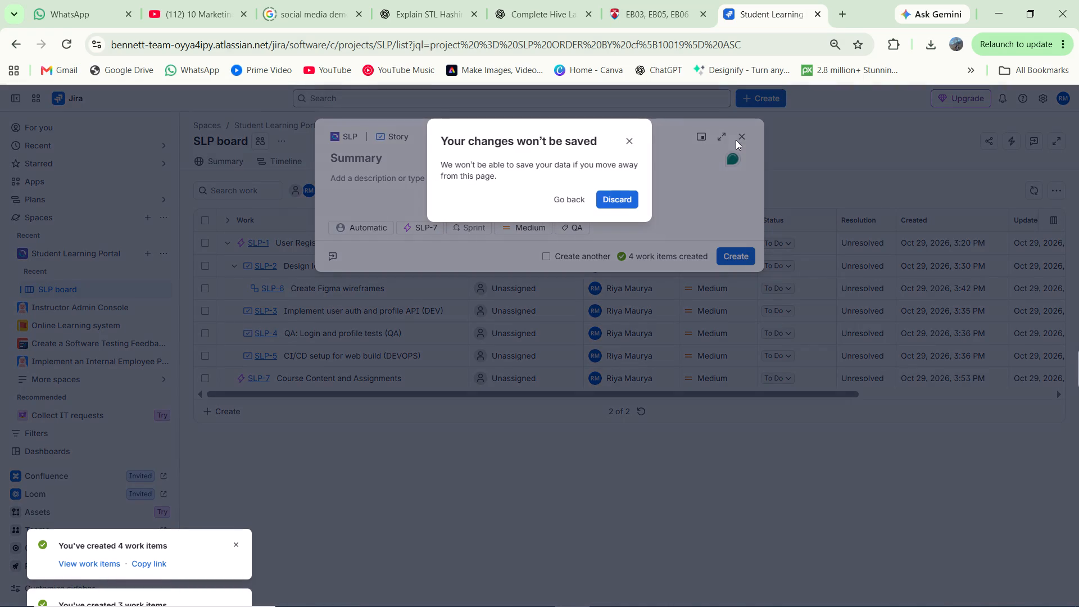
{"action": "left_click", "coordinate": [611, 206]}
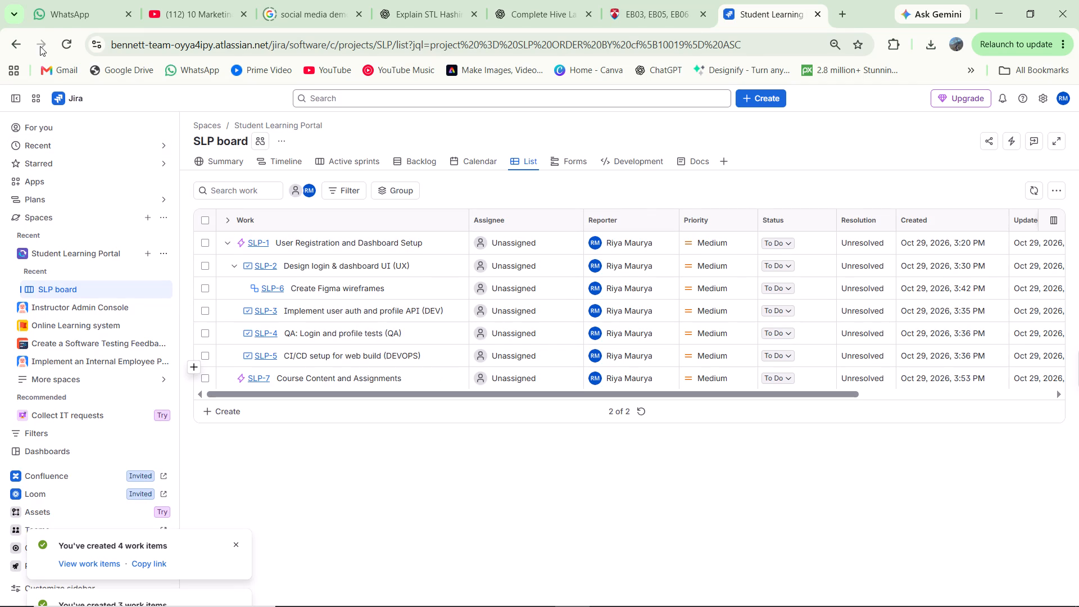
Reload the SLP work list and expand the SLP-7 and SLP-1 epics to view their child items.
{"action": "left_click", "coordinate": [70, 43]}
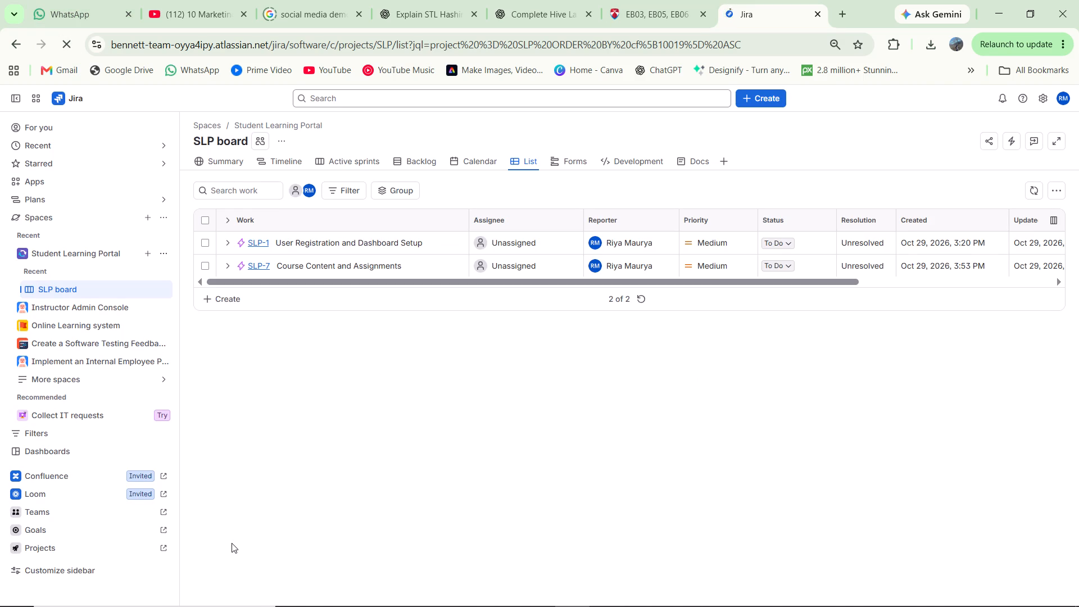
{"action": "left_click", "coordinate": [226, 262]}
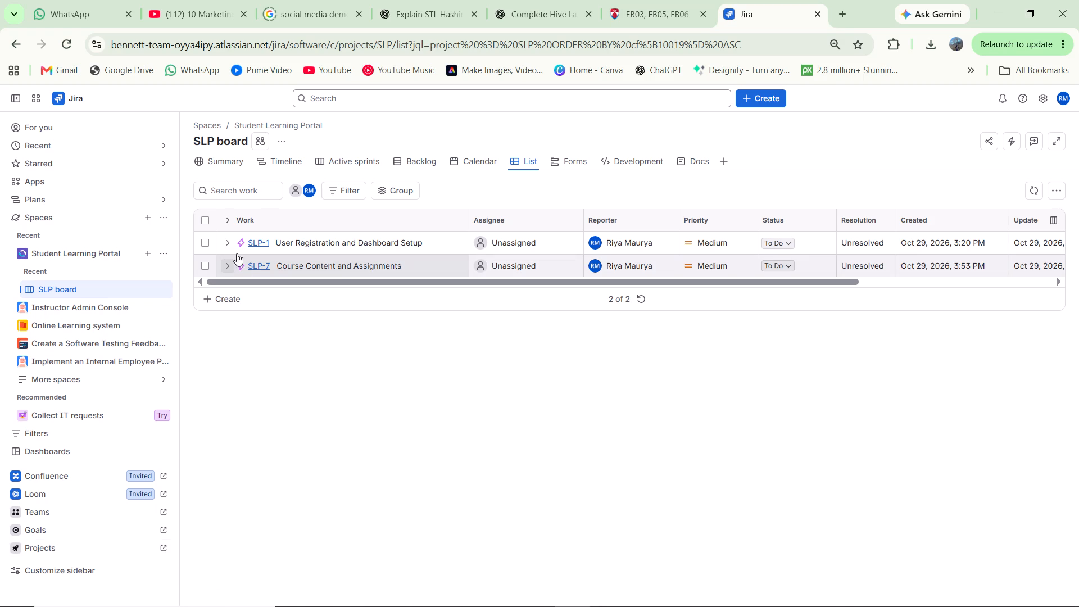
{"action": "left_click", "coordinate": [228, 244]}
{"action": "scroll", "coordinate": [257, 317], "scroll_direction": "down", "scroll_amount": 1}
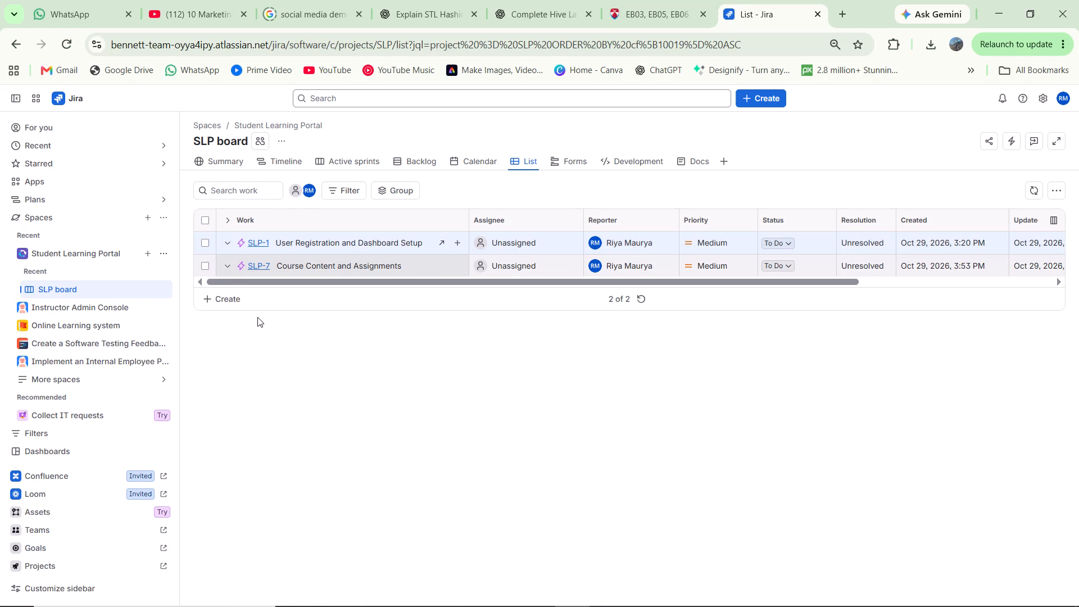
Check the SLP-201 dates in Word, then set SLP-8 "Design course list UI" to start 11/27 and be due 11/29.
{"action": "scroll", "coordinate": [257, 317], "scroll_direction": "down", "scroll_amount": 2}
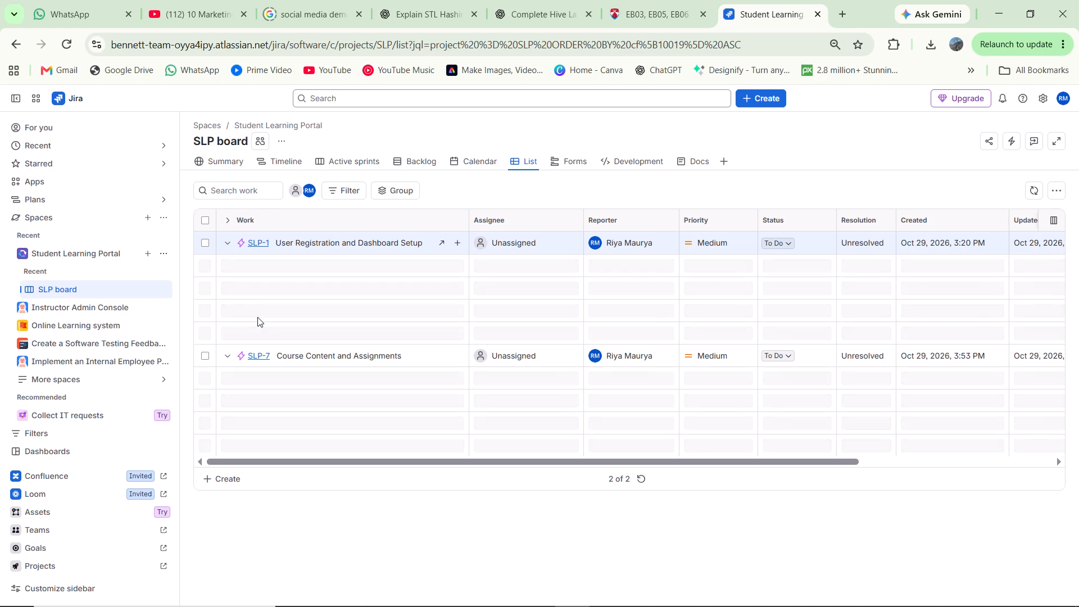
{"action": "scroll", "coordinate": [257, 317], "scroll_direction": "down", "scroll_amount": 1}
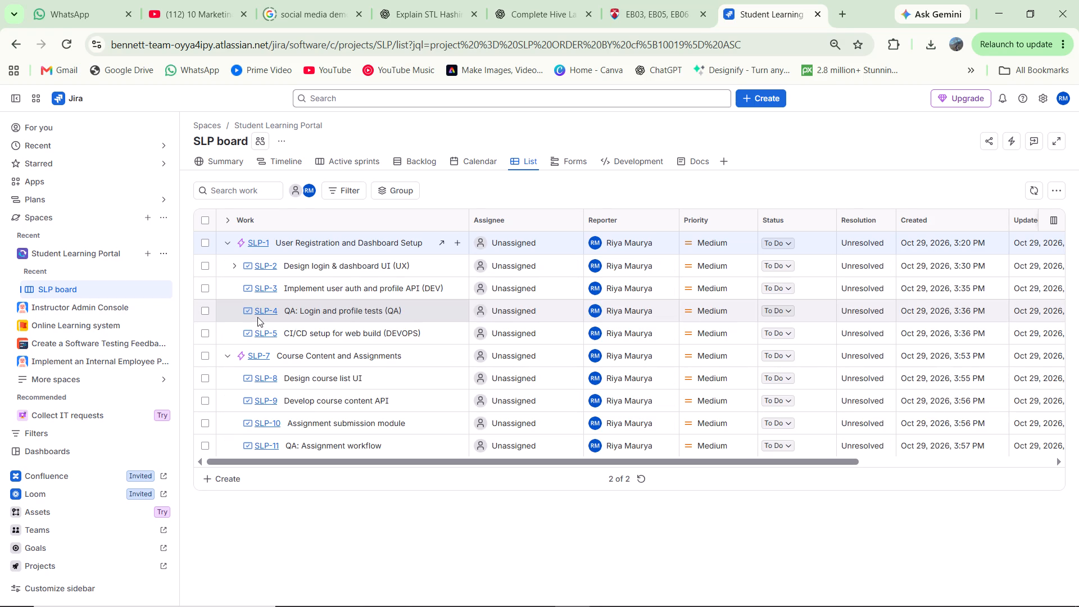
{"action": "scroll", "coordinate": [291, 340], "scroll_direction": "down", "scroll_amount": 1}
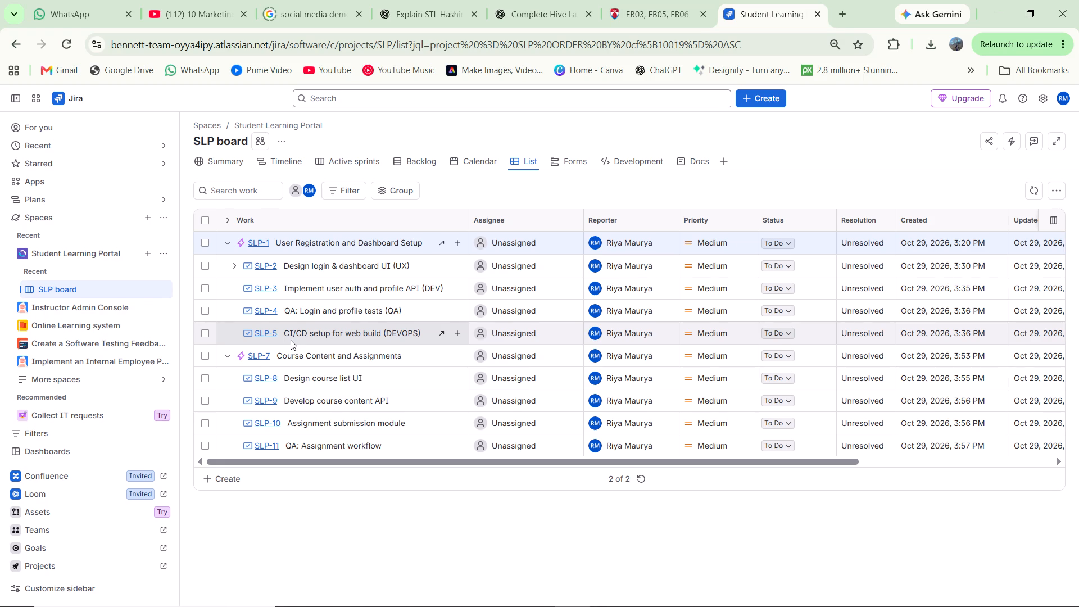
{"action": "scroll", "coordinate": [333, 384], "scroll_direction": "left", "scroll_amount": 5}
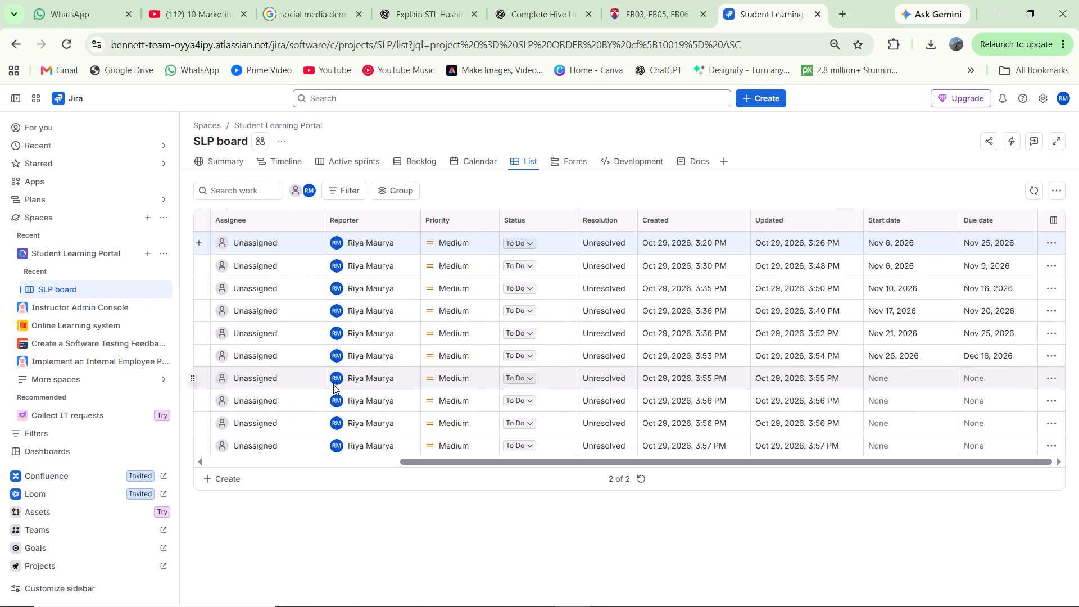
{"action": "left_click", "coordinate": [877, 383]}
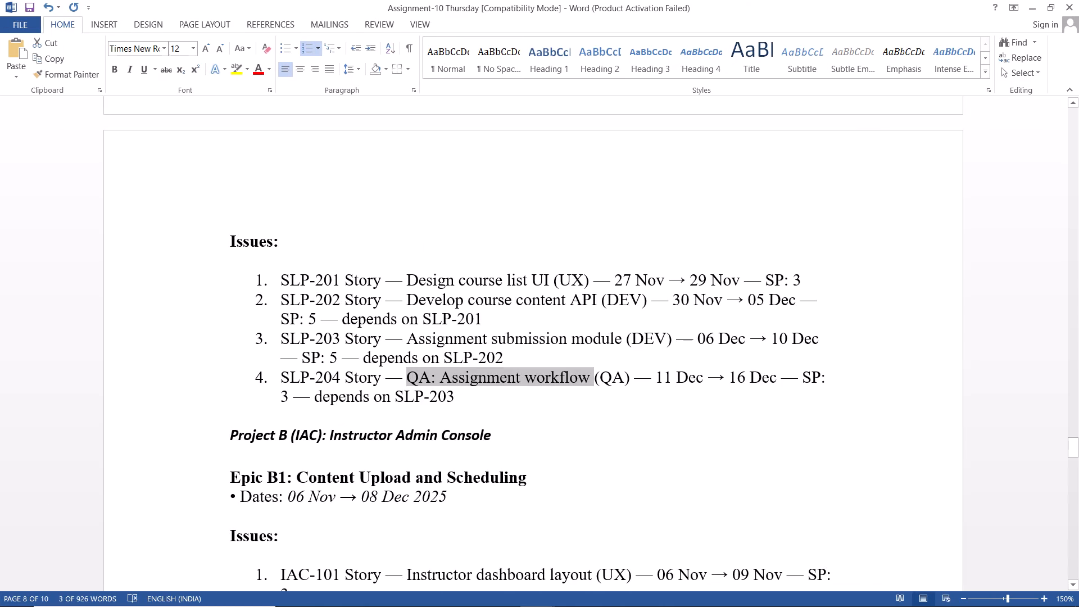
{"action": "left_click", "coordinate": [726, 440]}
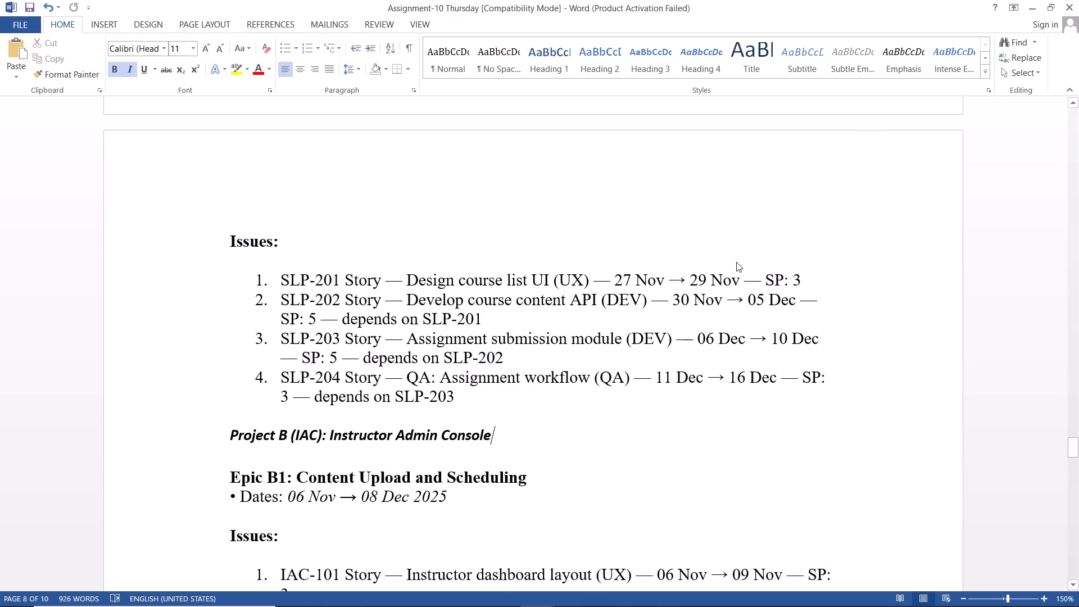
{"action": "left_click", "coordinate": [891, 375]}
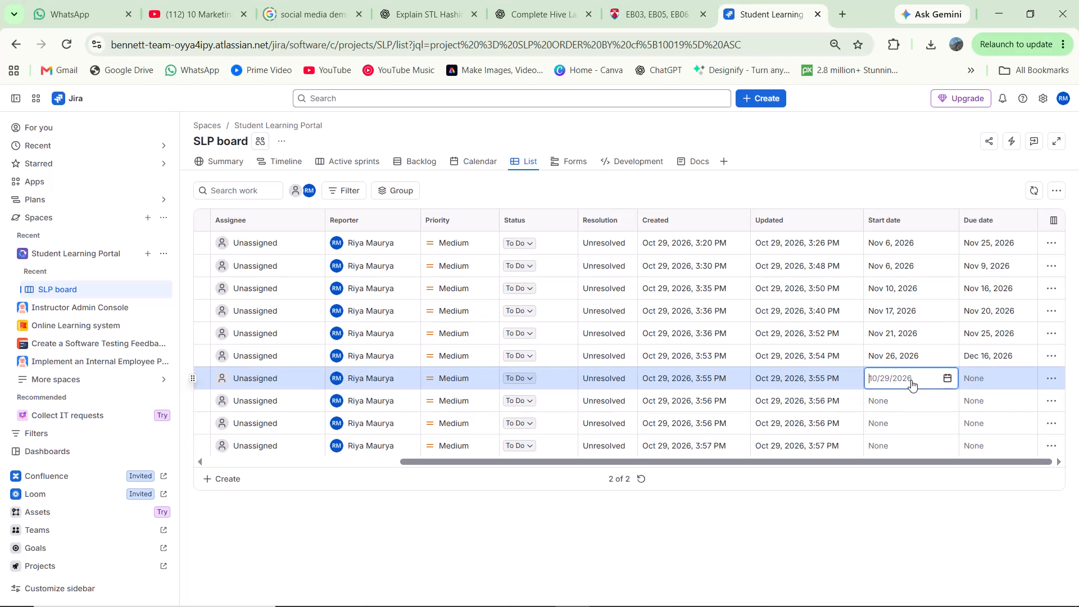
{"action": "type", "text": "11"}
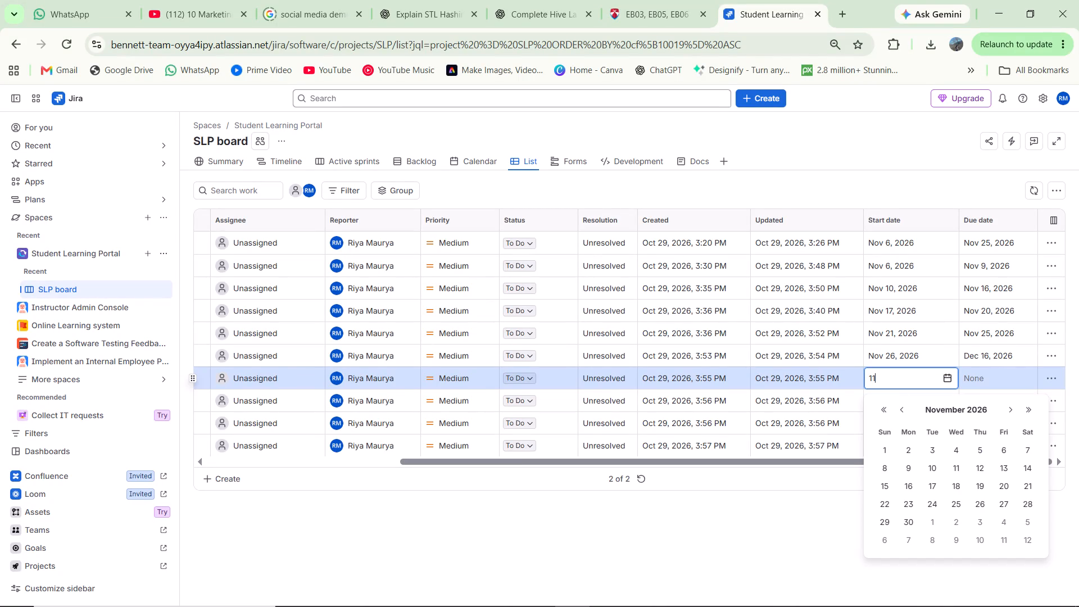
{"action": "type", "text": "/27"}
{"action": "key", "text": "Return"}
{"action": "left_click", "coordinate": [971, 380]}
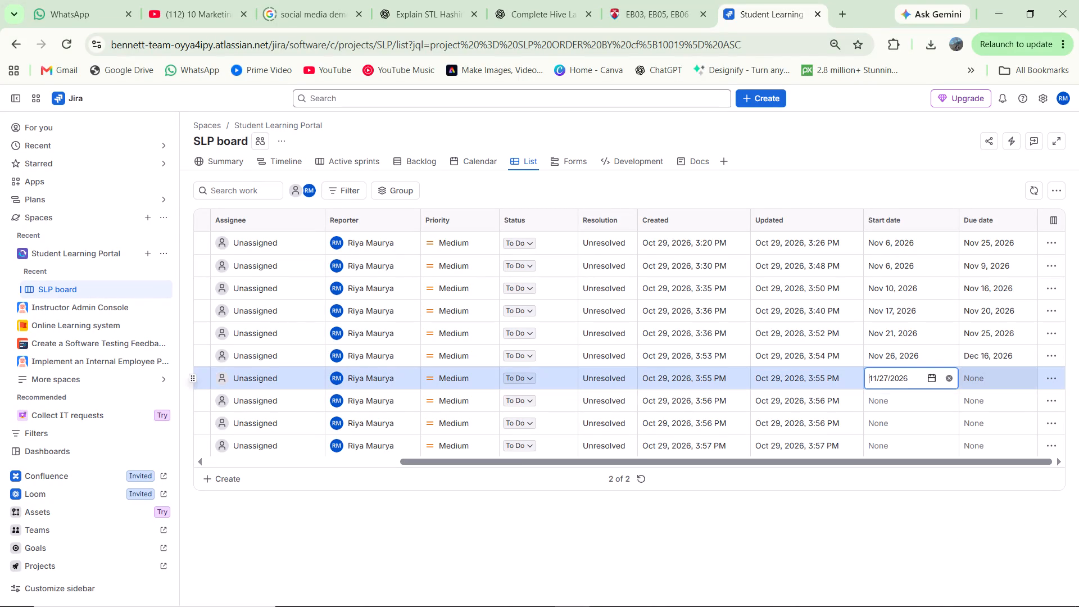
{"action": "type", "text": "11"}
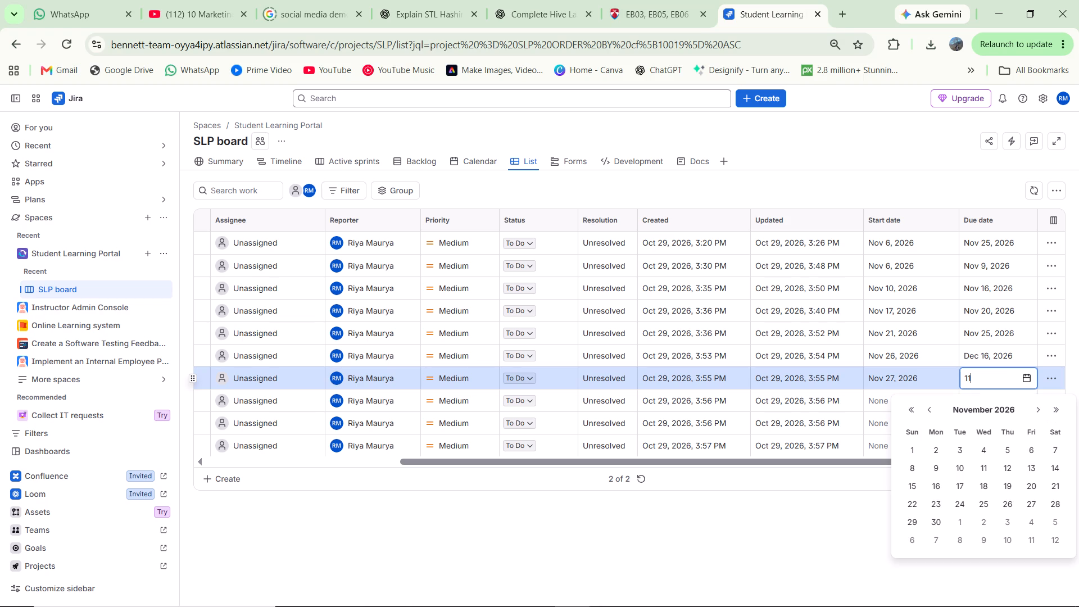
{"action": "type", "text": "/29"}
{"action": "key", "text": "Return"}
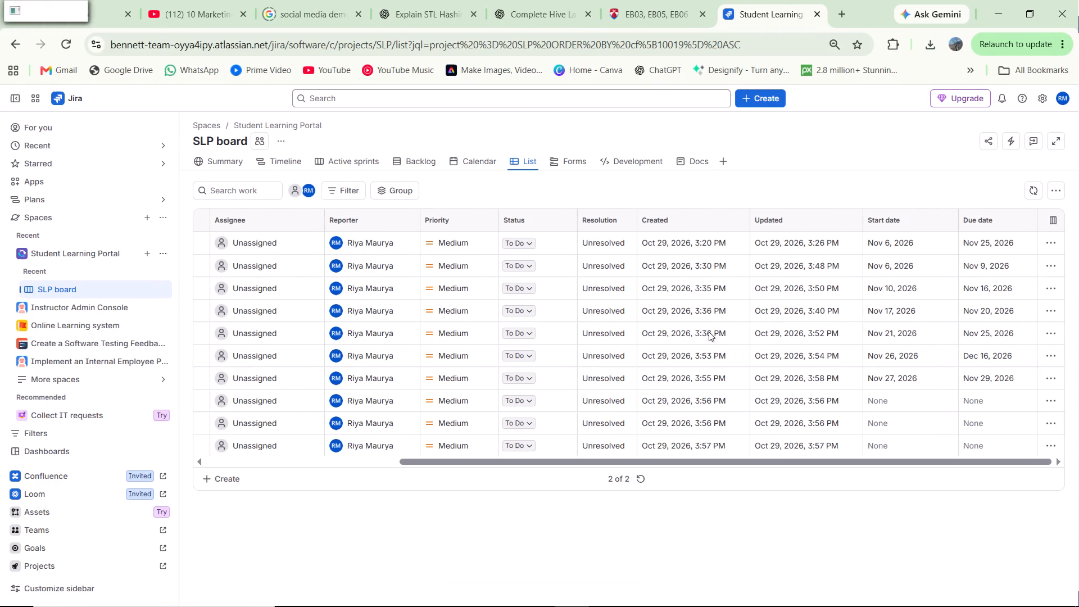
Set the SLP-9 "Develop course content API" start date to 11/30 and its due date to 12/5.
{"action": "left_click", "coordinate": [887, 402]}
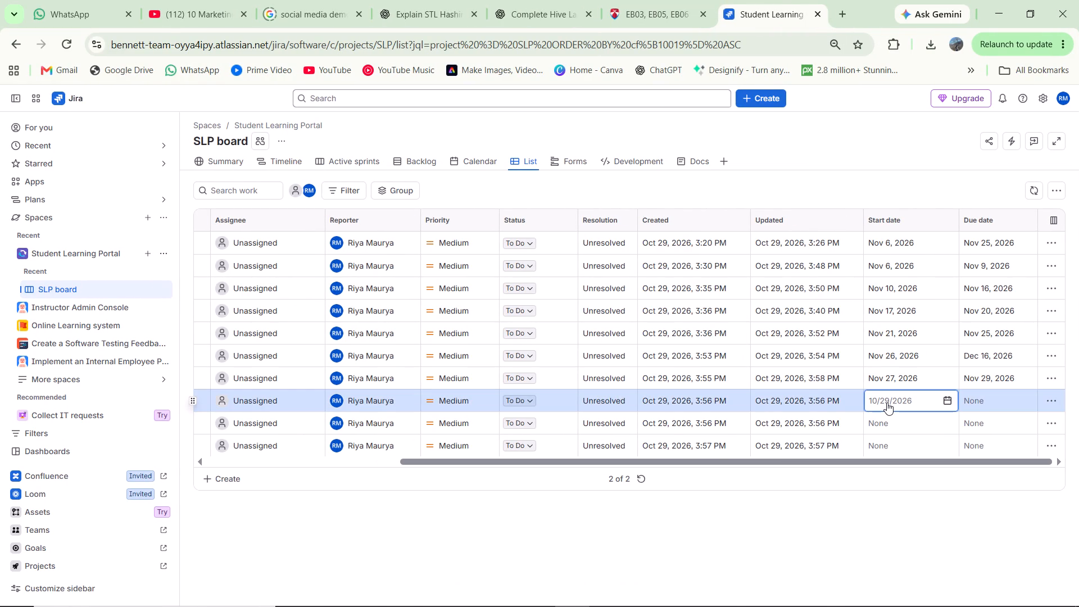
{"action": "type", "text": "11/"}
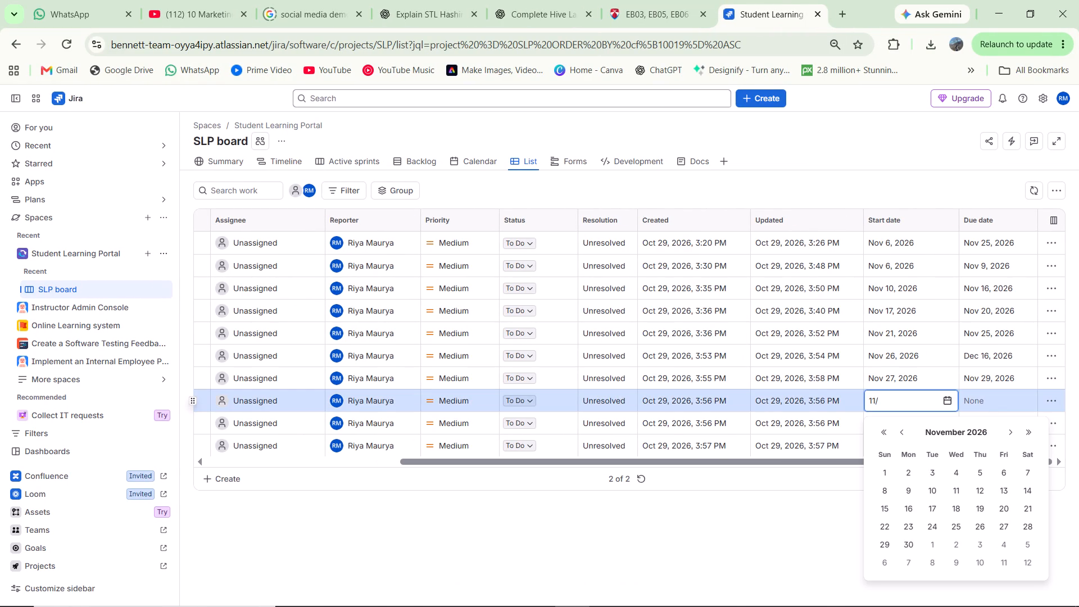
{"action": "type", "text": "30"}
{"action": "key", "text": "Return"}
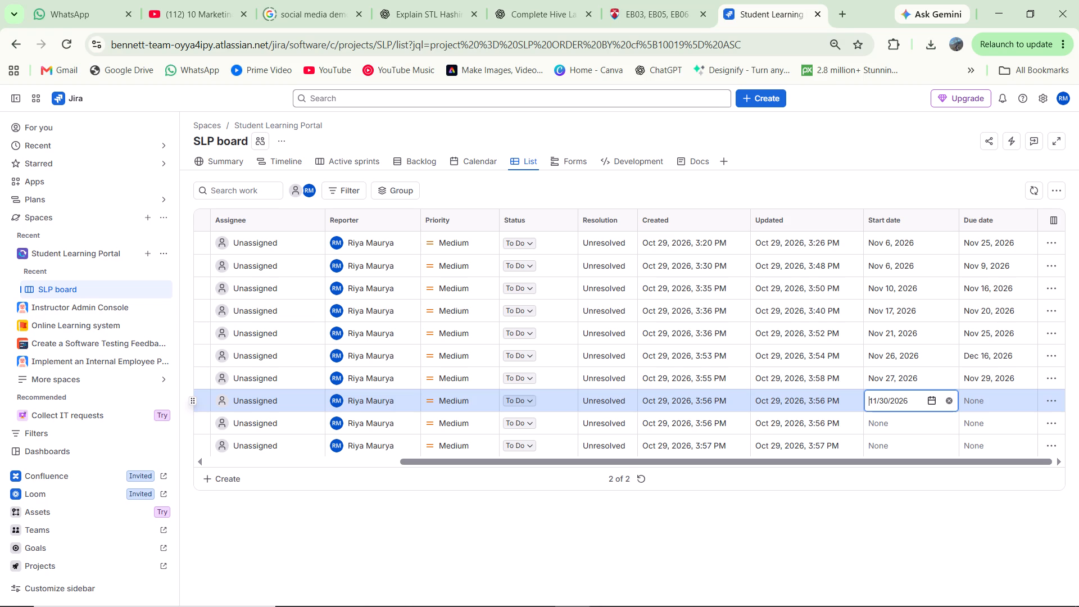
{"action": "left_click", "coordinate": [976, 401]}
{"action": "type", "text": "12/"}
{"action": "key", "text": "5"}
{"action": "key", "text": "Return"}
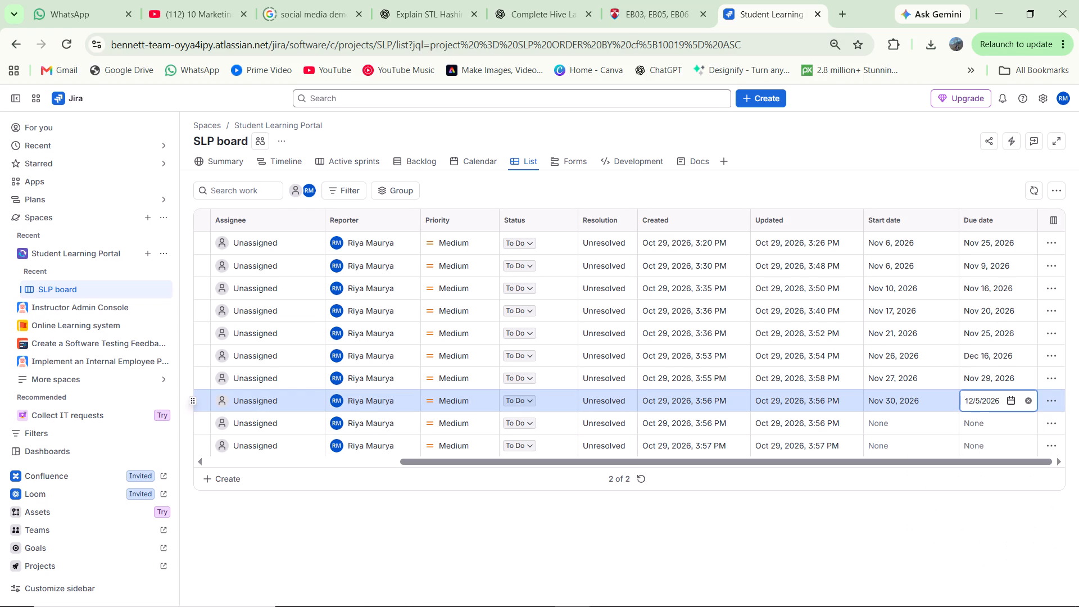
Set the SLP-10 "Assignment submission module" start date to 12/6 and its due date to 12/10.
{"action": "left_click", "coordinate": [889, 420]}
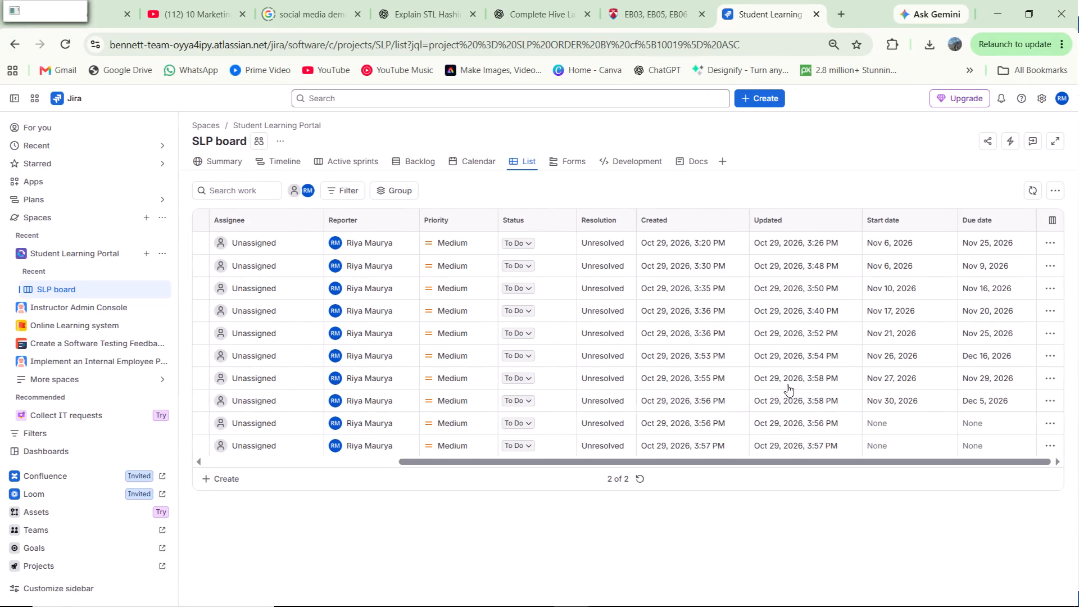
{"action": "left_click", "coordinate": [907, 422]}
{"action": "left_click", "coordinate": [907, 422]}
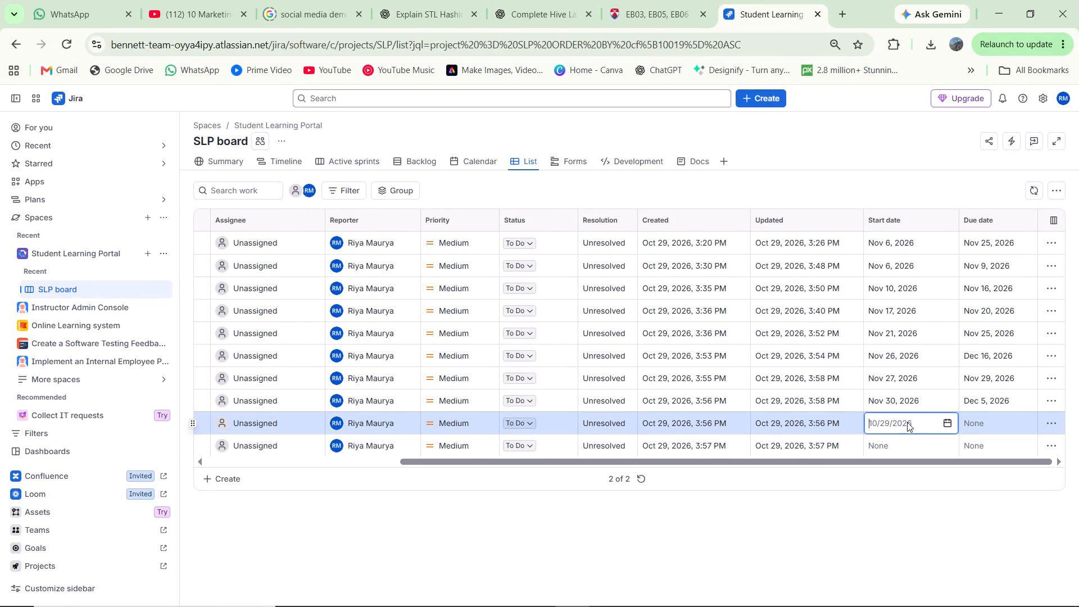
{"action": "type", "text": "12/6"}
{"action": "key", "text": "Return"}
{"action": "left_click", "coordinate": [980, 429]}
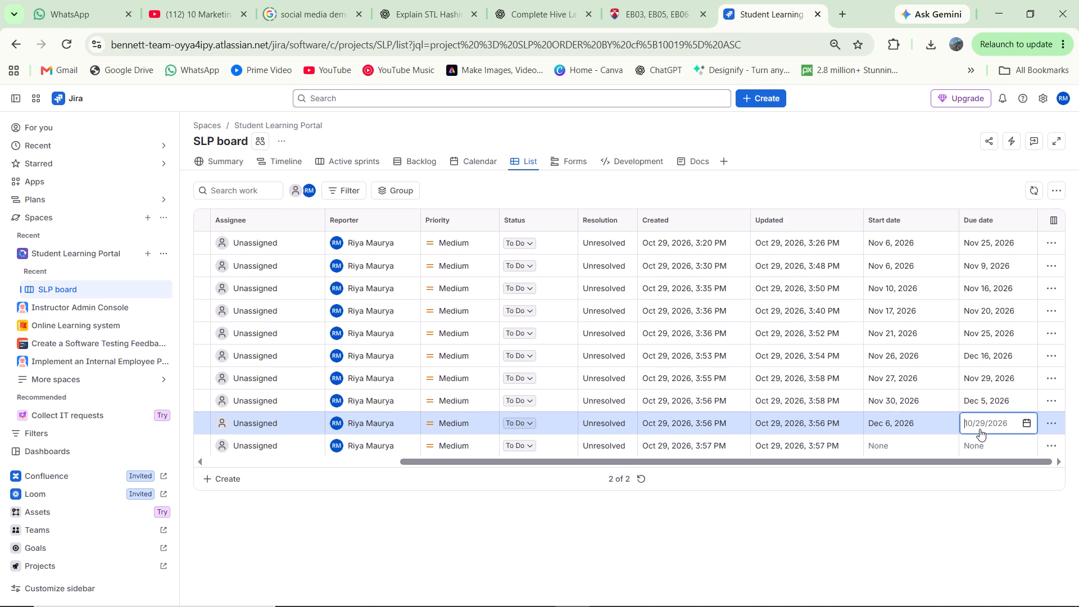
{"action": "type", "text": "12/"}
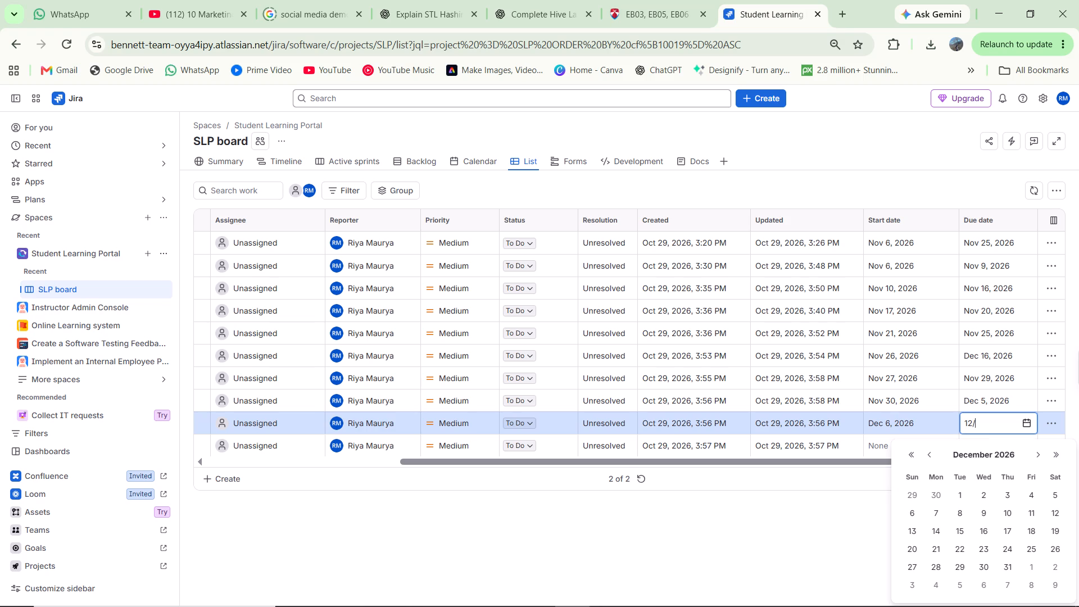
{"action": "type", "text": "10"}
{"action": "key", "text": "Return"}
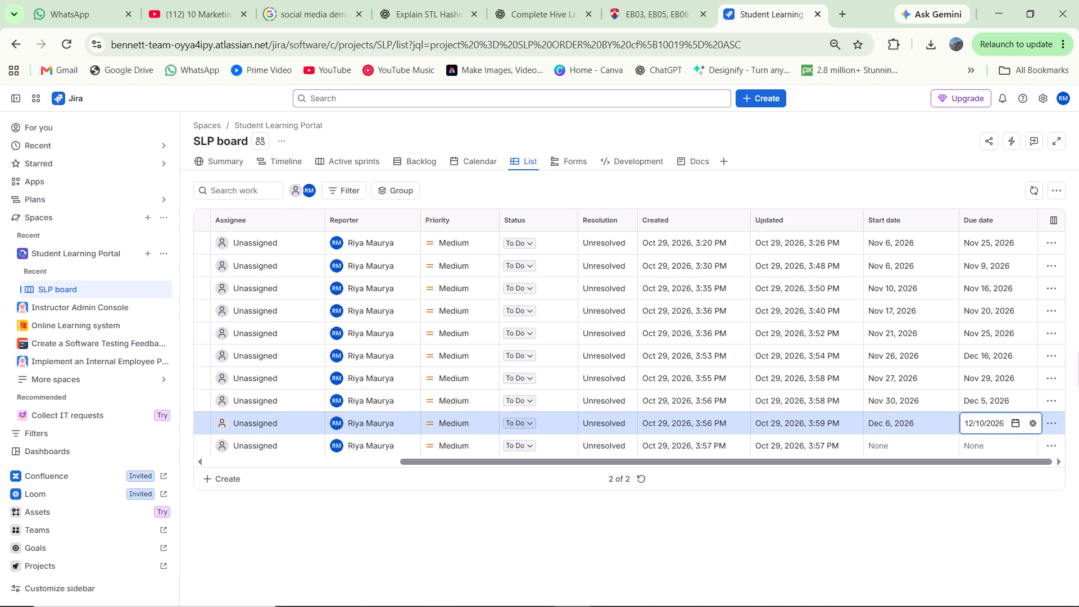
Set the SLP-11 "QA: Assignment workflow" start date to 12/11 and its due date to 12/16.
{"action": "left_click", "coordinate": [884, 452]}
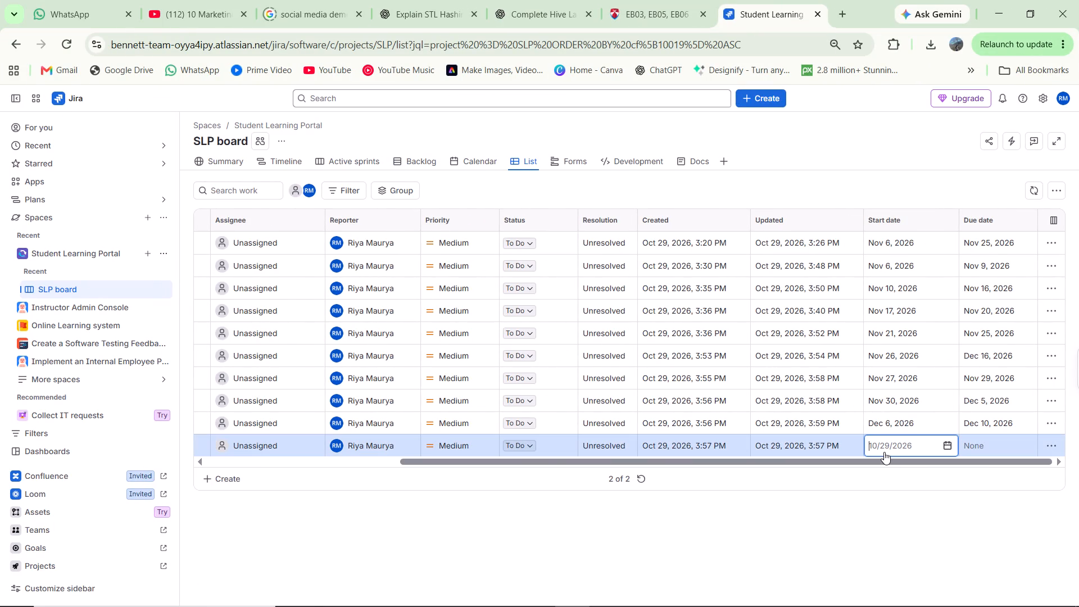
{"action": "type", "text": "11"}
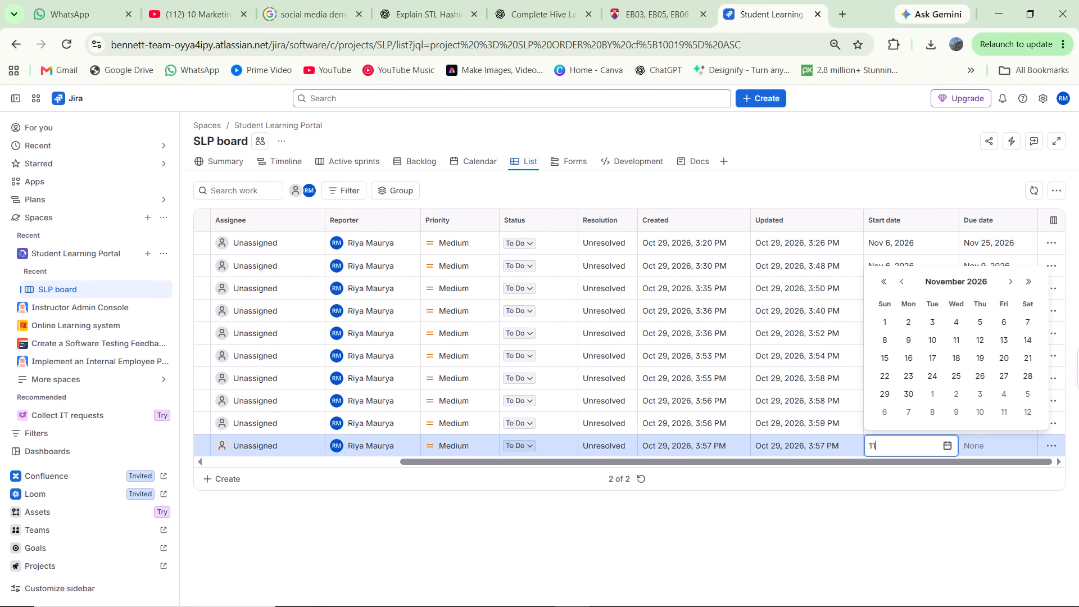
{"action": "key", "text": "BackSpace"}
{"action": "type", "text": "2/"}
{"action": "type", "text": "11"}
{"action": "key", "text": "Return"}
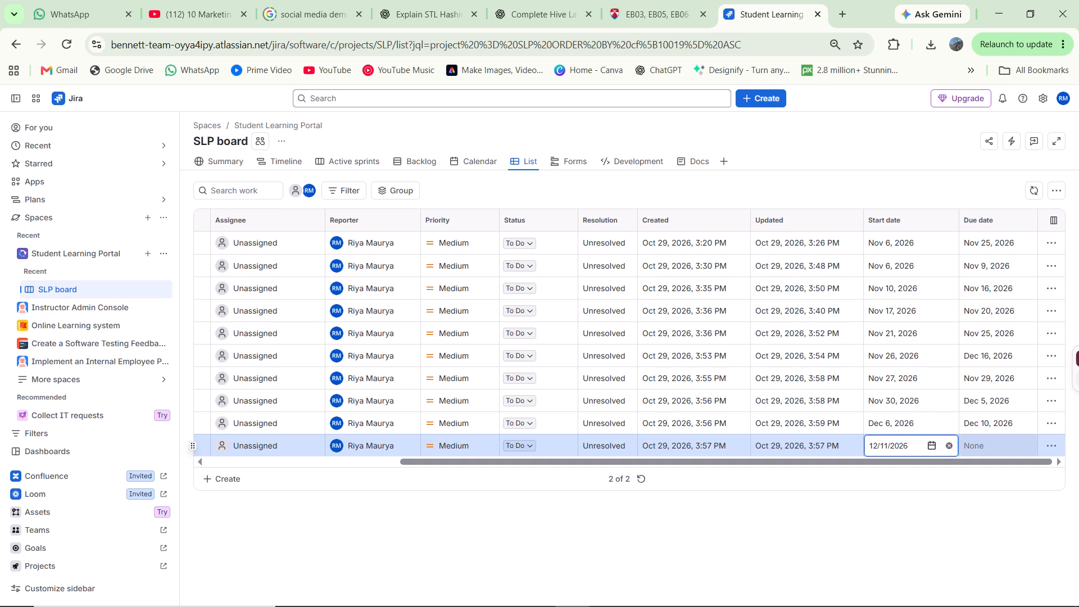
{"action": "left_click", "coordinate": [973, 445]}
{"action": "type", "text": "12/16"}
{"action": "key", "text": "Return"}
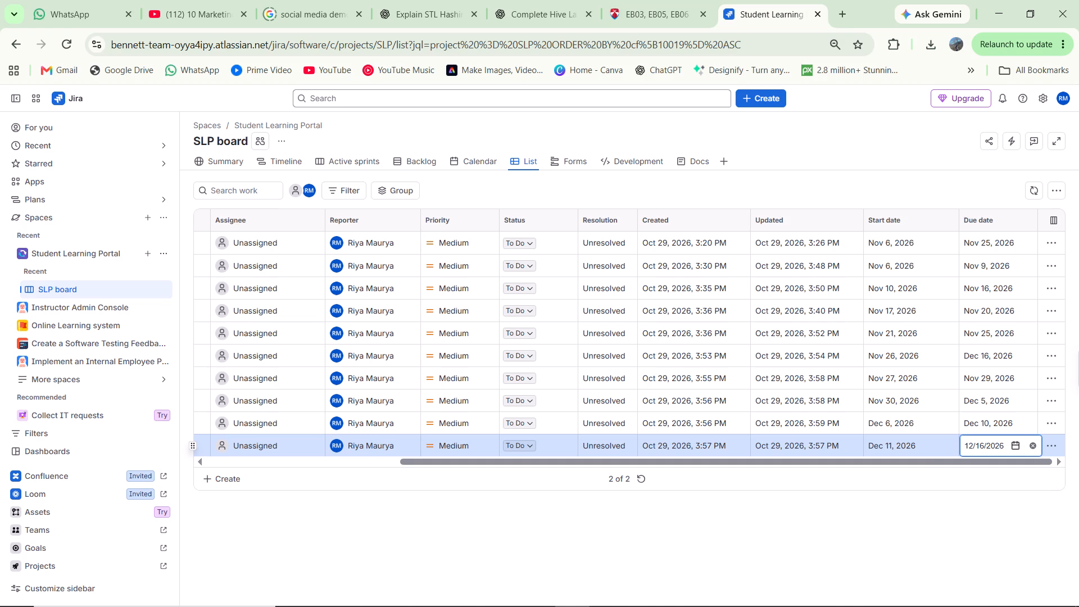
{"action": "key", "text": "Return"}
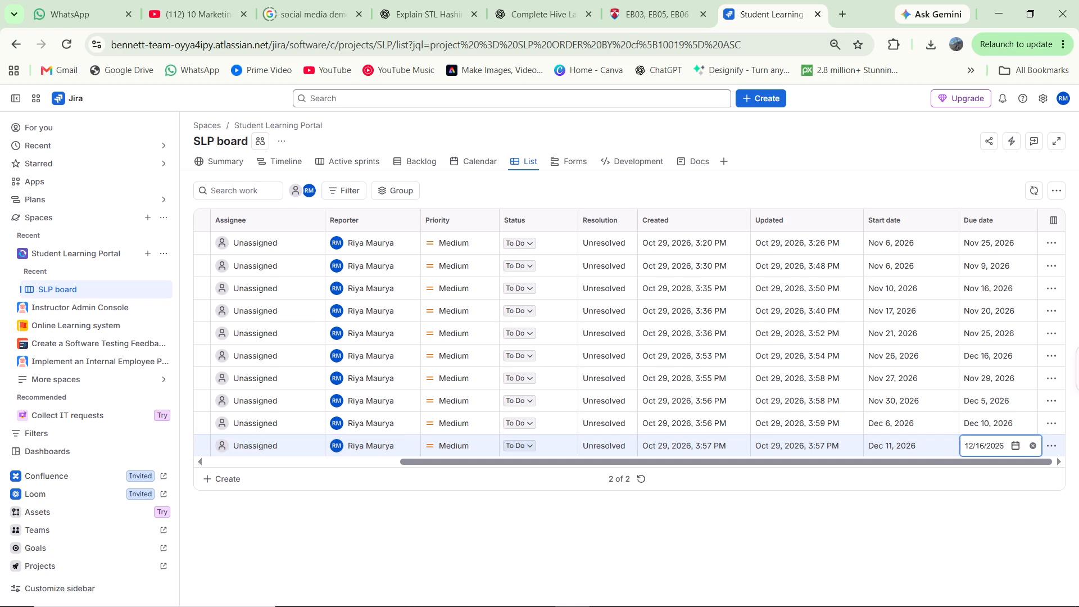
Open the SLP-8 "Design course list UI" issue in the board list and set its story points to 5.
{"action": "scroll", "coordinate": [822, 415], "scroll_direction": "right", "scroll_amount": 2}
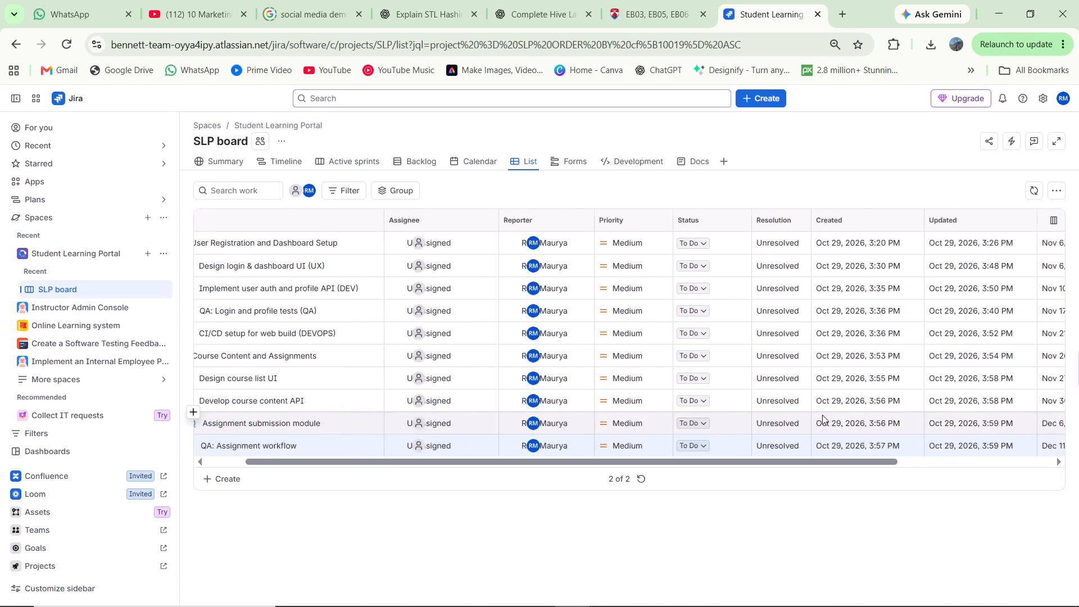
{"action": "scroll", "coordinate": [822, 415], "scroll_direction": "right", "scroll_amount": 3}
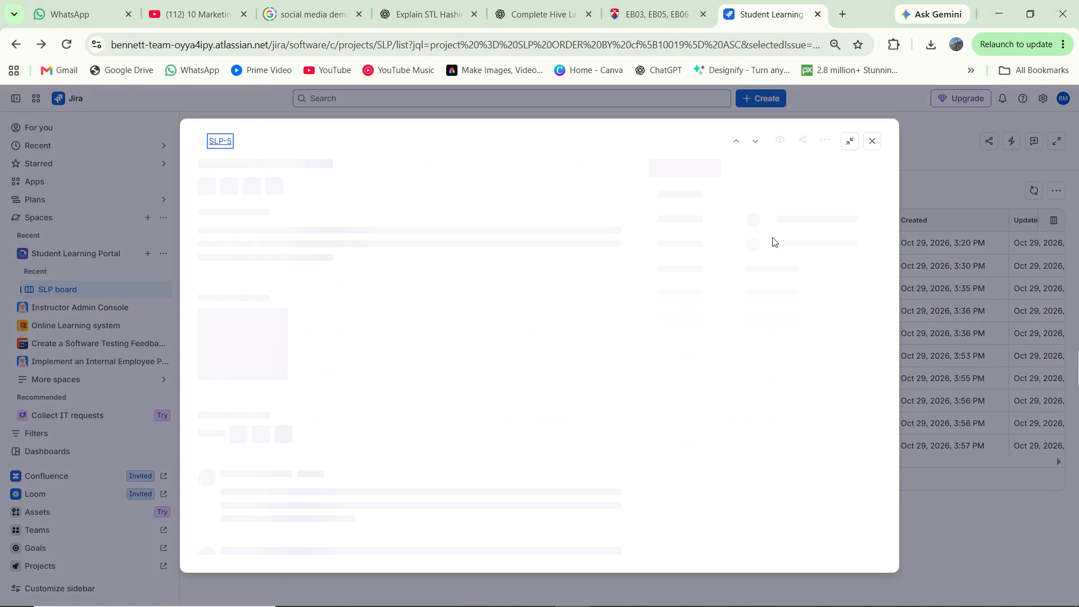
{"action": "left_click", "coordinate": [952, 200]}
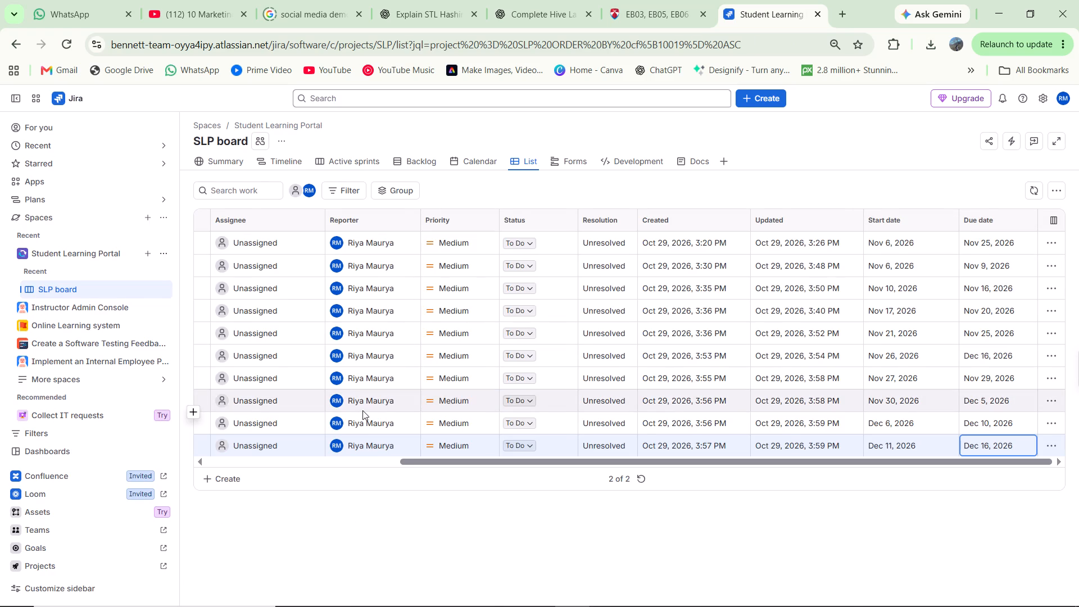
{"action": "scroll", "coordinate": [362, 410], "scroll_direction": "right", "scroll_amount": 3}
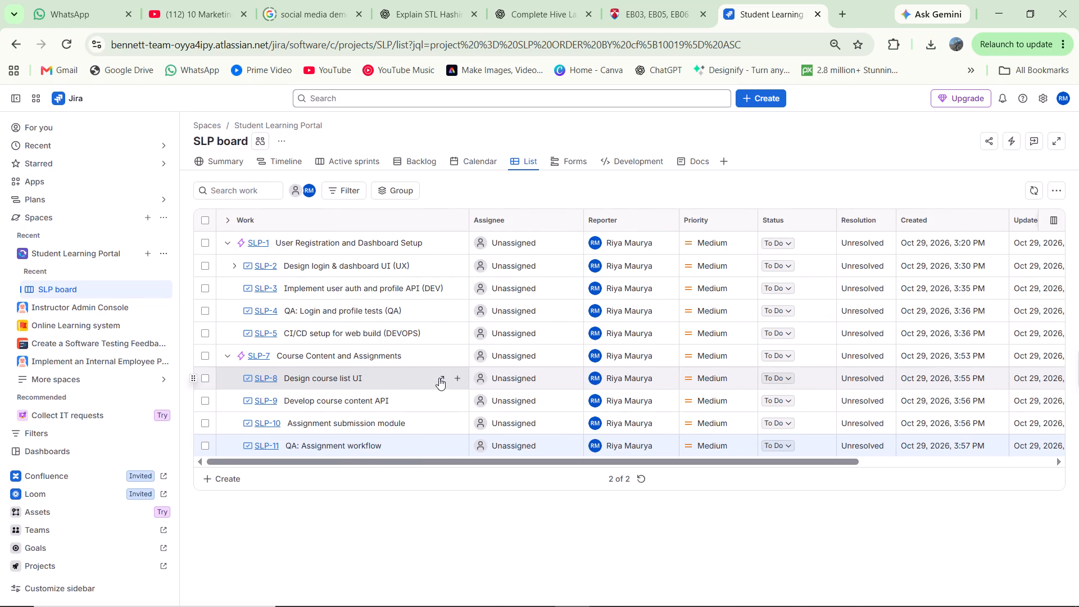
{"action": "left_click", "coordinate": [446, 378]}
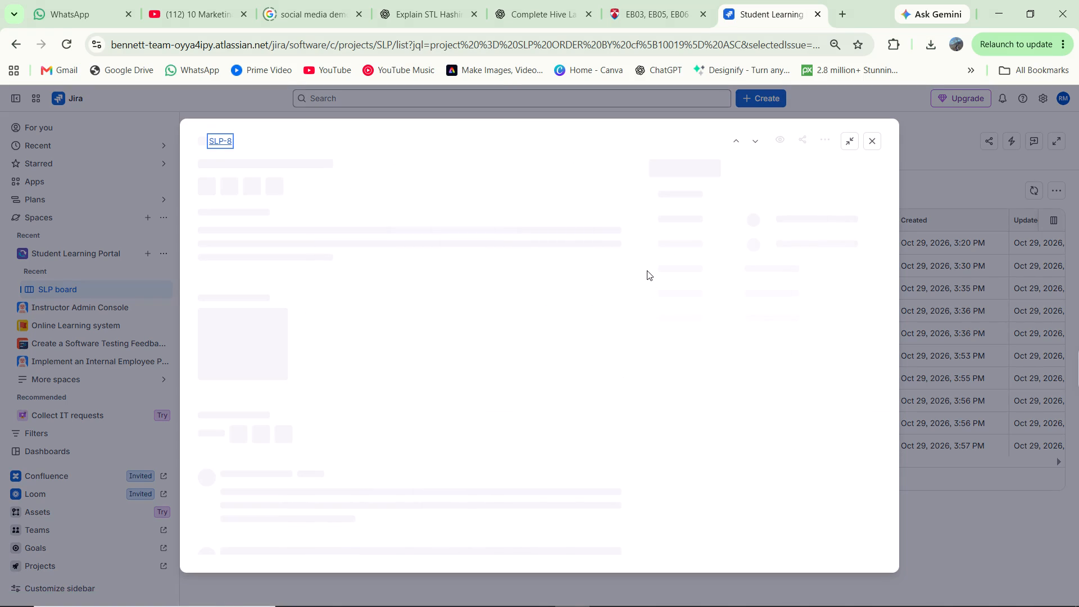
{"action": "left_click", "coordinate": [647, 270]}
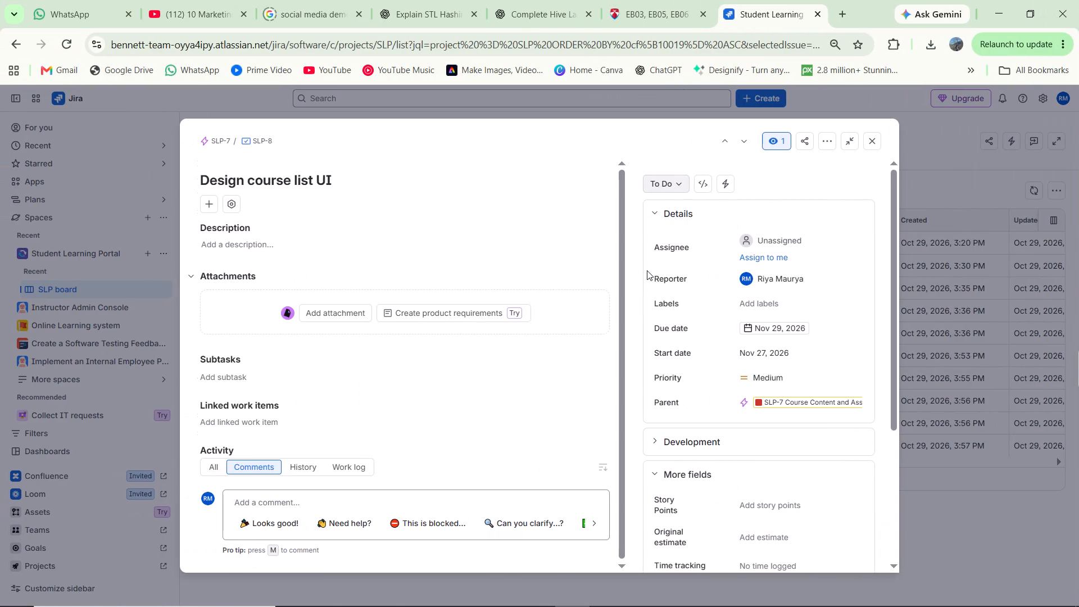
{"action": "left_click", "coordinate": [758, 504]}
{"action": "key", "text": "5"}
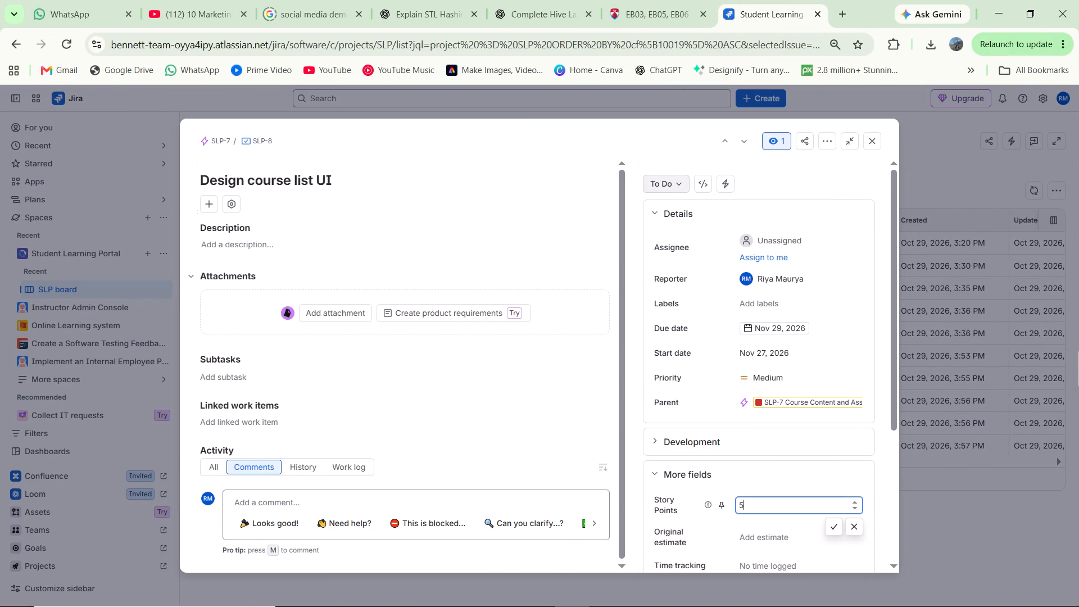
{"action": "key", "text": "Return"}
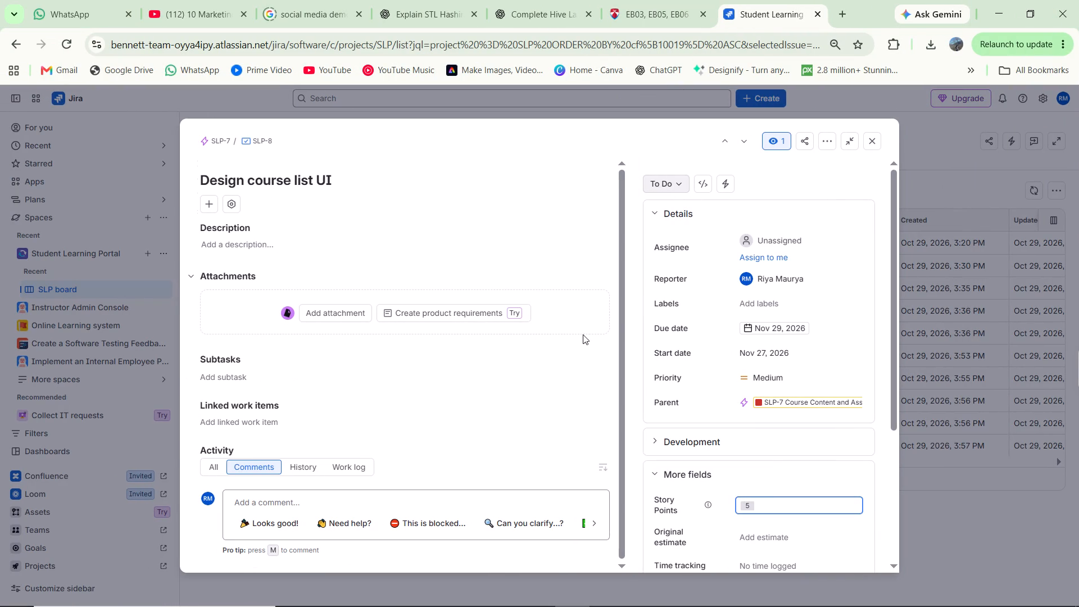
Add the label UX to the SLP-8 "Design course list UI" issue.
{"action": "left_click", "coordinate": [747, 307]}
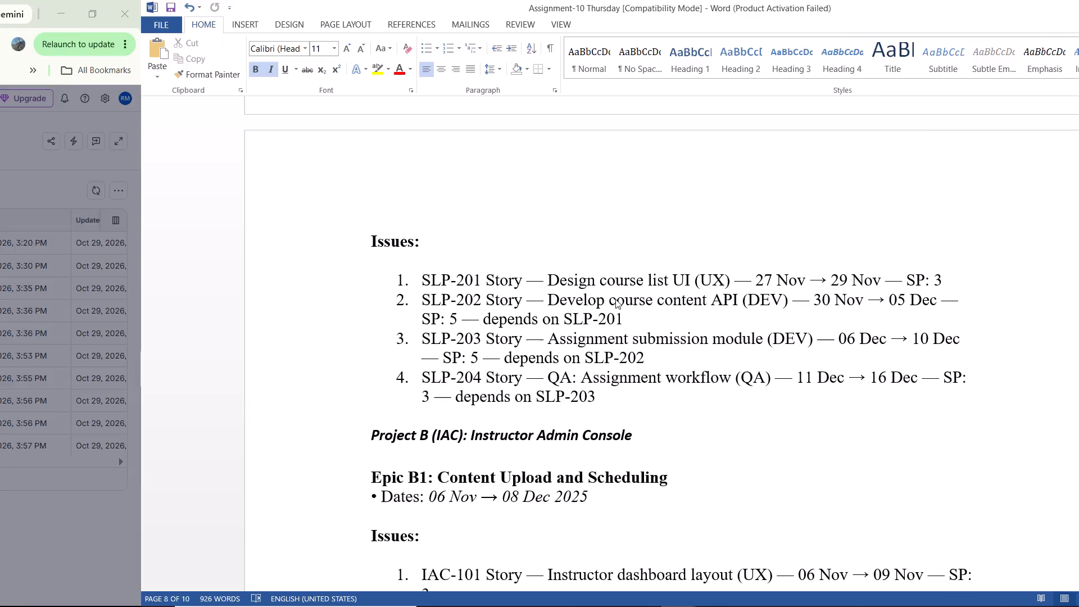
{"action": "left_click", "coordinate": [758, 305]}
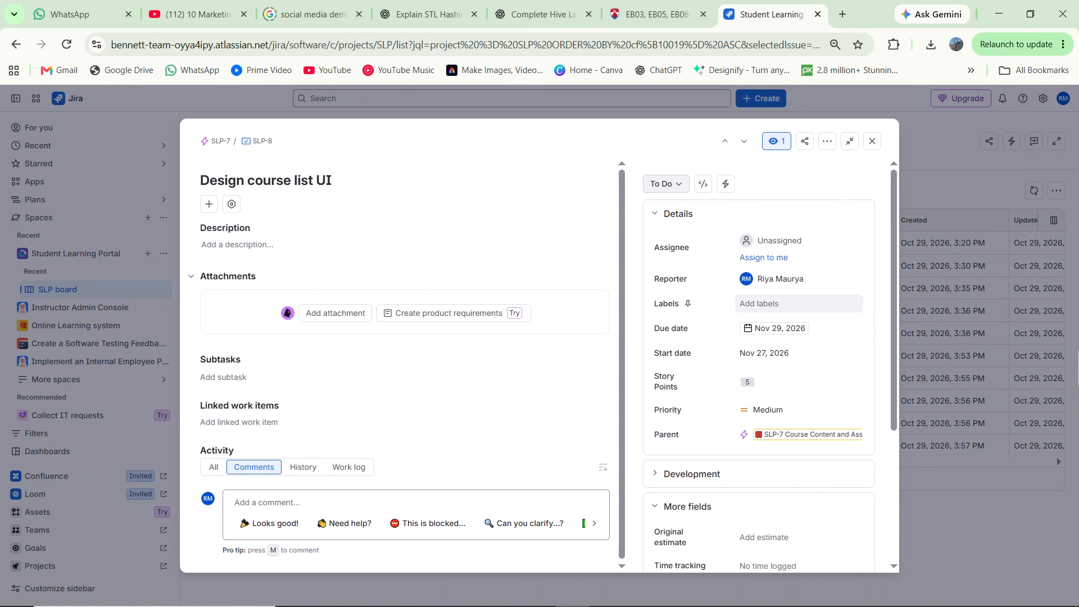
{"action": "type", "text": "UX"}
{"action": "key", "text": "Return"}
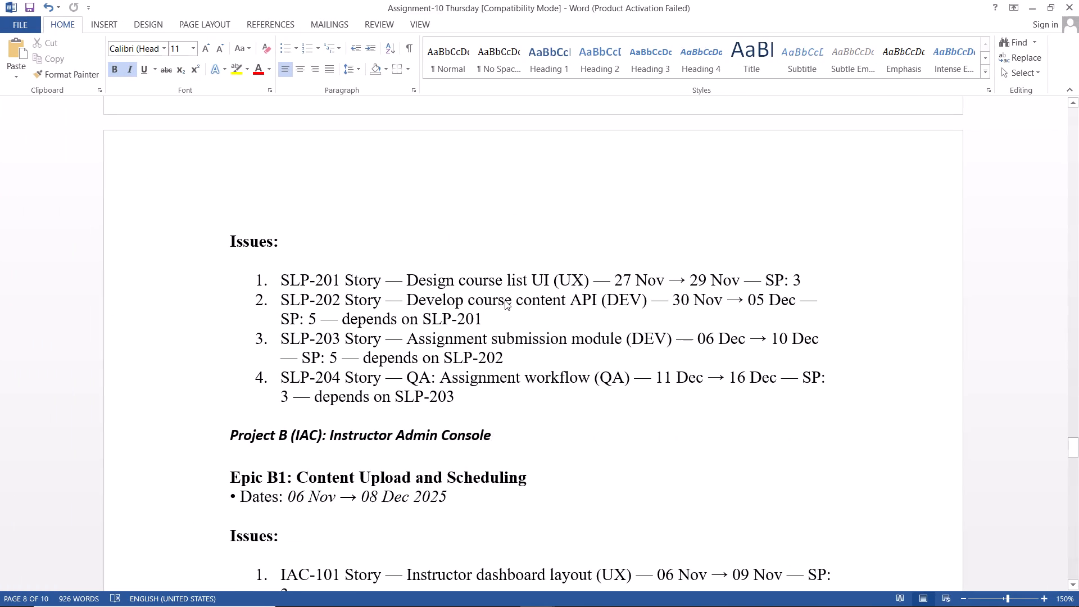
{"action": "left_click", "coordinate": [420, 387]}
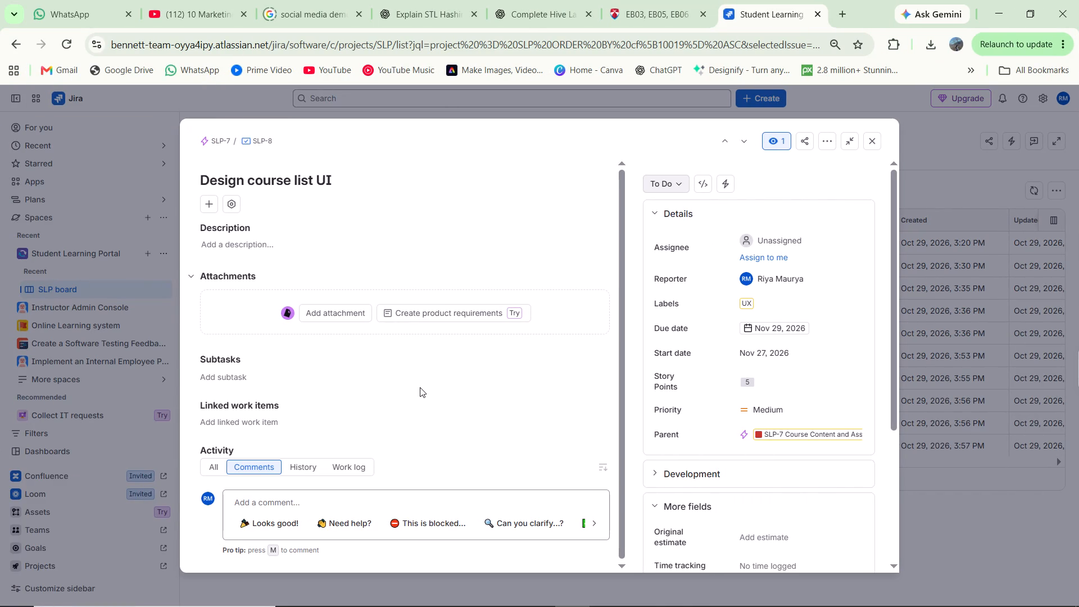
Capture a screenshot of the SLP-8 issue details and paste it into the Word document below the SLP-201 line.
{"action": "key", "text": "shift+super+s"}
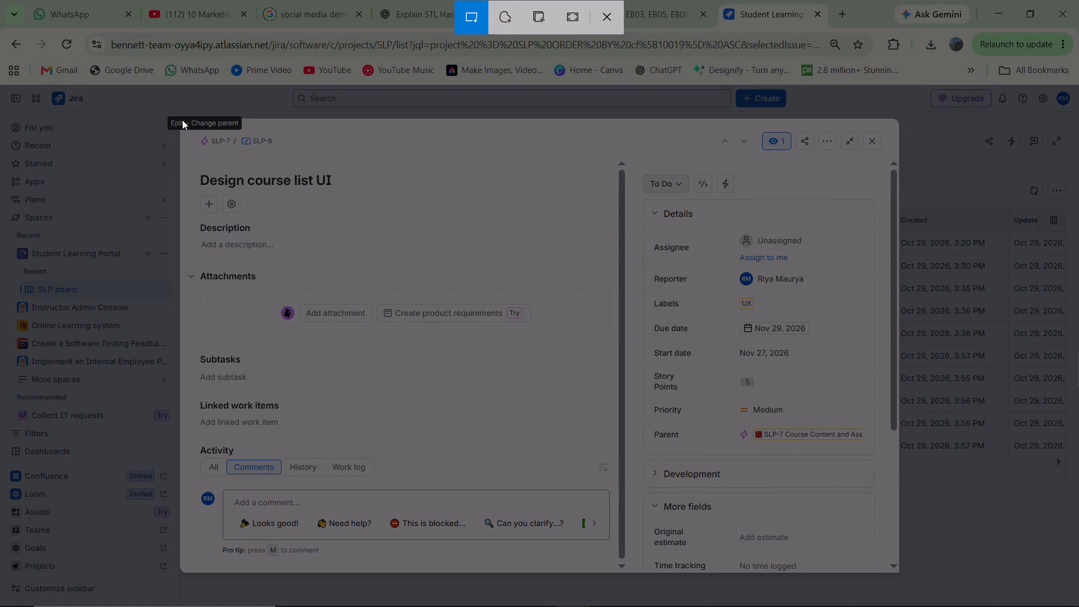
{"action": "left_click_drag", "start_coordinate": [181, 117], "coordinate": [723, 567]}
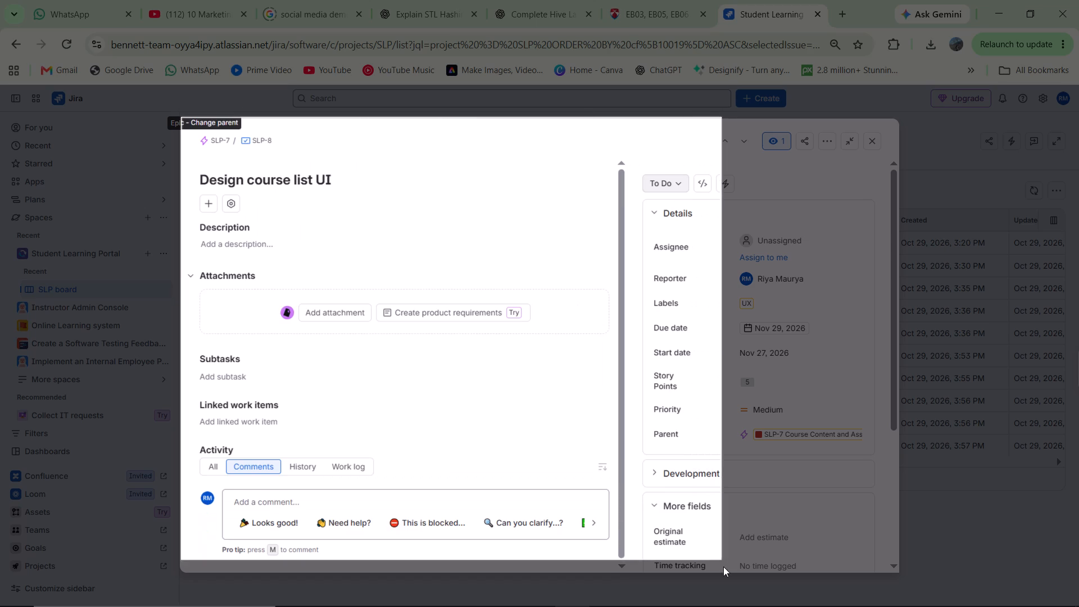
{"action": "left_click_drag", "start_coordinate": [723, 567], "coordinate": [904, 566]}
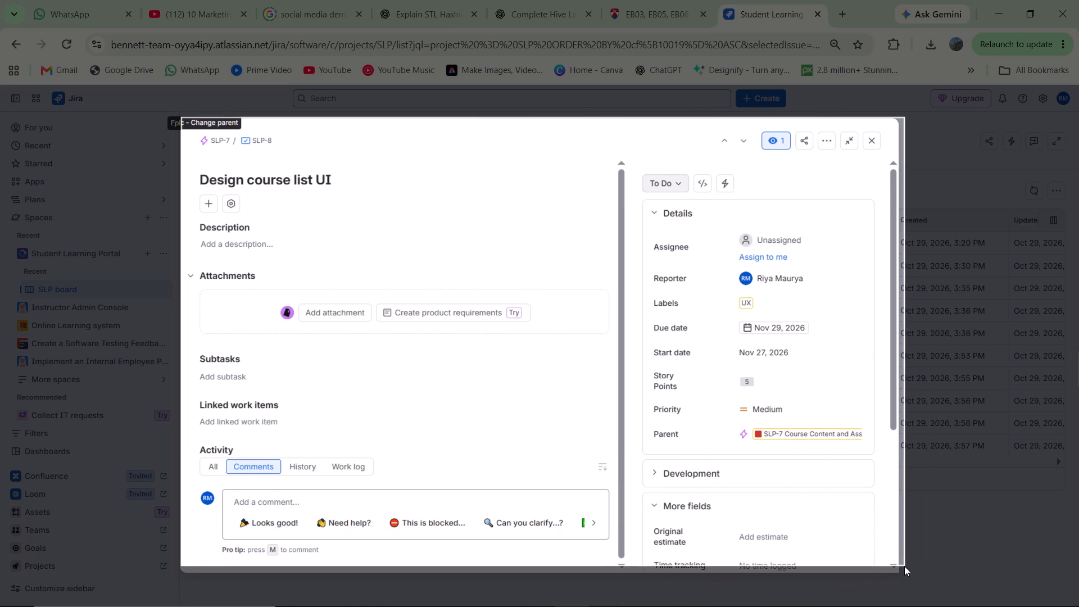
{"action": "left_click_drag", "start_coordinate": [904, 566], "coordinate": [895, 574]}
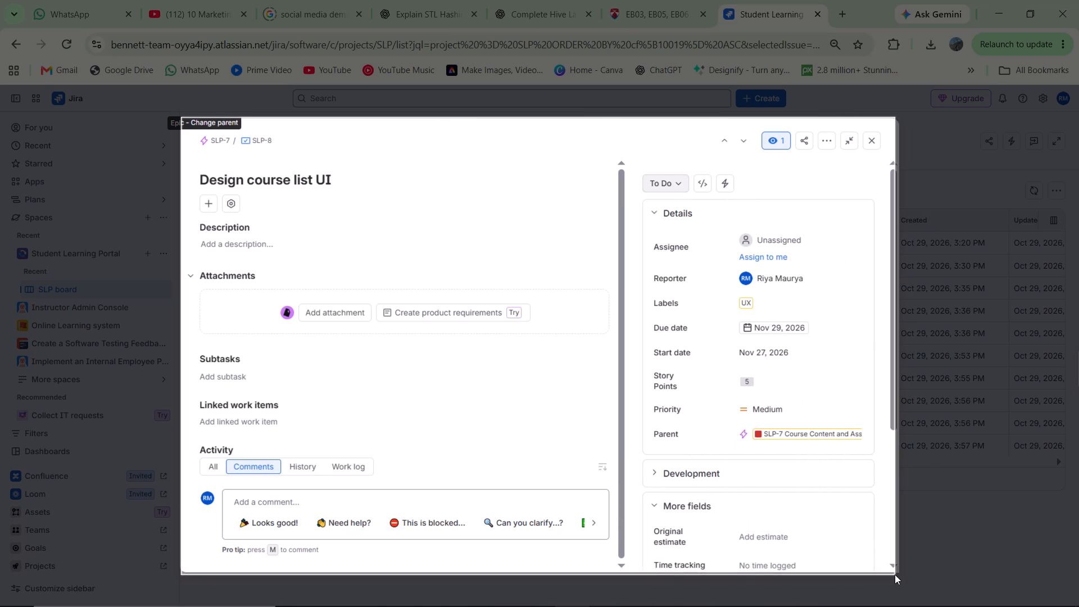
{"action": "left_click_drag", "start_coordinate": [895, 574], "coordinate": [897, 571]}
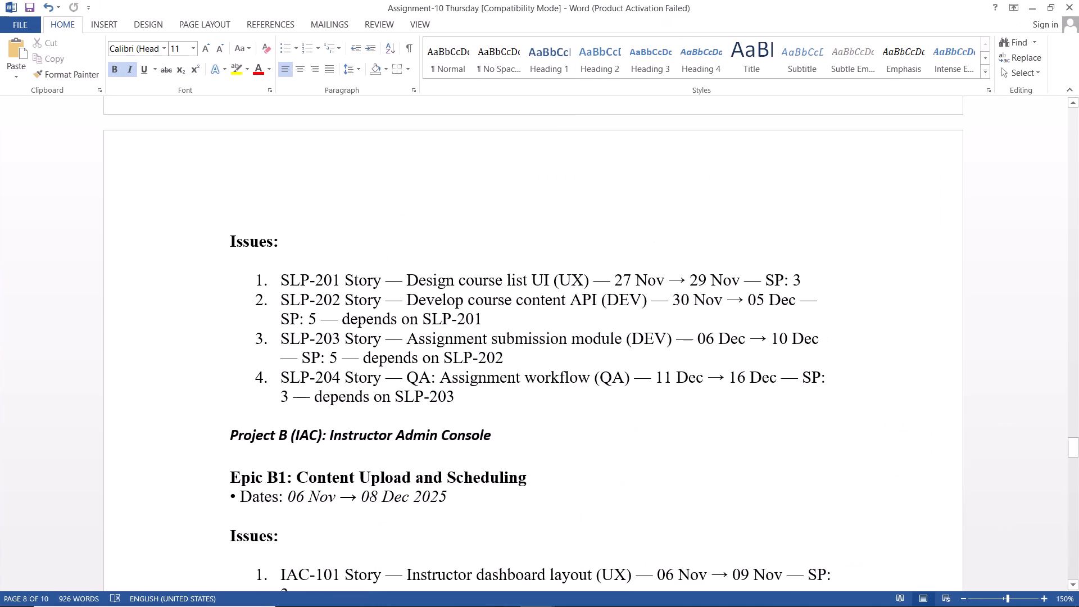
{"action": "left_click", "coordinate": [818, 277]}
{"action": "key", "text": "Return"}
{"action": "key", "text": "Return"}
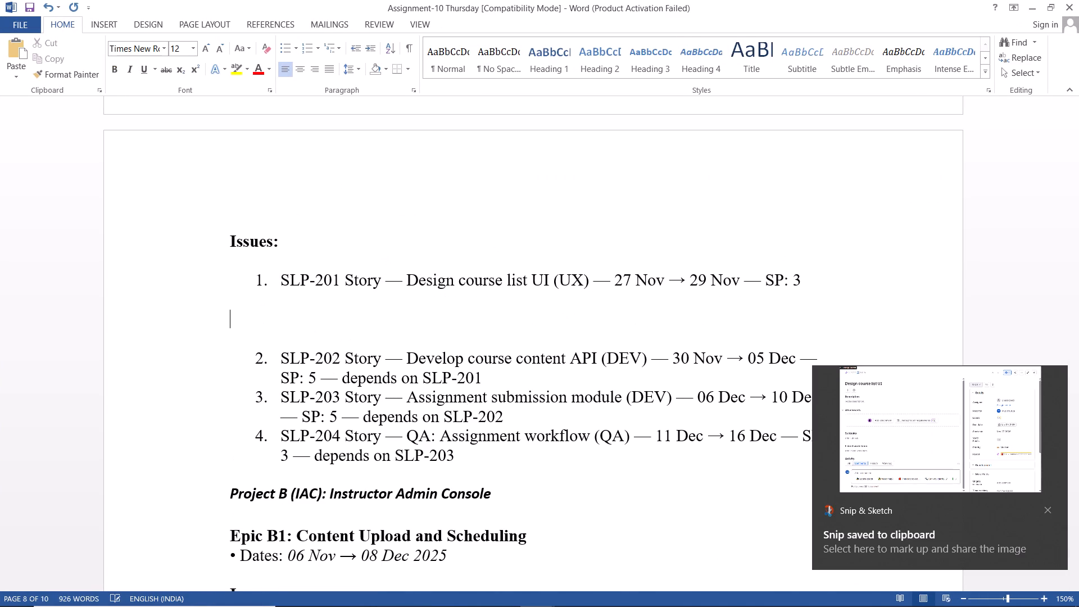
{"action": "key", "text": "ctrl+v"}
Insert an empty, unnumbered paragraph below the SLP-202 story line in the Word document.
{"action": "scroll", "coordinate": [726, 288], "scroll_direction": "down", "scroll_amount": 2}
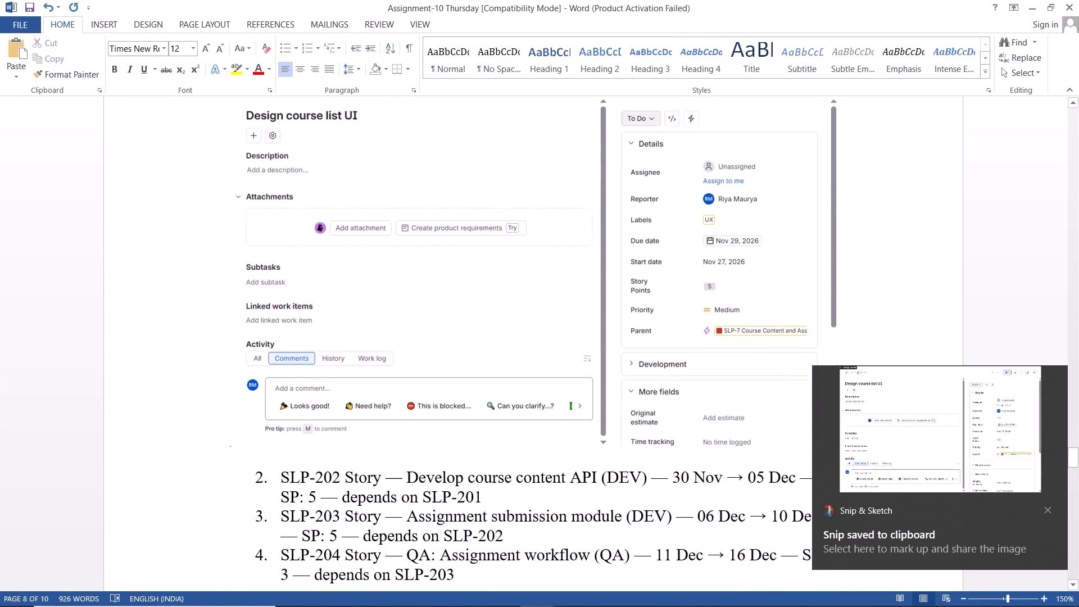
{"action": "scroll", "coordinate": [726, 288], "scroll_direction": "down", "scroll_amount": 1}
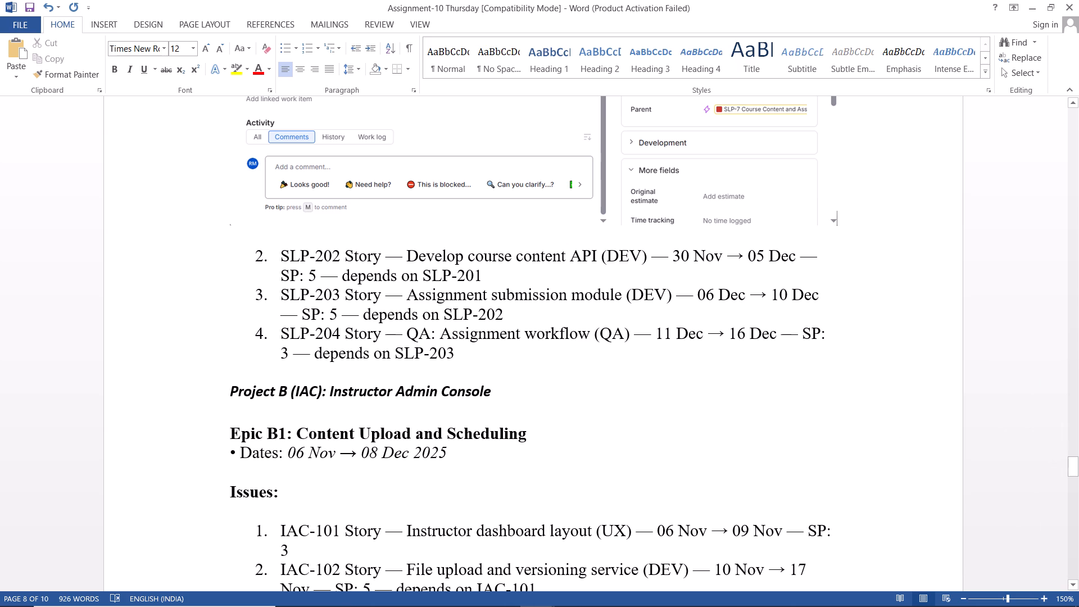
{"action": "left_click", "coordinate": [510, 278]}
{"action": "key", "text": "Return"}
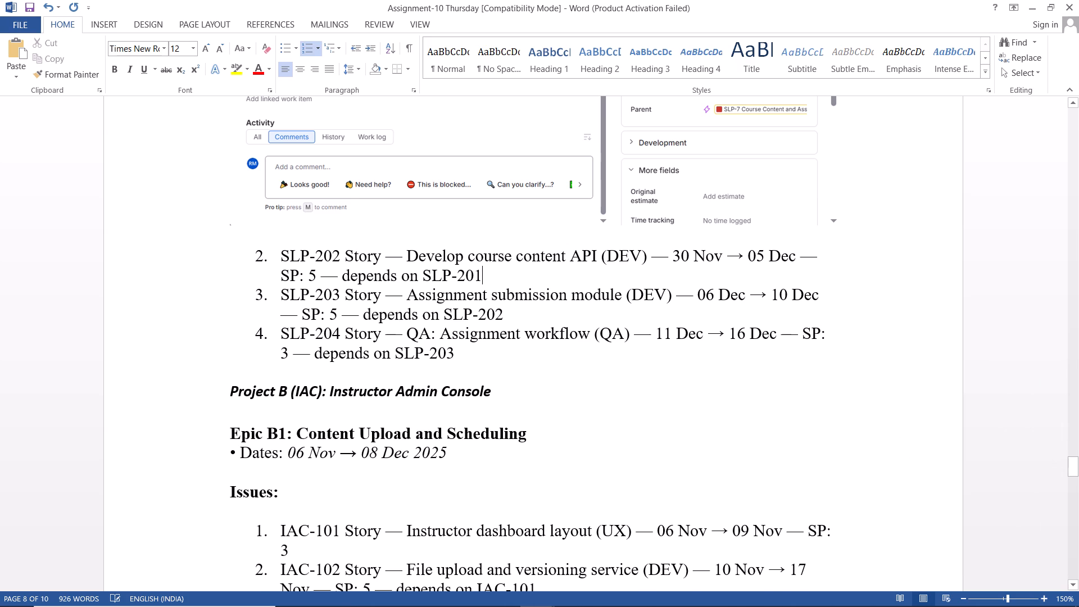
{"action": "key", "text": "Return"}
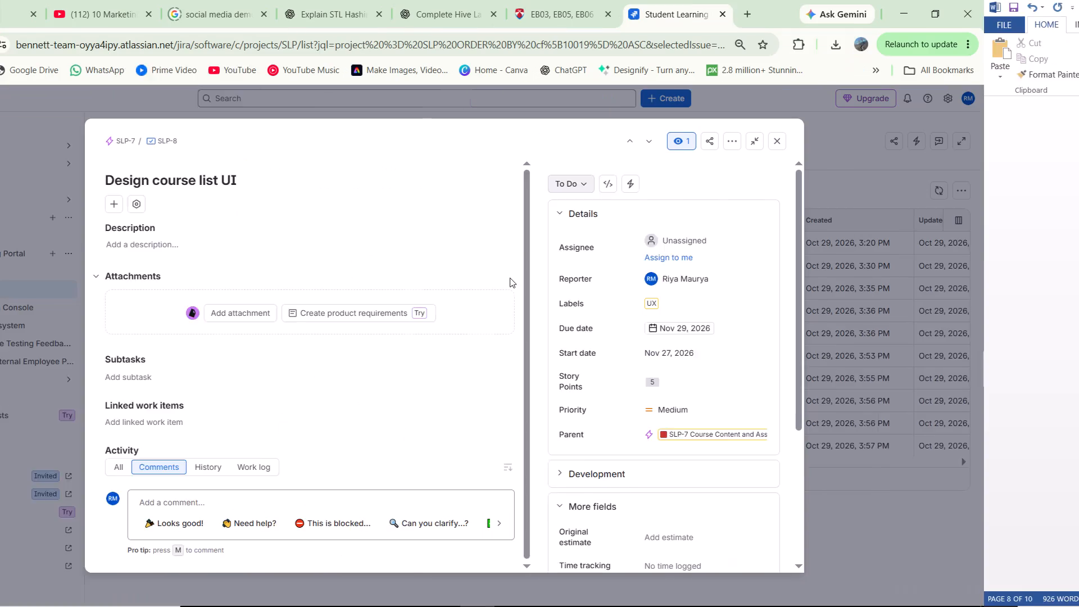
Back in Jira, close SLP-8, open SLP-9 "Develop course content API" and set its story points to 5.
{"action": "left_click", "coordinate": [972, 312]}
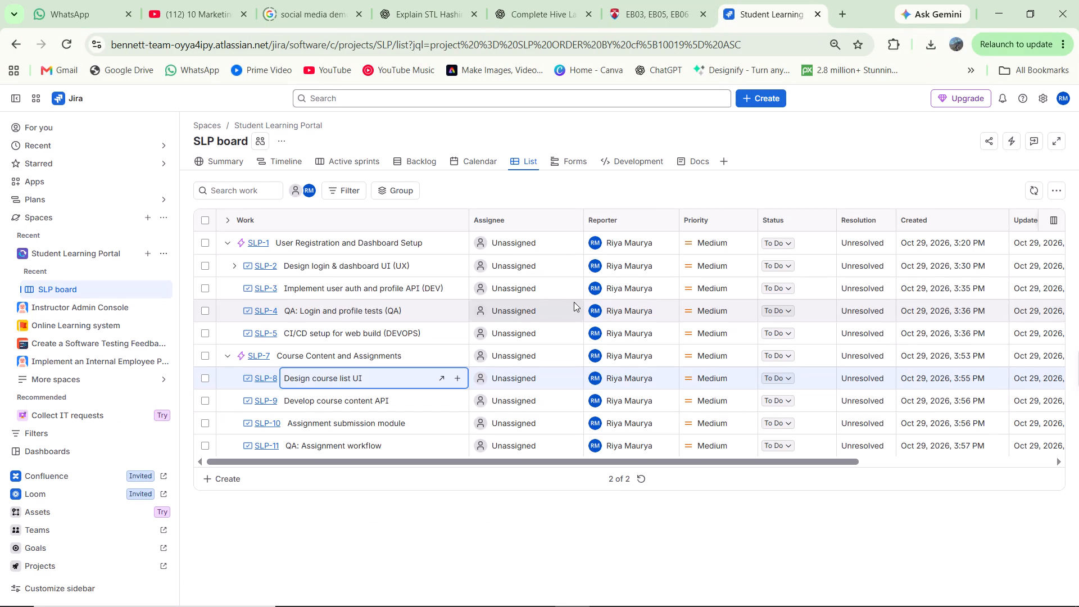
{"action": "left_click", "coordinate": [442, 396]}
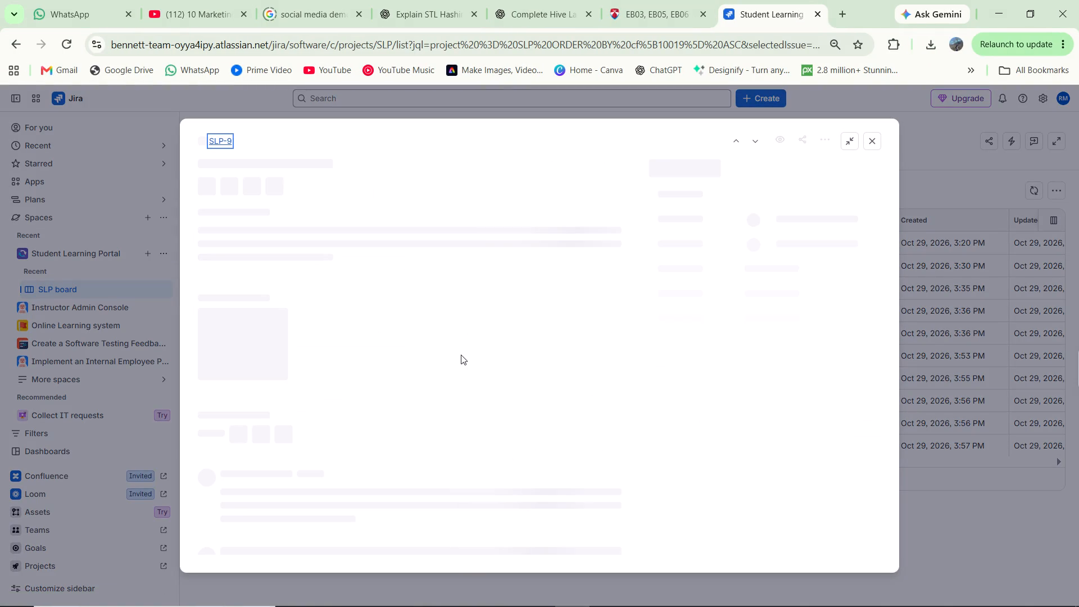
{"action": "left_click", "coordinate": [461, 355]}
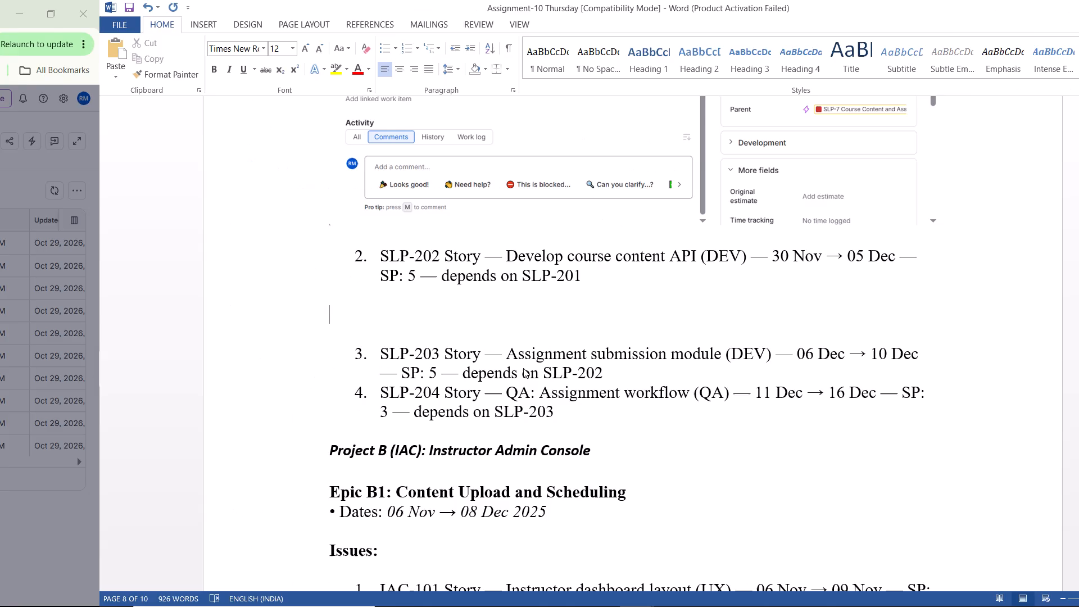
{"action": "left_click", "coordinate": [751, 503]}
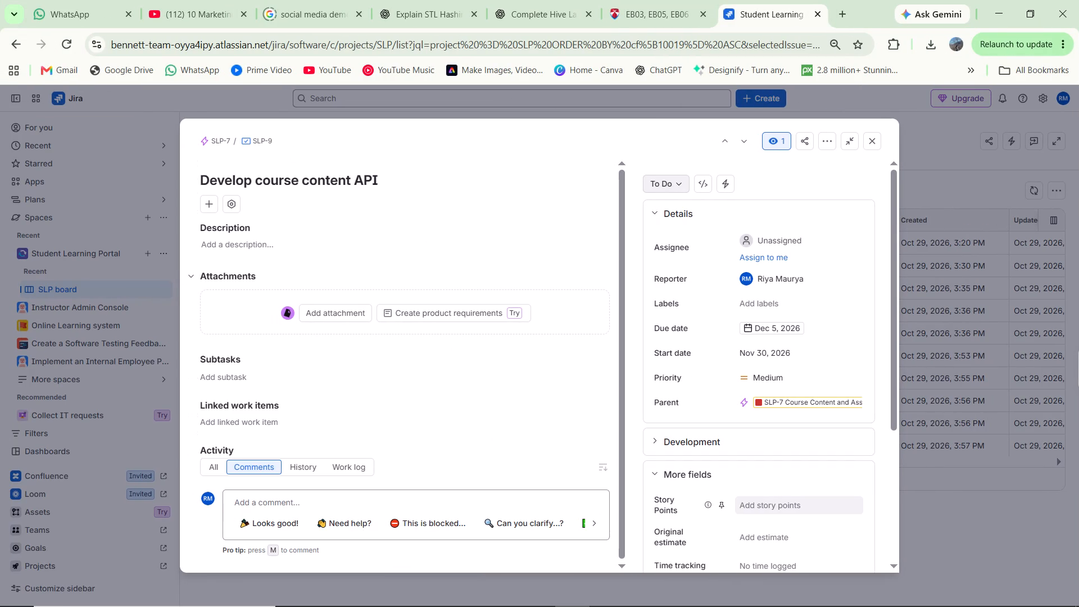
{"action": "key", "text": "5"}
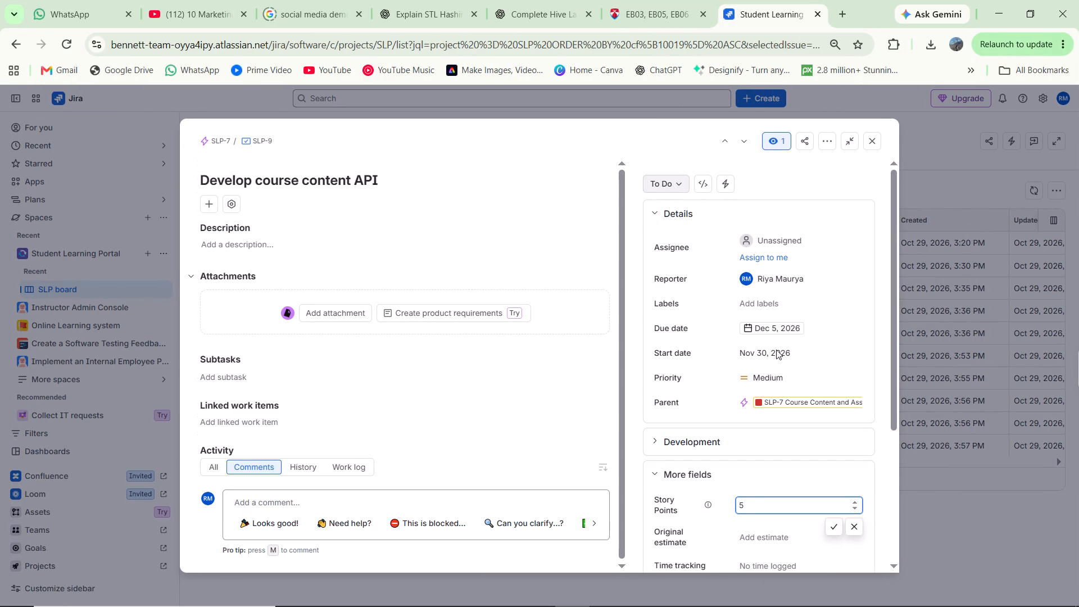
Add the label DEV to the SLP-9 "Develop course content API" issue.
{"action": "left_click", "coordinate": [772, 300]}
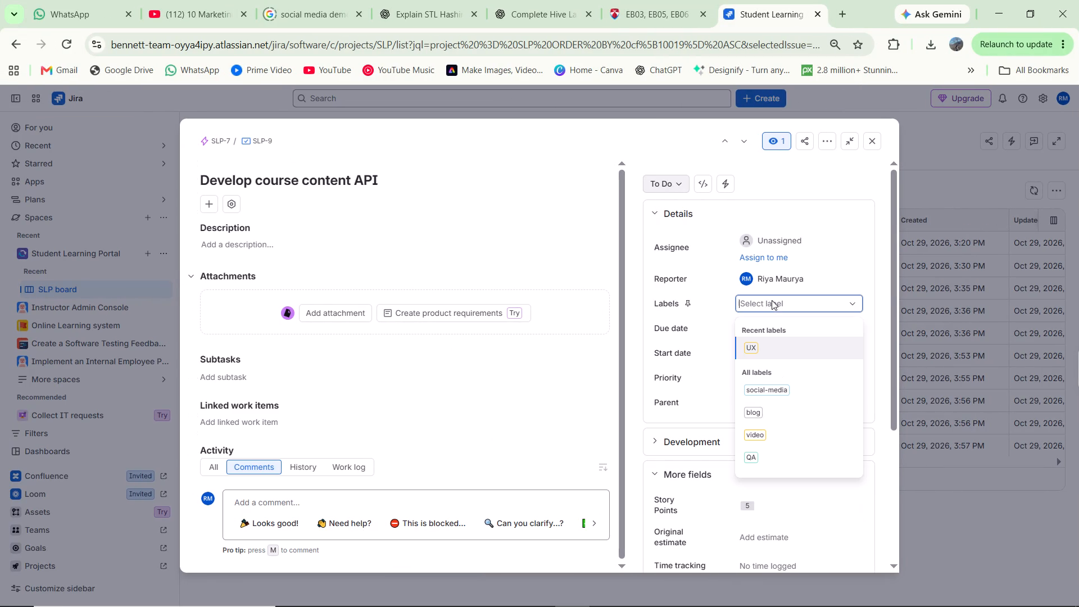
{"action": "type", "text": "DEV"}
{"action": "key", "text": "Return"}
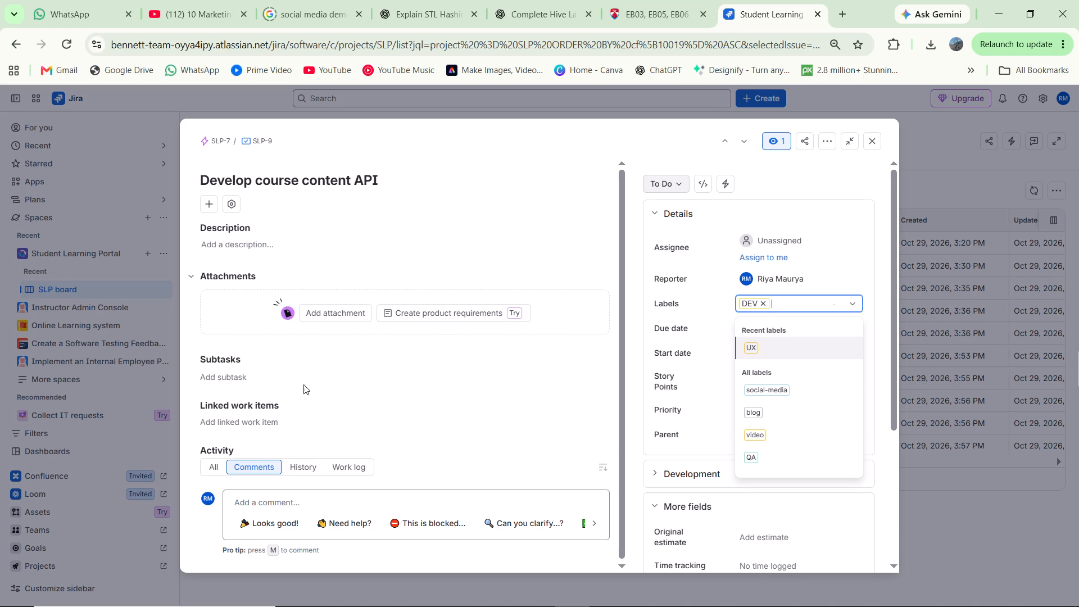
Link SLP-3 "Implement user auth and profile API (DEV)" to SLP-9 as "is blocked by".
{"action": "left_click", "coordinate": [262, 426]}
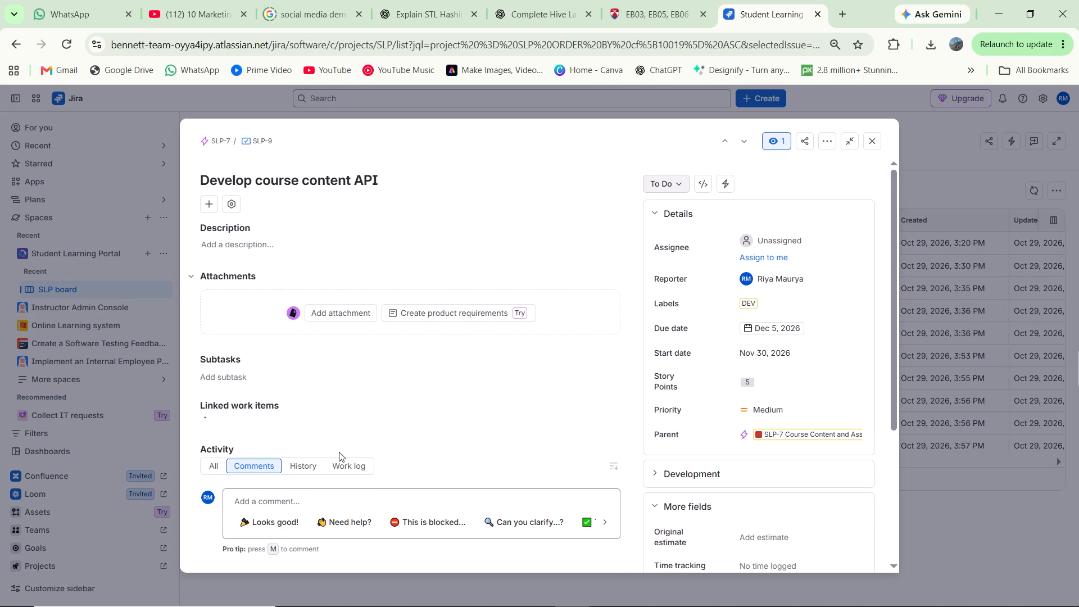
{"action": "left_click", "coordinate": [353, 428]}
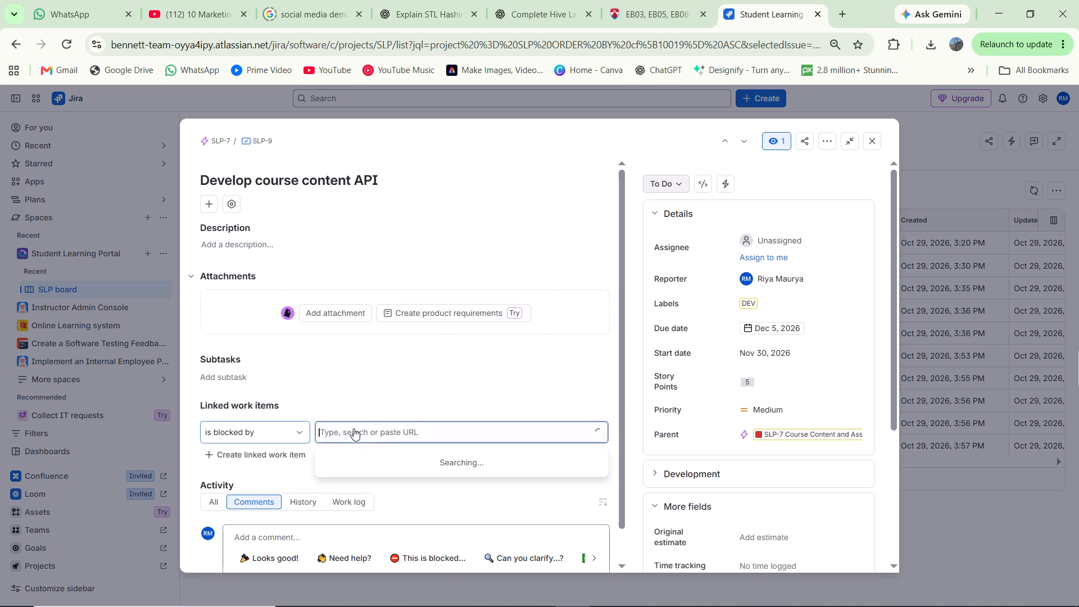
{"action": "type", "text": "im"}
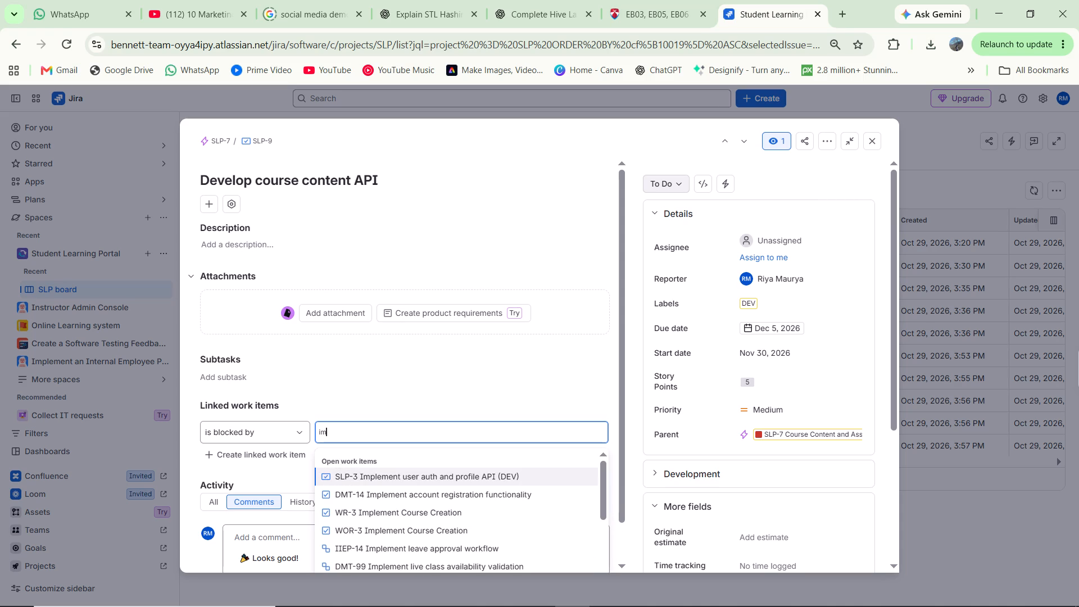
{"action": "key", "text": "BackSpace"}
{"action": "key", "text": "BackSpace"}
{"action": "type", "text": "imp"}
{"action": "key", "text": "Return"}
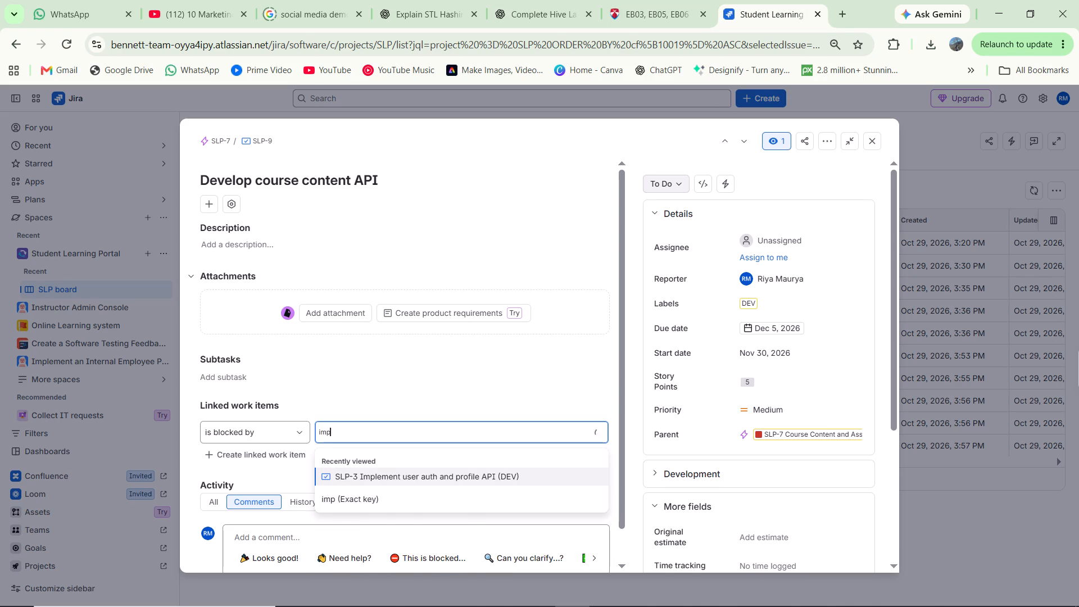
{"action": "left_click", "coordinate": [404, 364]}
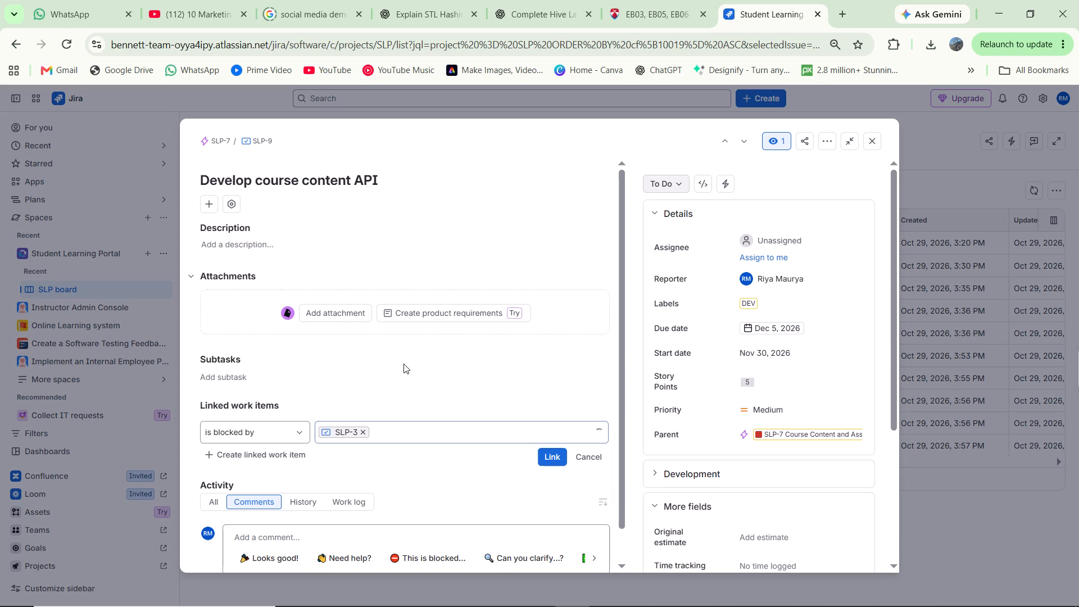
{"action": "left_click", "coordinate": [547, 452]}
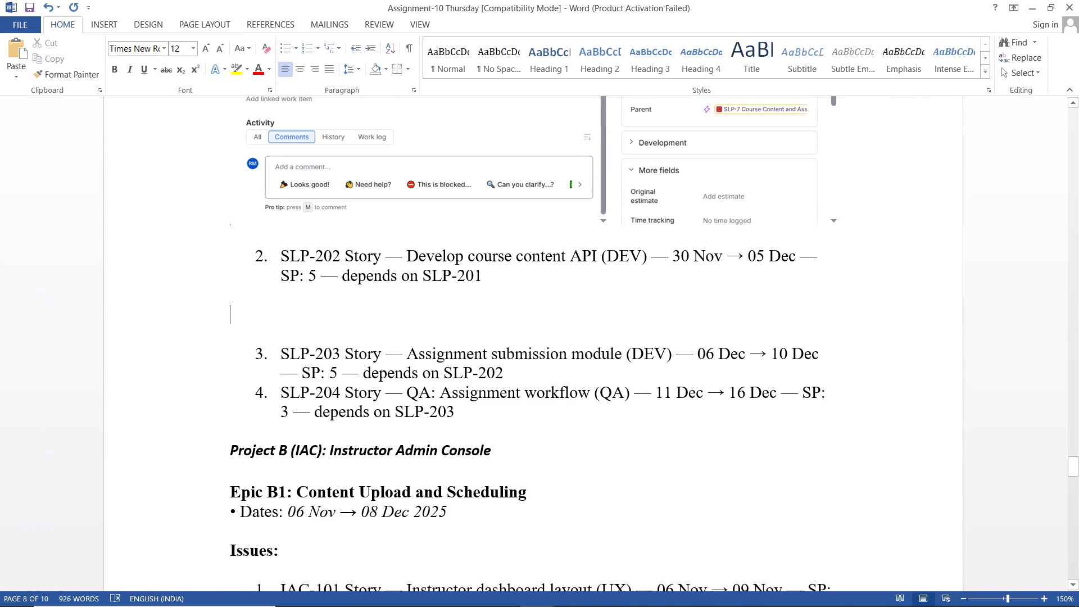
Switch to the Word document and review the SLP-102 to SLP-202 story lines and screenshots for the required dependency.
{"action": "scroll", "coordinate": [512, 376], "scroll_direction": "up", "scroll_amount": 10}
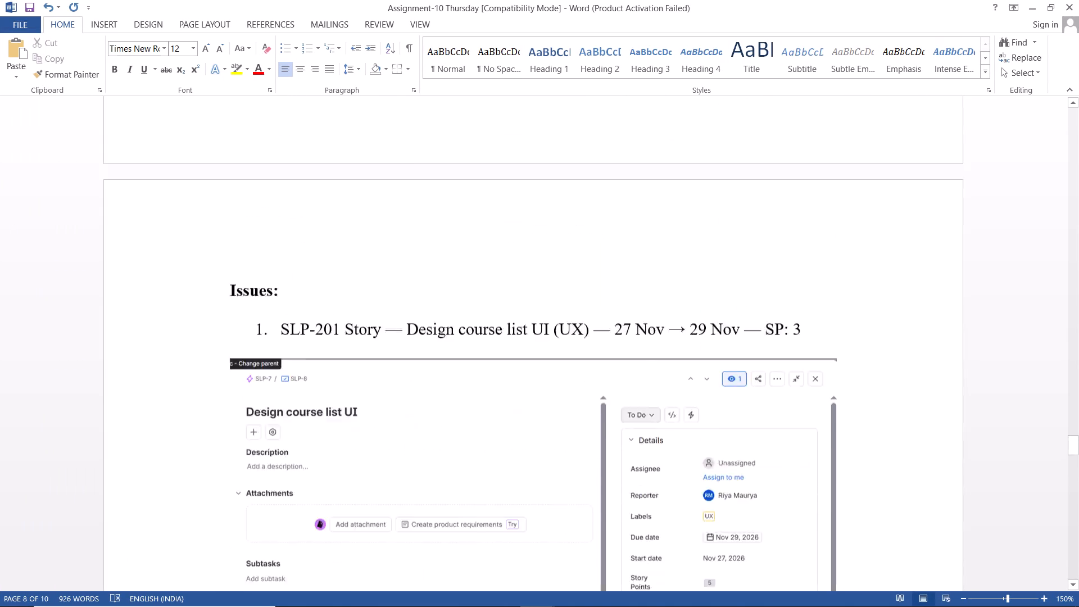
{"action": "scroll", "coordinate": [512, 376], "scroll_direction": "up", "scroll_amount": 20}
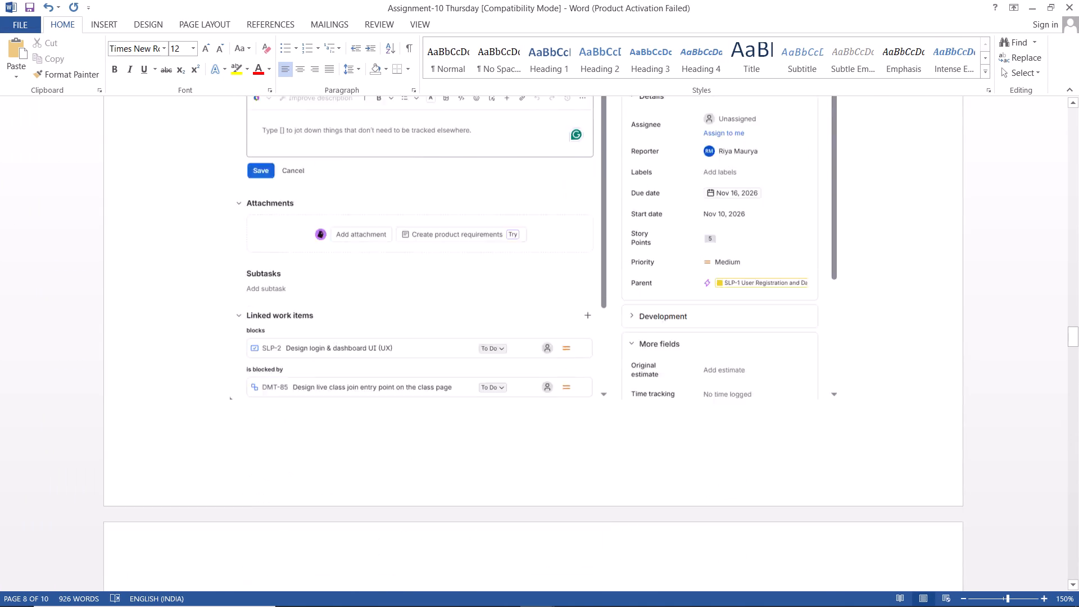
{"action": "scroll", "coordinate": [512, 376], "scroll_direction": "down", "scroll_amount": 1}
{"action": "scroll", "coordinate": [512, 376], "scroll_direction": "up", "scroll_amount": 1}
{"action": "scroll", "coordinate": [512, 376], "scroll_direction": "down", "scroll_amount": 2}
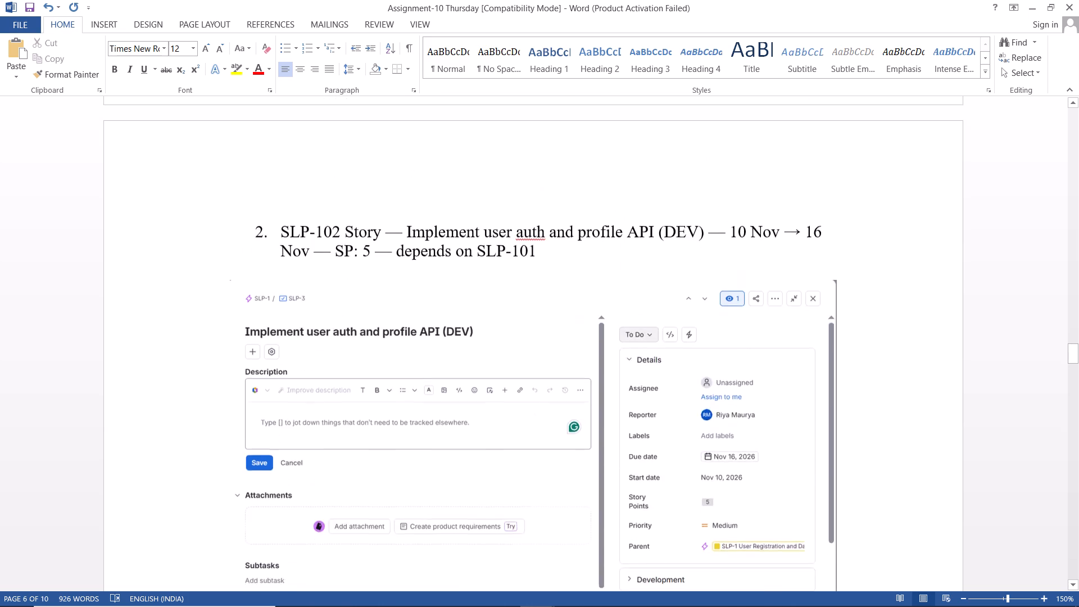
{"action": "scroll", "coordinate": [512, 376], "scroll_direction": "down", "scroll_amount": 11}
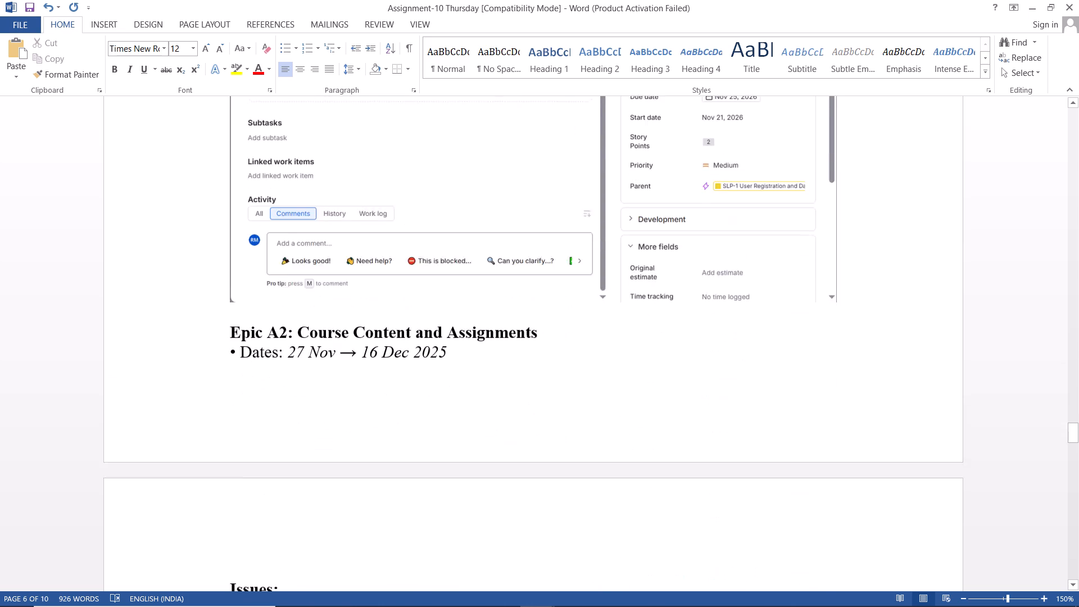
{"action": "scroll", "coordinate": [512, 376], "scroll_direction": "down", "scroll_amount": 3}
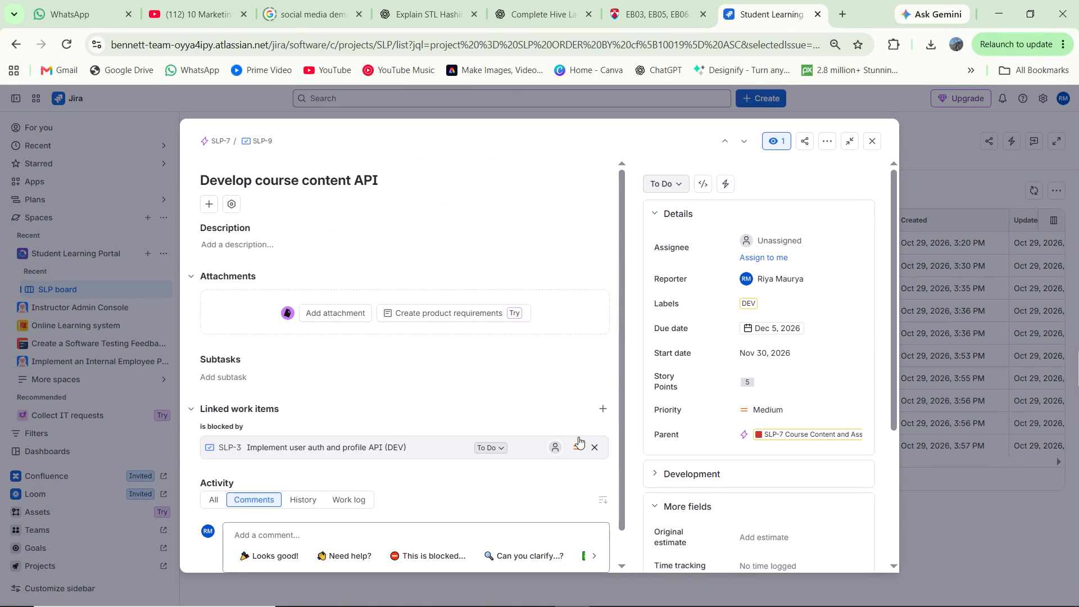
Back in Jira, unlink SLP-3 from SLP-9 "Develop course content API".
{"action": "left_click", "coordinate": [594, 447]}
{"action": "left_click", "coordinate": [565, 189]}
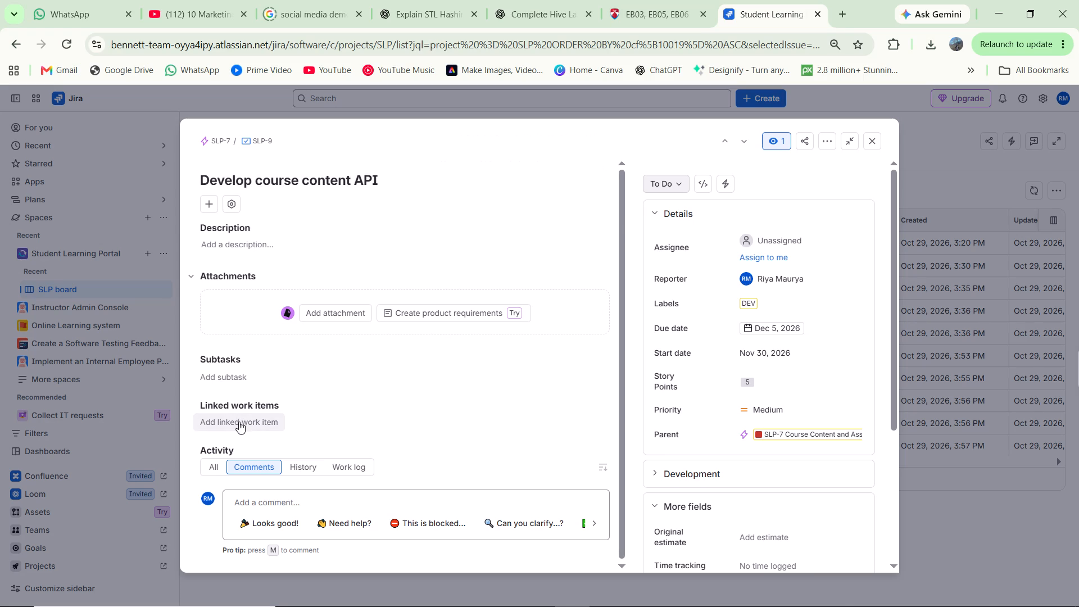
Start a new "is blocked by" link on SLP-9, check the SLP-201 story in Word, and search for "design" work items.
{"action": "left_click", "coordinate": [239, 422]}
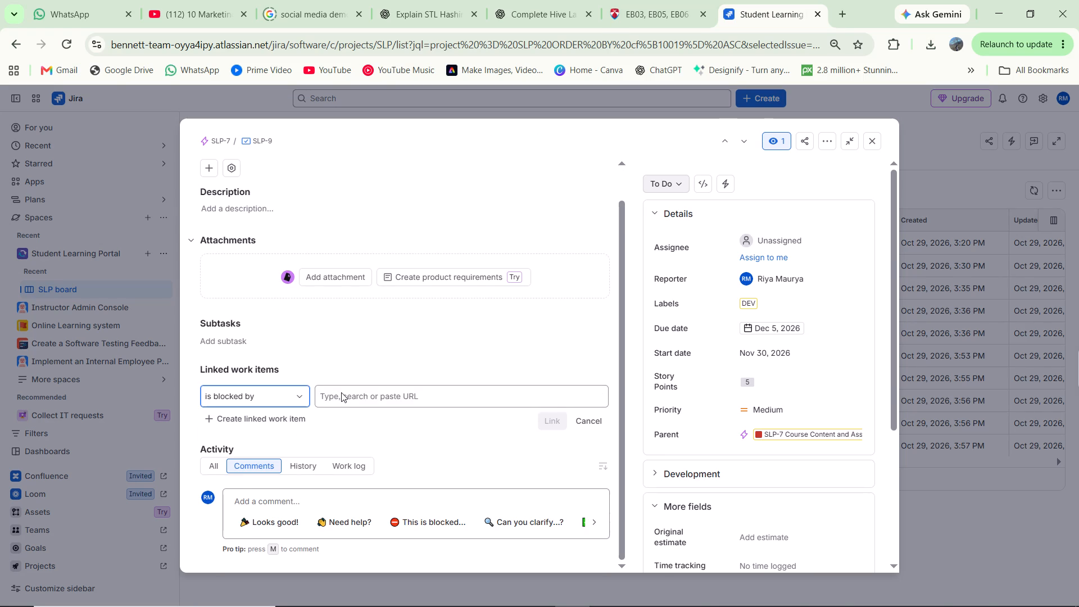
{"action": "scroll", "coordinate": [341, 392], "scroll_direction": "up", "scroll_amount": 1}
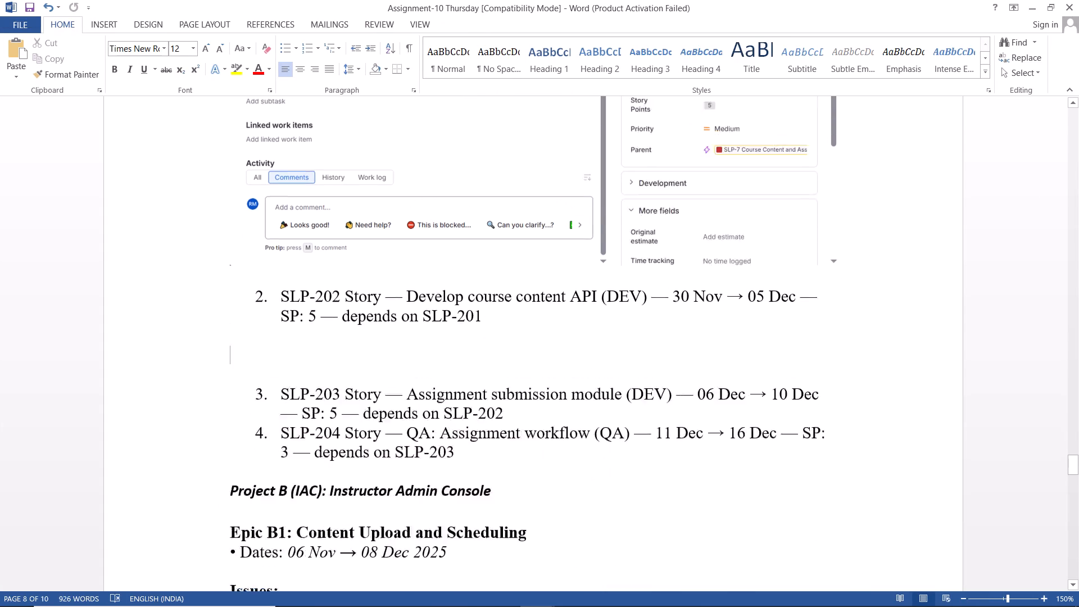
{"action": "scroll", "coordinate": [341, 392], "scroll_direction": "up", "scroll_amount": 2}
{"action": "scroll", "coordinate": [341, 392], "scroll_direction": "down", "scroll_amount": 2}
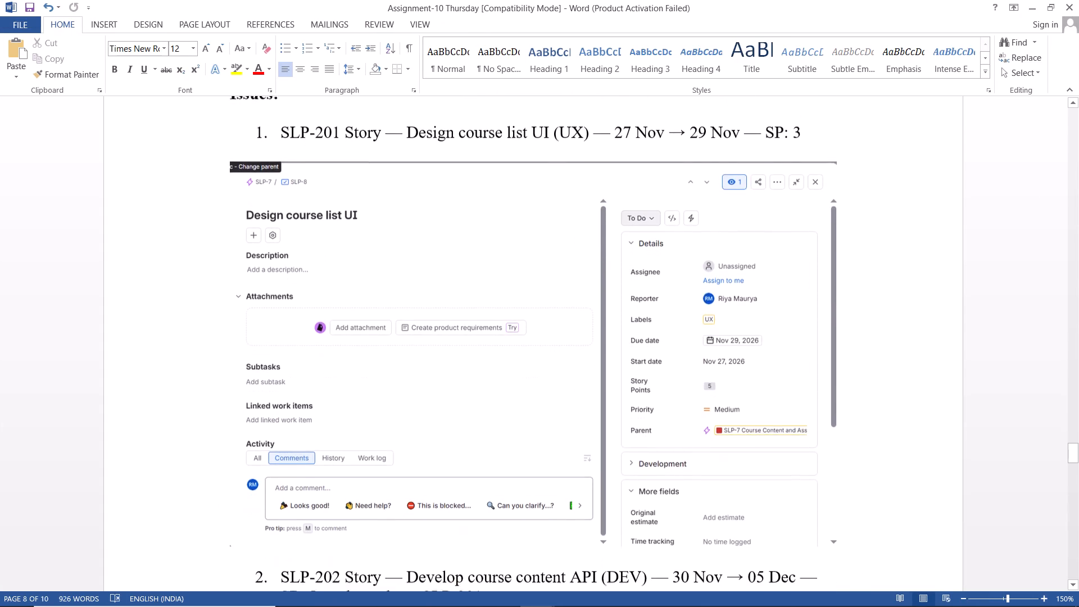
{"action": "scroll", "coordinate": [341, 392], "scroll_direction": "down", "scroll_amount": 1}
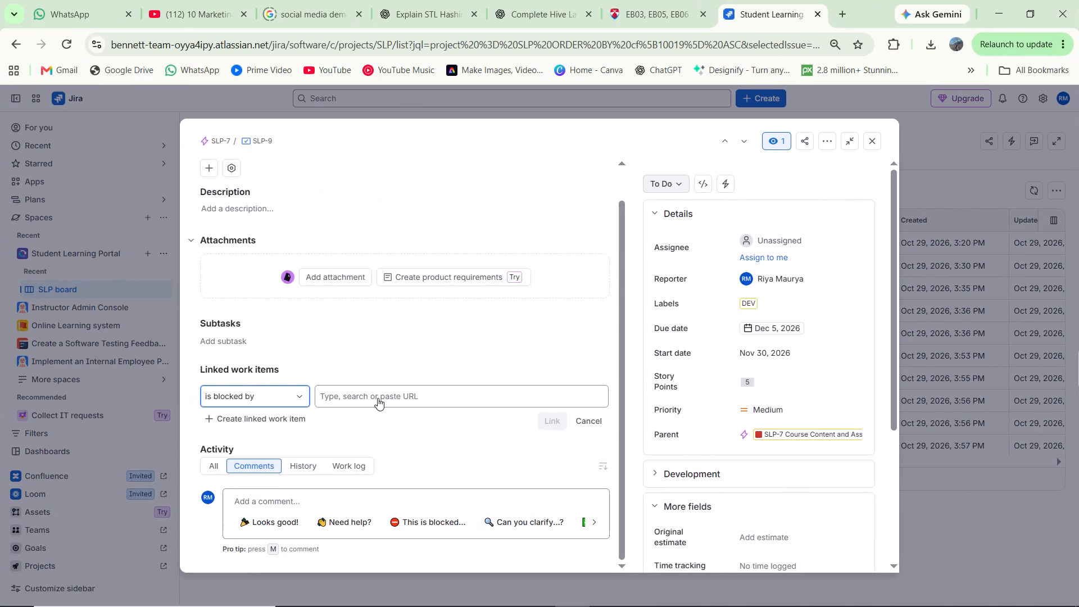
{"action": "left_click", "coordinate": [373, 398]}
{"action": "type", "text": "desi"}
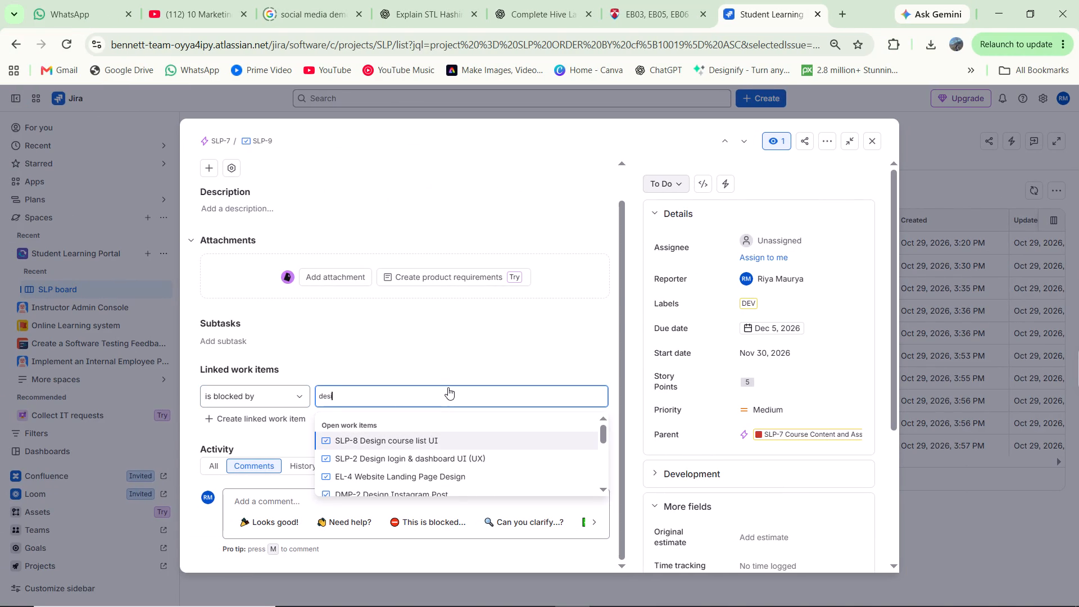
{"action": "type", "text": "gn"}
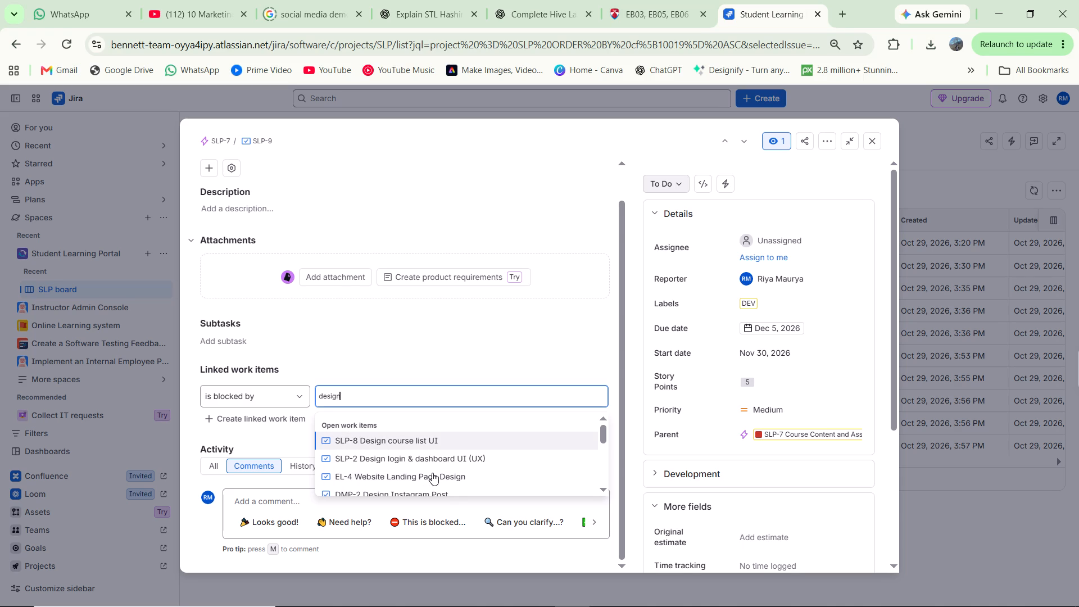
{"action": "scroll", "coordinate": [432, 473], "scroll_direction": "down", "scroll_amount": 3}
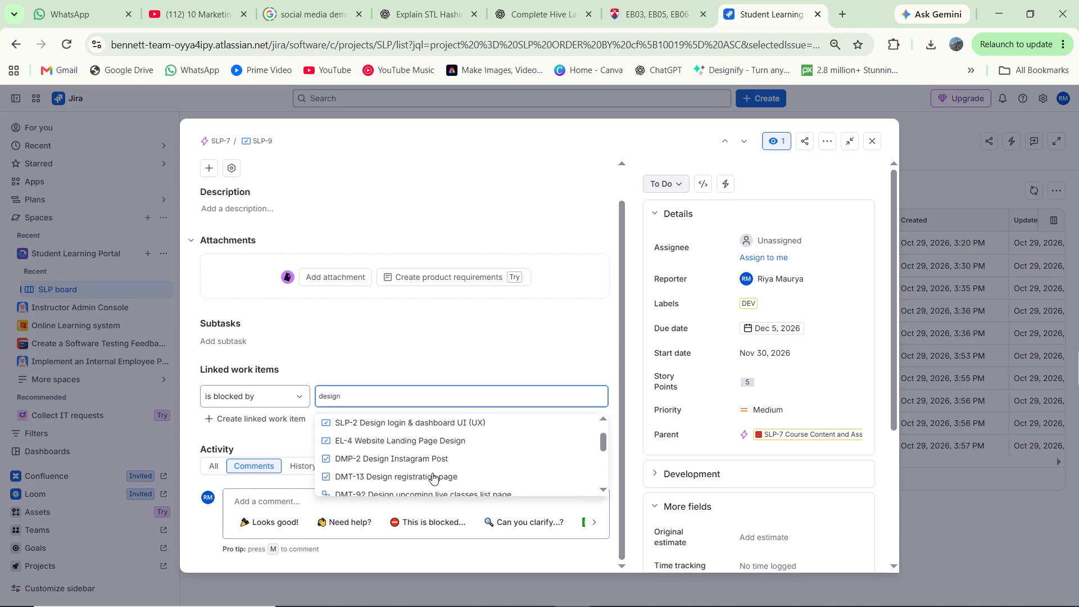
{"action": "scroll", "coordinate": [432, 473], "scroll_direction": "down", "scroll_amount": 2}
{"action": "scroll", "coordinate": [432, 473], "scroll_direction": "up", "scroll_amount": 2}
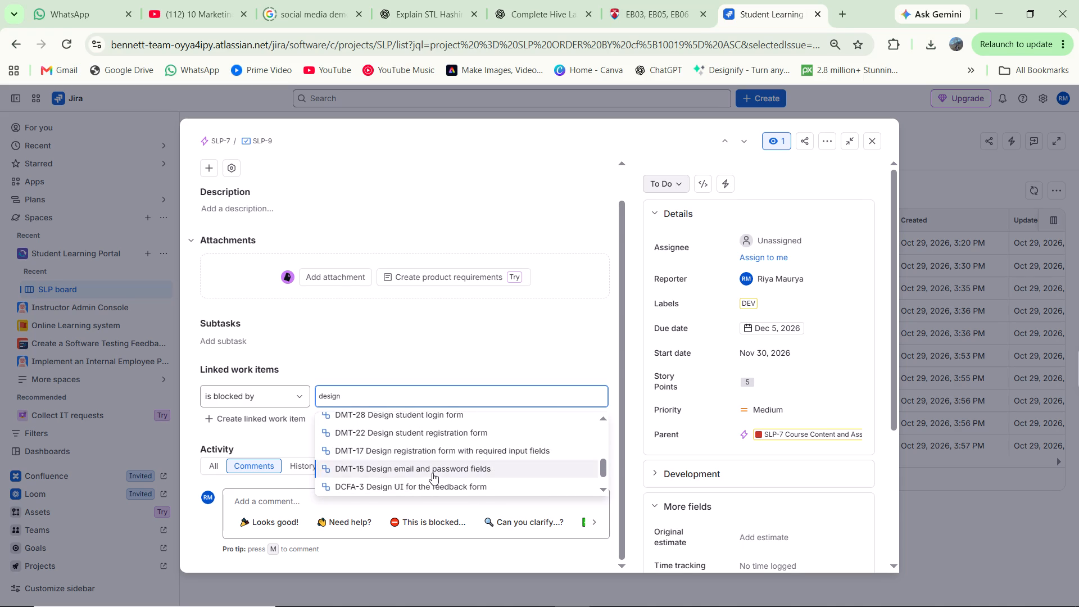
{"action": "scroll", "coordinate": [432, 473], "scroll_direction": "up", "scroll_amount": 1}
Replace the search for the work item blocking SLP-9 with "ux".
{"action": "key", "text": "BackSpace"}
{"action": "key", "text": "BackSpace"}
{"action": "key", "text": "BackSpace"}
{"action": "key", "text": "BackSpace"}
{"action": "key", "text": "BackSpace"}
{"action": "key", "text": "BackSpace"}
{"action": "key", "text": "BackSpace"}
{"action": "key", "text": "BackSpace"}
{"action": "key", "text": "BackSpace"}
{"action": "key", "text": "BackSpace"}
{"action": "key", "text": "BackSpace"}
{"action": "key", "text": "BackSpace"}
{"action": "key", "text": "BackSpace"}
{"action": "key", "text": "BackSpace"}
{"action": "key", "text": "BackSpace"}
{"action": "key", "text": "BackSpace"}
{"action": "key", "text": "BackSpace"}
{"action": "key", "text": "BackSpace"}
{"action": "key", "text": "BackSpace"}
{"action": "key", "text": "BackSpace"}
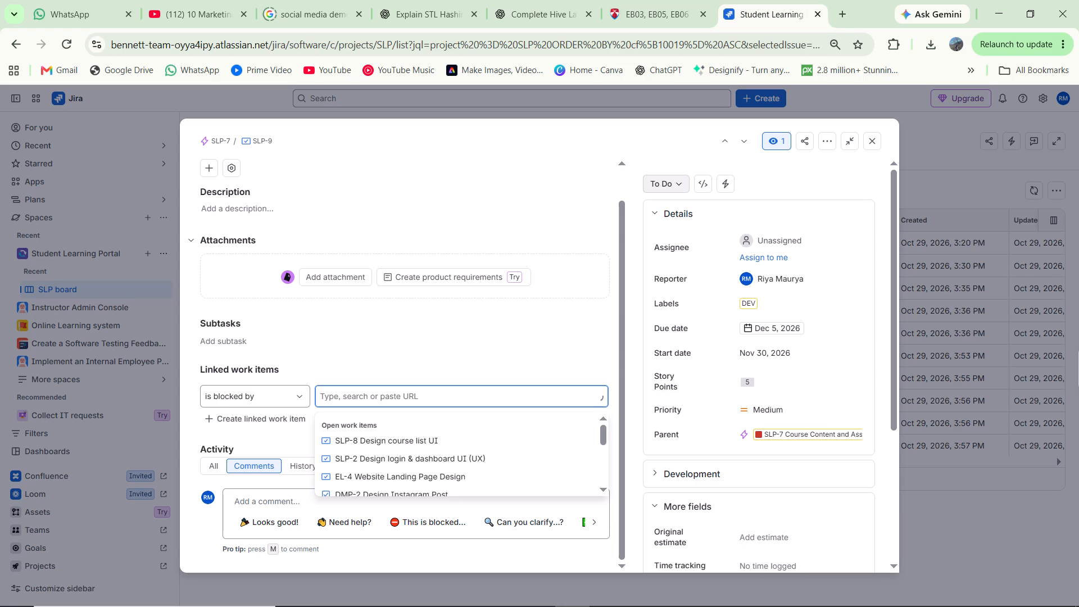
{"action": "key", "text": "u"}
{"action": "key", "text": "x"}
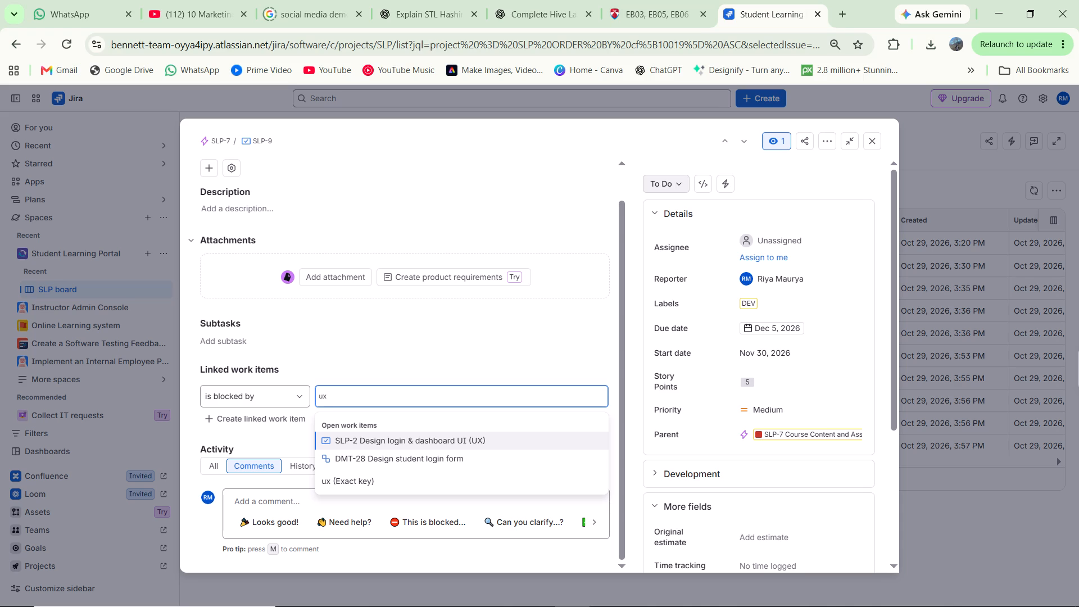
Search for "cour" as SLP-9's blocking work item and compare with the SLP-201 and SLP-202 stories in Word.
{"action": "key", "text": "BackSpace"}
{"action": "key", "text": "BackSpace"}
{"action": "key", "text": "BackSpace"}
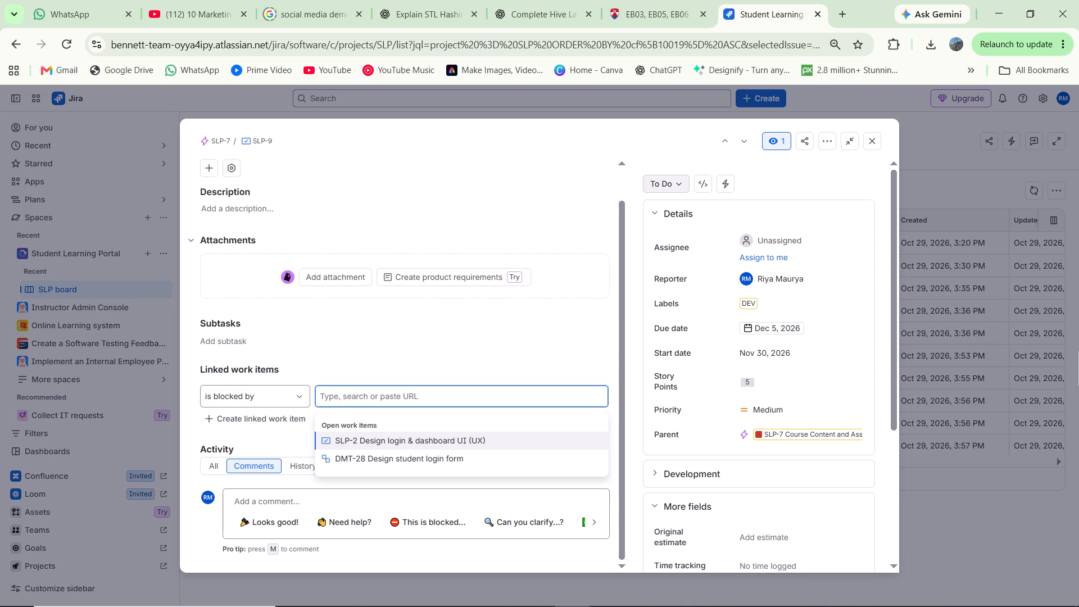
{"action": "type", "text": "cour"}
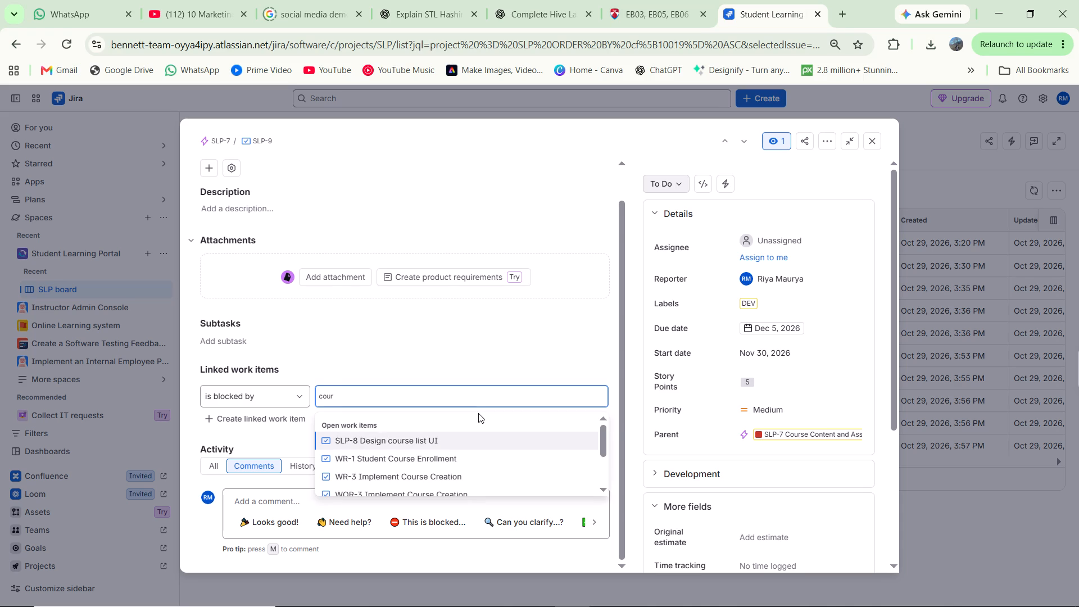
{"action": "scroll", "coordinate": [500, 452], "scroll_direction": "down", "scroll_amount": 4}
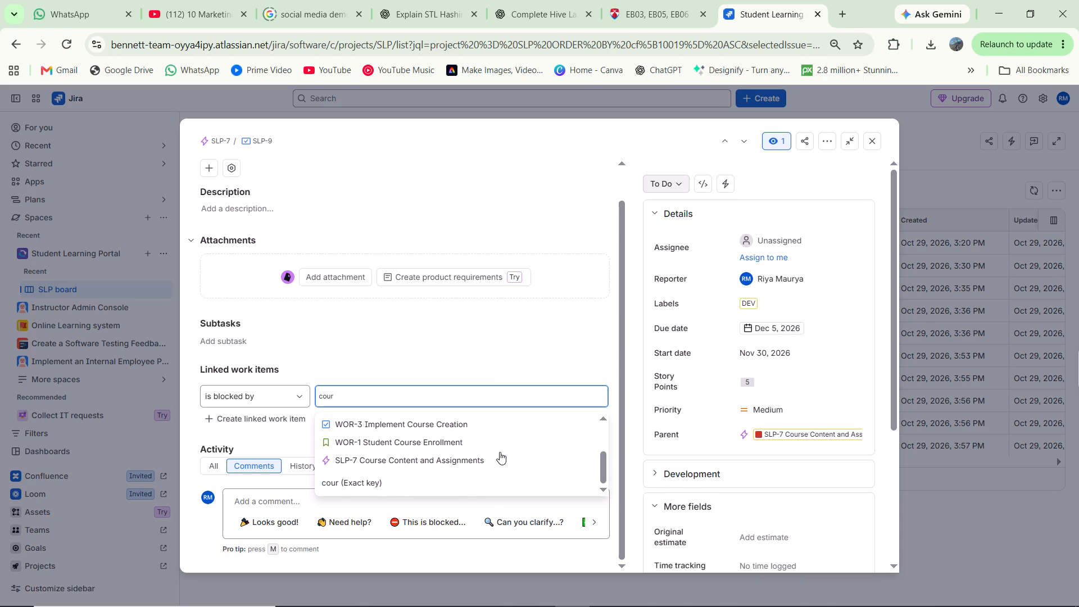
{"action": "scroll", "coordinate": [500, 452], "scroll_direction": "up", "scroll_amount": 2}
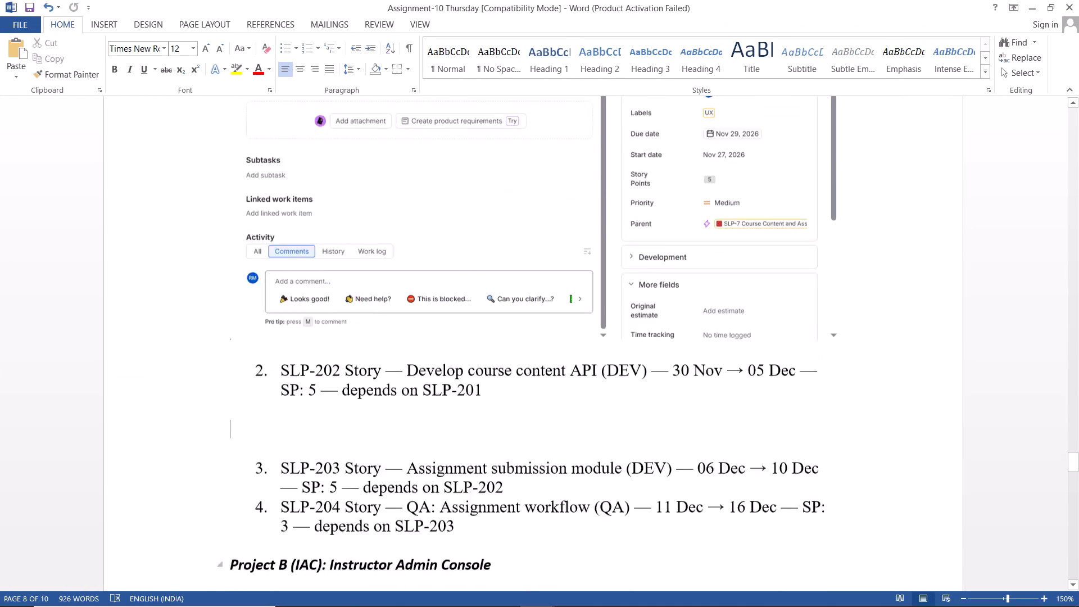
{"action": "scroll", "coordinate": [500, 452], "scroll_direction": "up", "scroll_amount": 4}
{"action": "scroll", "coordinate": [500, 452], "scroll_direction": "down", "scroll_amount": 2}
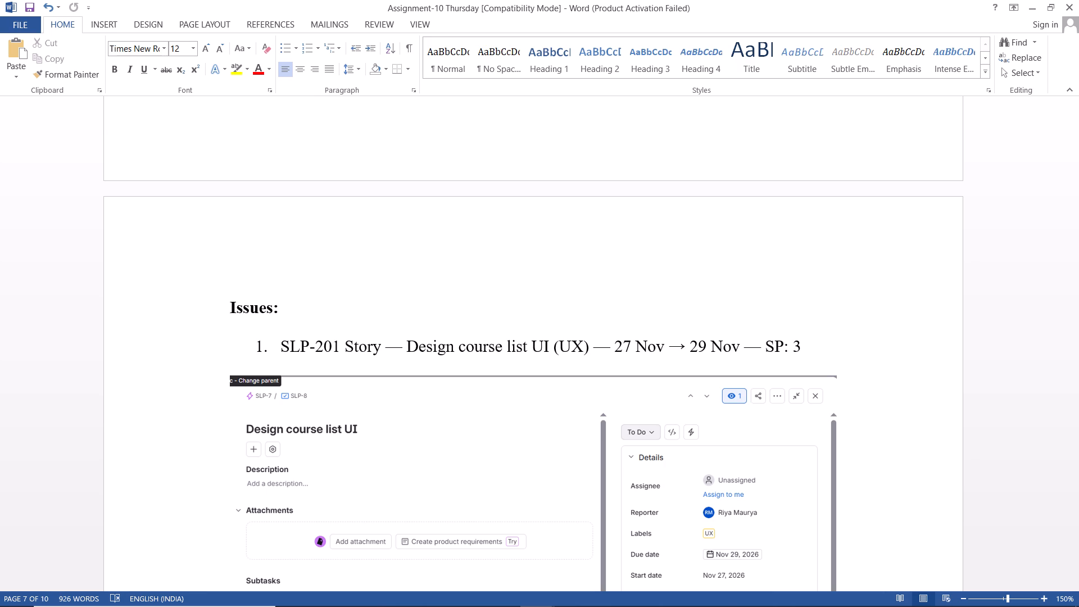
{"action": "scroll", "coordinate": [500, 452], "scroll_direction": "down", "scroll_amount": 5}
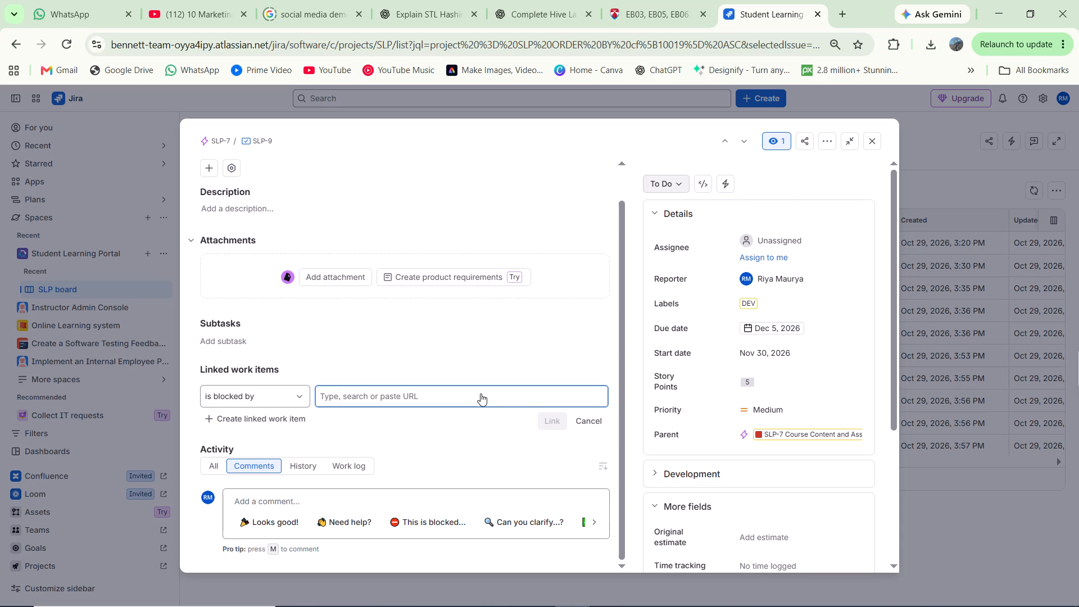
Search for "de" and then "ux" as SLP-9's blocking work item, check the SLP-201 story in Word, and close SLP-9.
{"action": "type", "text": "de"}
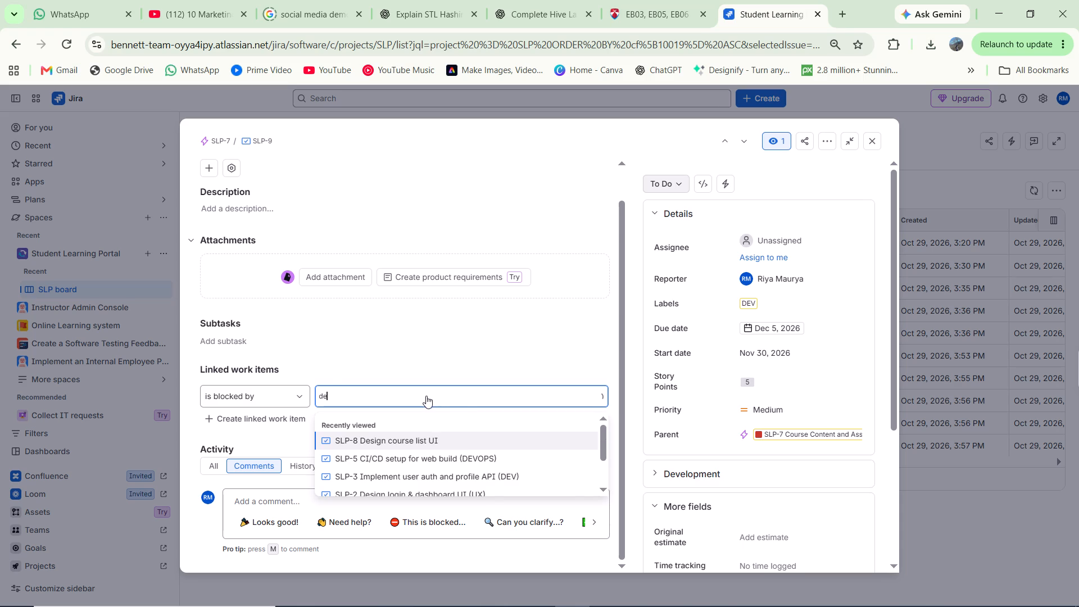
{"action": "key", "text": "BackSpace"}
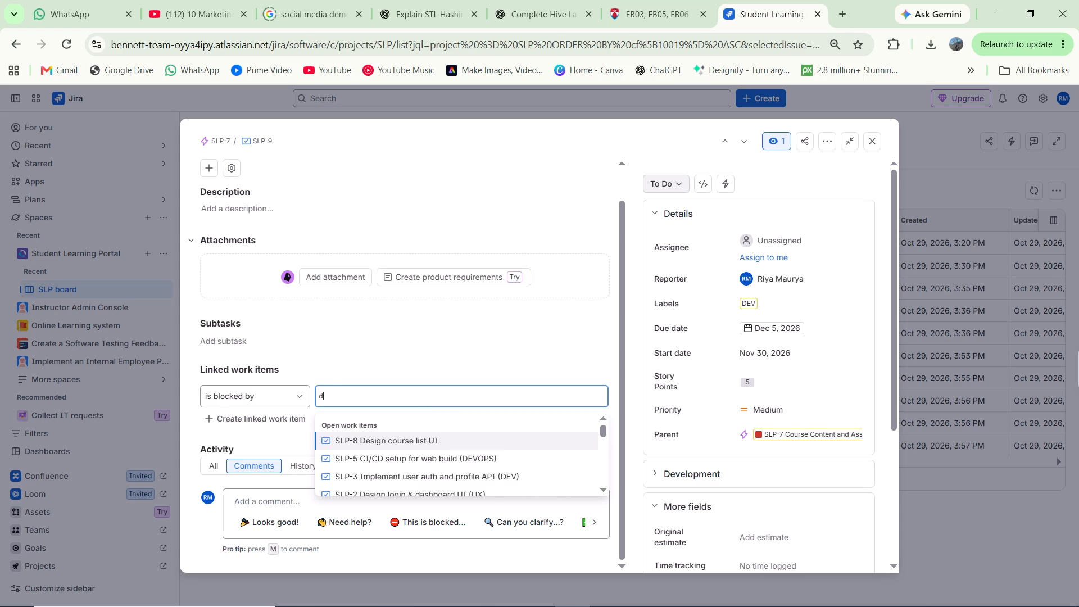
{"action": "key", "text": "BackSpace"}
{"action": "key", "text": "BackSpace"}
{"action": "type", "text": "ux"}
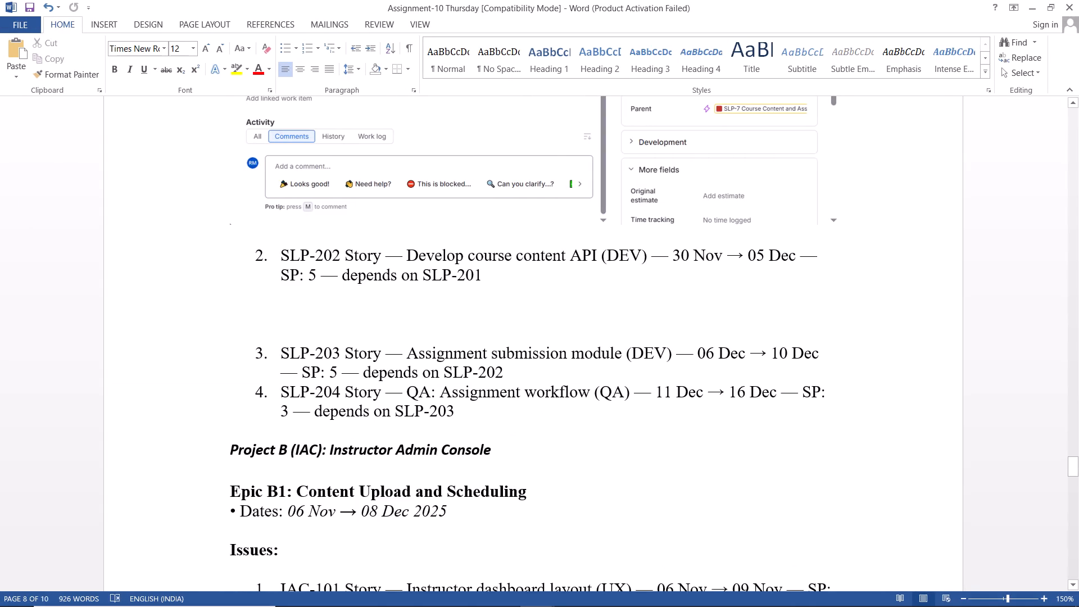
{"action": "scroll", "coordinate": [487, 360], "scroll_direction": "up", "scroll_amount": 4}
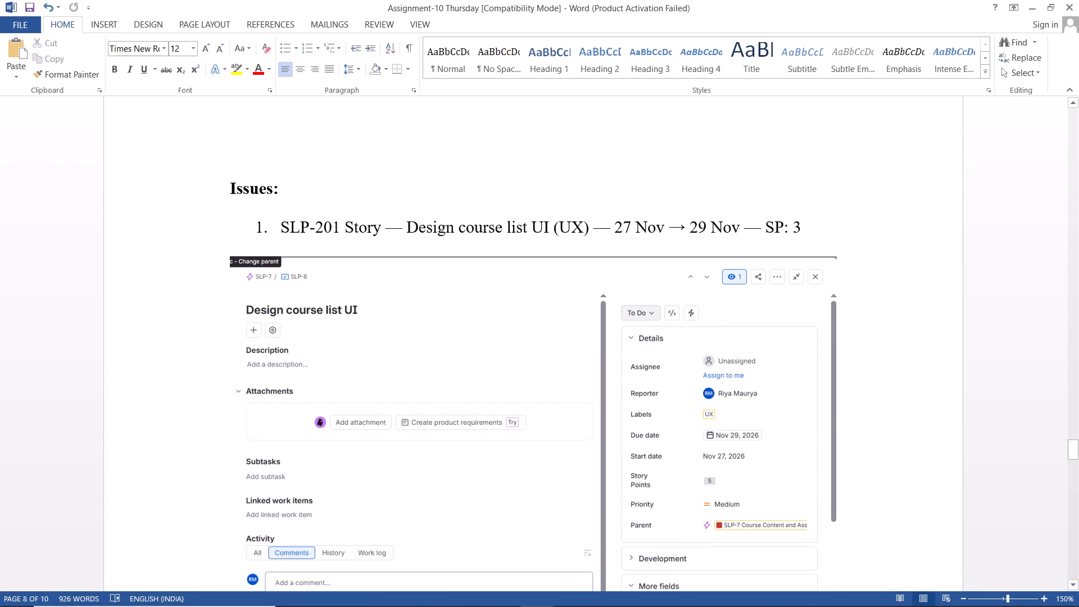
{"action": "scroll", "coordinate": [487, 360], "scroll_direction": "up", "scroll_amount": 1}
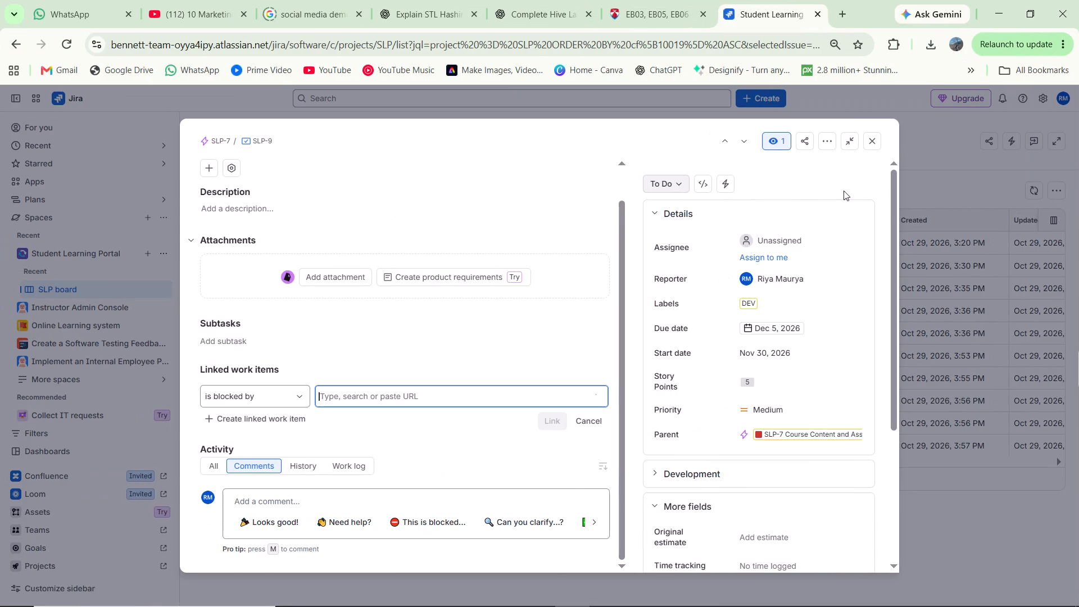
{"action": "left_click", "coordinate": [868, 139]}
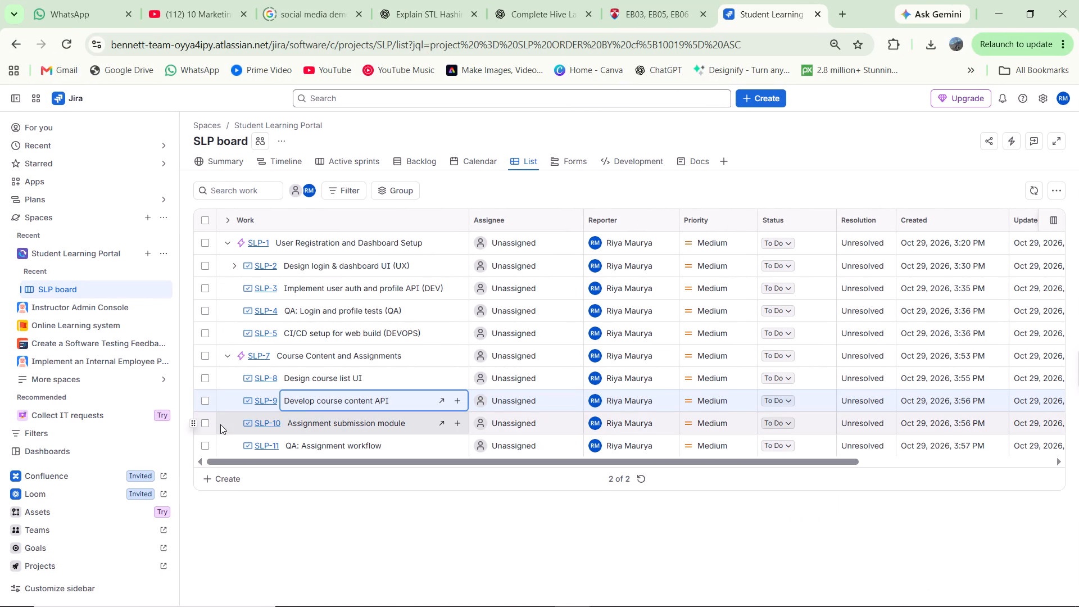
Reopen SLP-9 "Develop course content API" and link SLP-8 "Design course list UI" to it as "is blocked by".
{"action": "left_click", "coordinate": [439, 401]}
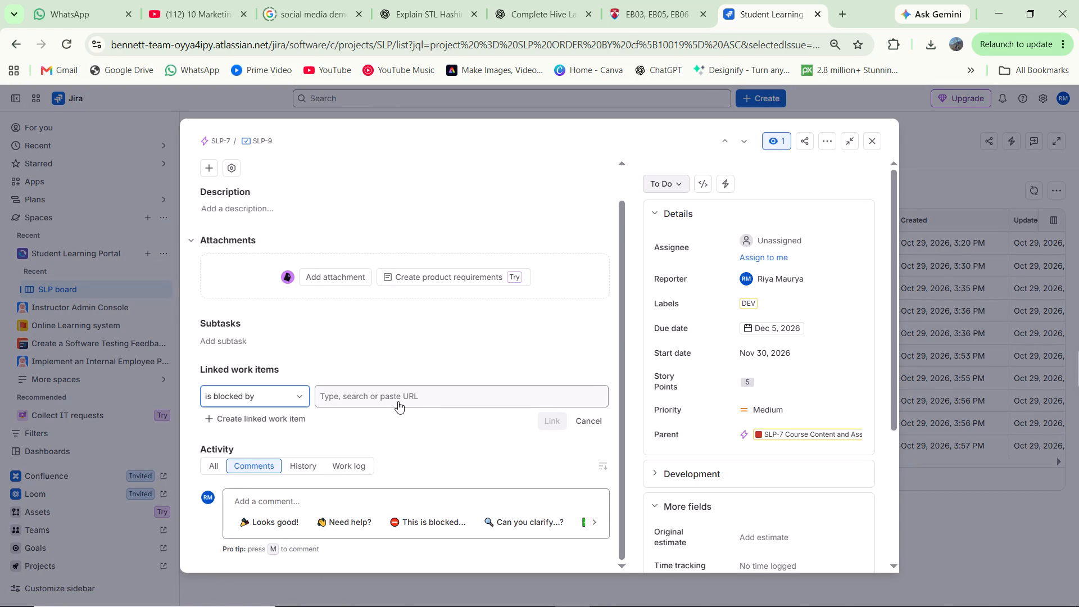
{"action": "left_click", "coordinate": [398, 401]}
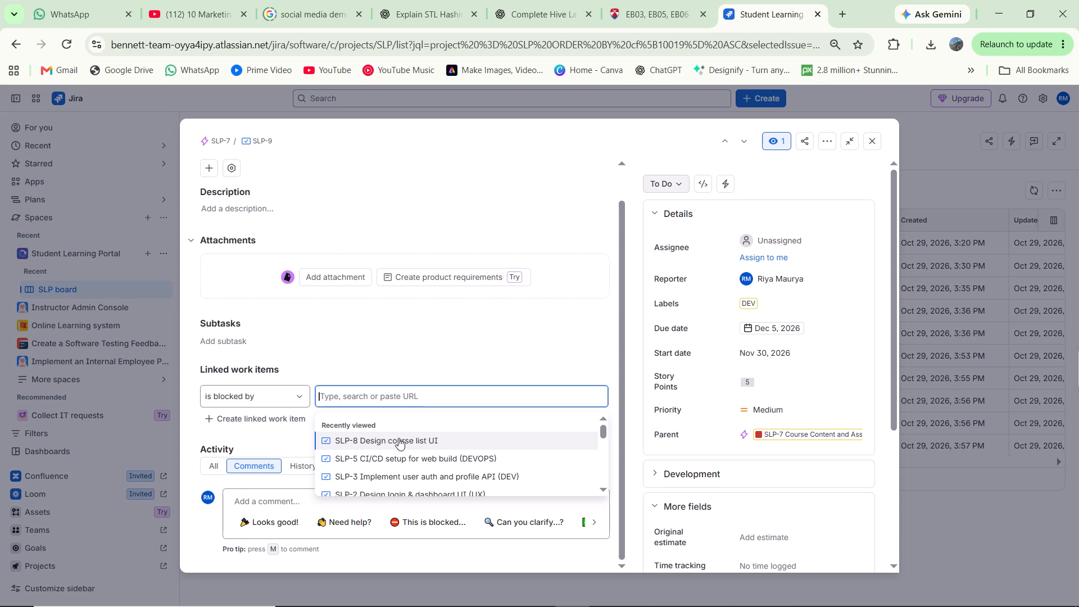
{"action": "left_click", "coordinate": [399, 443]}
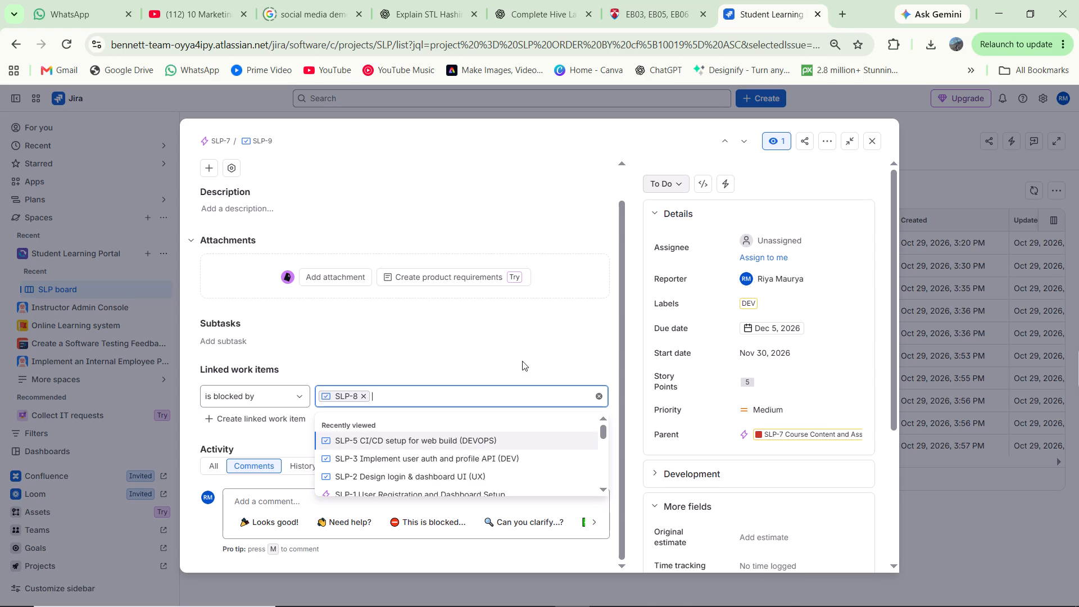
{"action": "left_click", "coordinate": [518, 358]}
{"action": "left_click", "coordinate": [561, 425]}
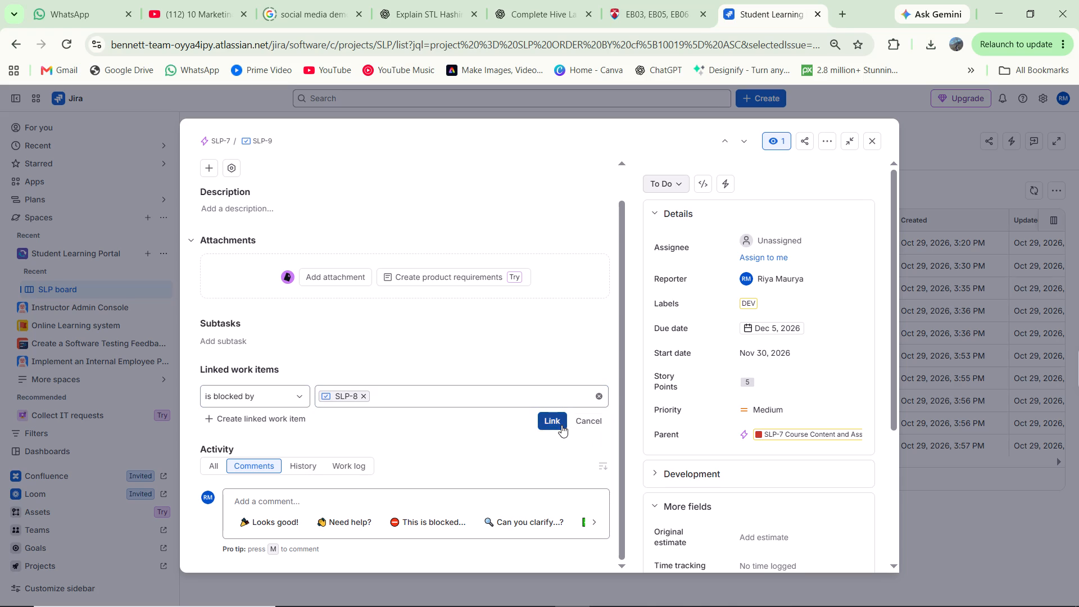
{"action": "left_click", "coordinate": [504, 346]}
Capture a screenshot of the SLP-9 details window and paste it below the SLP-202 story in the Word document.
{"action": "key", "text": "shift+super+s"}
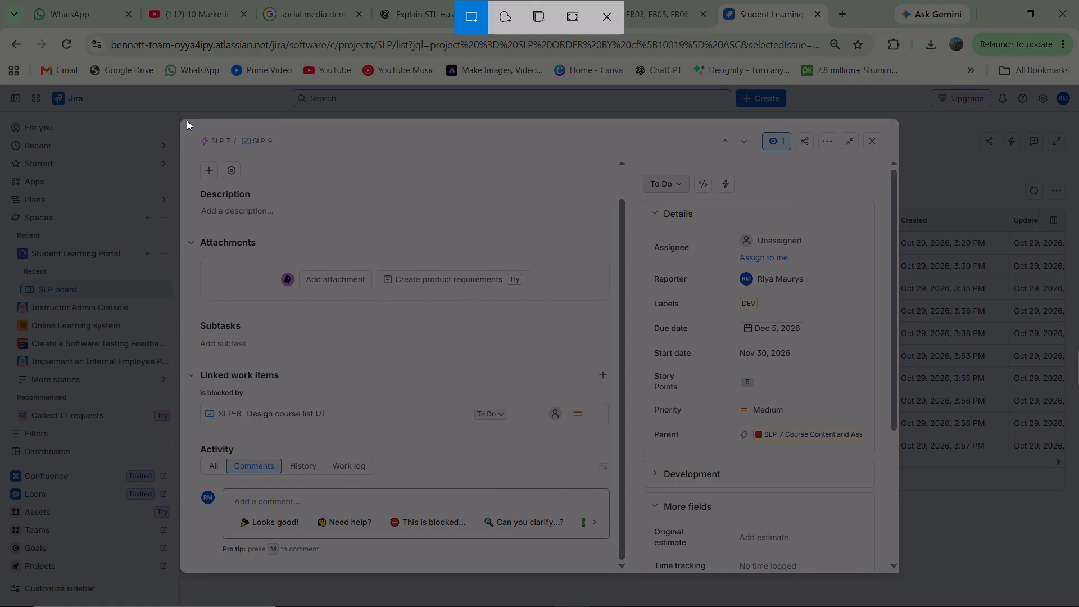
{"action": "left_click_drag", "start_coordinate": [183, 119], "coordinate": [602, 514]}
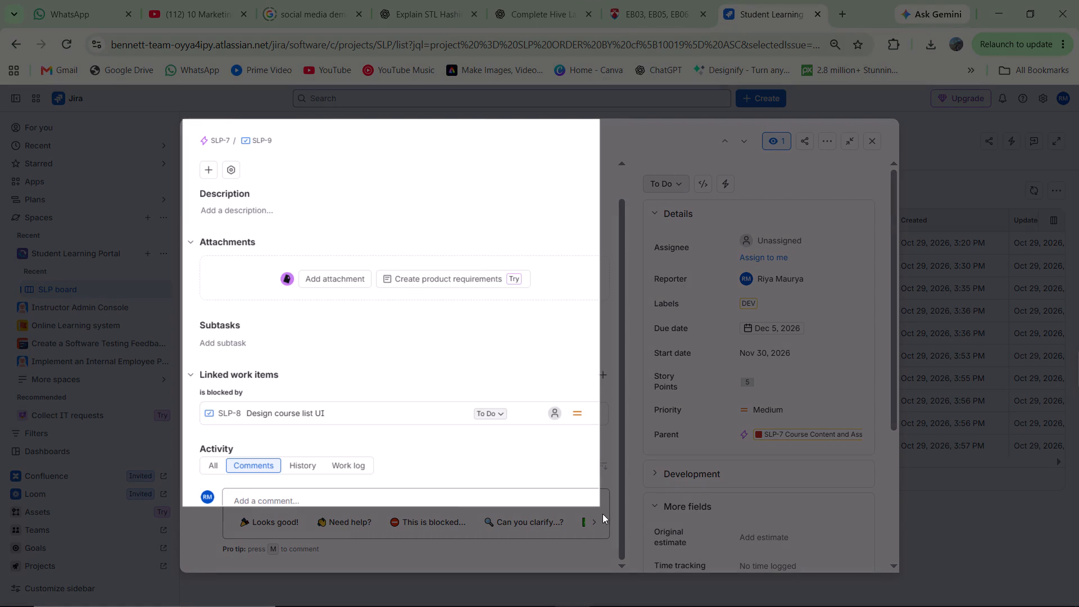
{"action": "left_click_drag", "start_coordinate": [602, 514], "coordinate": [846, 563]}
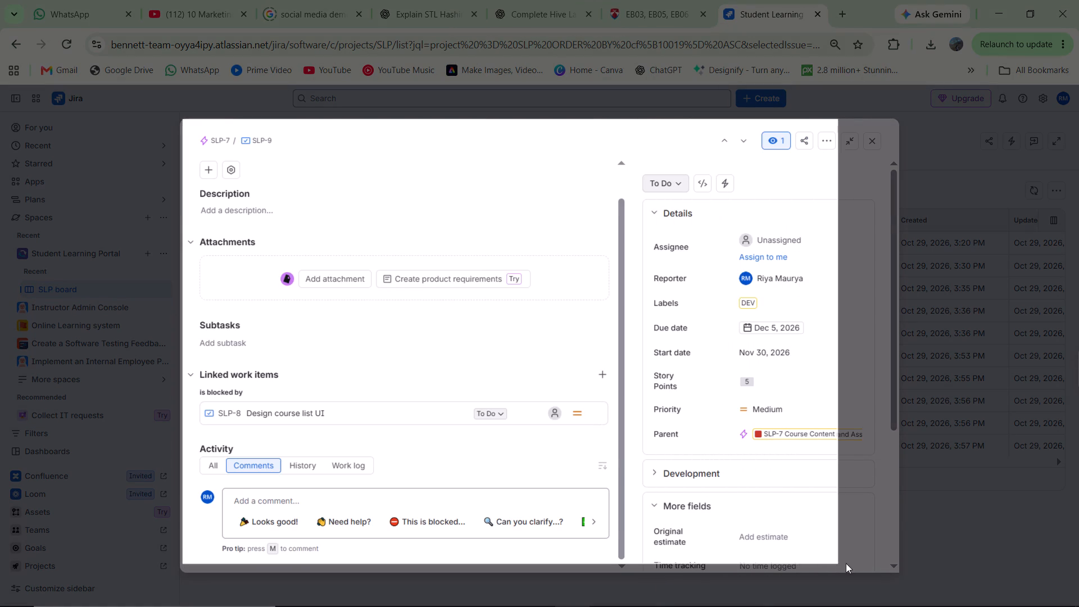
{"action": "left_click_drag", "start_coordinate": [846, 563], "coordinate": [927, 573]}
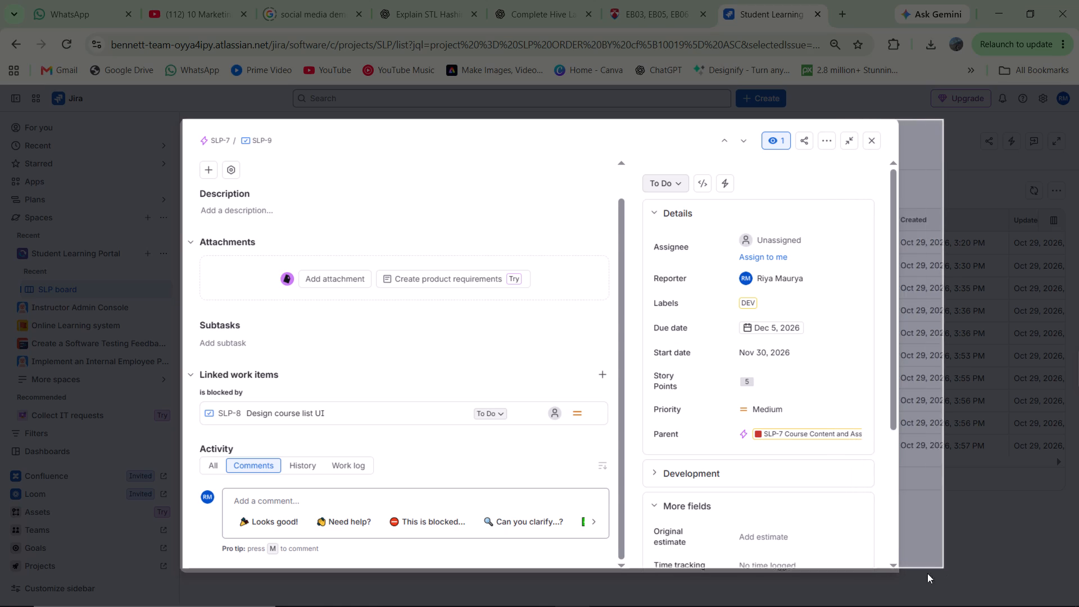
{"action": "left_click_drag", "start_coordinate": [927, 573], "coordinate": [882, 569]}
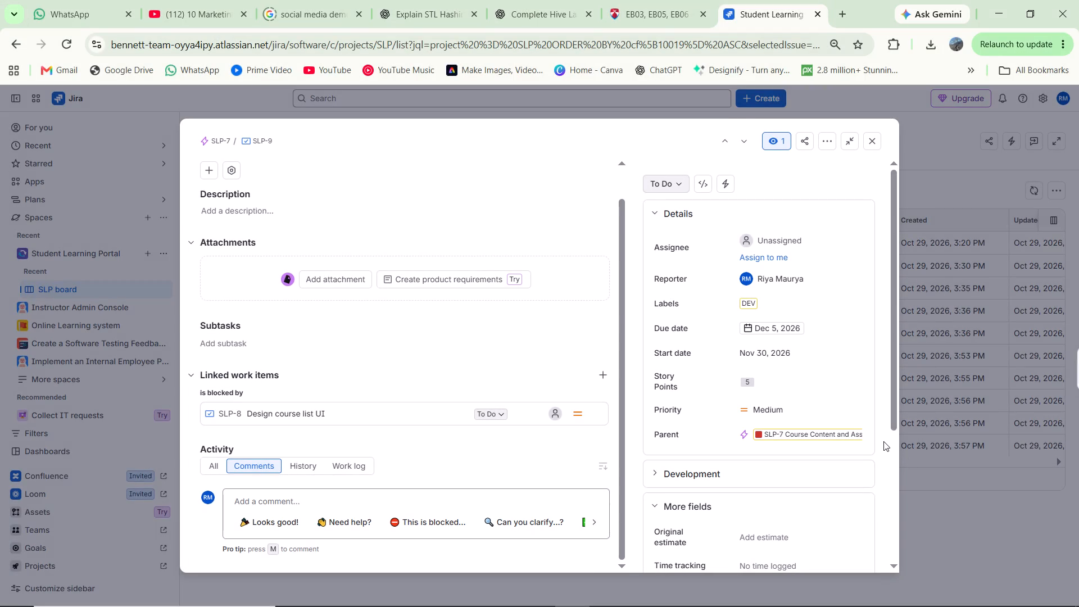
{"action": "scroll", "coordinate": [687, 437], "scroll_direction": "down", "scroll_amount": 1}
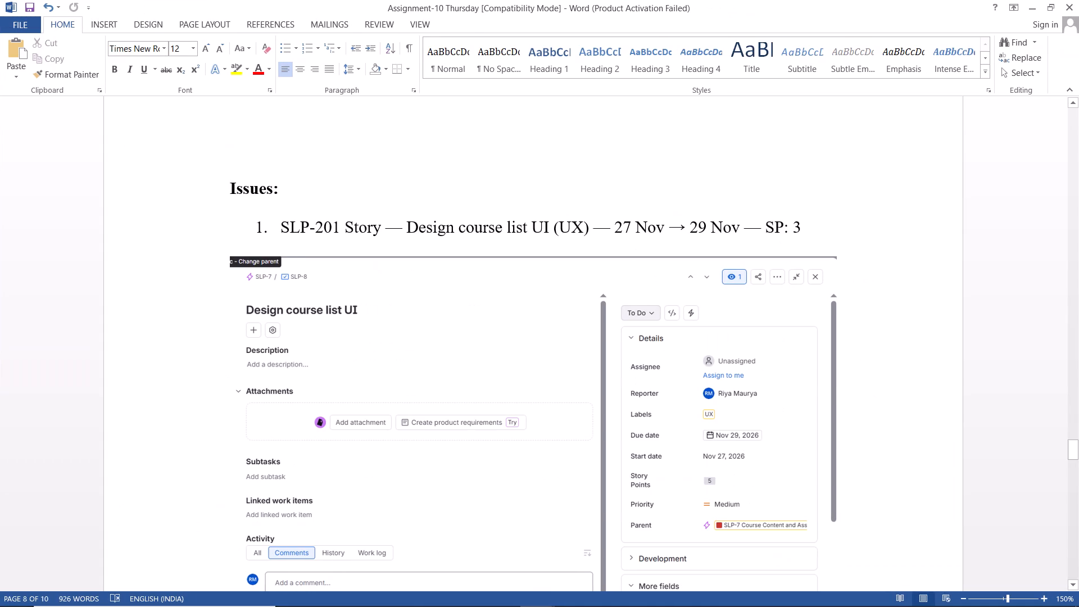
{"action": "scroll", "coordinate": [687, 437], "scroll_direction": "down", "scroll_amount": 9}
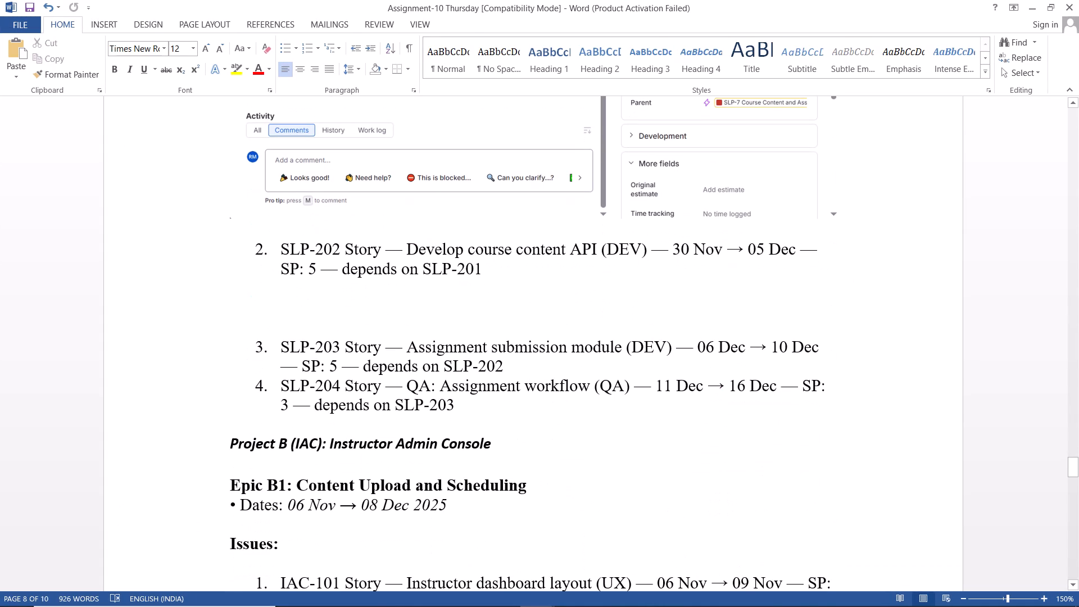
{"action": "key", "text": "ctrl+v"}
Insert blank space below the SLP-203 "Assignment submission module" story in the Word document.
{"action": "scroll", "coordinate": [452, 347], "scroll_direction": "down", "scroll_amount": 3}
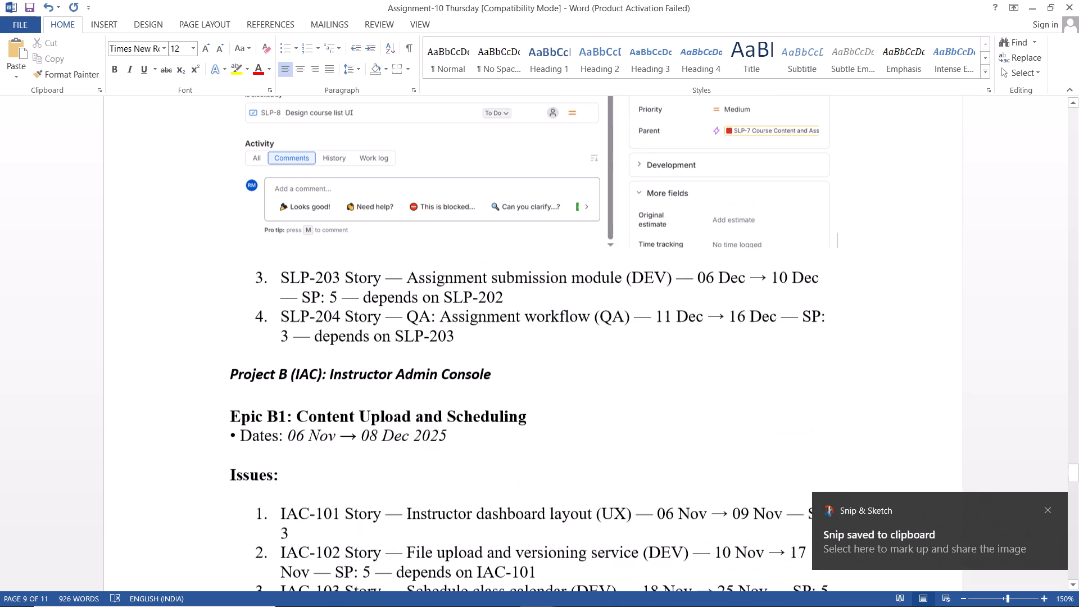
{"action": "left_click", "coordinate": [524, 271]}
{"action": "key", "text": "Return"}
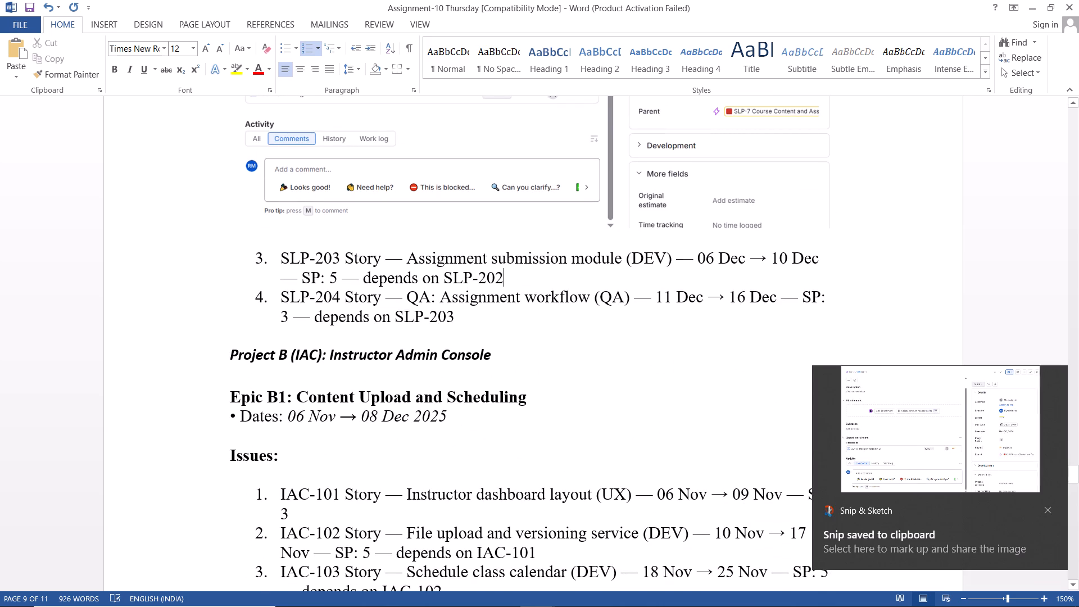
{"action": "key", "text": "Return"}
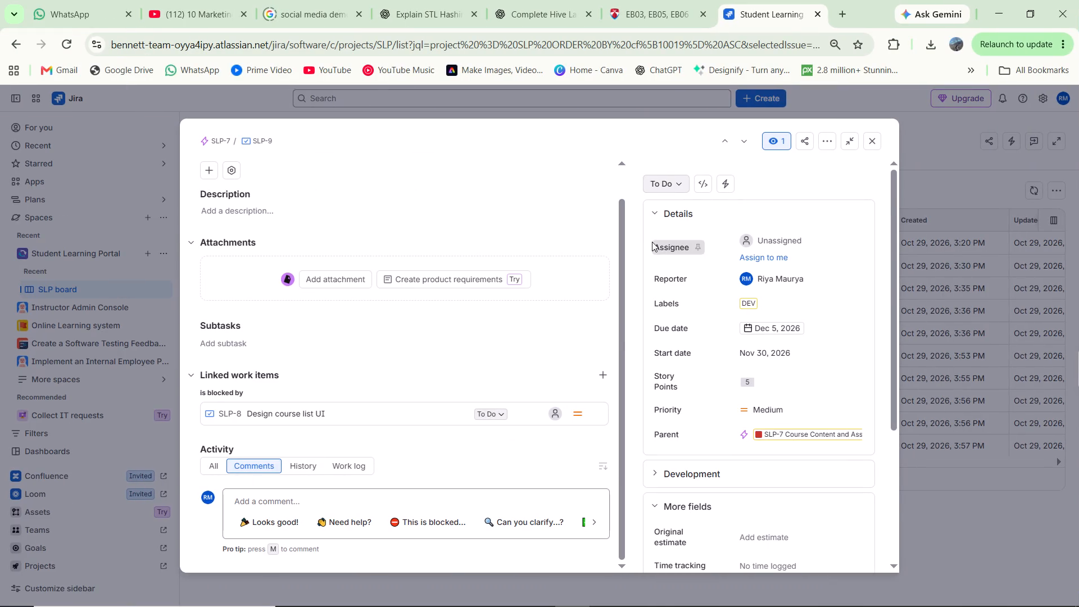
Back in Jira, open SLP-10 "Assignment submission module", set its story points to 5 and add the DEV label.
{"action": "left_click", "coordinate": [942, 223]}
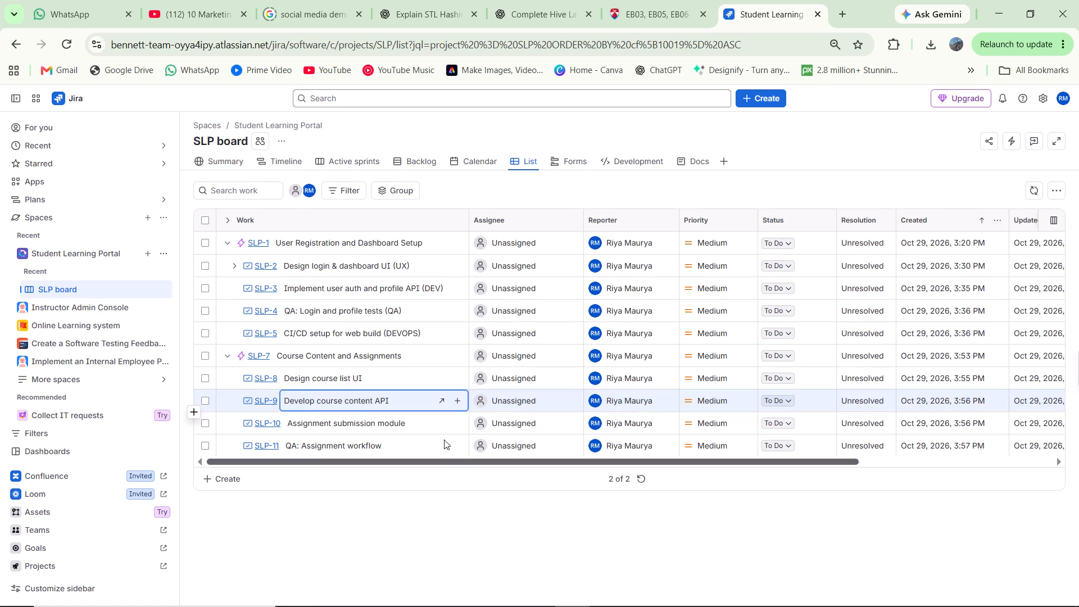
{"action": "left_click", "coordinate": [440, 422]}
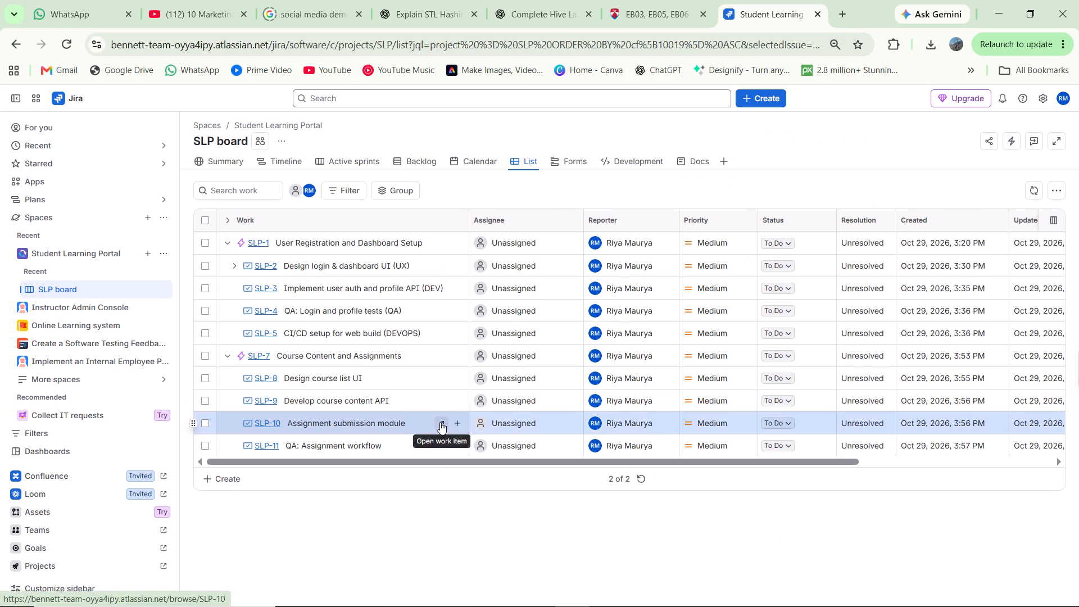
{"action": "left_click", "coordinate": [493, 472]}
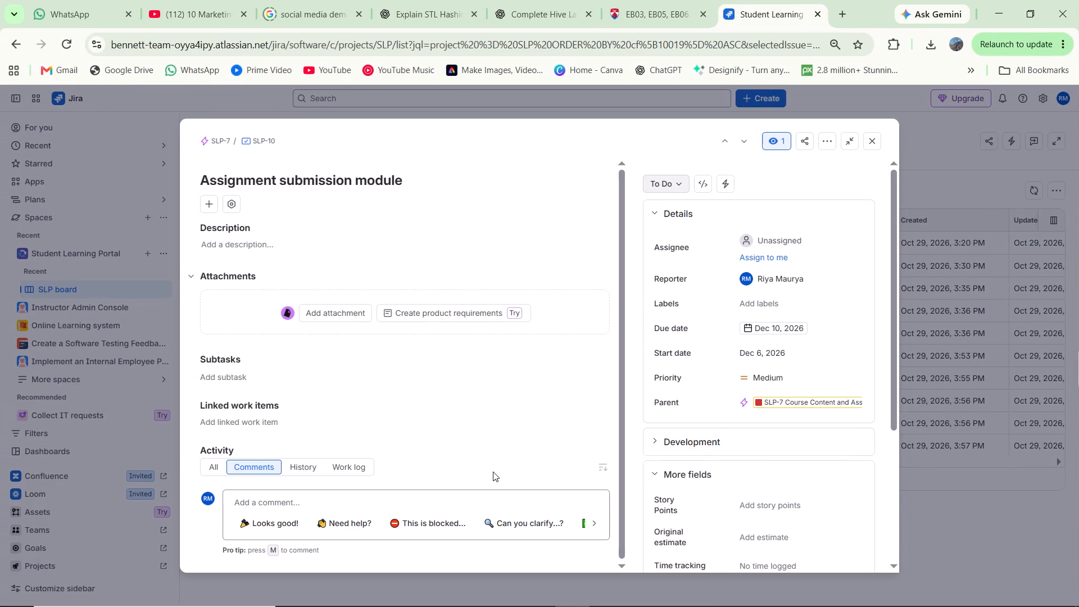
{"action": "left_click", "coordinate": [772, 502]}
{"action": "key", "text": "5"}
{"action": "key", "text": "Return"}
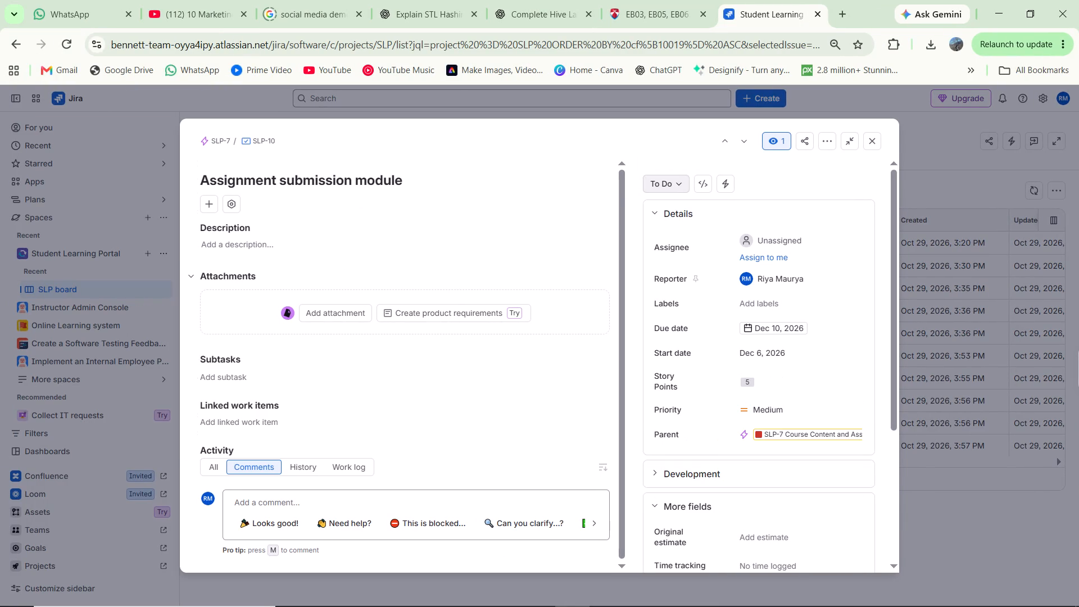
{"action": "left_click", "coordinate": [764, 302]}
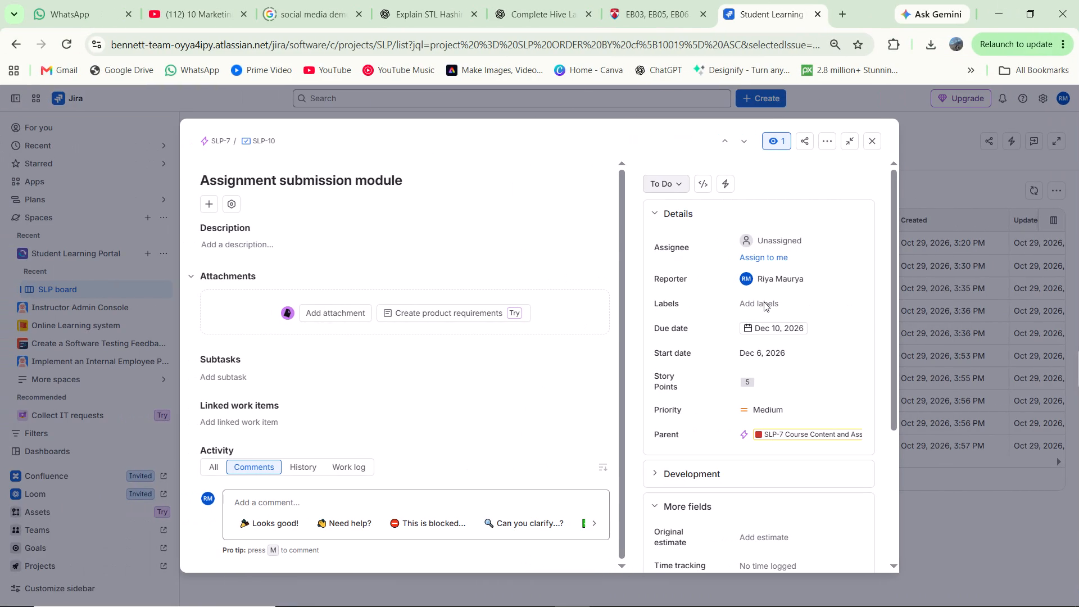
{"action": "left_click", "coordinate": [769, 304]}
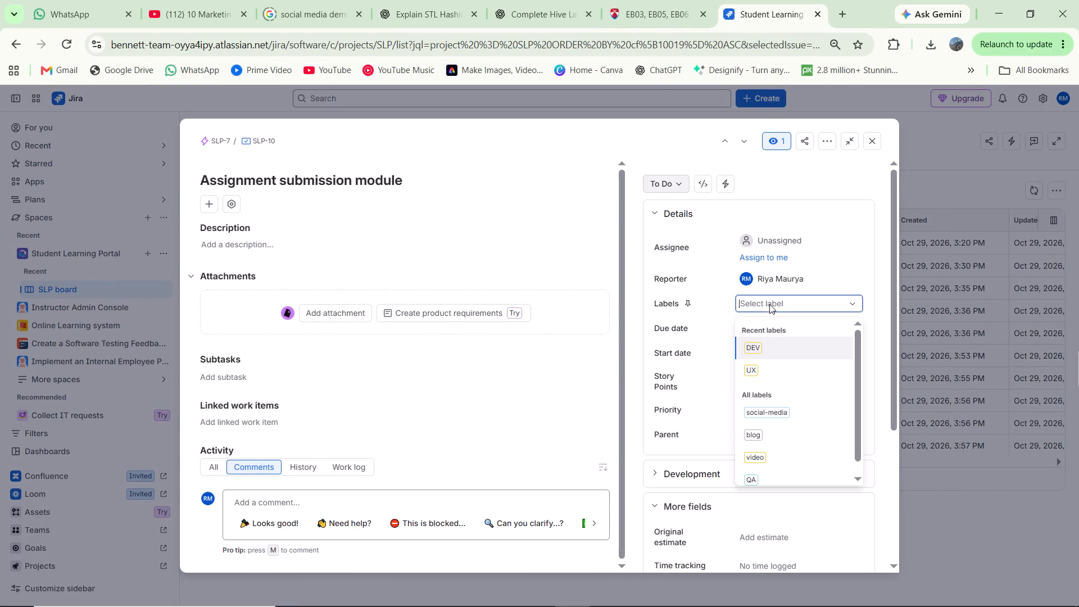
{"action": "left_click", "coordinate": [765, 352]}
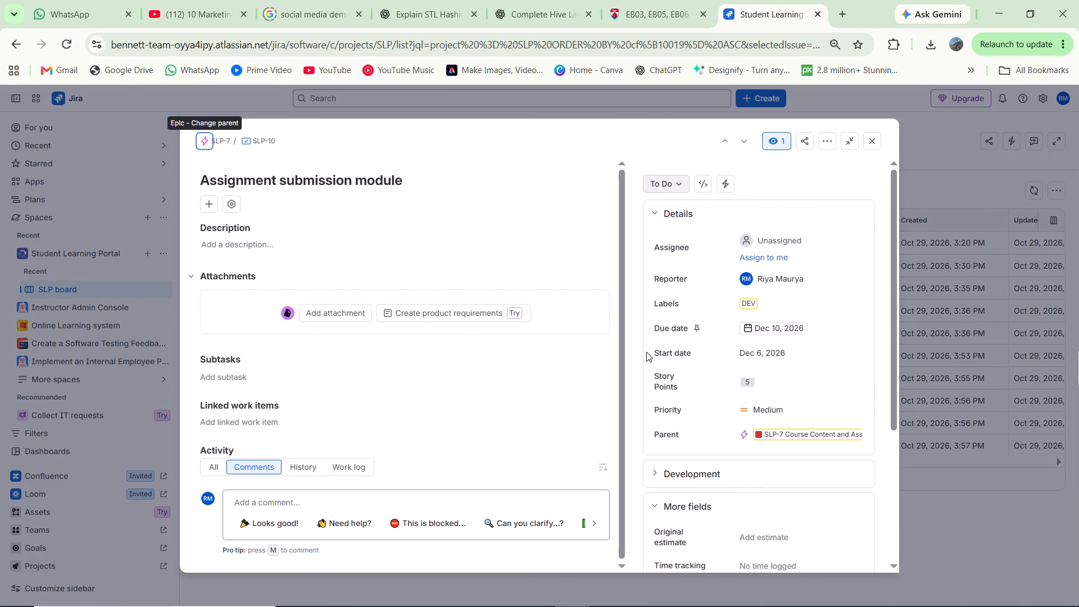
Check the SLP-203 dependency in the Word document and link SLP-9 "Develop course content API" to SLP-10 as "is blocked by".
{"action": "left_click", "coordinate": [251, 419]}
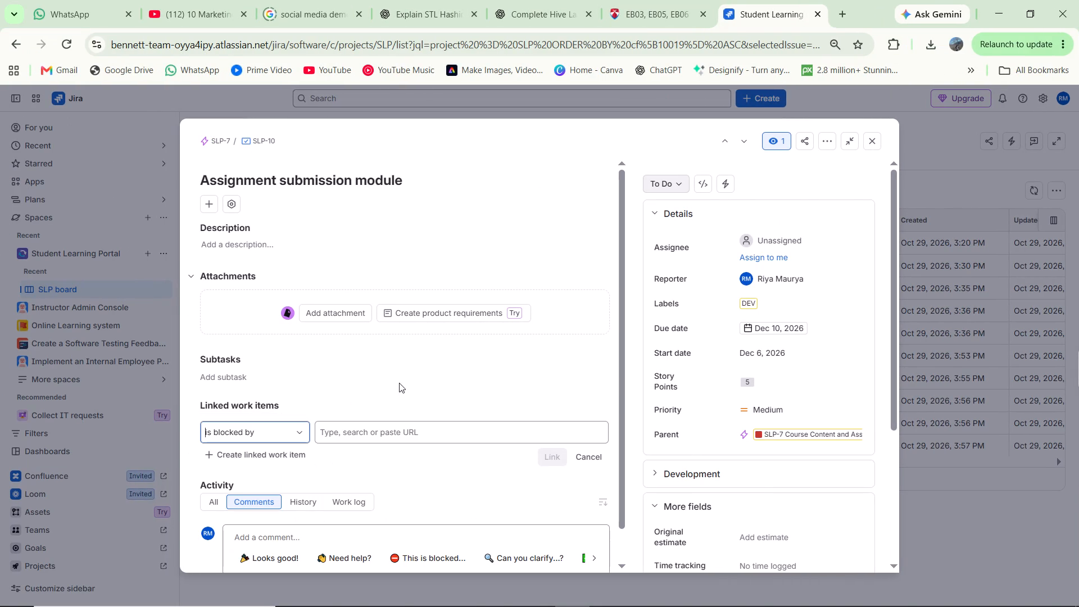
{"action": "left_click", "coordinate": [356, 435]}
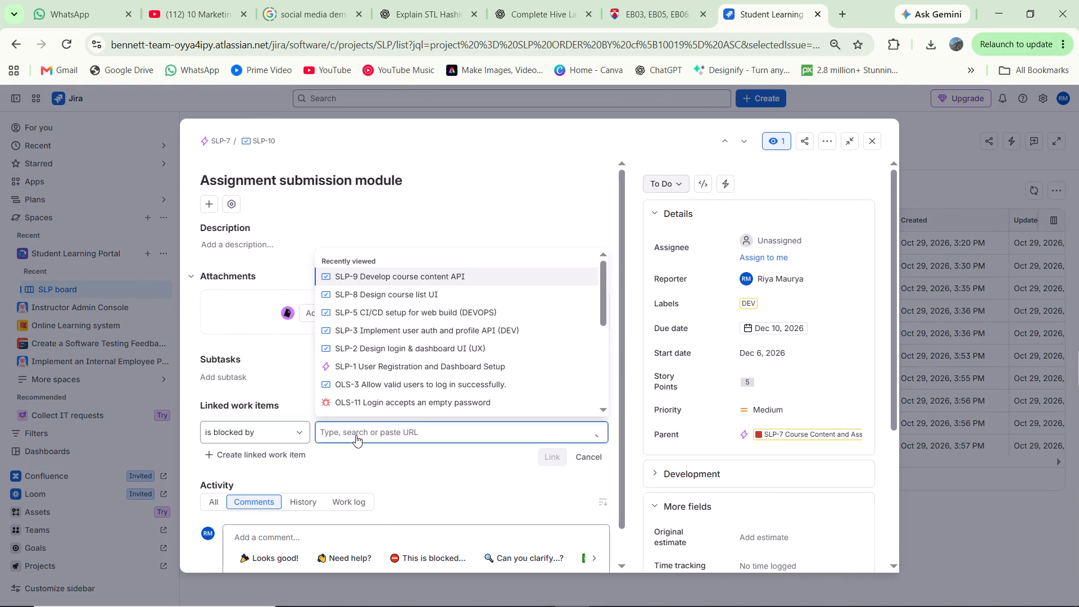
{"action": "scroll", "coordinate": [556, 328], "scroll_direction": "up", "scroll_amount": 1}
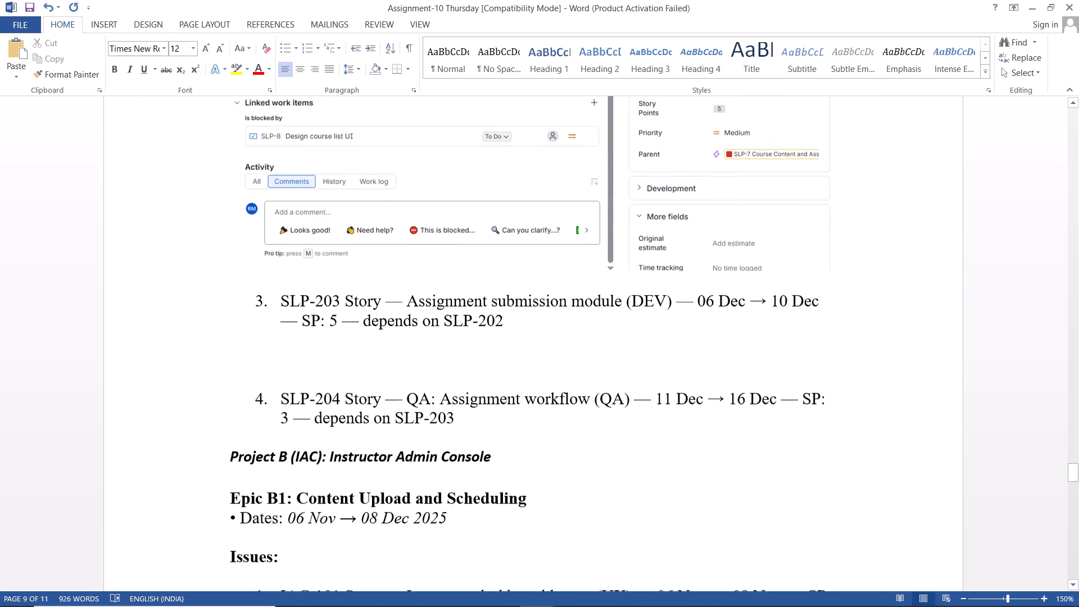
{"action": "scroll", "coordinate": [556, 328], "scroll_direction": "up", "scroll_amount": 7}
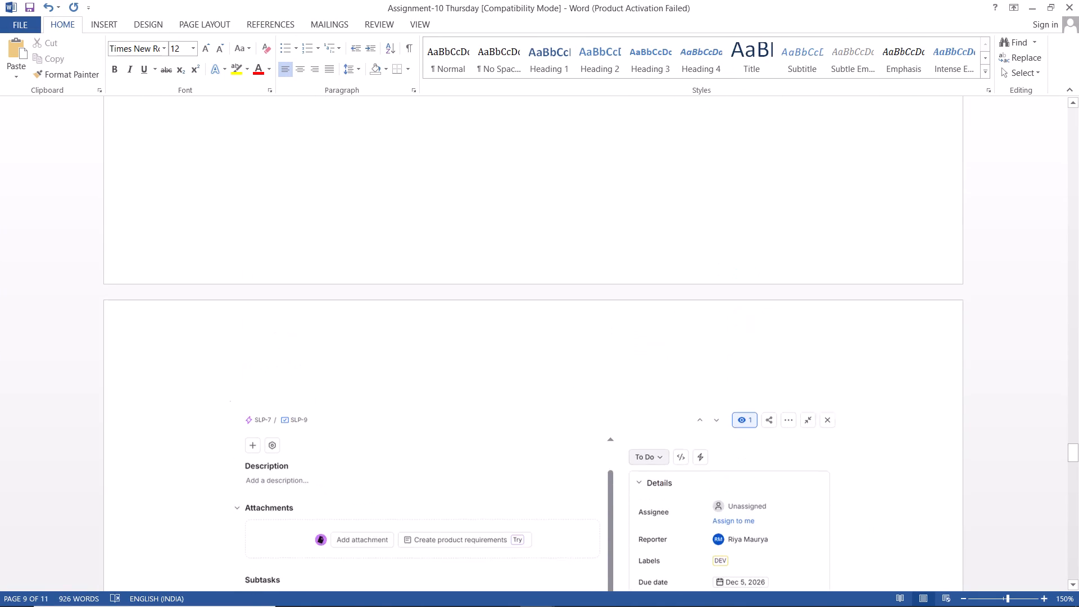
{"action": "scroll", "coordinate": [556, 328], "scroll_direction": "up", "scroll_amount": 4}
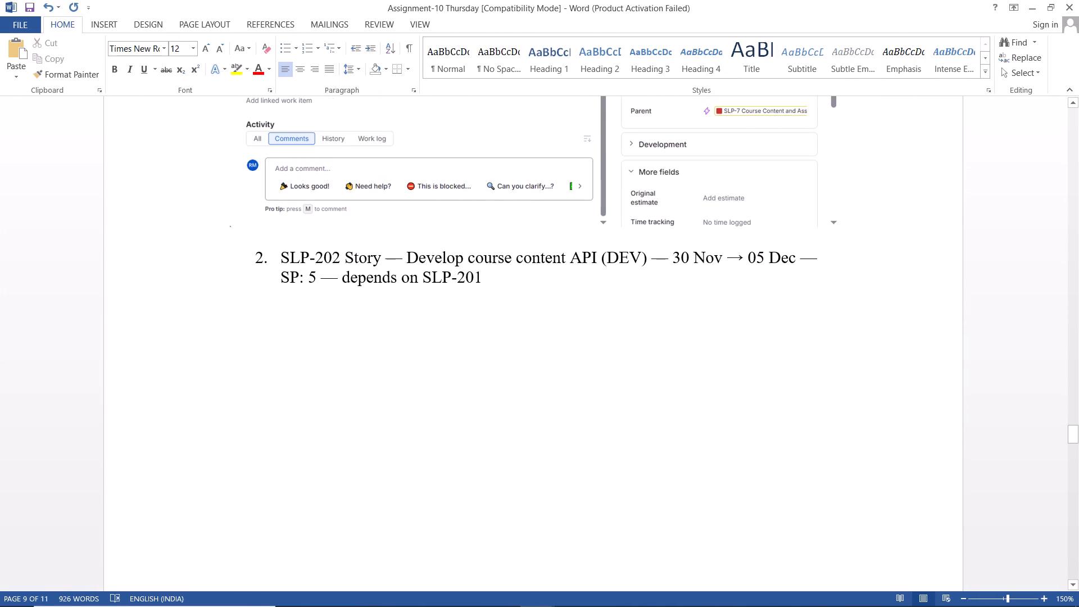
{"action": "scroll", "coordinate": [557, 320], "scroll_direction": "down", "scroll_amount": 1}
{"action": "scroll", "coordinate": [557, 320], "scroll_direction": "up", "scroll_amount": 1}
{"action": "scroll", "coordinate": [557, 320], "scroll_direction": "down", "scroll_amount": 1}
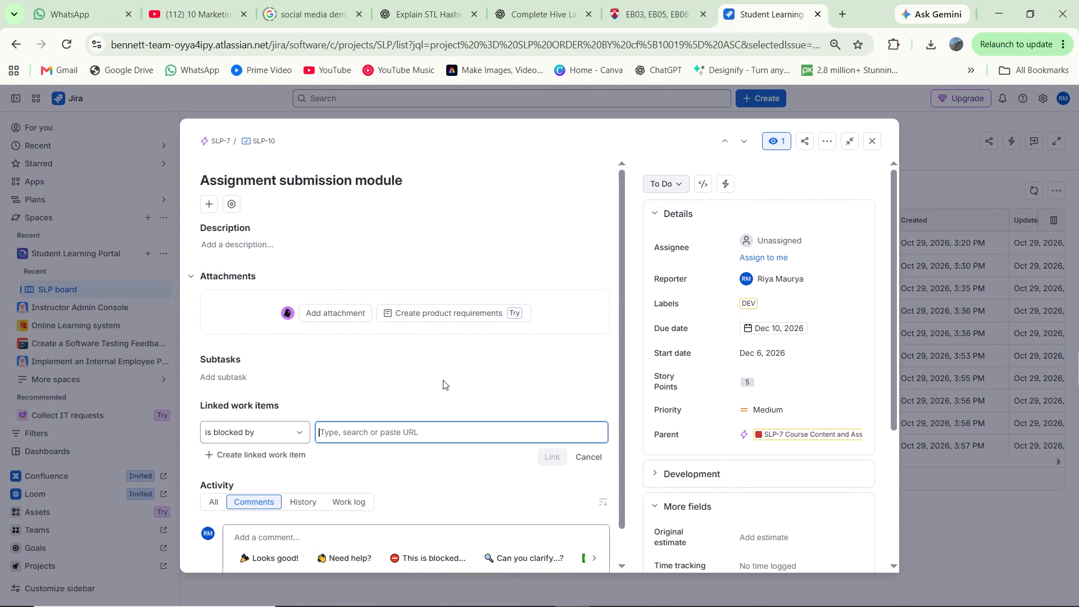
{"action": "type", "text": "de"}
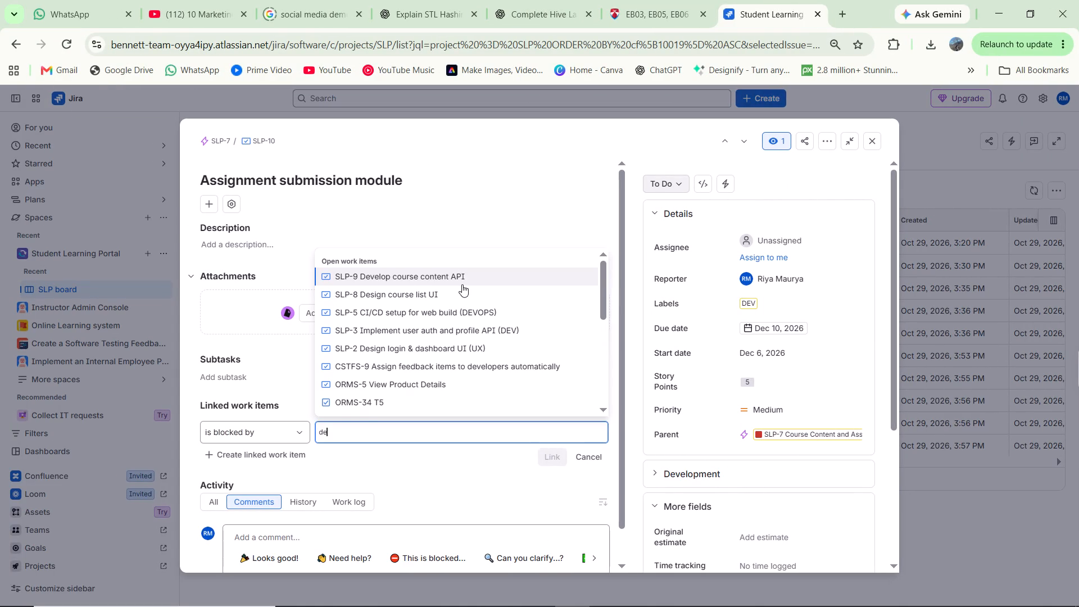
{"action": "left_click", "coordinate": [463, 283]}
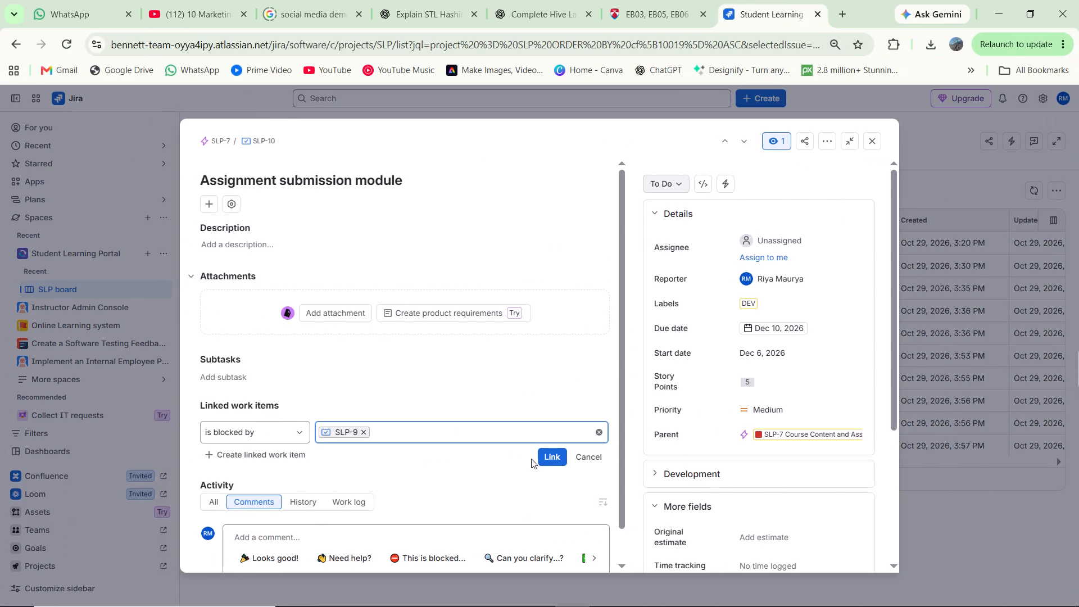
{"action": "left_click", "coordinate": [549, 457]}
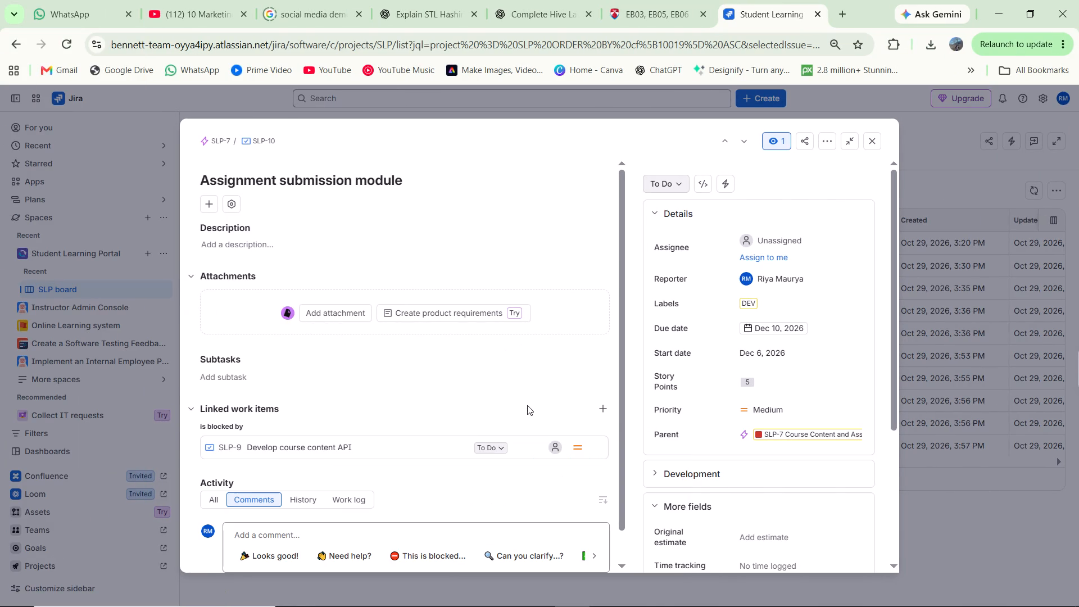
Capture a screenshot of the SLP-10 details window and paste it below the SLP-203 story in the Word document.
{"action": "key", "text": "shift+super+s"}
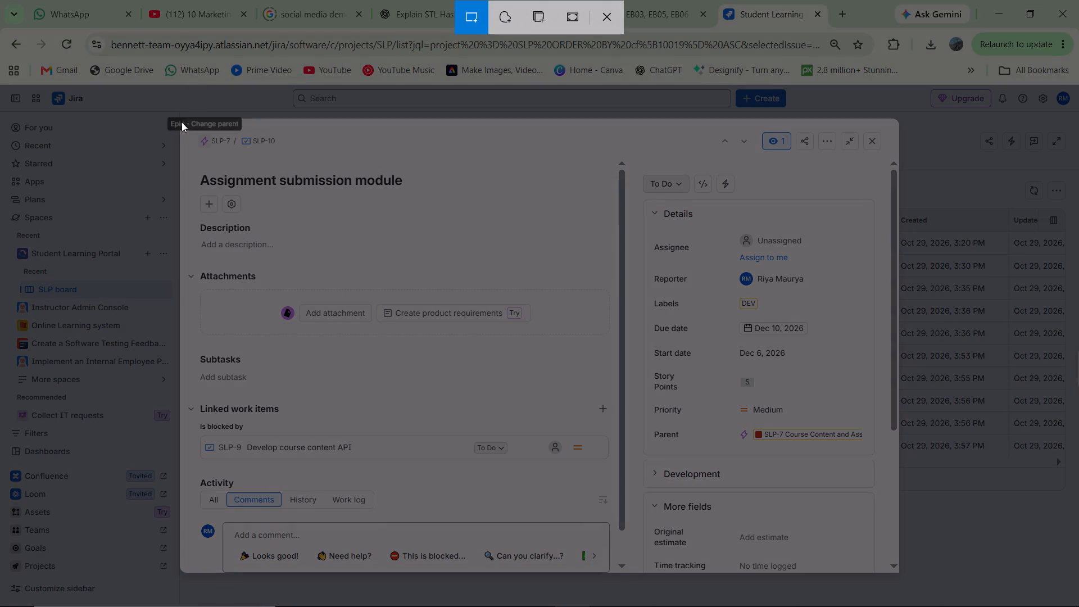
{"action": "left_click_drag", "start_coordinate": [182, 121], "coordinate": [192, 127]}
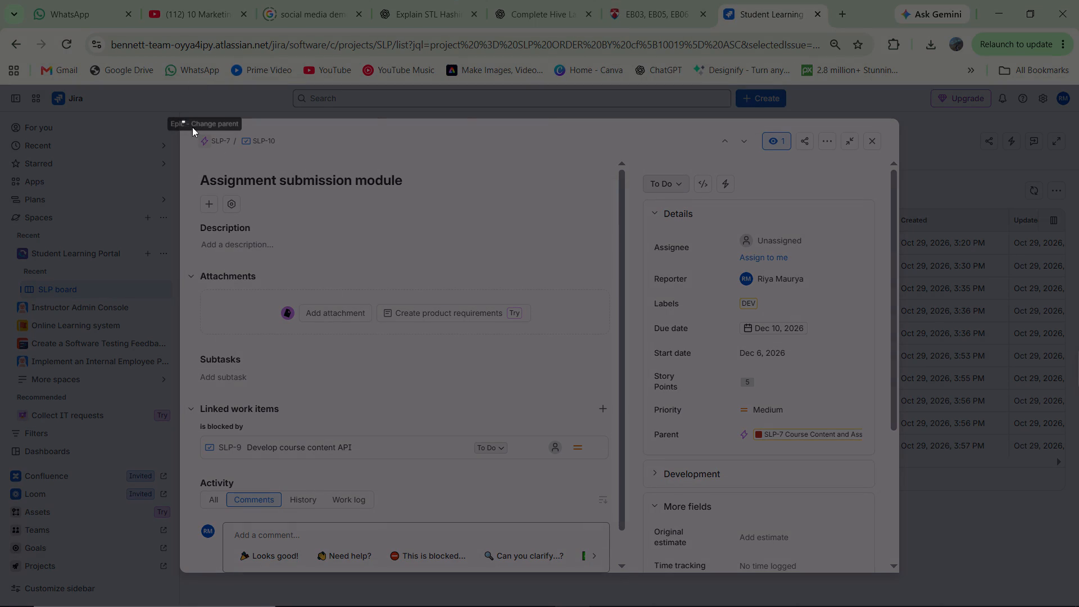
{"action": "left_click_drag", "start_coordinate": [192, 127], "coordinate": [660, 526]}
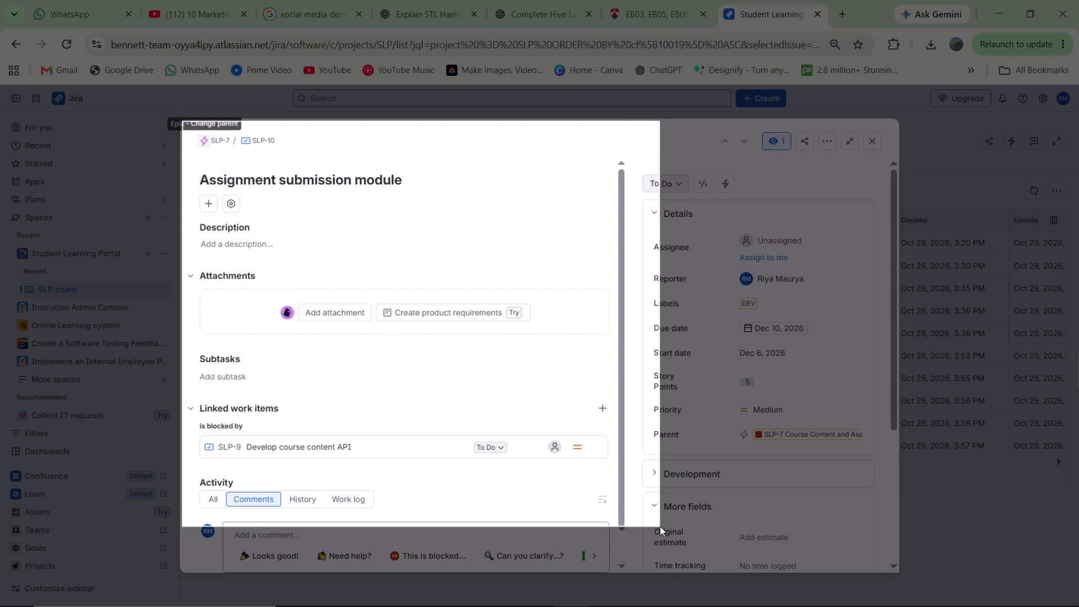
{"action": "left_click_drag", "start_coordinate": [660, 526], "coordinate": [740, 551]}
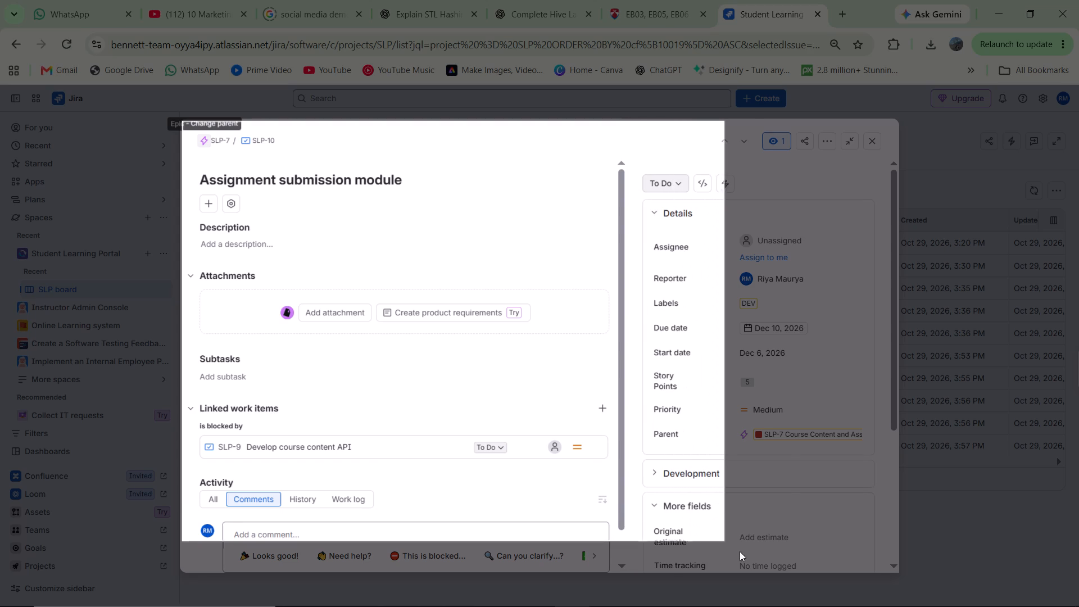
{"action": "left_click_drag", "start_coordinate": [740, 551], "coordinate": [871, 565]}
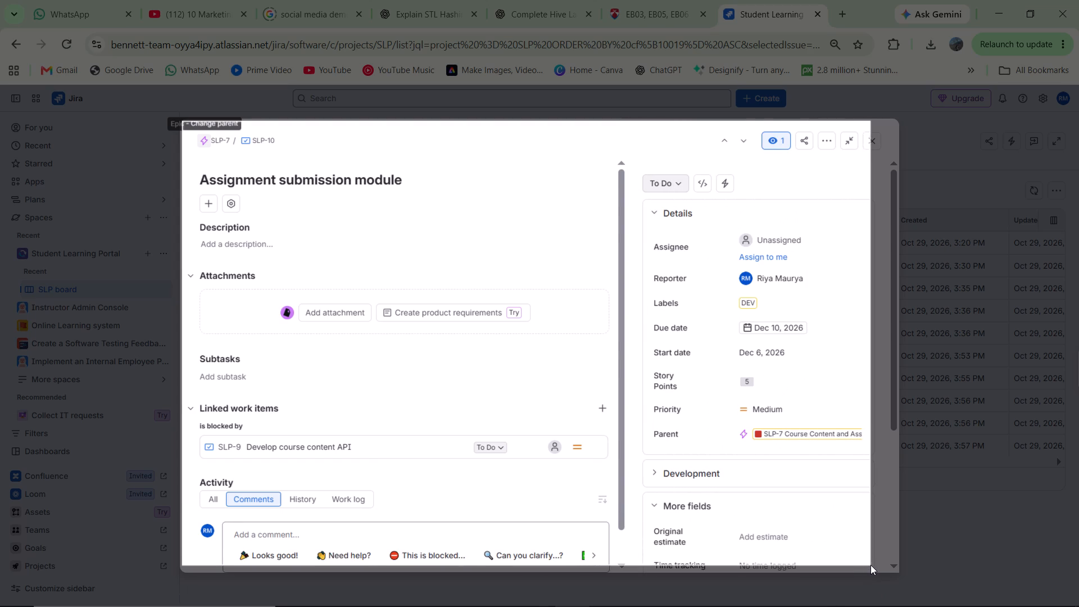
{"action": "left_click_drag", "start_coordinate": [871, 565], "coordinate": [881, 573]}
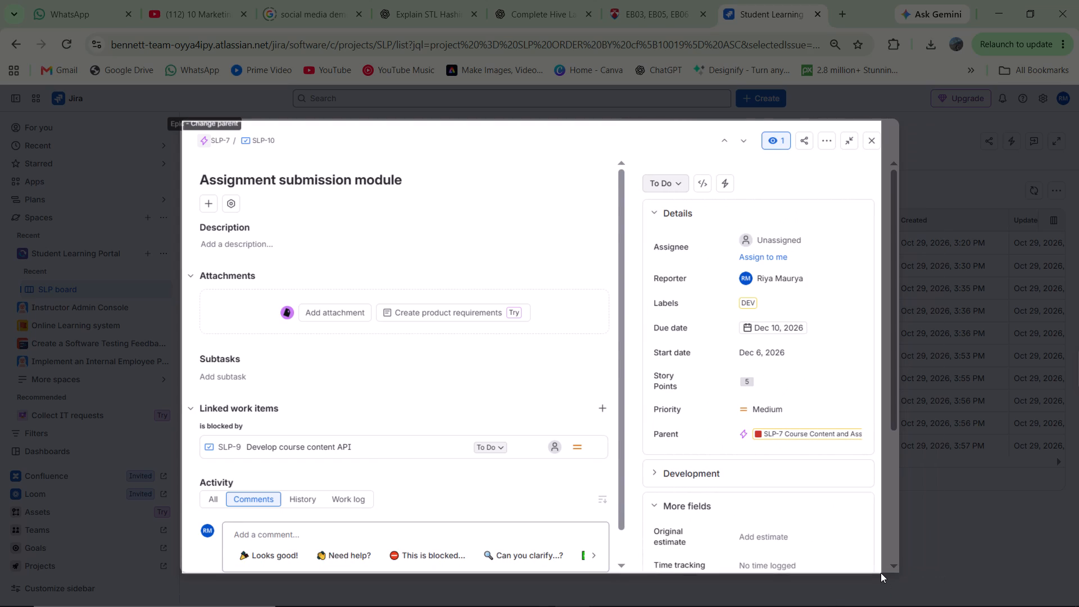
{"action": "left_click_drag", "start_coordinate": [881, 573], "coordinate": [881, 572]}
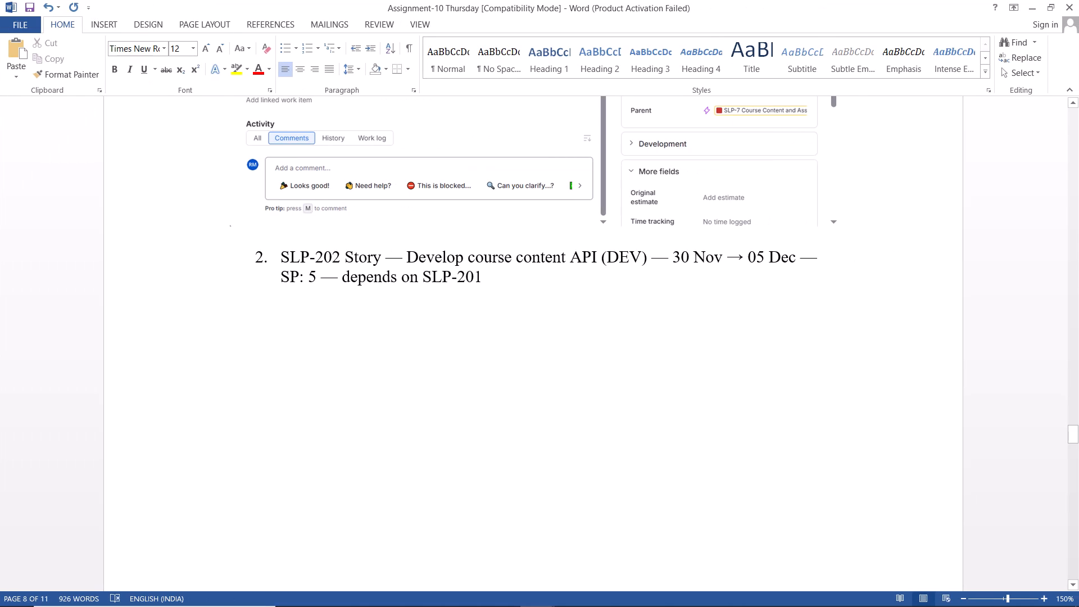
{"action": "scroll", "coordinate": [546, 400], "scroll_direction": "down", "scroll_amount": 5}
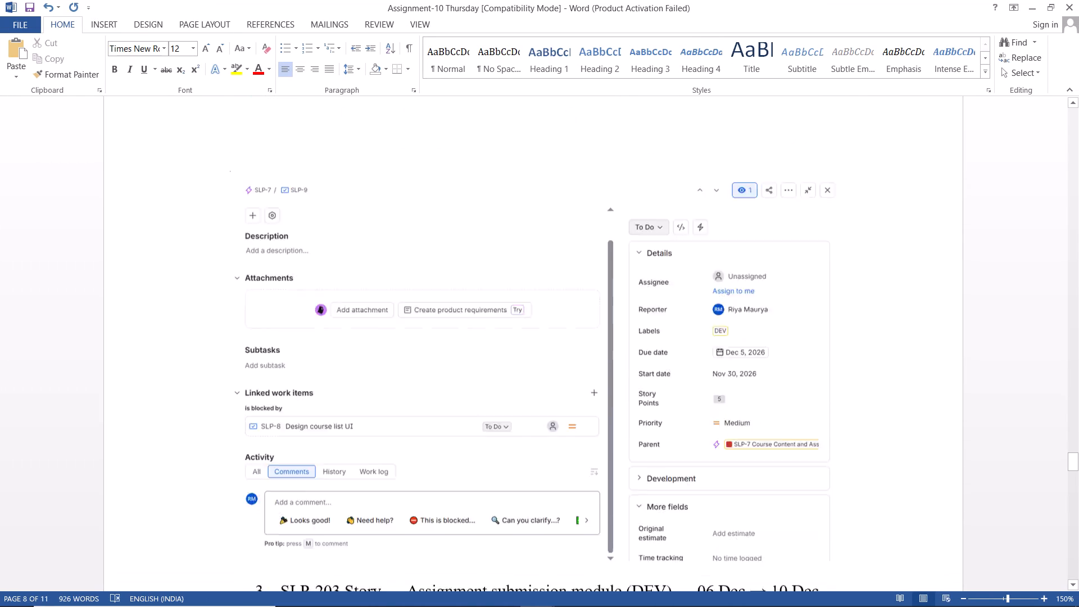
{"action": "scroll", "coordinate": [546, 400], "scroll_direction": "down", "scroll_amount": 1}
{"action": "key", "text": "ctrl+v"}
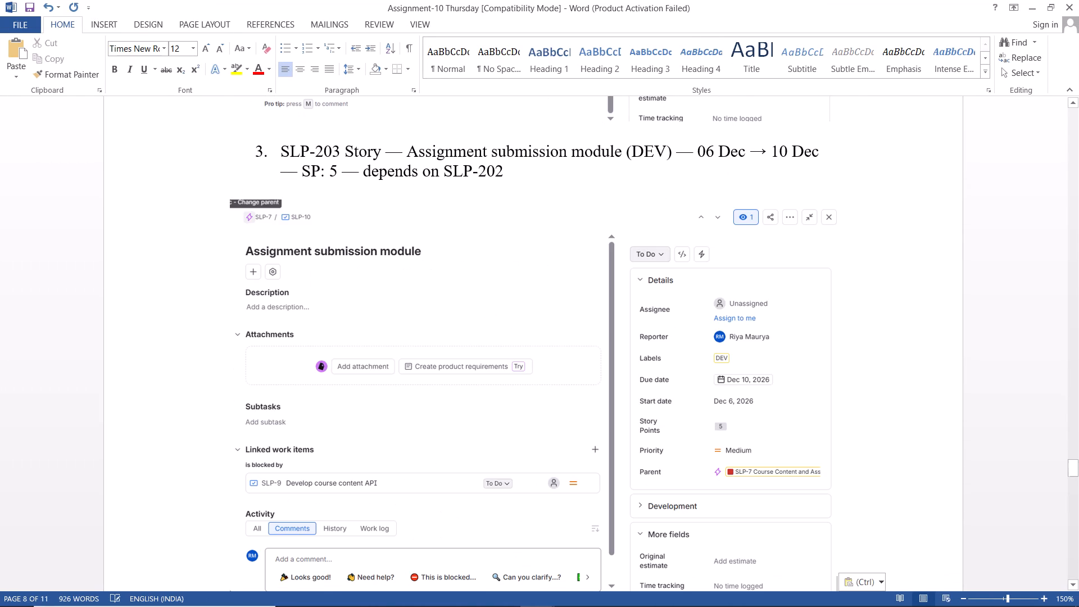
Insert blank space below the SLP-204 "QA: Assignment workflow" story in the Word document.
{"action": "scroll", "coordinate": [546, 400], "scroll_direction": "down", "scroll_amount": 6}
{"action": "left_click", "coordinate": [482, 351]}
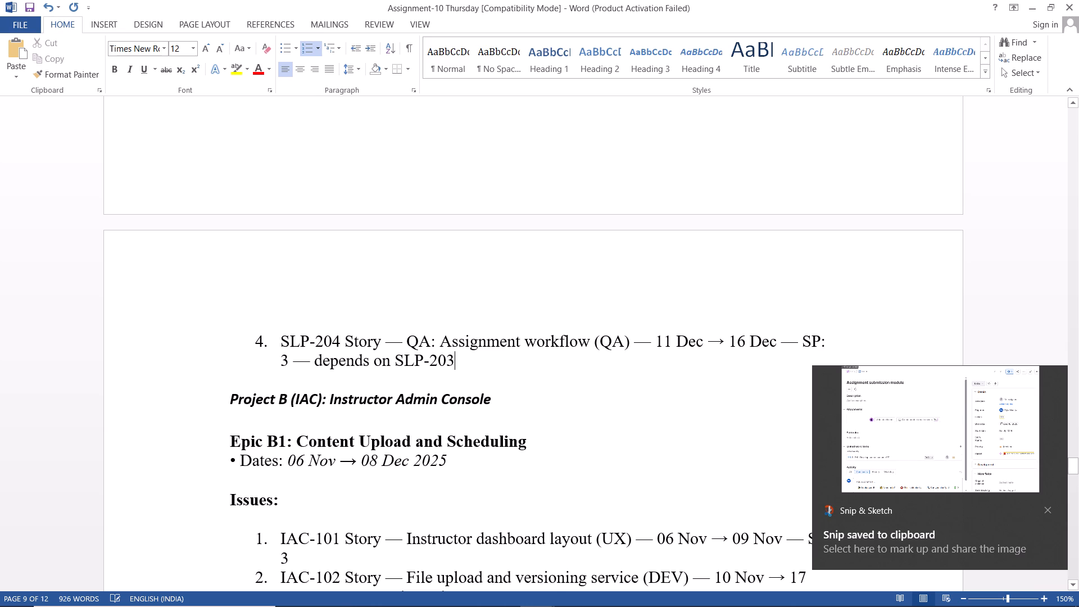
{"action": "key", "text": "Return"}
{"action": "key", "text": "Return"}
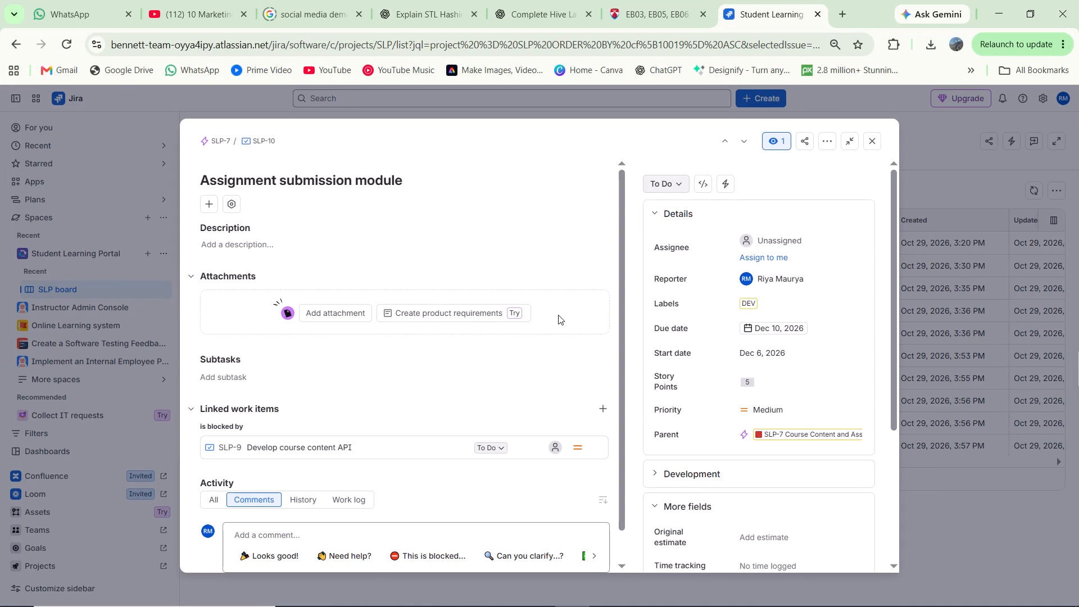
Back in Jira, close SLP-10, open SLP-11 "QA: Assignment workflow" and set its story points to 3.
{"action": "left_click", "coordinate": [134, 275]}
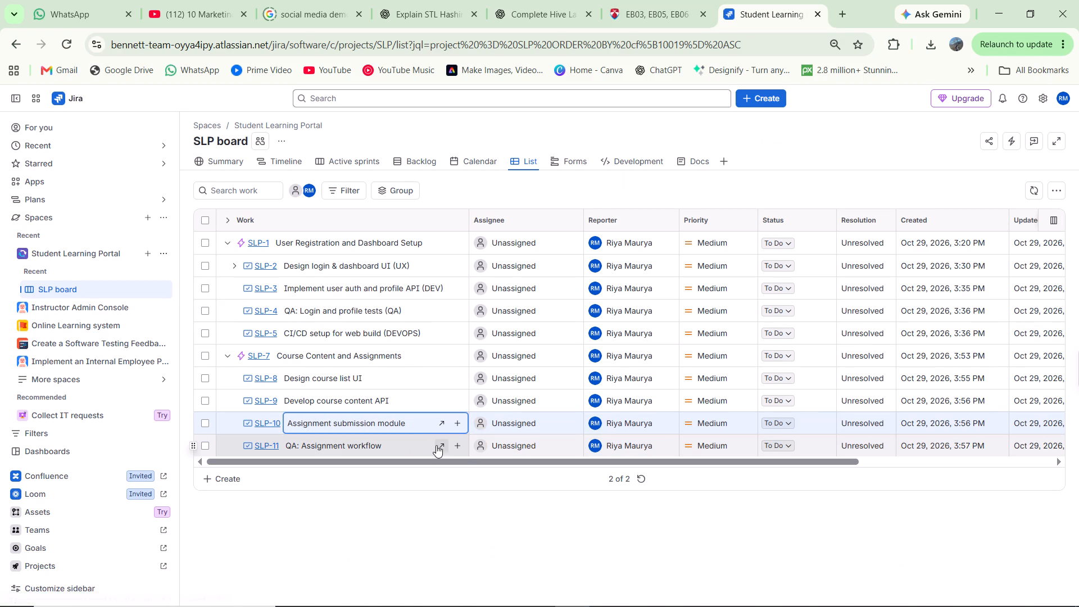
{"action": "left_click", "coordinate": [437, 445]}
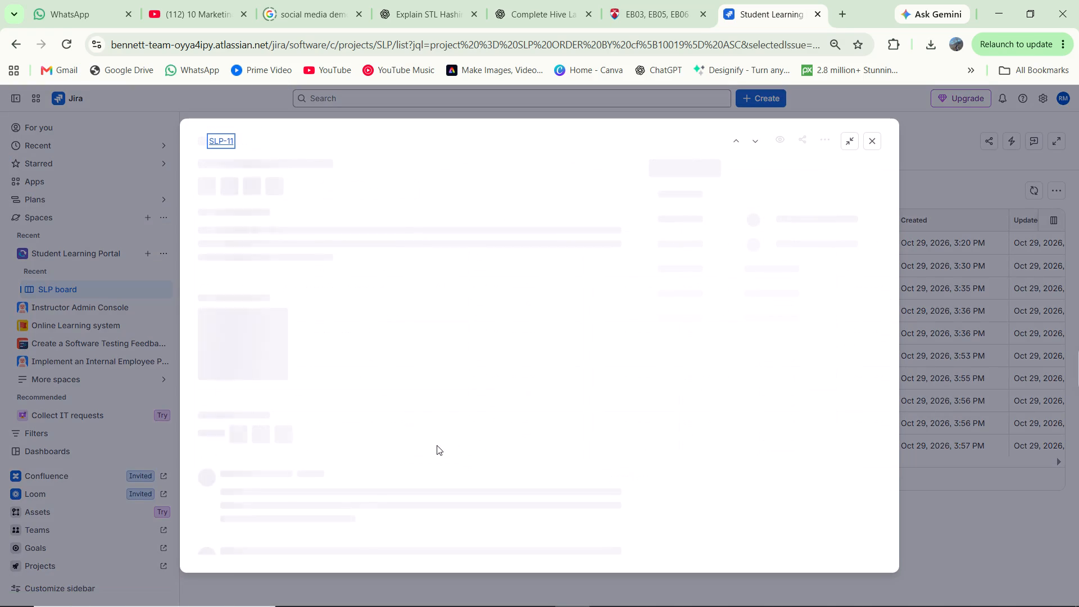
{"action": "left_click", "coordinate": [437, 445]}
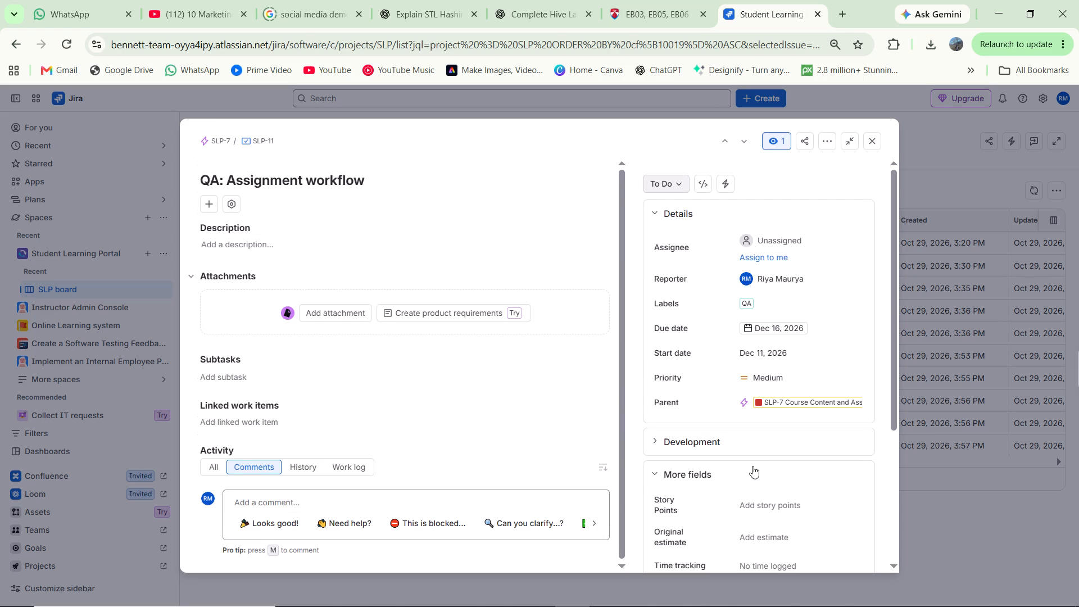
{"action": "left_click", "coordinate": [779, 502]}
{"action": "key", "text": "3"}
{"action": "key", "text": "Return"}
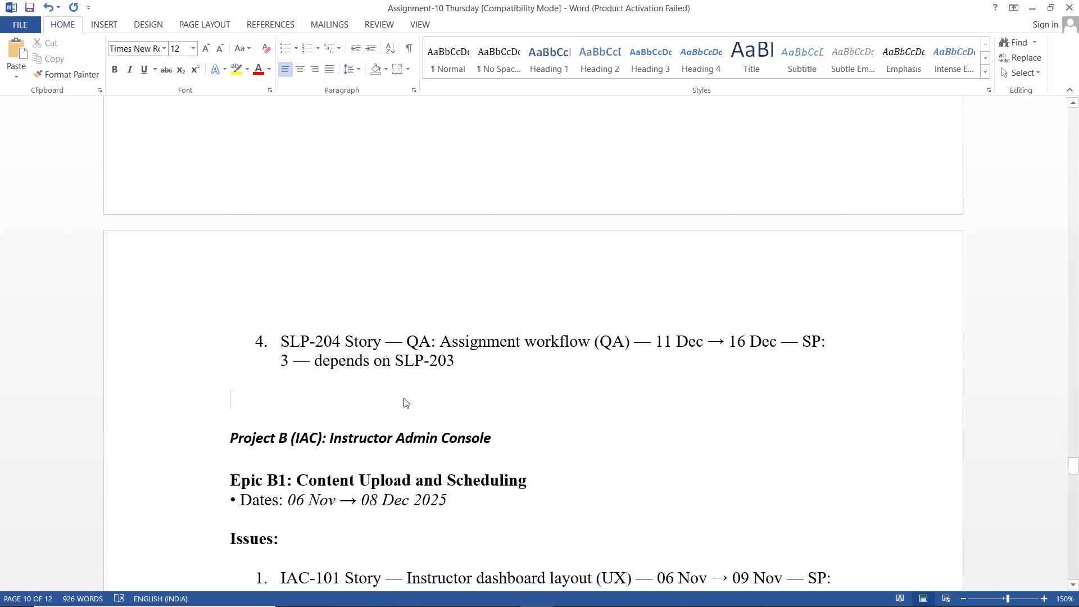
Check the SLP-204 dependency in the Word document and link SLP-10 "Assignment submission module" to SLP-11 as "is blocked by".
{"action": "scroll", "coordinate": [404, 398], "scroll_direction": "up", "scroll_amount": 3}
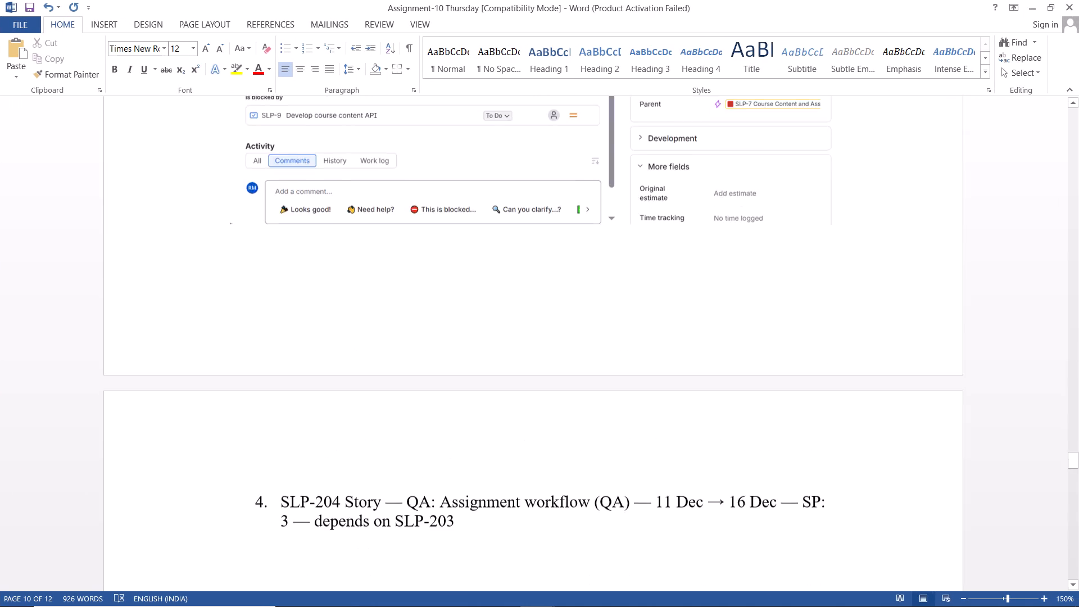
{"action": "scroll", "coordinate": [404, 398], "scroll_direction": "up", "scroll_amount": 4}
{"action": "scroll", "coordinate": [404, 398], "scroll_direction": "down", "scroll_amount": 4}
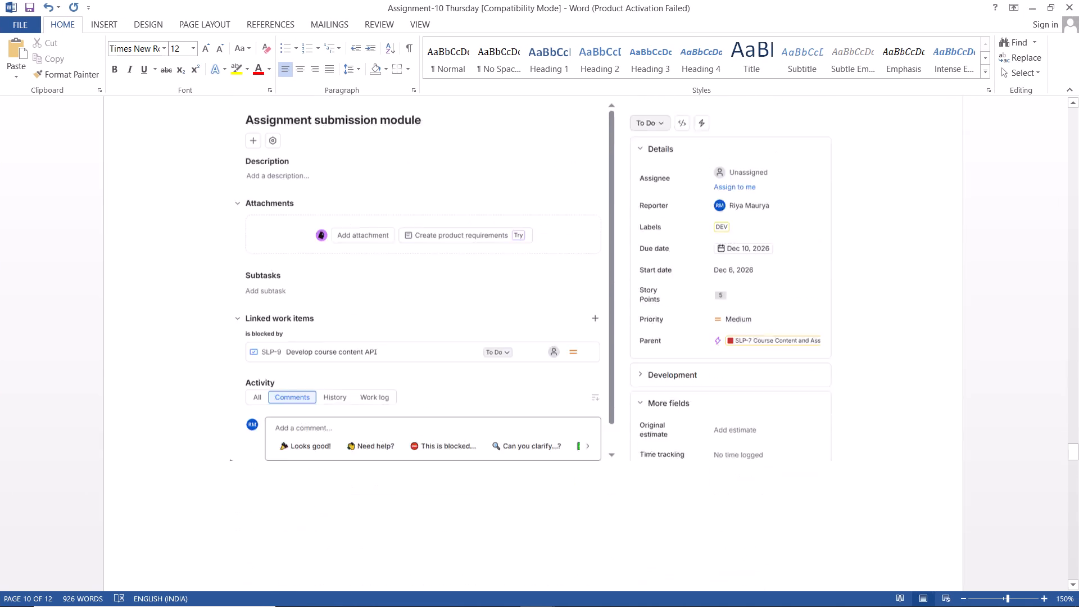
{"action": "scroll", "coordinate": [404, 398], "scroll_direction": "down", "scroll_amount": 2}
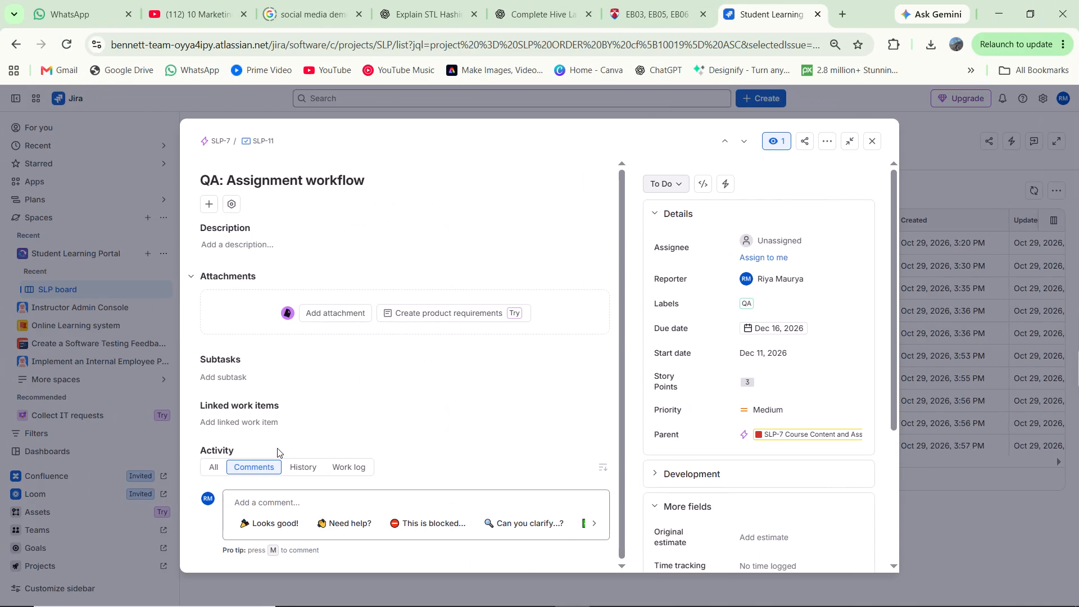
{"action": "left_click", "coordinate": [281, 428]}
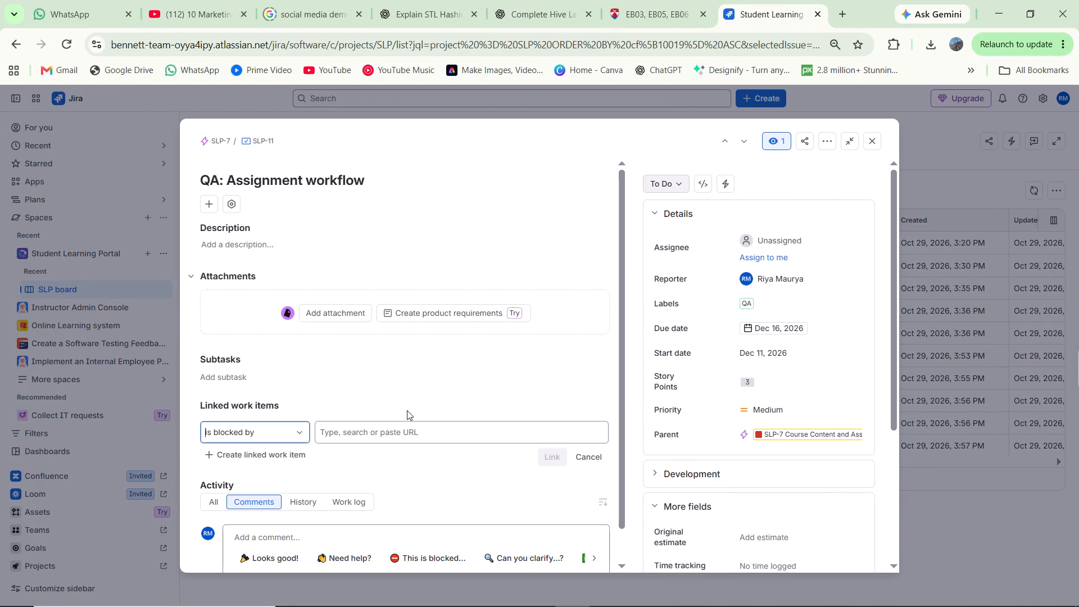
{"action": "left_click", "coordinate": [372, 431]}
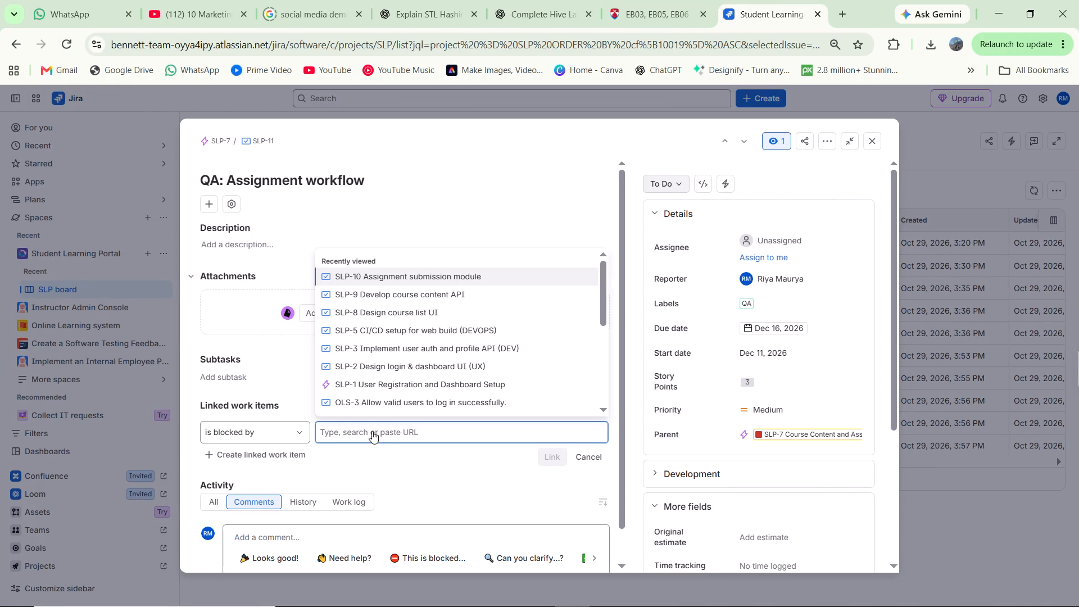
{"action": "left_click", "coordinate": [390, 282]}
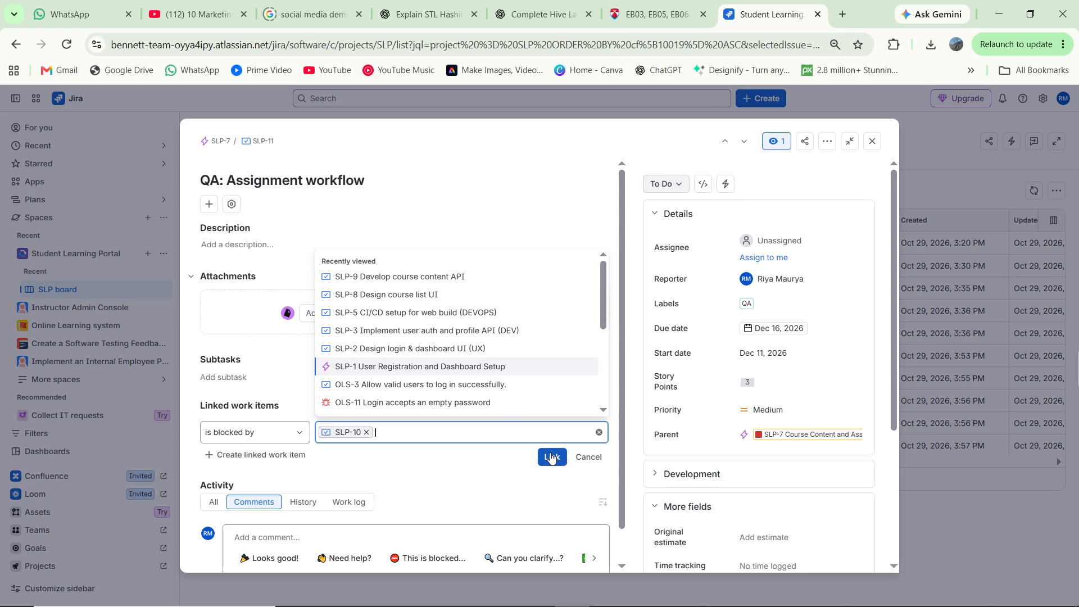
{"action": "left_click", "coordinate": [550, 452]}
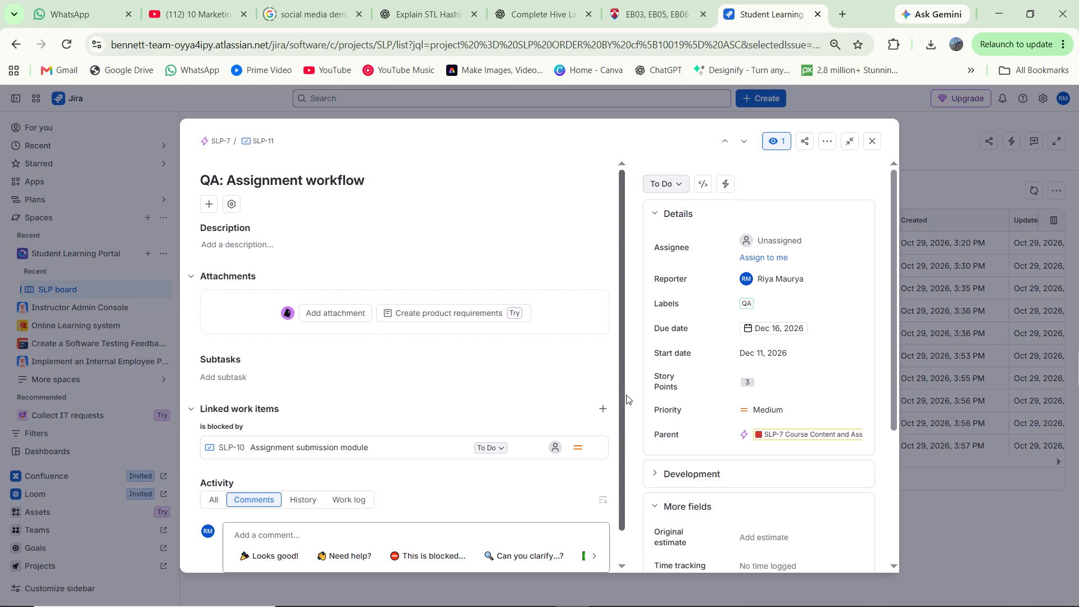
Capture a screenshot of the SLP-11 details window and paste it below the SLP-204 story in the Word document.
{"action": "key", "text": "shift+super+s"}
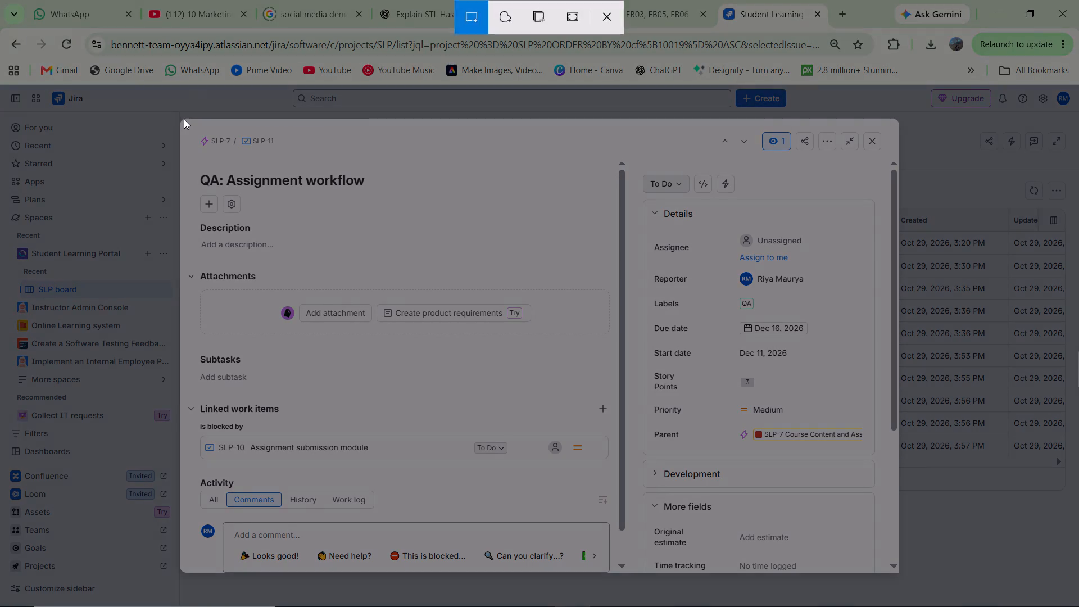
{"action": "left_click_drag", "start_coordinate": [184, 119], "coordinate": [674, 512]}
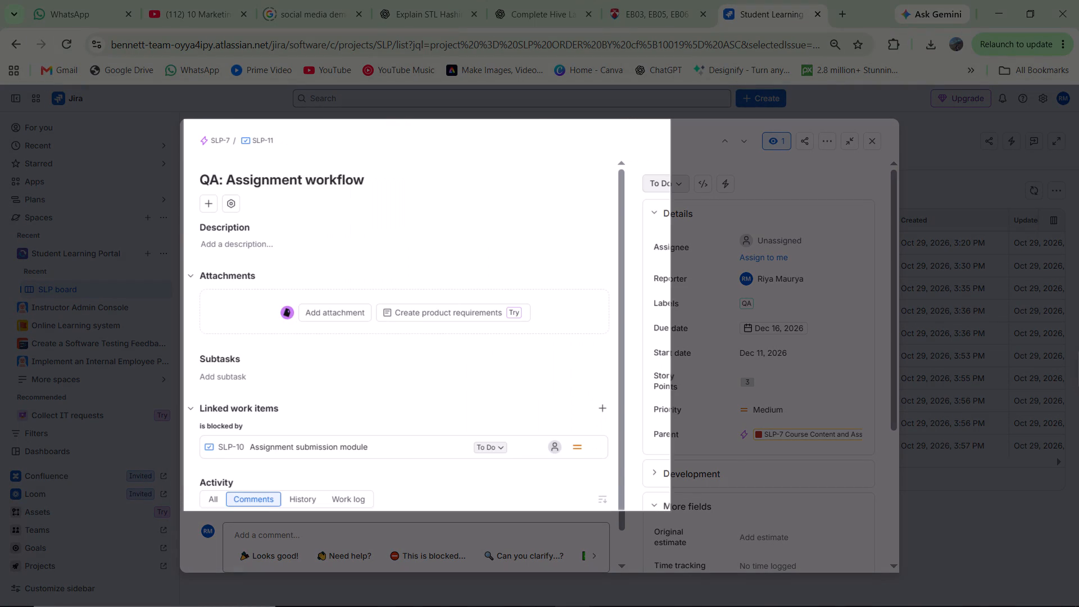
{"action": "left_click_drag", "start_coordinate": [674, 512], "coordinate": [887, 590]}
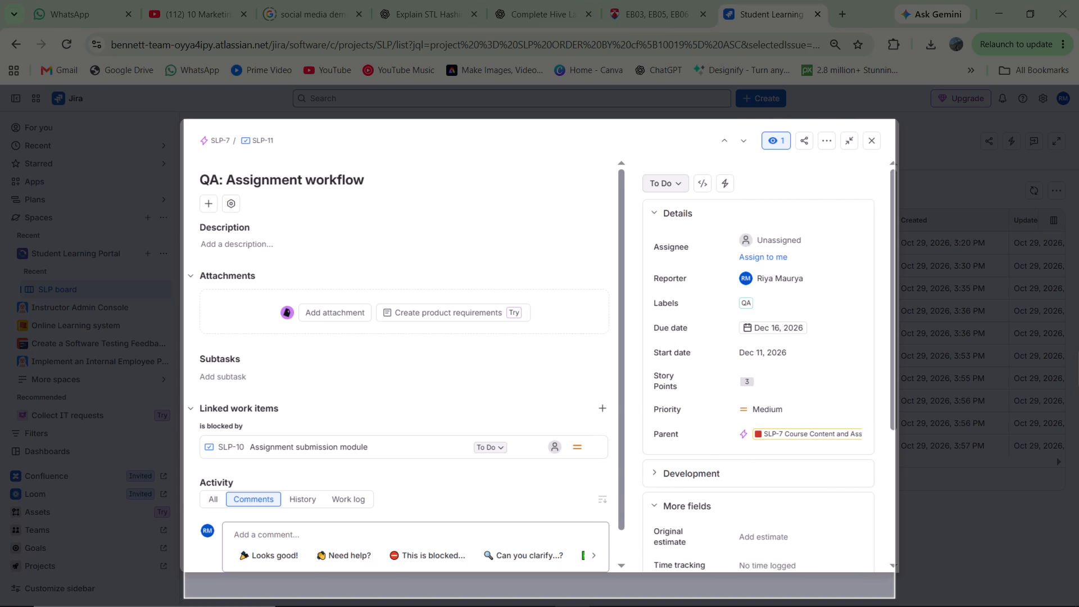
{"action": "left_click_drag", "start_coordinate": [887, 590], "coordinate": [888, 568]}
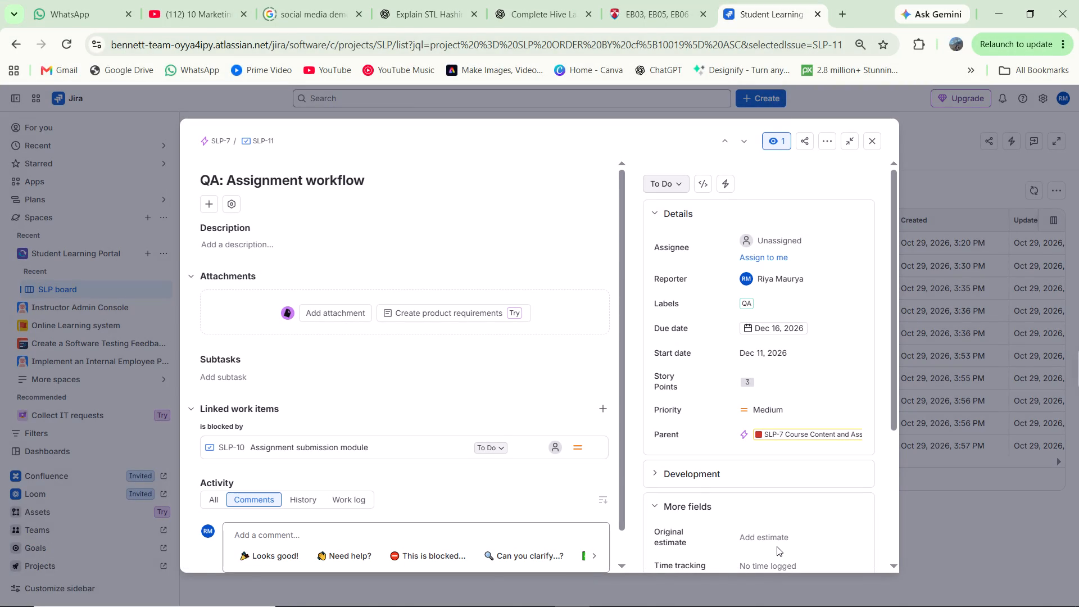
{"action": "key", "text": "ctrl+v"}
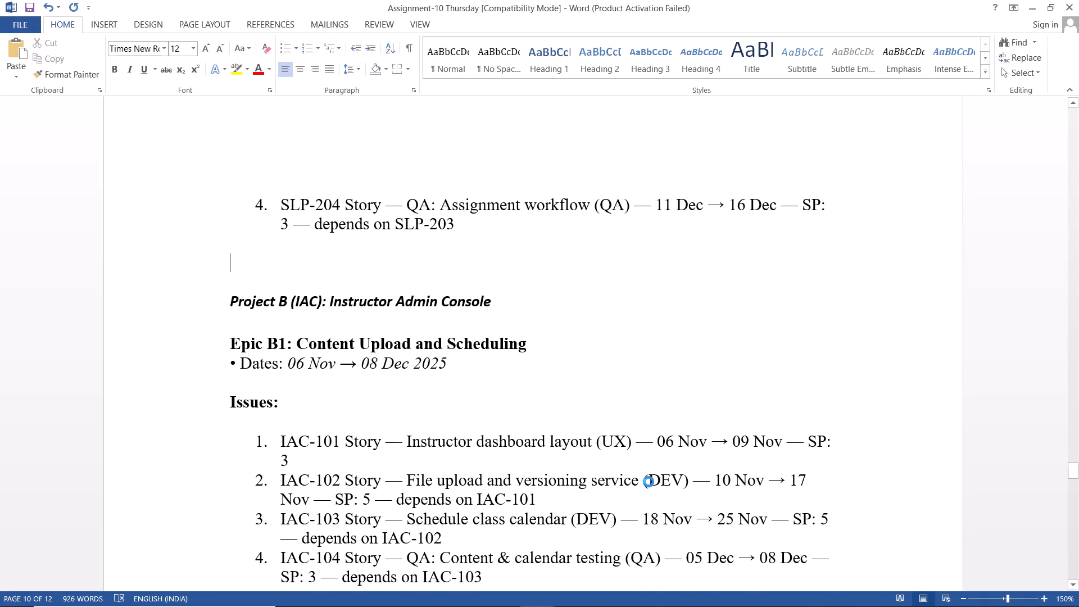
{"action": "scroll", "coordinate": [649, 482], "scroll_direction": "down", "scroll_amount": 4}
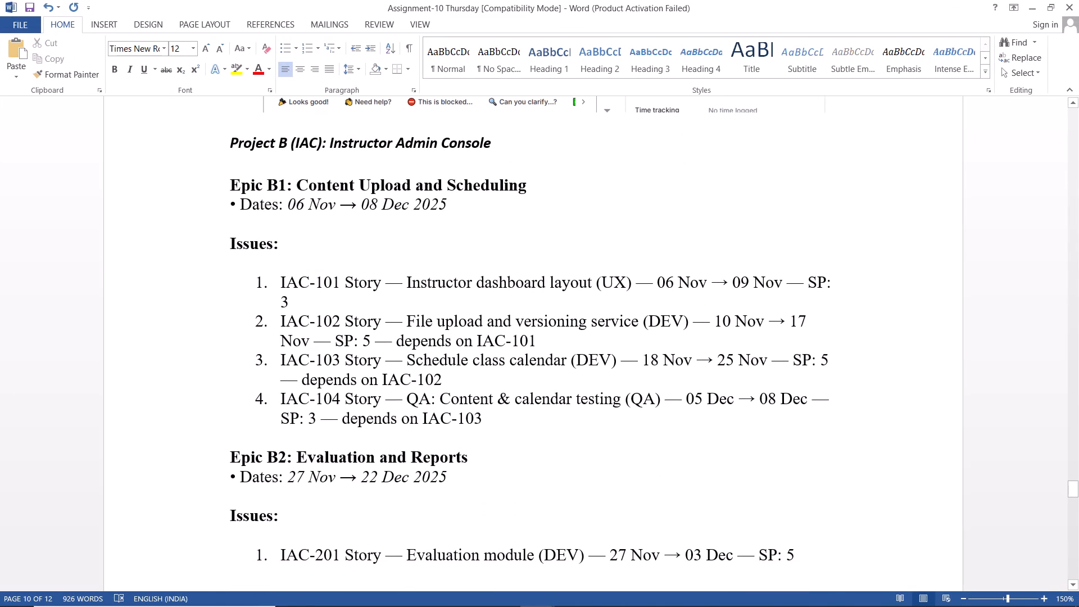
{"action": "scroll", "coordinate": [649, 482], "scroll_direction": "down", "scroll_amount": 1}
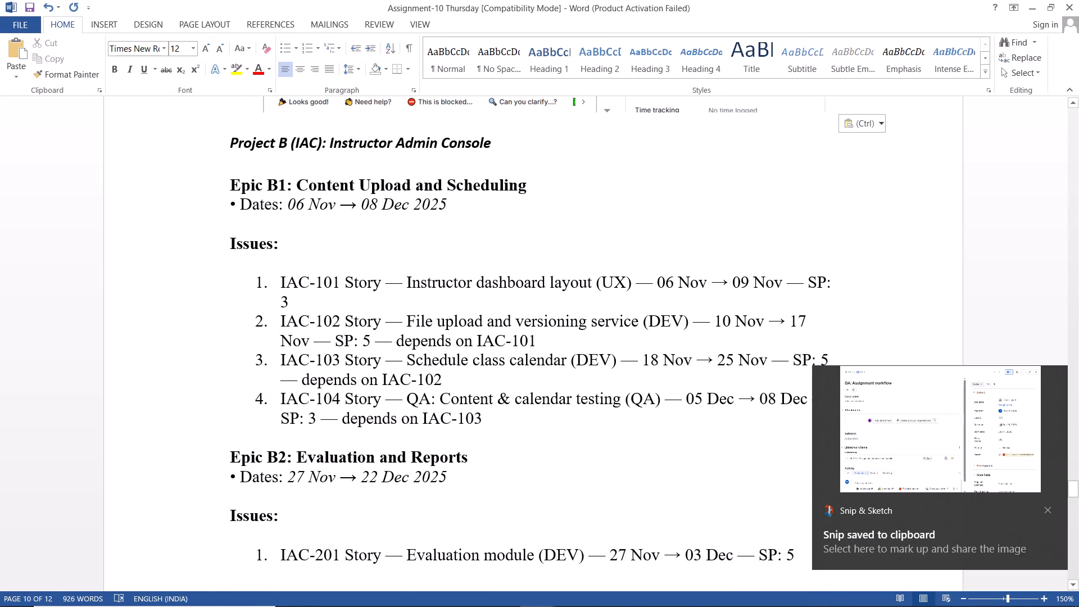
Back in Jira, close SLP-11 and open the list view of the Instructor Admin Console's IAC board.
{"action": "left_click", "coordinate": [990, 234]}
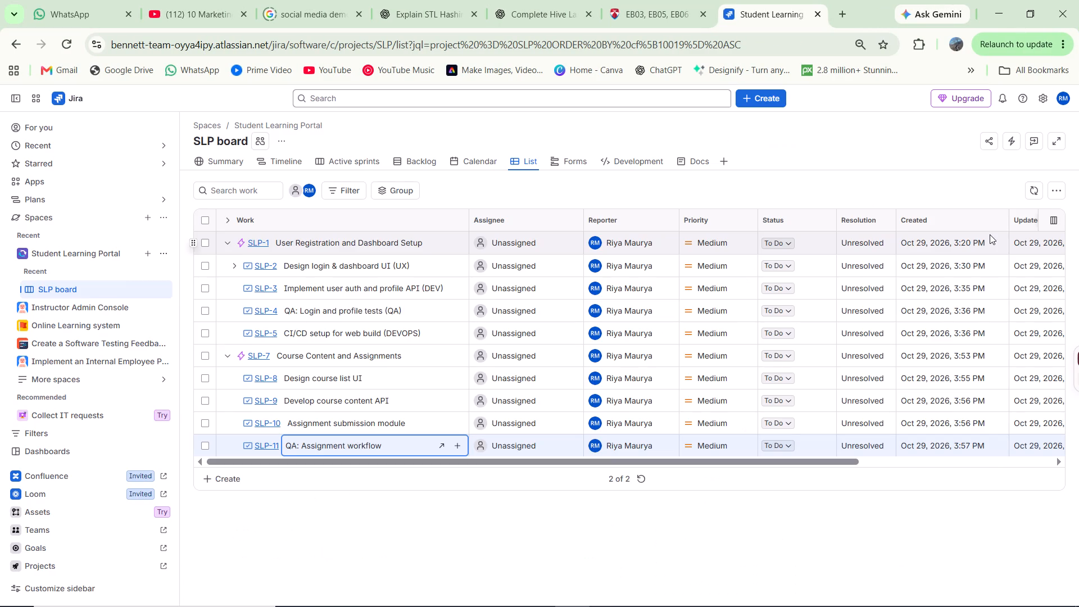
{"action": "left_click", "coordinate": [599, 514]}
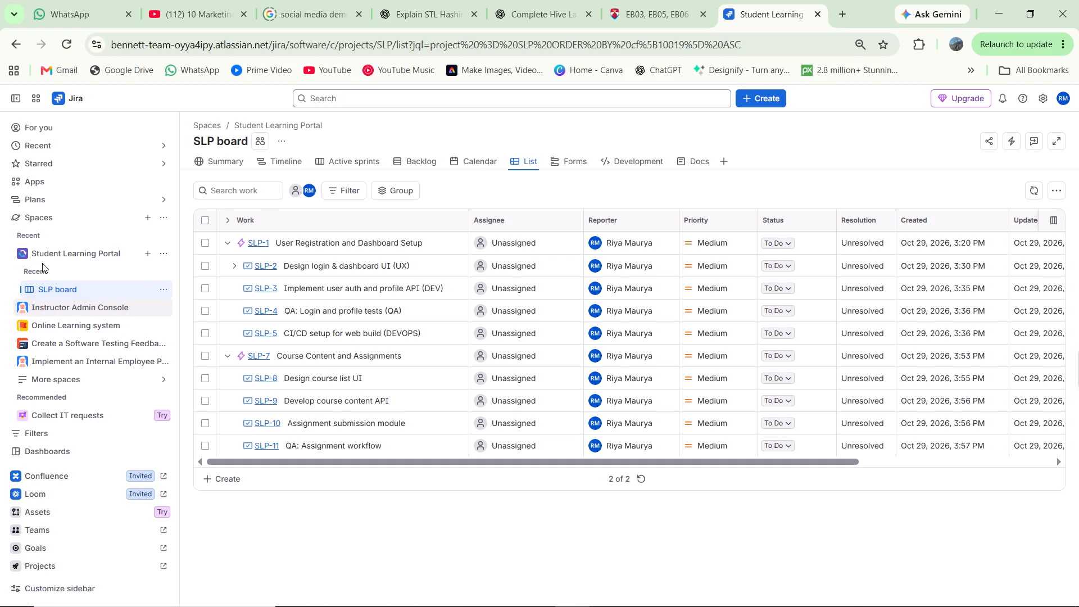
{"action": "left_click", "coordinate": [22, 311]}
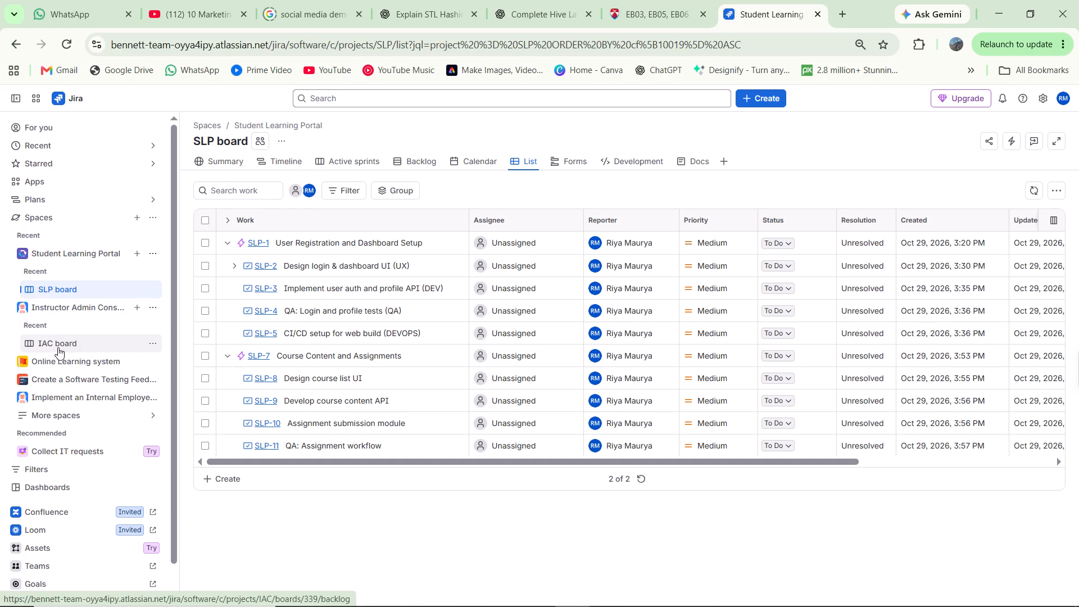
{"action": "left_click", "coordinate": [58, 347]}
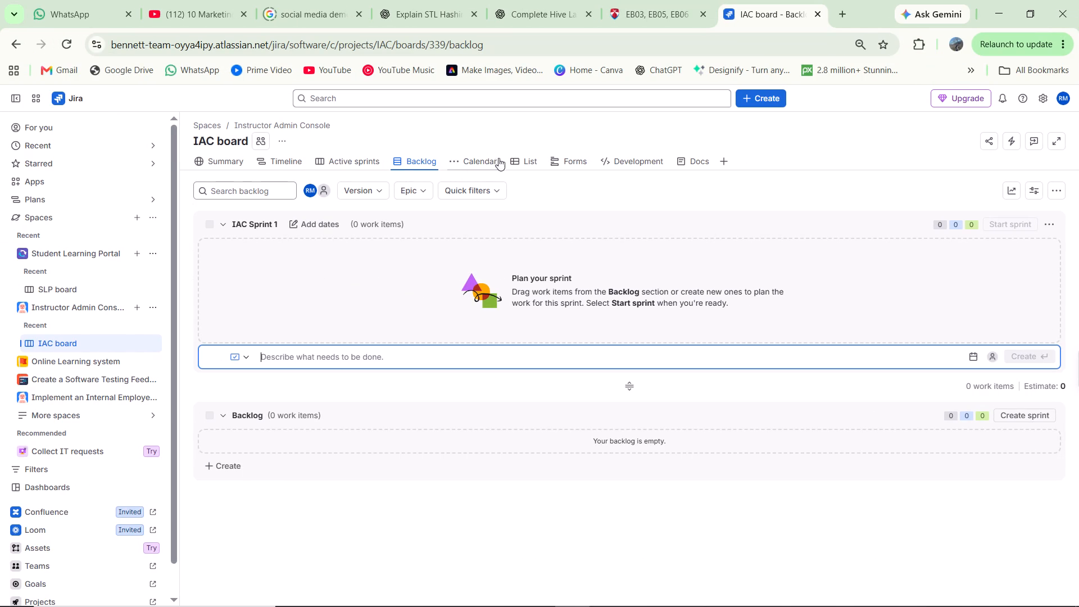
{"action": "left_click", "coordinate": [528, 165]}
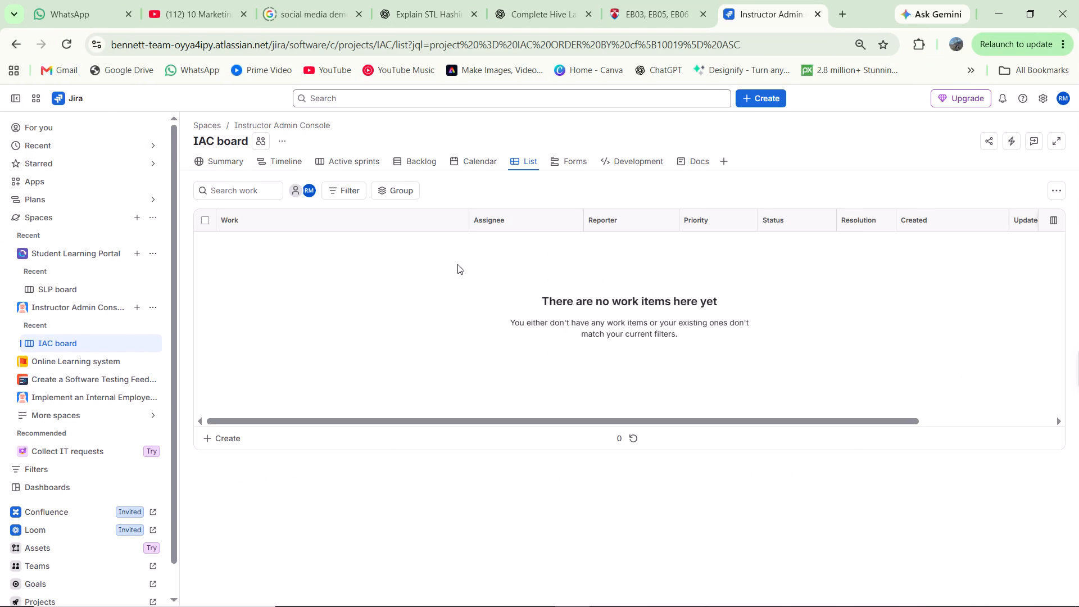
Create an epic in the IAC project with the summary "Content Upload and Scheduling" copied from Epic B1 in the Word document.
{"action": "left_click", "coordinate": [754, 99]}
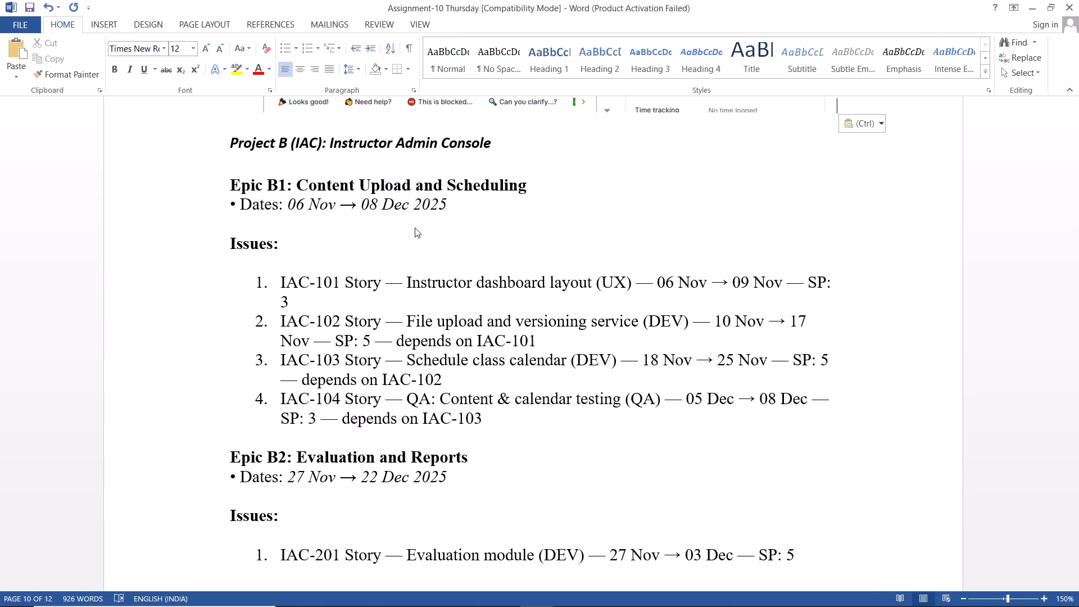
{"action": "left_click_drag", "start_coordinate": [300, 183], "coordinate": [333, 182]}
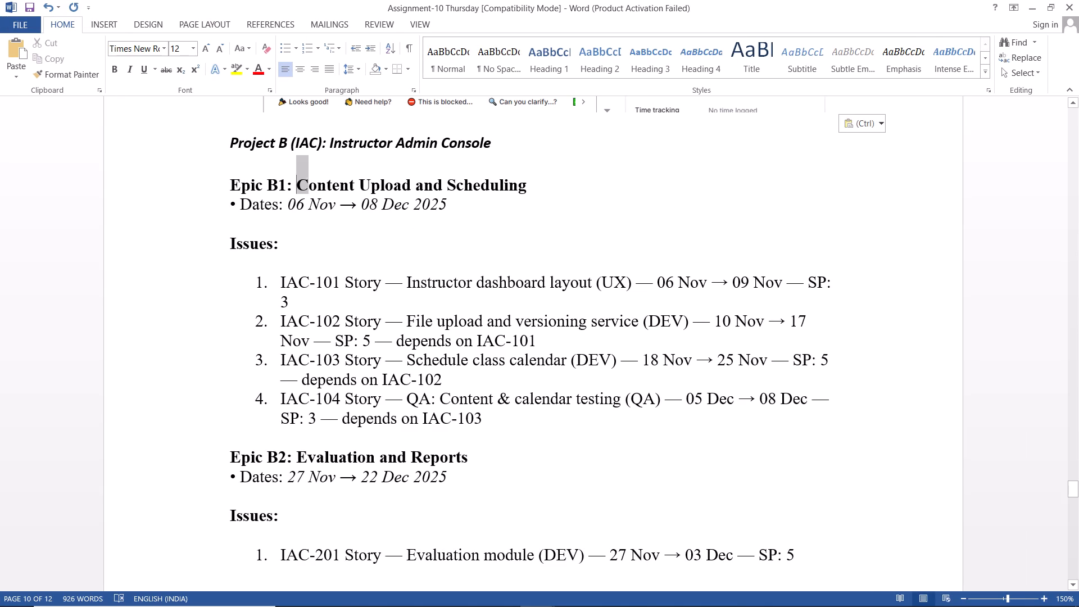
{"action": "left_click_drag", "start_coordinate": [333, 182], "coordinate": [522, 182]}
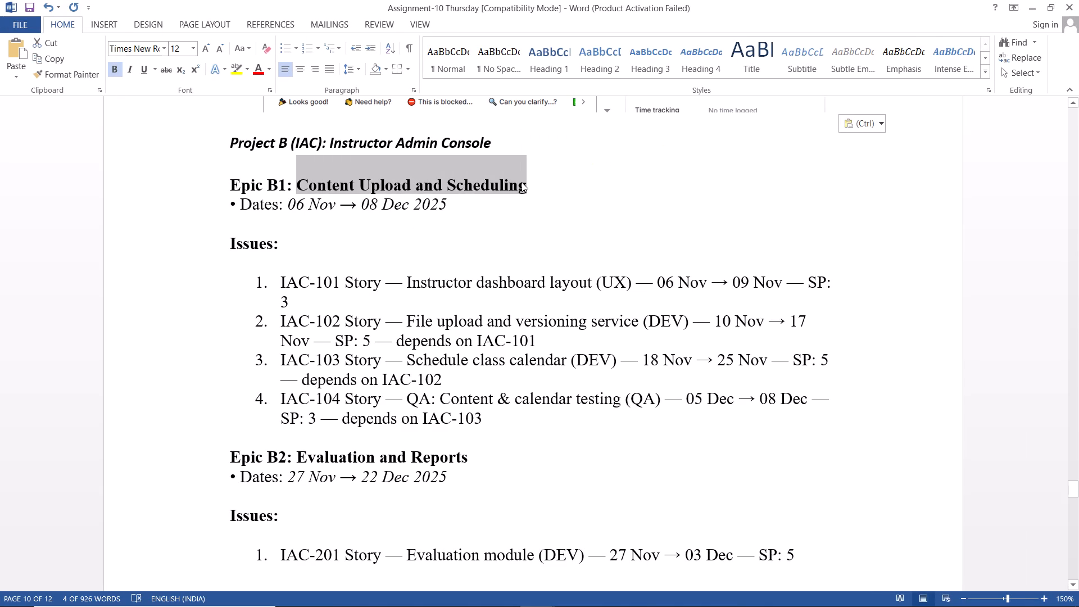
{"action": "key", "text": "ctrl+c"}
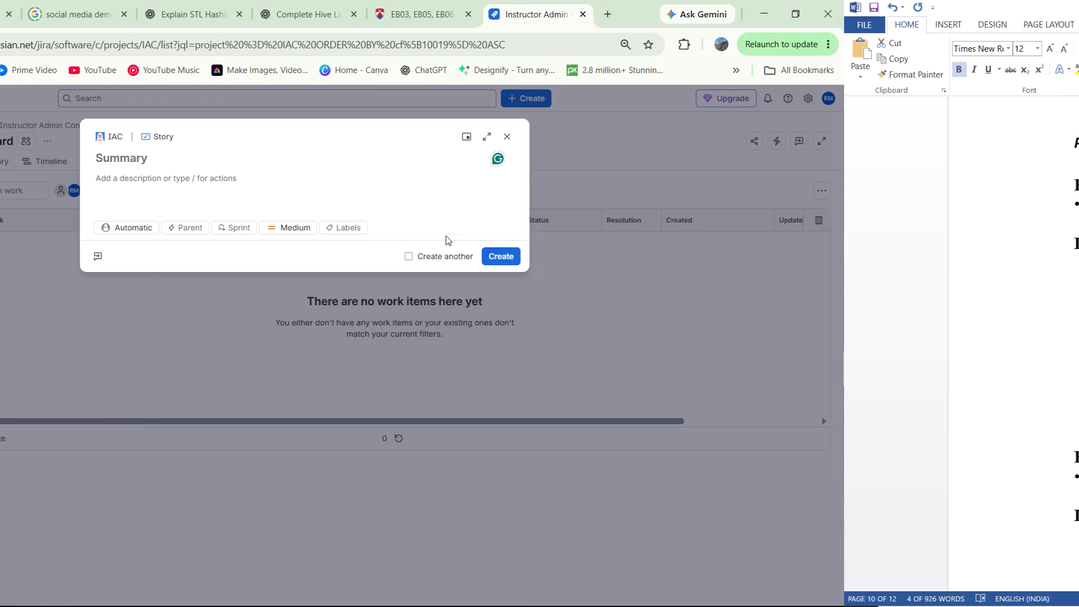
{"action": "key", "text": "ctrl+v"}
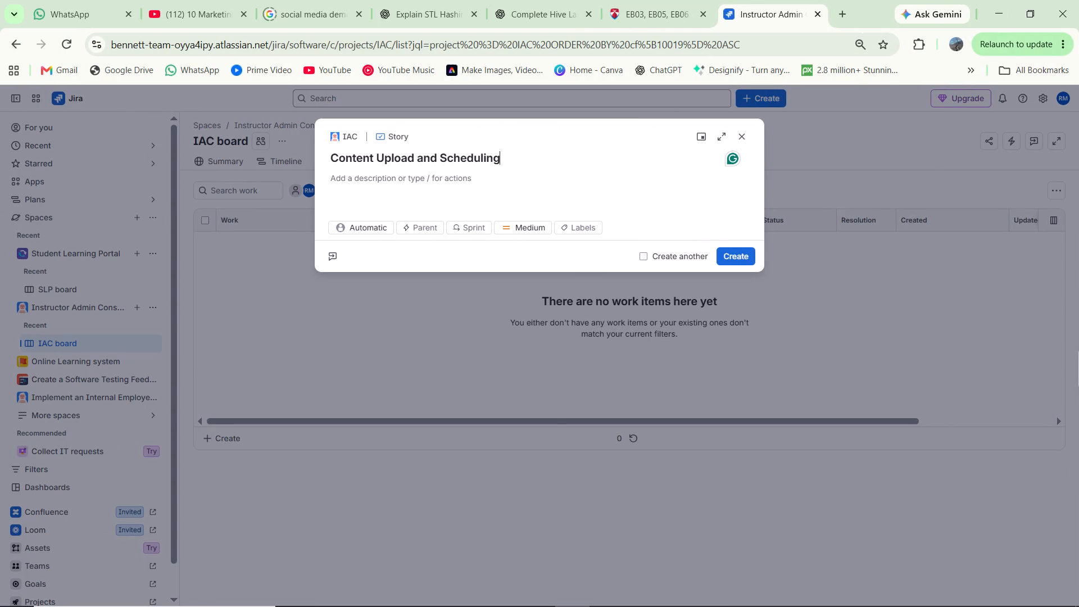
{"action": "left_click", "coordinate": [393, 134]}
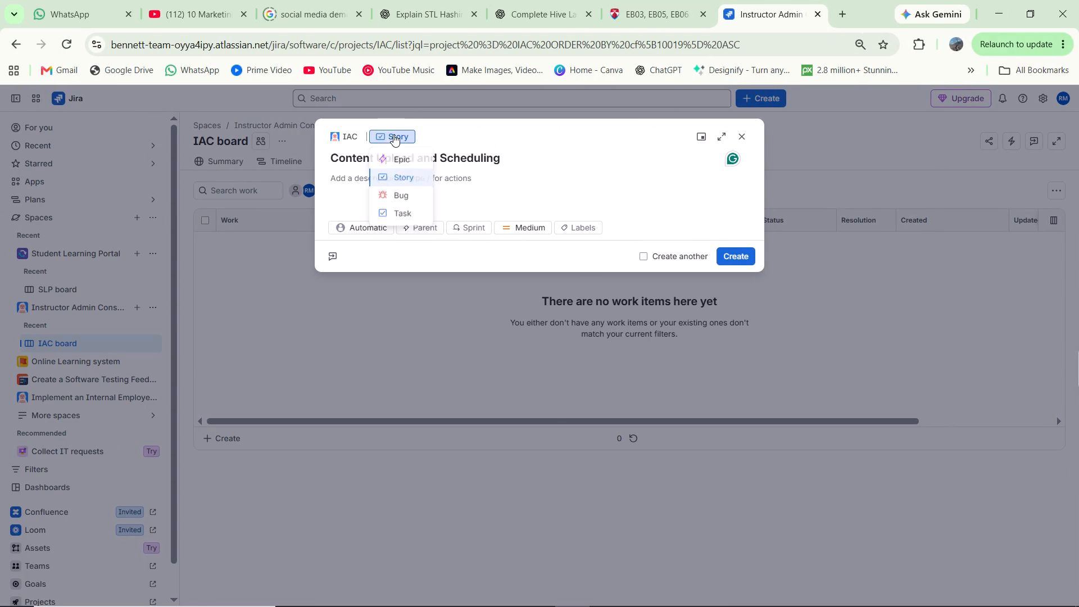
{"action": "left_click", "coordinate": [416, 158]}
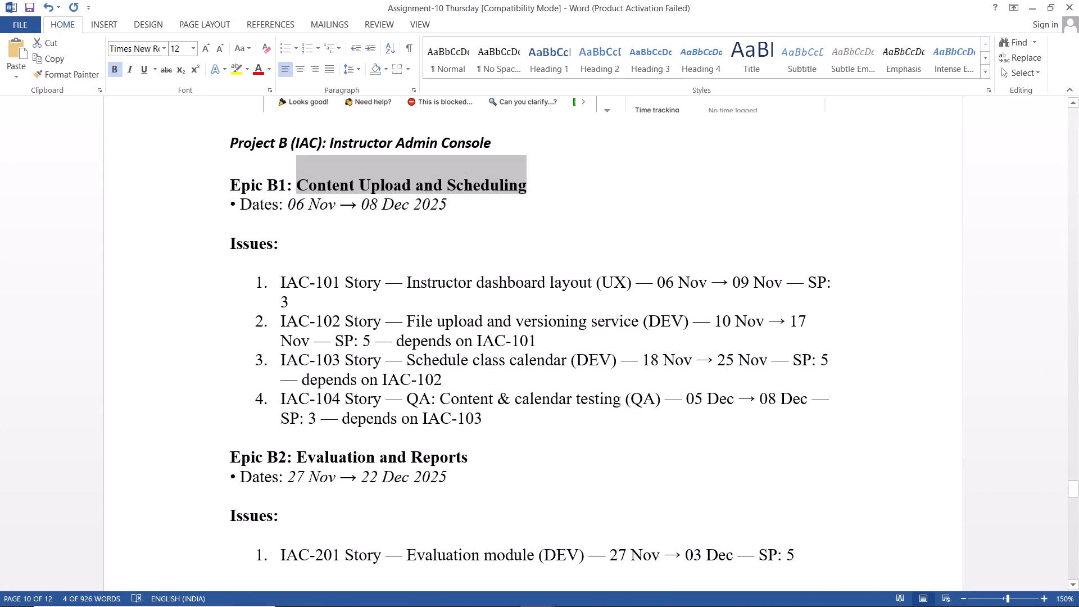
{"action": "scroll", "coordinate": [455, 287], "scroll_direction": "down", "scroll_amount": 1}
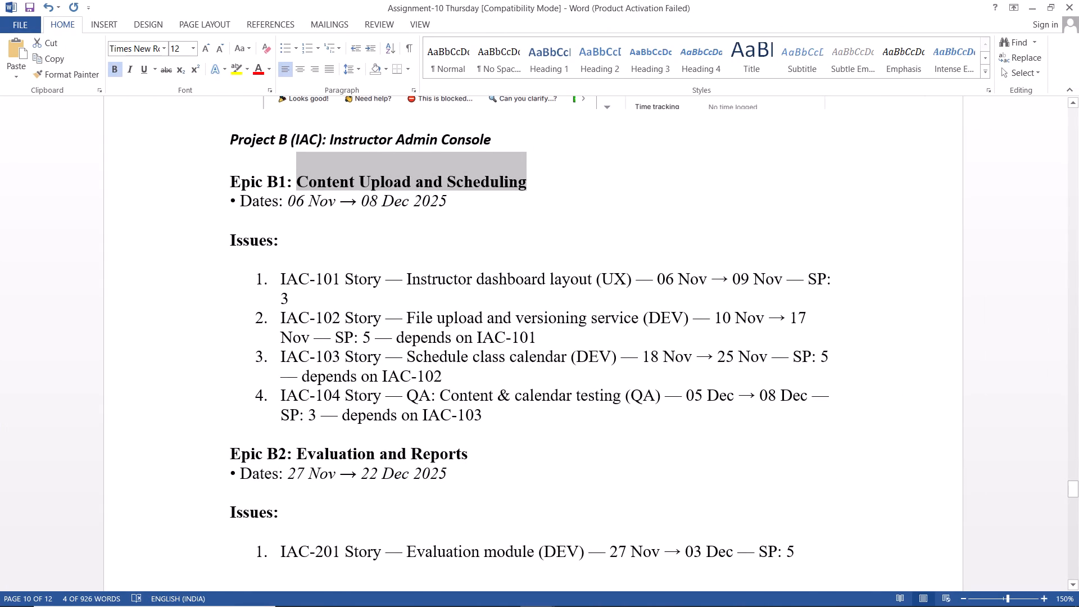
{"action": "scroll", "coordinate": [455, 287], "scroll_direction": "down", "scroll_amount": 1}
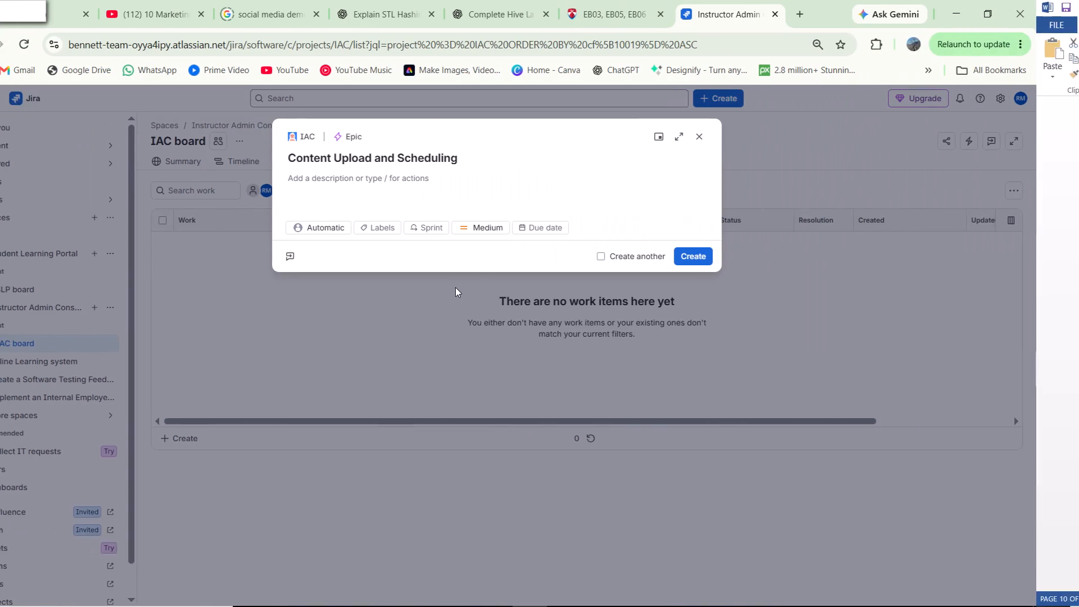
{"action": "left_click", "coordinate": [728, 249]}
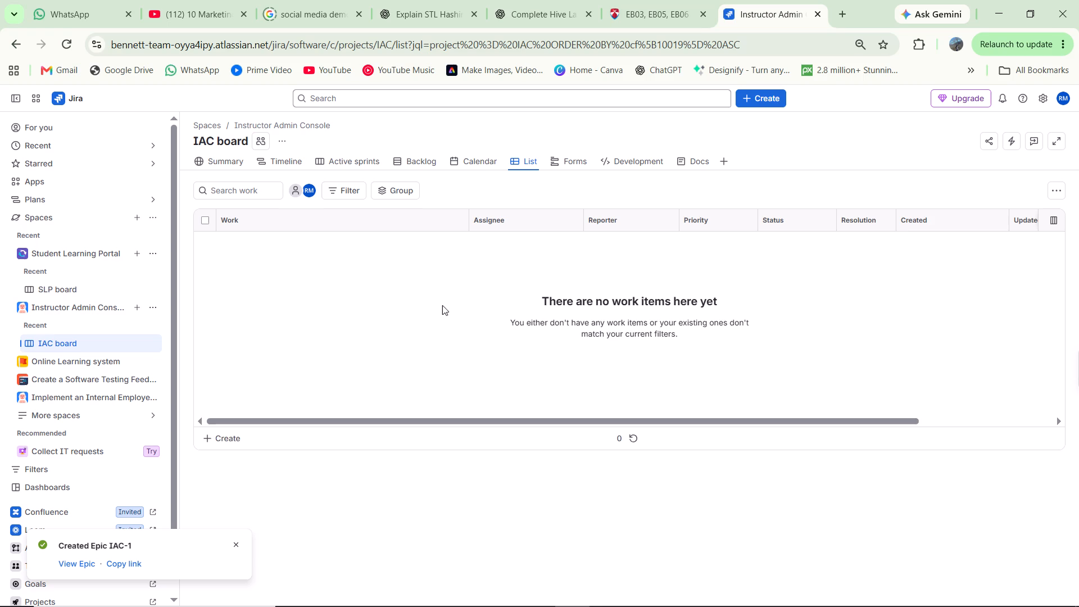
{"action": "left_click", "coordinate": [237, 541]}
Add the Start date column to the IAC list and place it before the Due date column.
{"action": "scroll", "coordinate": [592, 228], "scroll_direction": "left", "scroll_amount": 5}
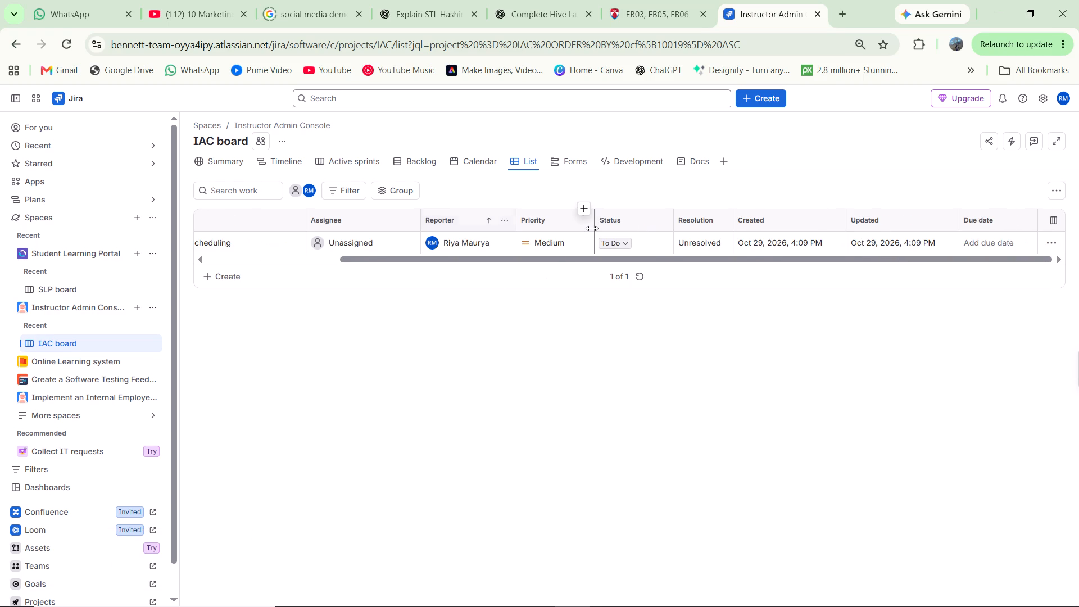
{"action": "scroll", "coordinate": [592, 228], "scroll_direction": "left", "scroll_amount": 1}
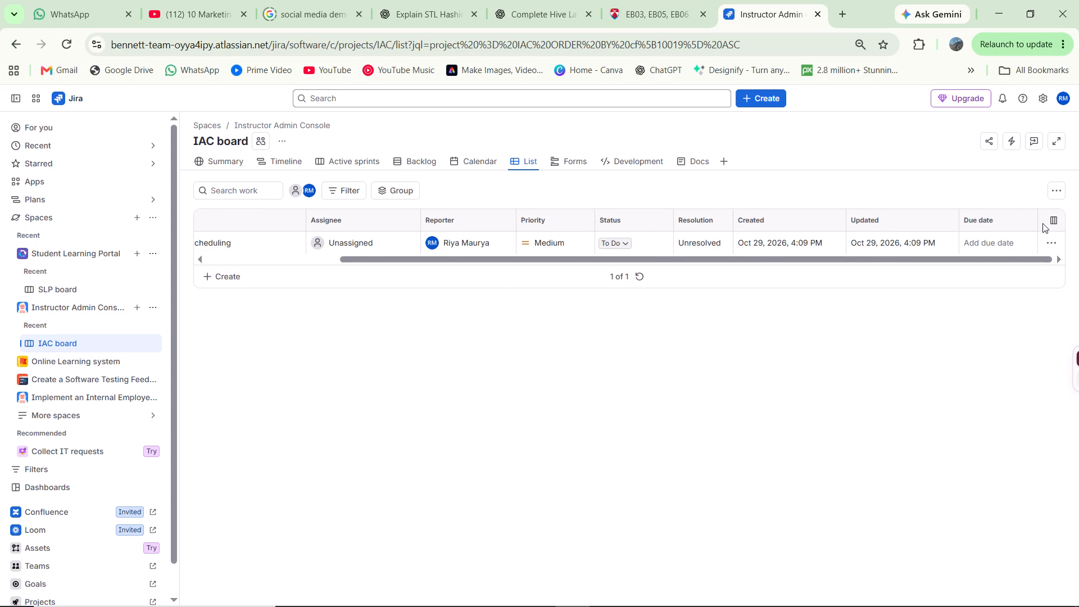
{"action": "left_click", "coordinate": [1047, 222]}
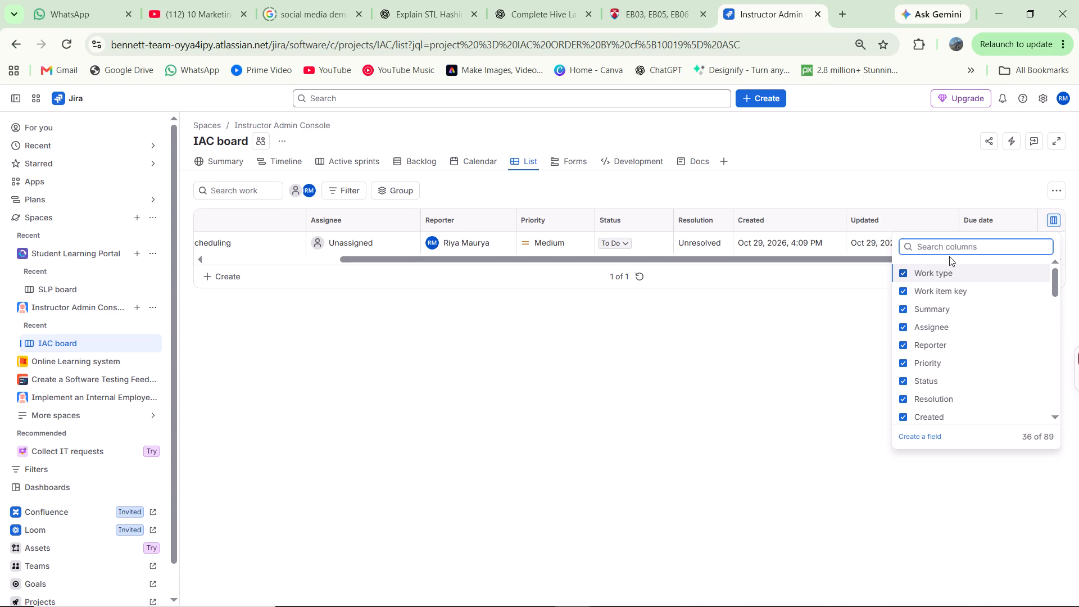
{"action": "type", "text": "start"}
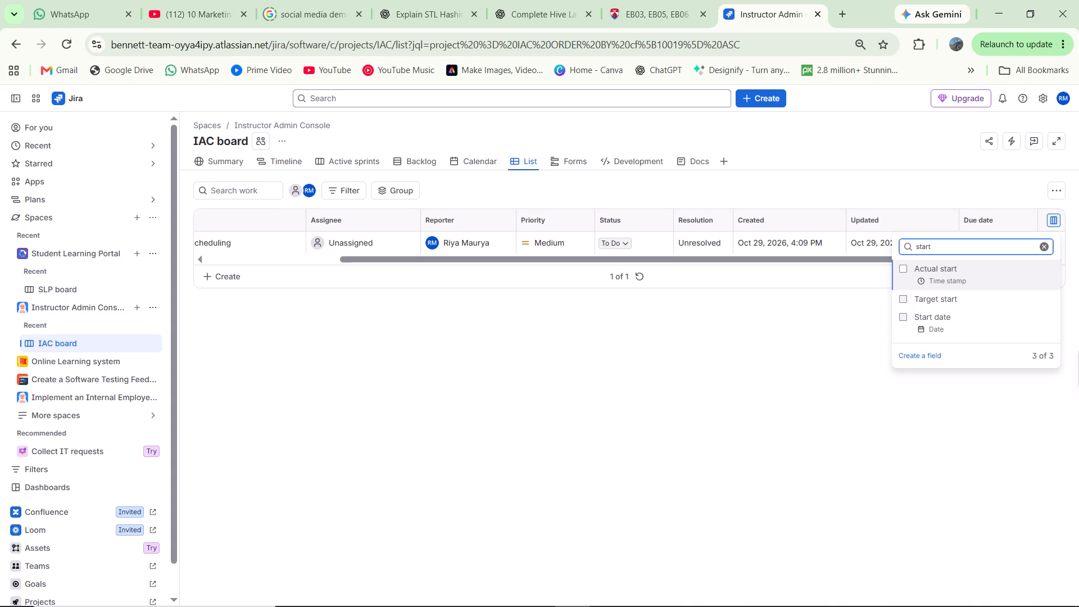
{"action": "left_click", "coordinate": [940, 316]}
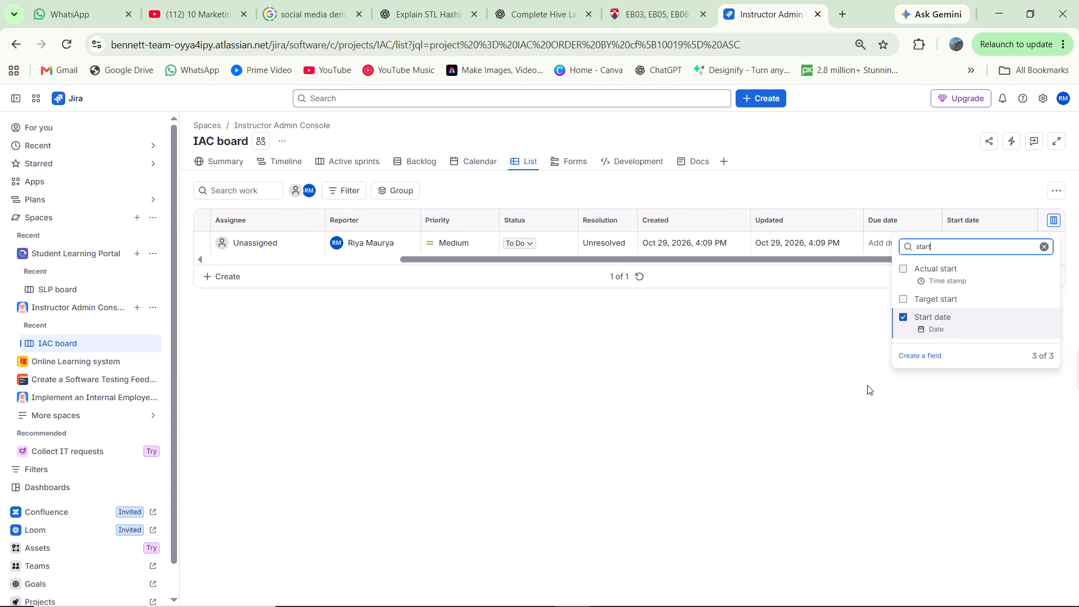
{"action": "left_click", "coordinate": [854, 351]}
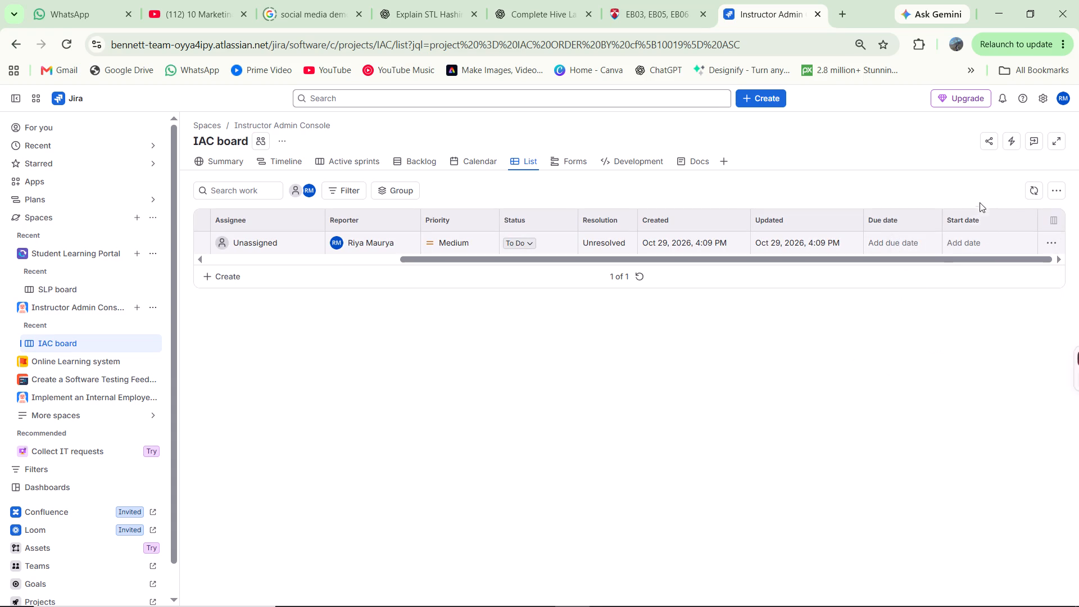
{"action": "left_click_drag", "start_coordinate": [976, 214], "coordinate": [877, 218]}
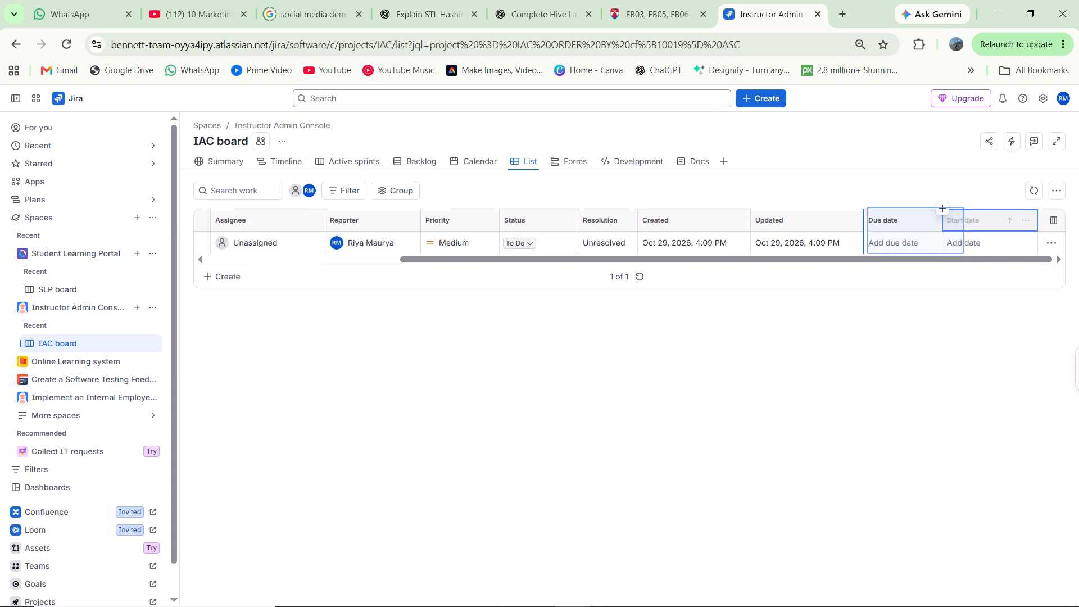
{"action": "left_click_drag", "start_coordinate": [877, 218], "coordinate": [873, 218]}
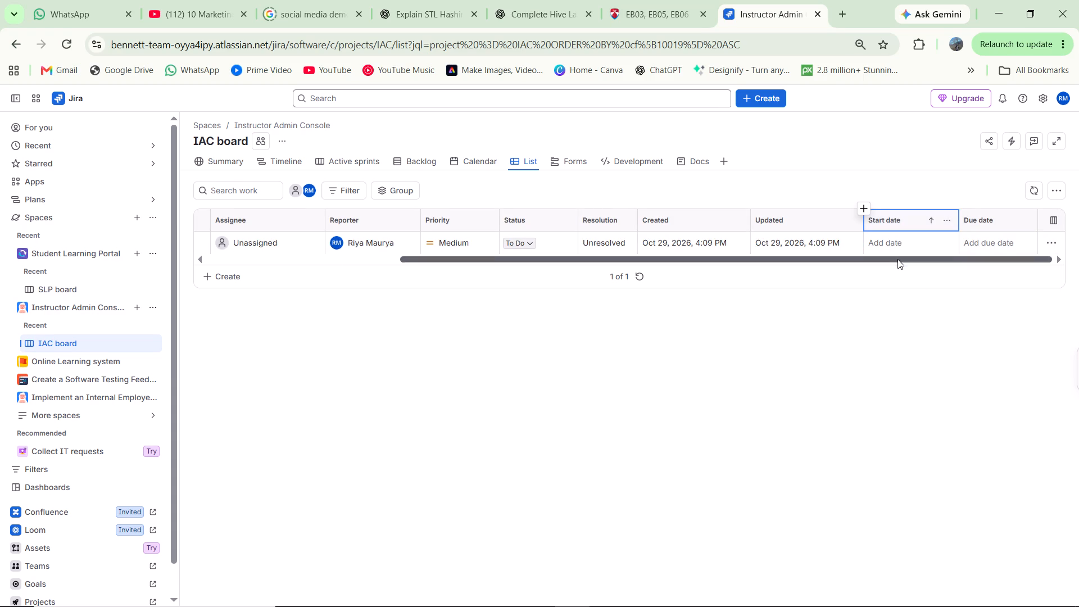
Set the Content Upload and Scheduling epic's start date to Nov 6, 2026 and its due date to Dec 8, 2026.
{"action": "left_click", "coordinate": [892, 247]}
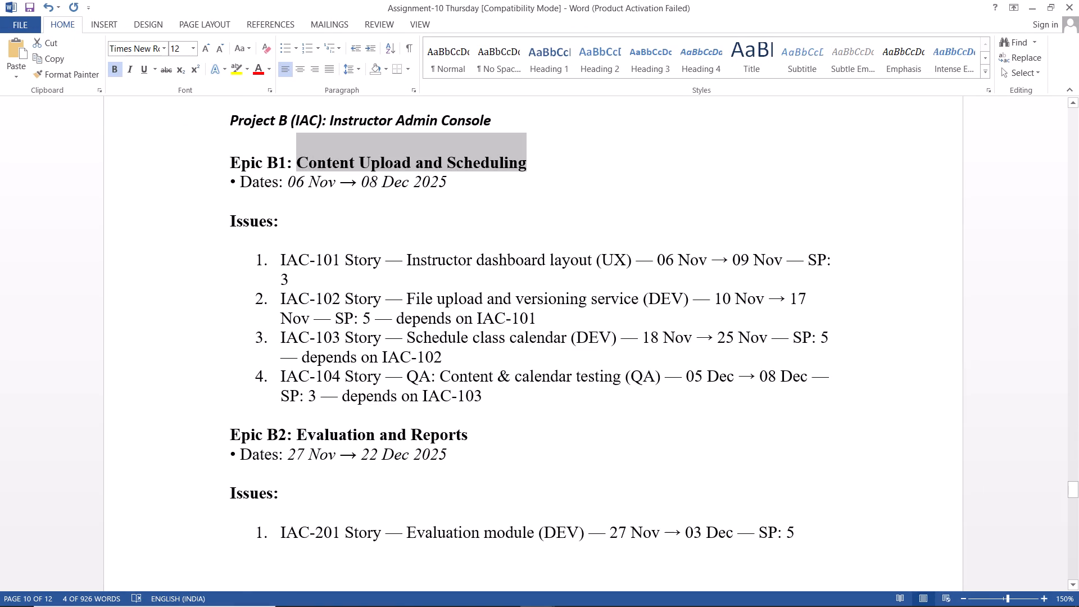
{"action": "left_click", "coordinate": [593, 264]}
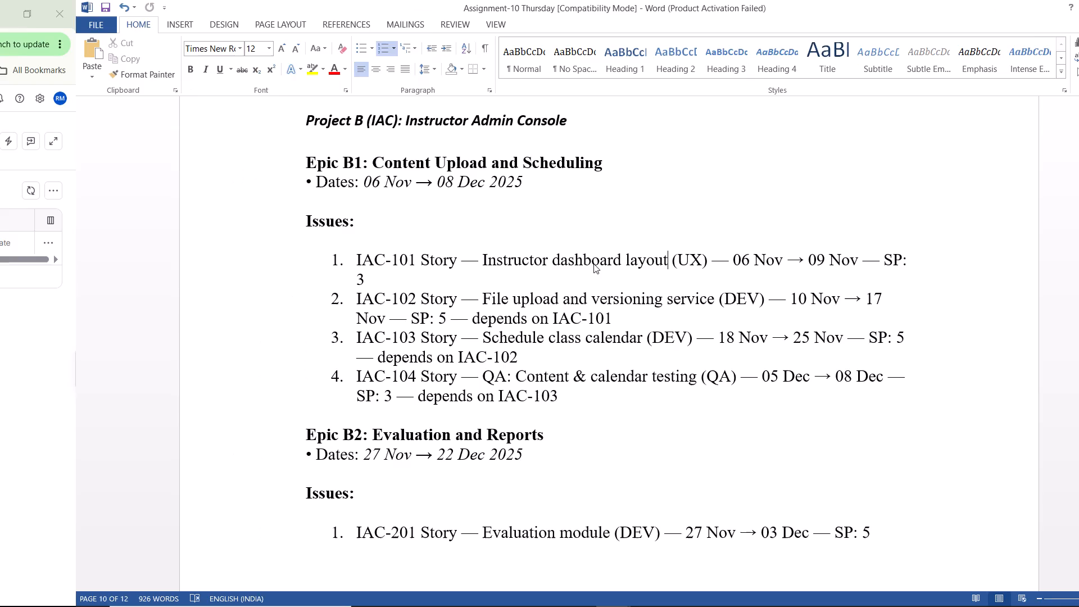
{"action": "left_click", "coordinate": [897, 241]}
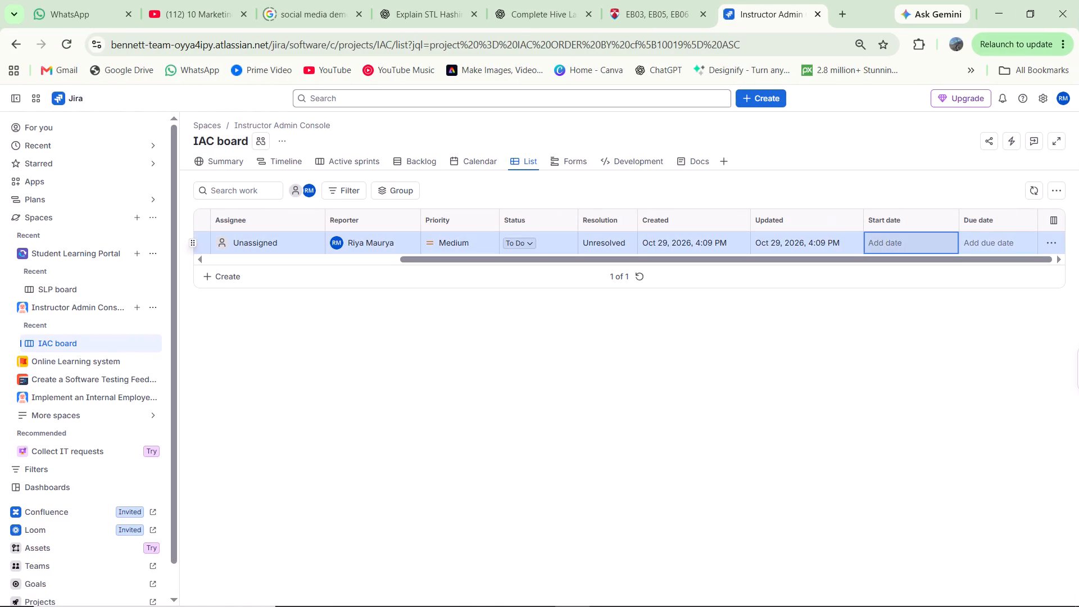
{"action": "key", "text": "6"}
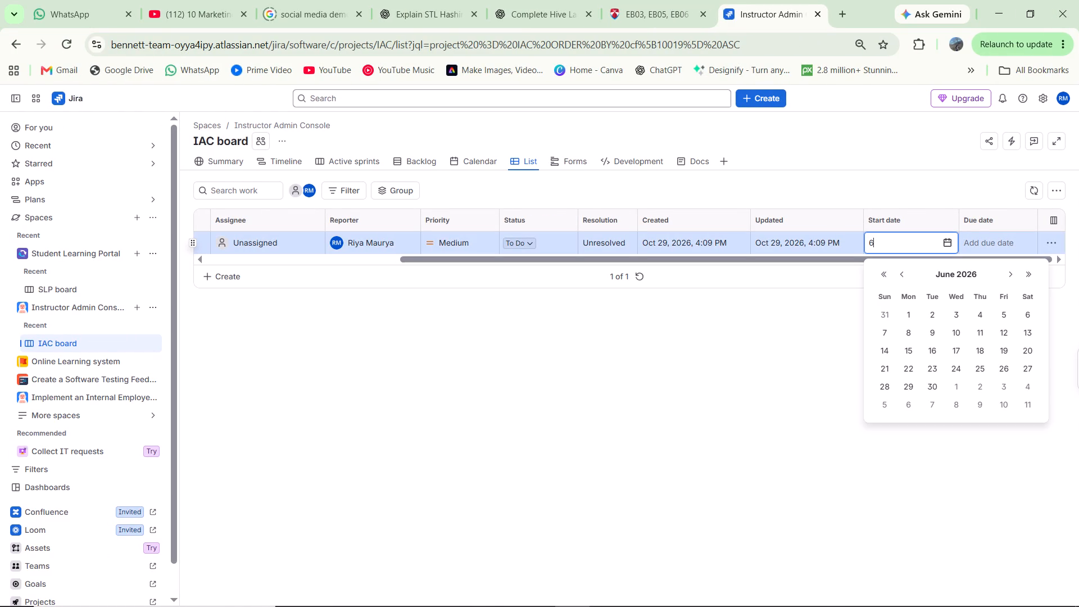
{"action": "key", "text": "BackSpace"}
{"action": "type", "text": "11/6"}
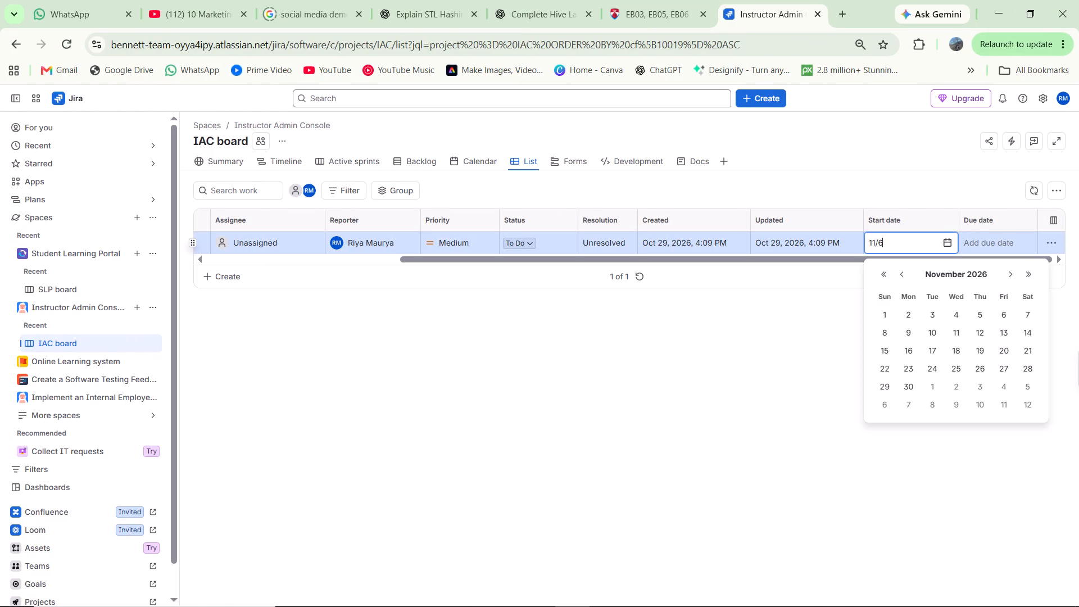
{"action": "key", "text": "Return"}
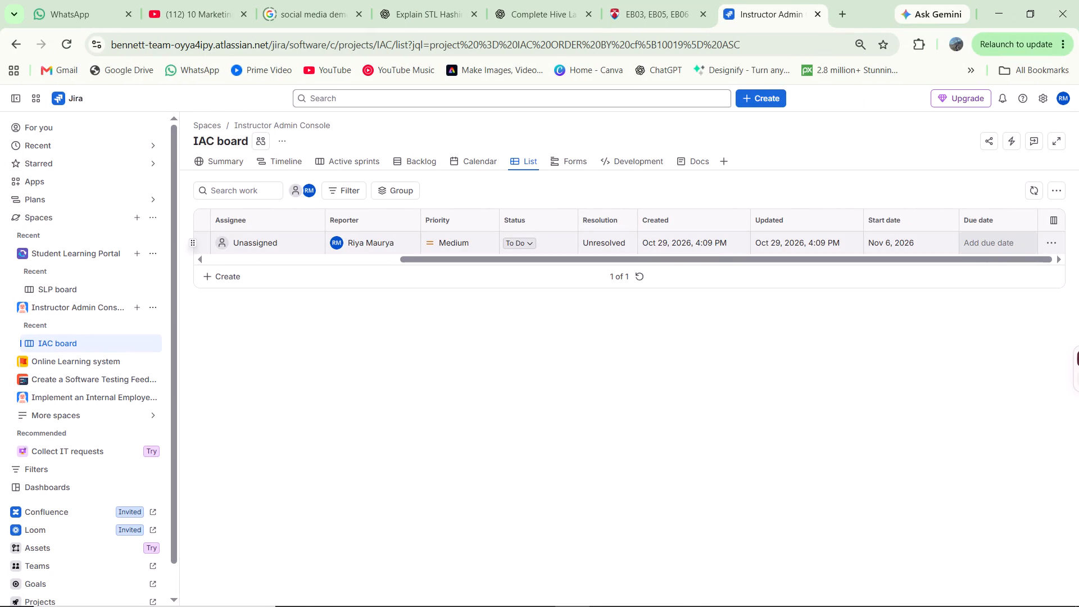
{"action": "left_click", "coordinate": [982, 242]}
{"action": "type", "text": "12/"}
{"action": "key", "text": "8"}
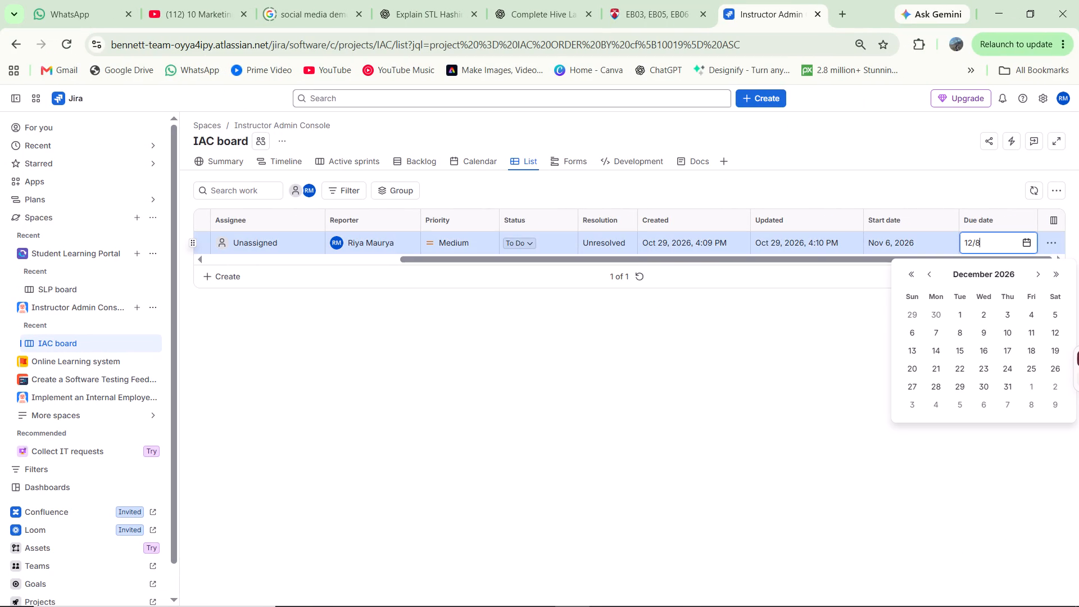
{"action": "key", "text": "Return"}
{"action": "left_click", "coordinate": [841, 282]}
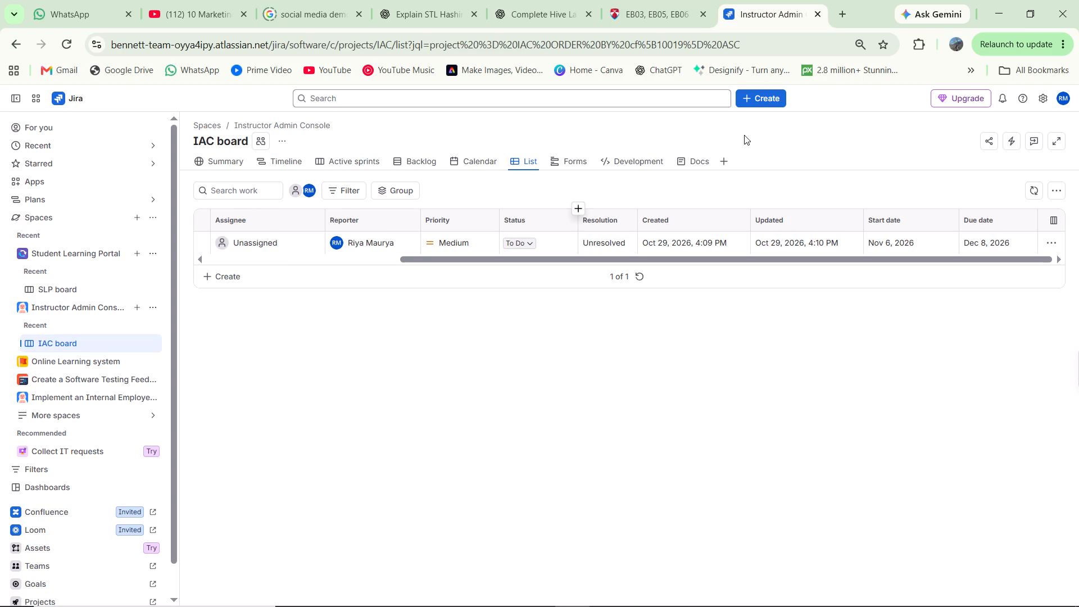
Create an IAC story with the summary "Instructor dashboard layout" copied from the Word document, label UX and parent IAC-1.
{"action": "left_click", "coordinate": [760, 98]}
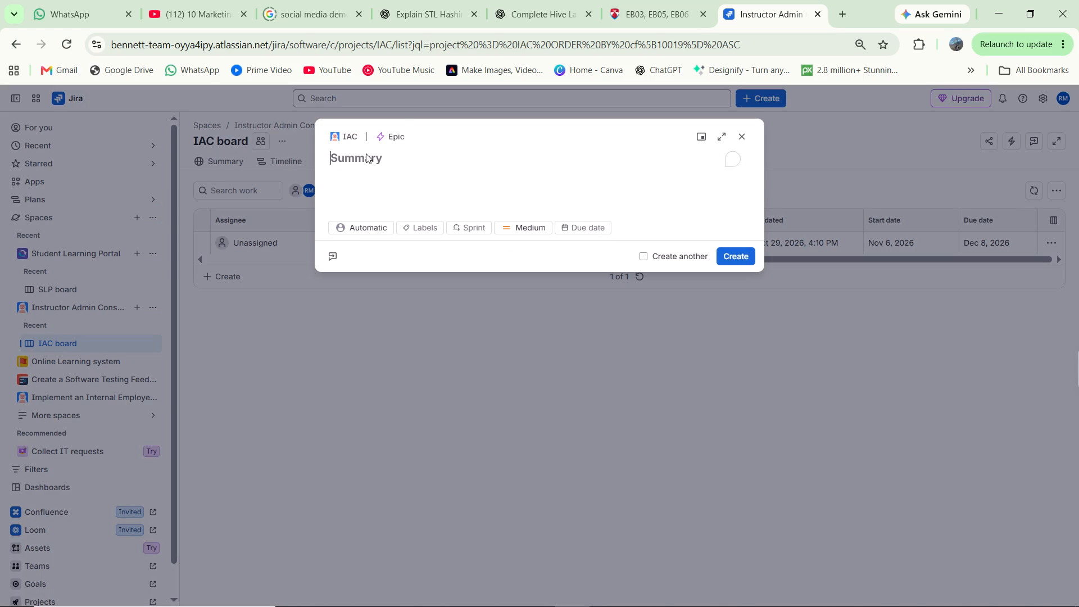
{"action": "left_click", "coordinate": [399, 138]}
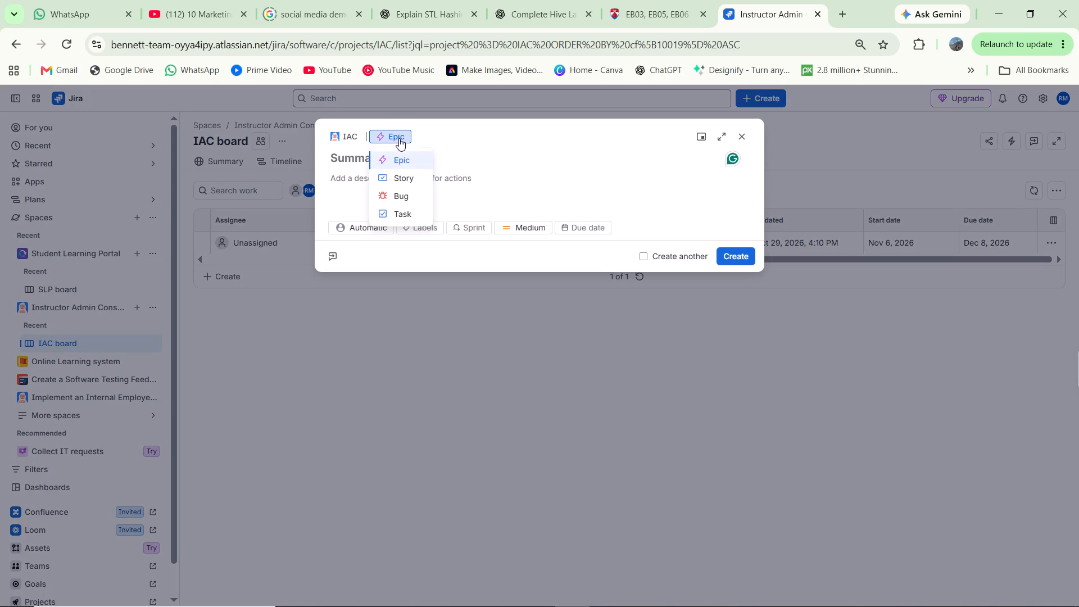
{"action": "left_click", "coordinate": [414, 186]}
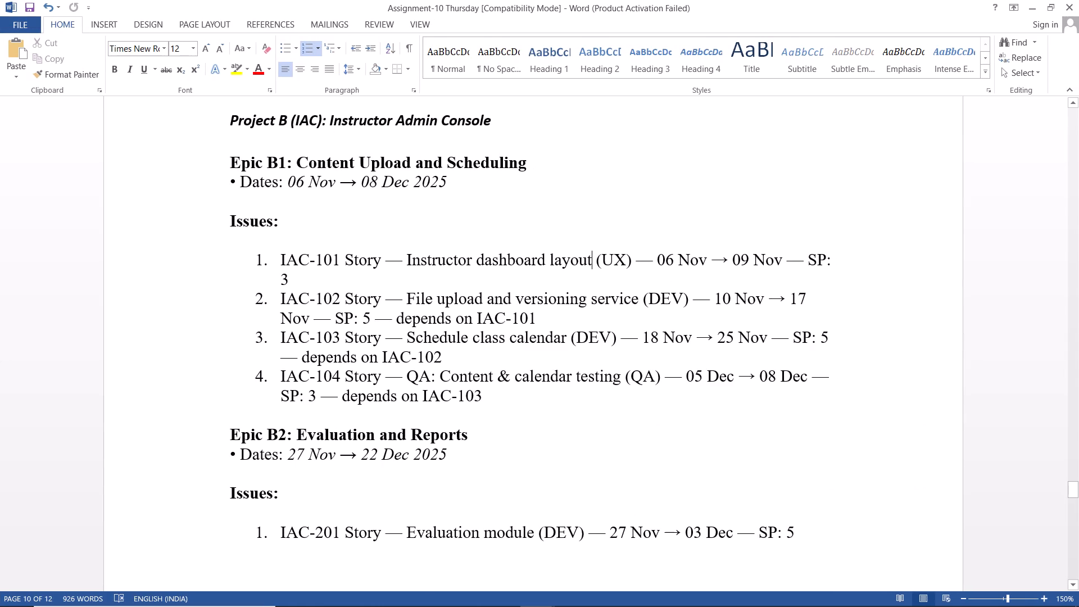
{"action": "left_click_drag", "start_coordinate": [407, 261], "coordinate": [591, 261]}
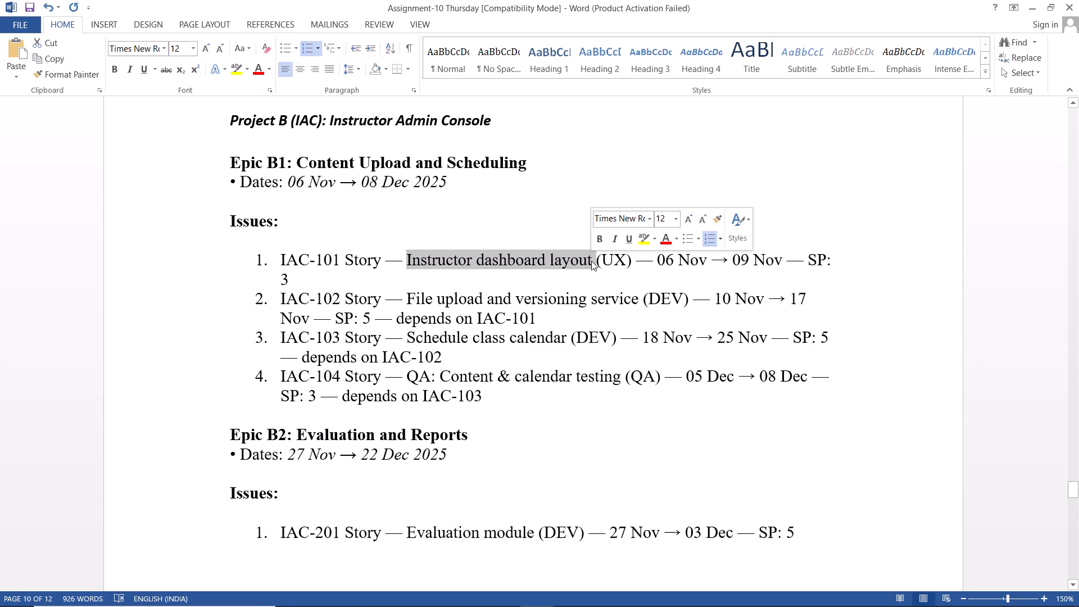
{"action": "key", "text": "ctrl+c"}
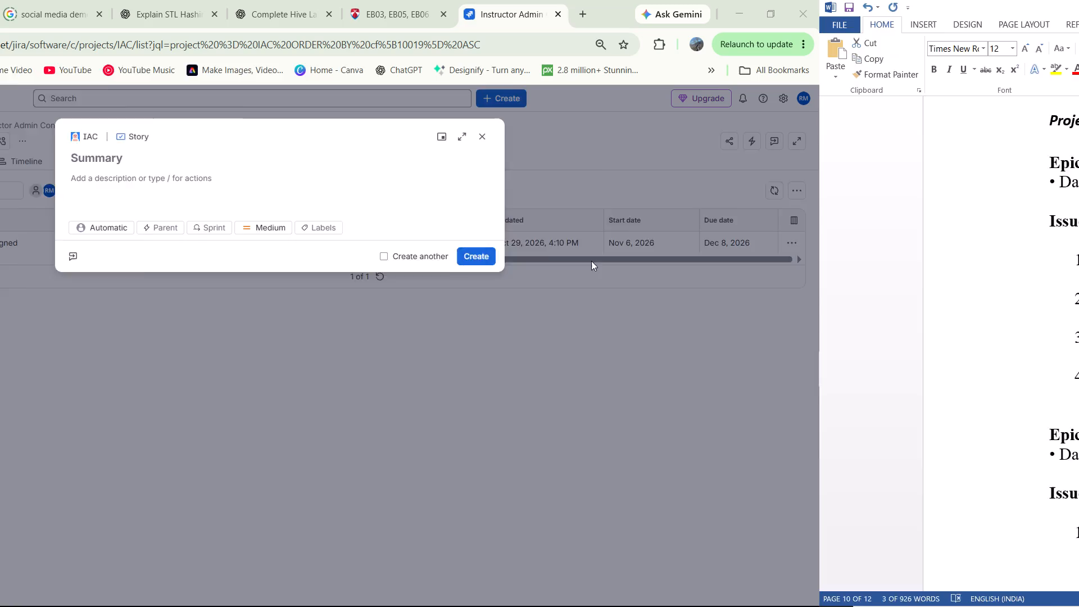
{"action": "left_click", "coordinate": [415, 157]}
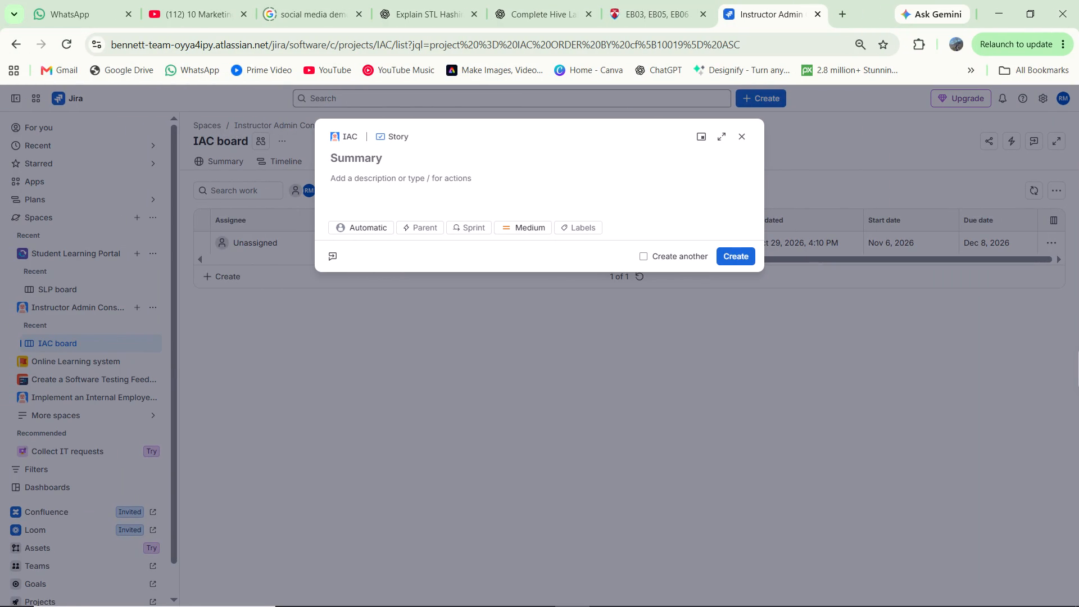
{"action": "key", "text": "ctrl+v"}
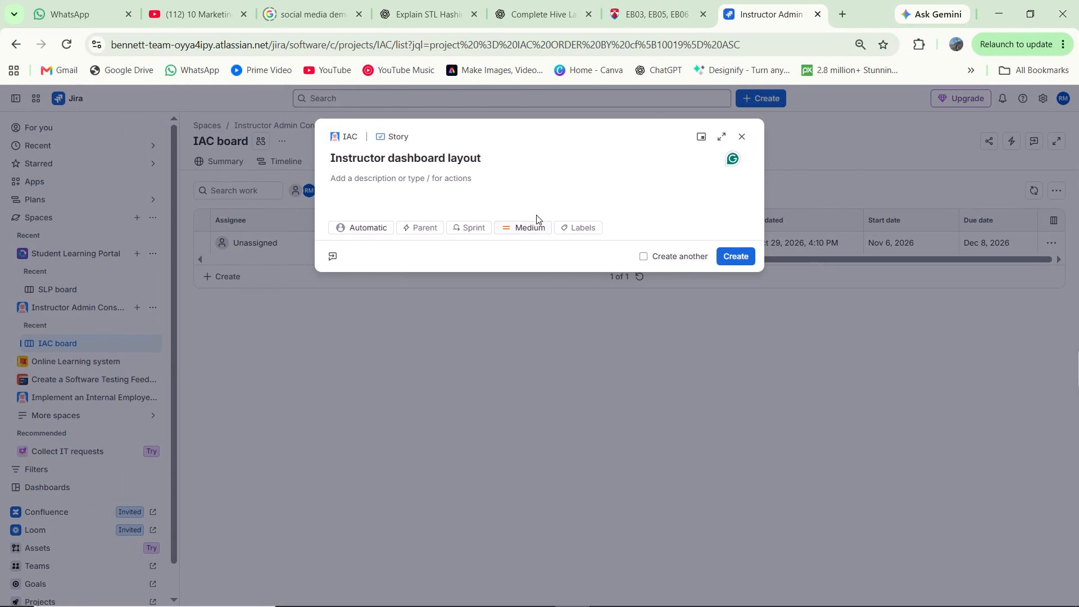
{"action": "left_click", "coordinate": [568, 225]}
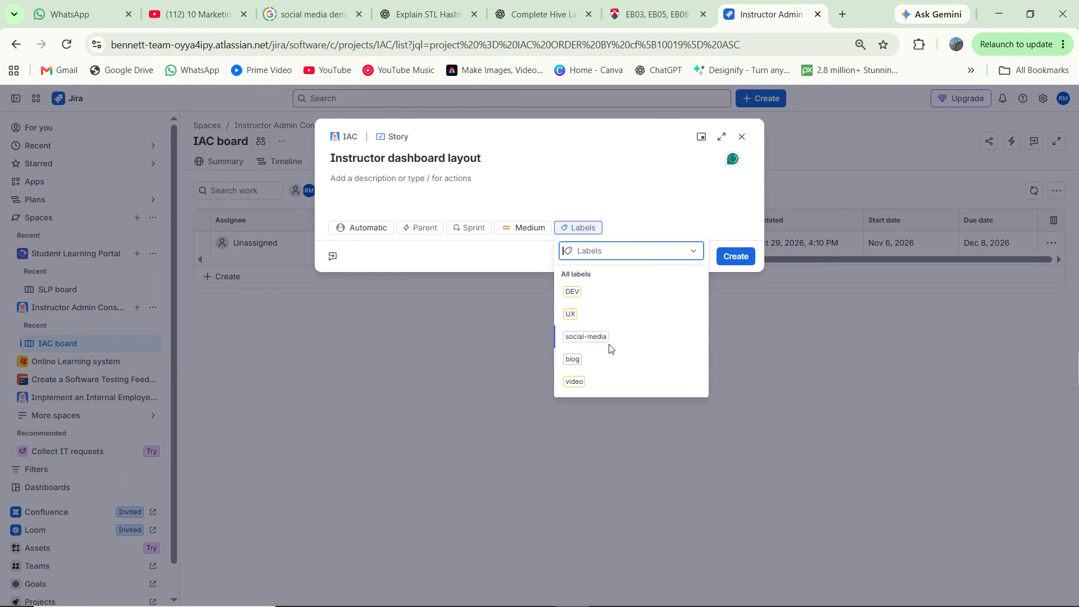
{"action": "left_click", "coordinate": [602, 316]}
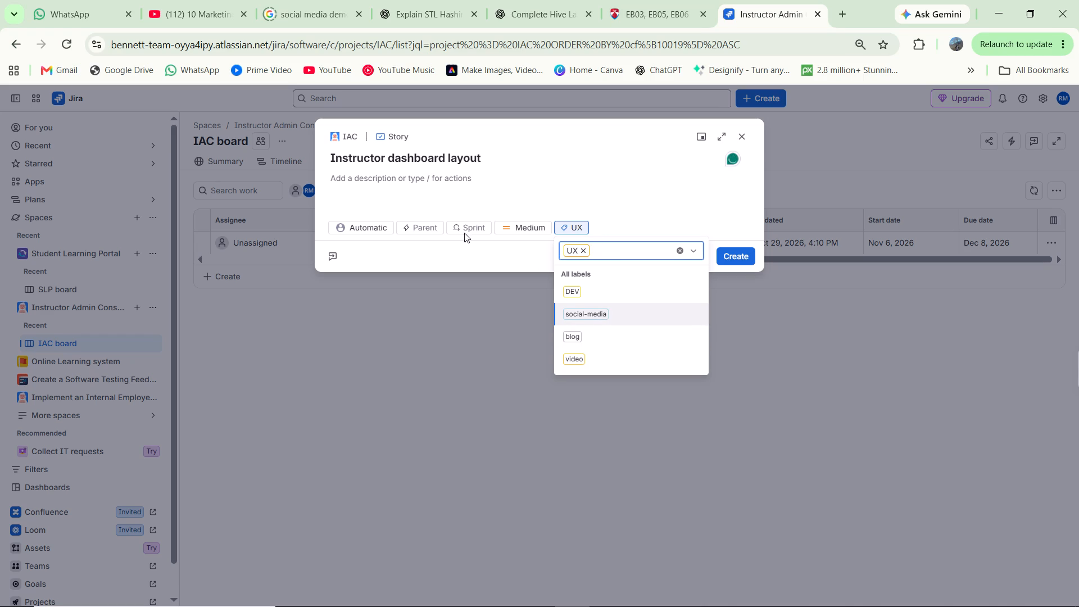
{"action": "left_click", "coordinate": [417, 232]}
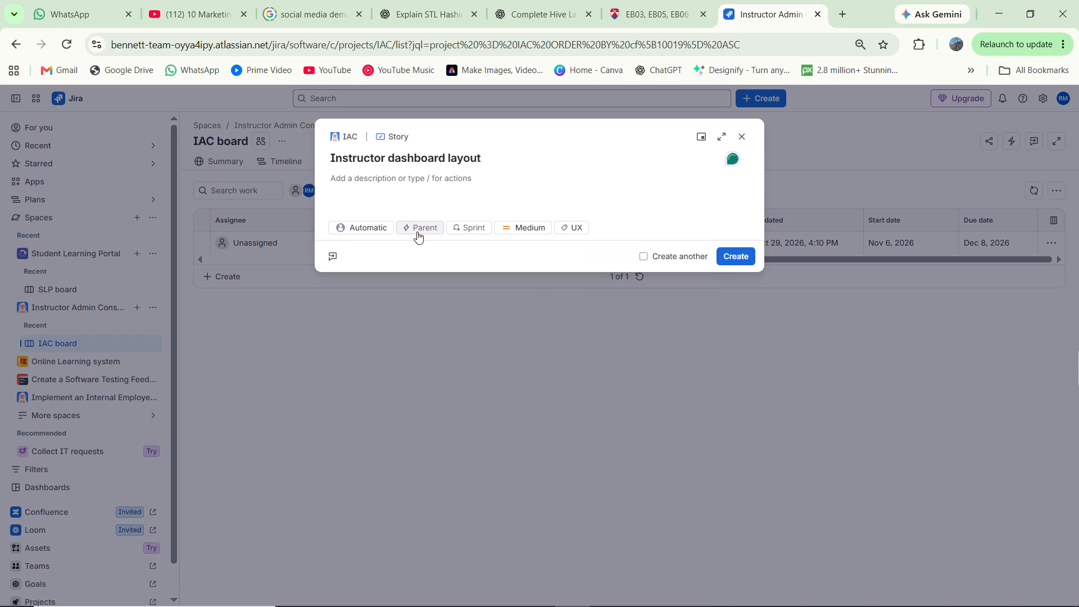
{"action": "left_click", "coordinate": [417, 232]}
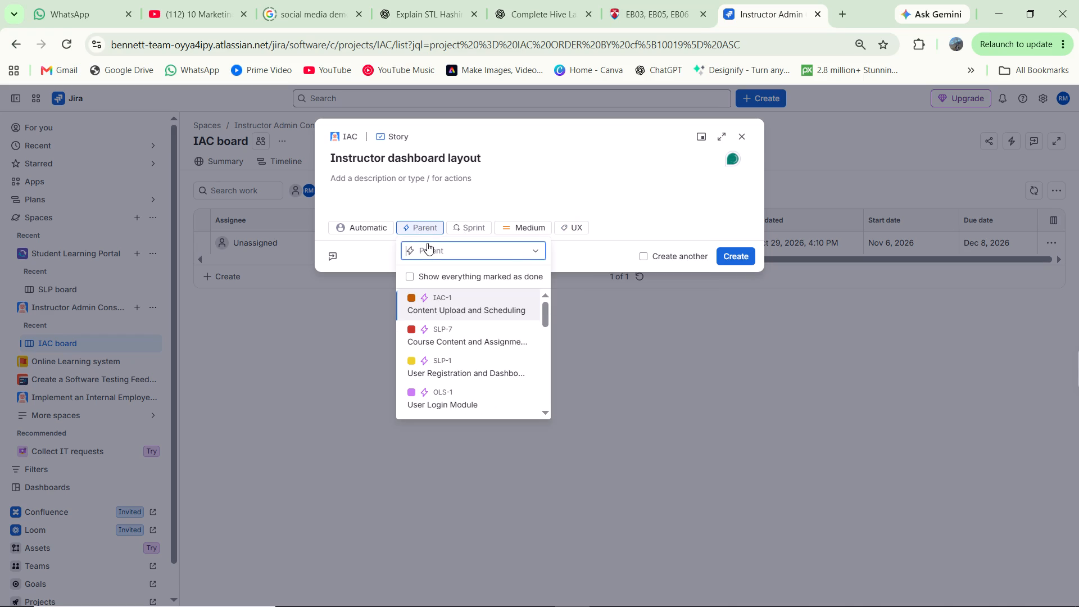
{"action": "left_click", "coordinate": [441, 296]}
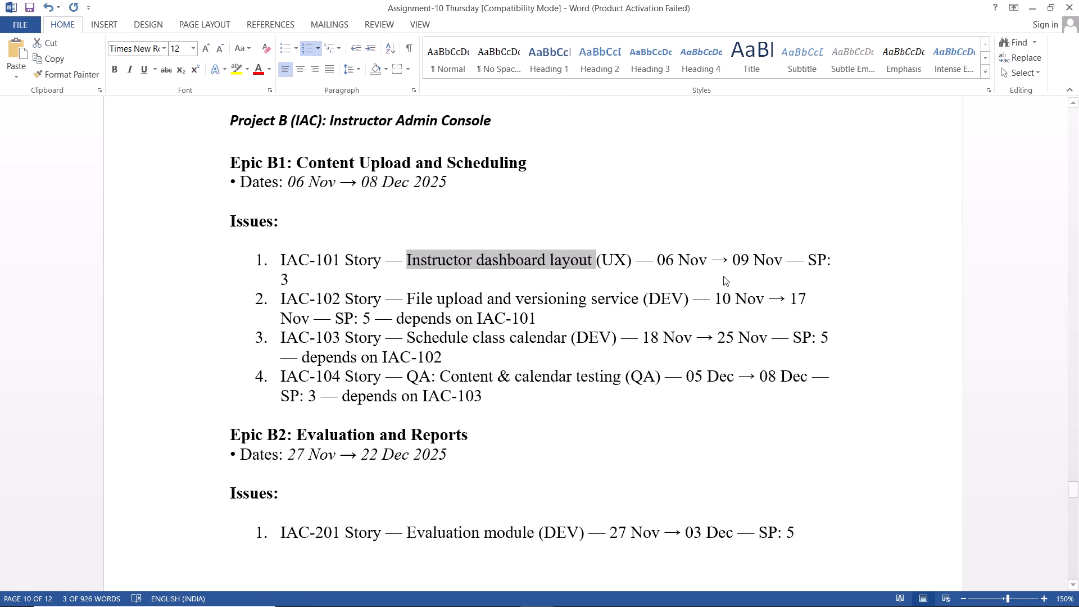
{"action": "left_click", "coordinate": [740, 256]}
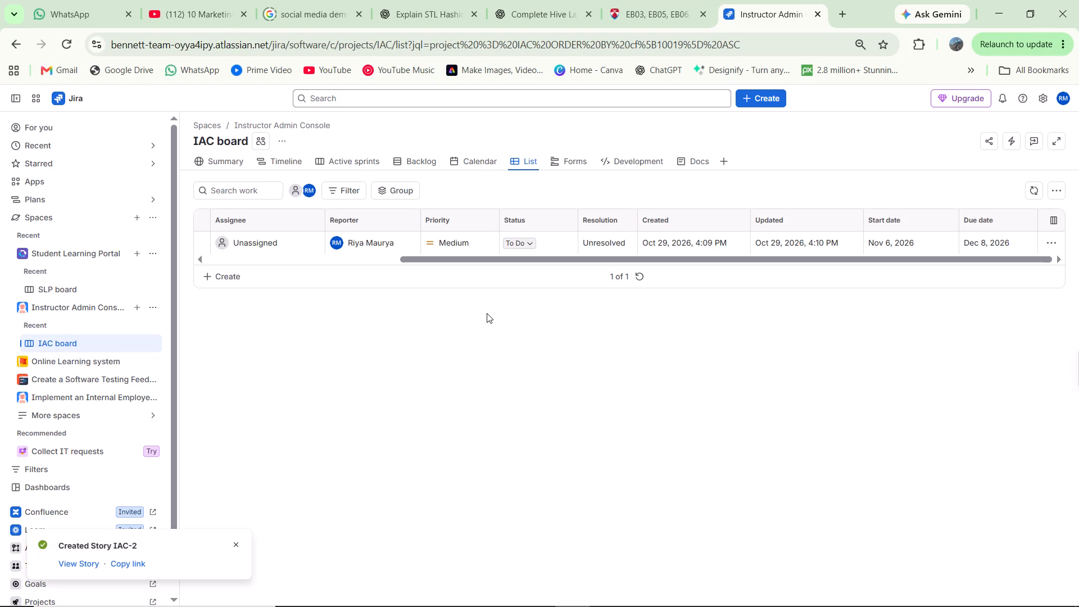
{"action": "scroll", "coordinate": [363, 248], "scroll_direction": "right", "scroll_amount": 4}
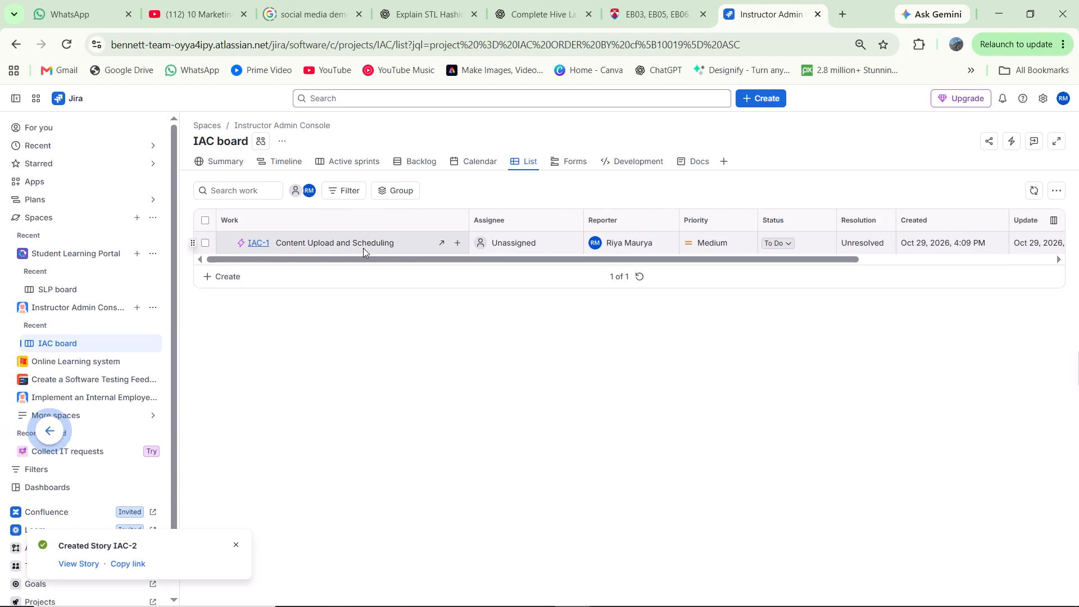
{"action": "left_click", "coordinate": [231, 543]}
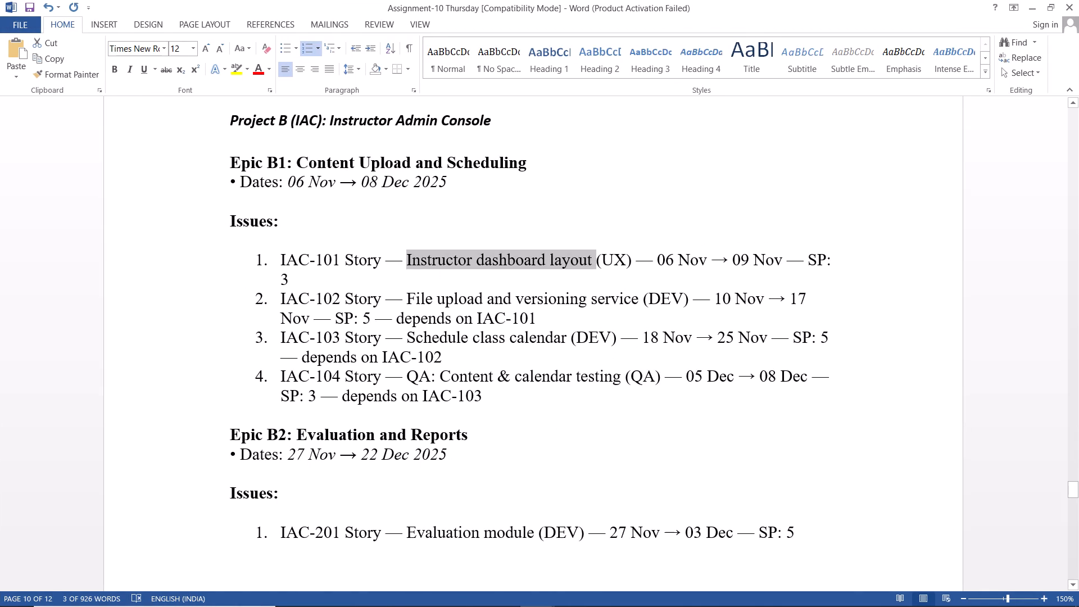
Create an IAC story with the summary "File upload and versioning service" copied from the Word document, label DEV and parent IAC-1.
{"action": "left_click_drag", "start_coordinate": [407, 301], "coordinate": [615, 297]}
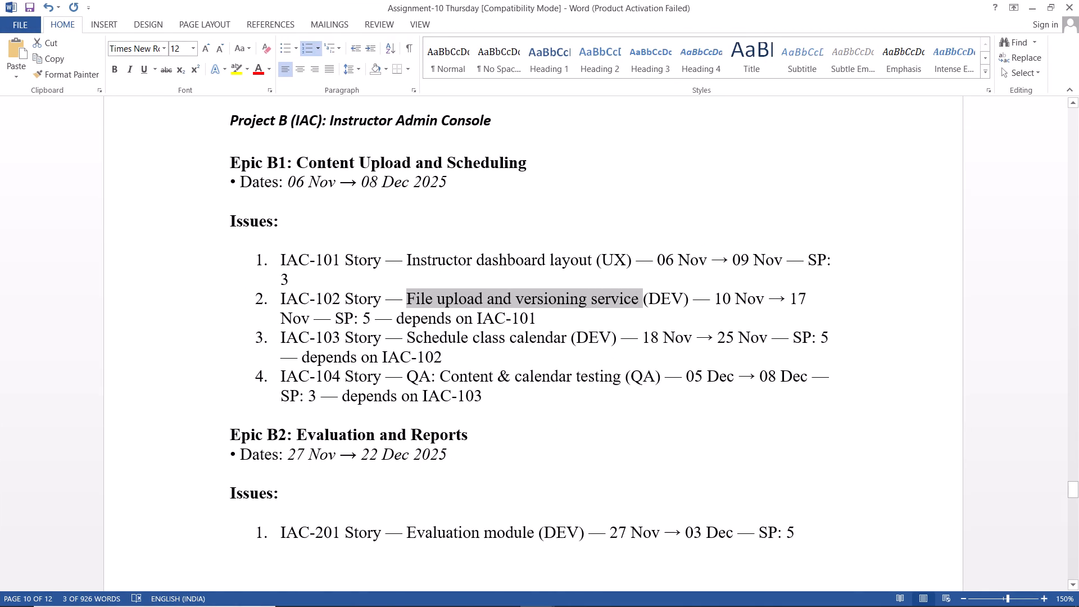
{"action": "left_click_drag", "start_coordinate": [615, 297], "coordinate": [616, 297]}
{"action": "key", "text": "ctrl+c"}
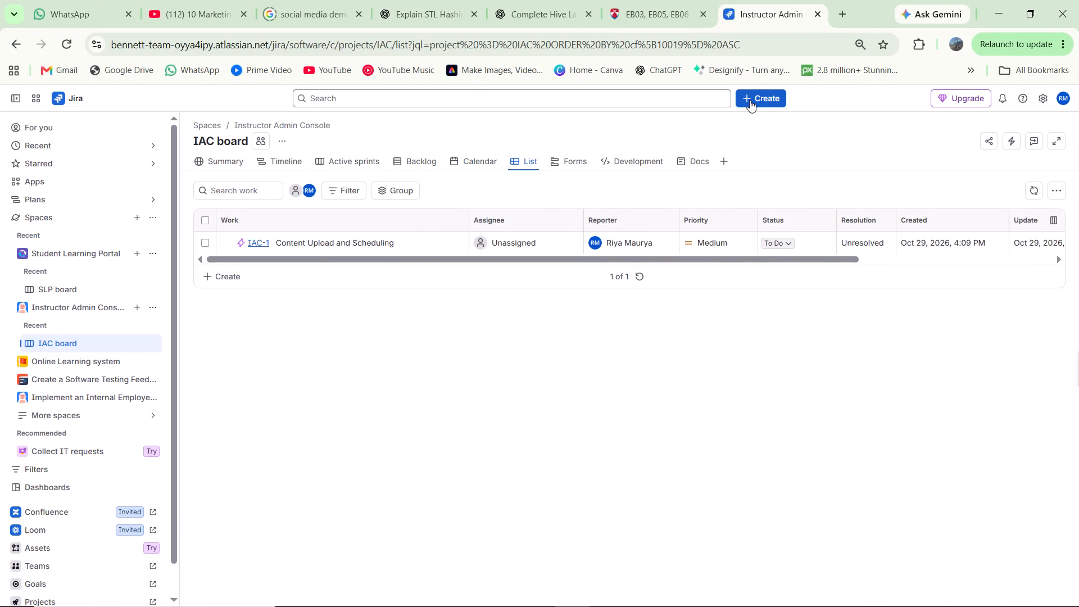
{"action": "left_click", "coordinate": [750, 99]}
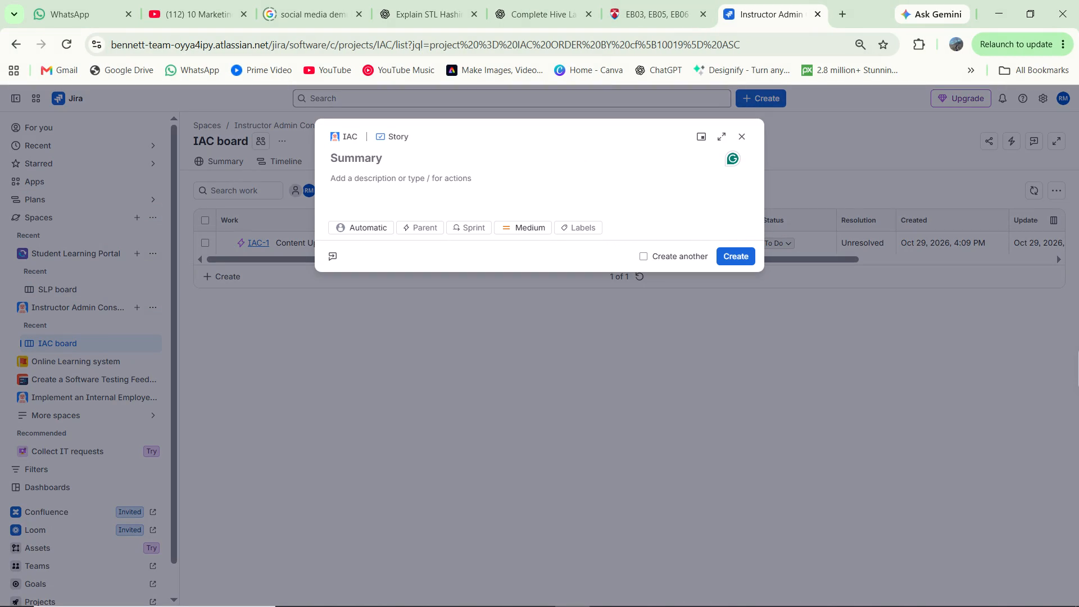
{"action": "key", "text": "ctrl+v"}
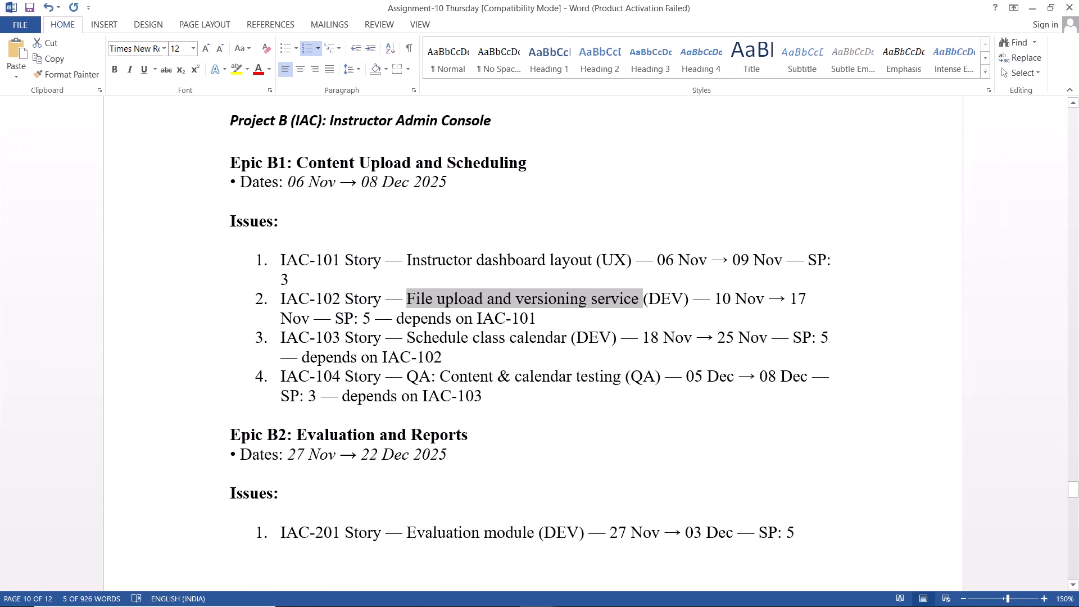
{"action": "left_click", "coordinate": [569, 228]}
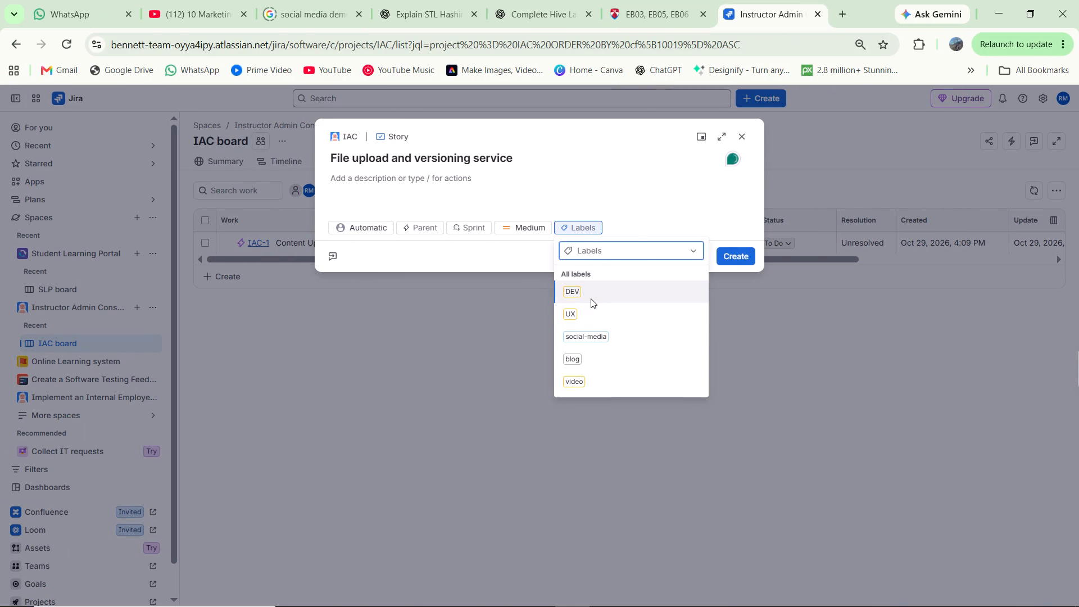
{"action": "left_click", "coordinate": [591, 298]}
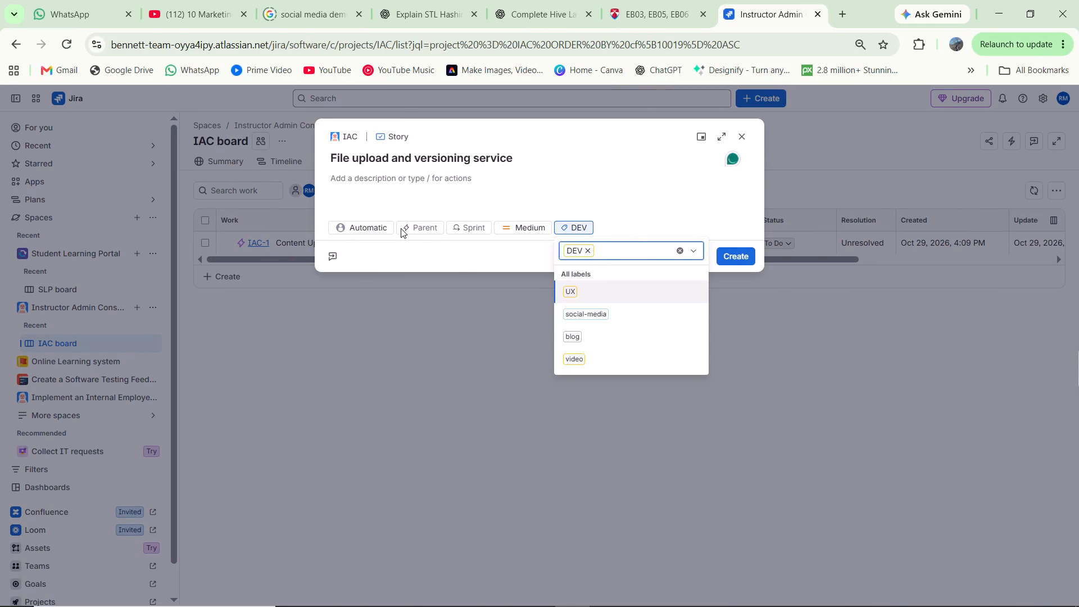
{"action": "left_click", "coordinate": [403, 228]}
{"action": "left_click", "coordinate": [420, 226]}
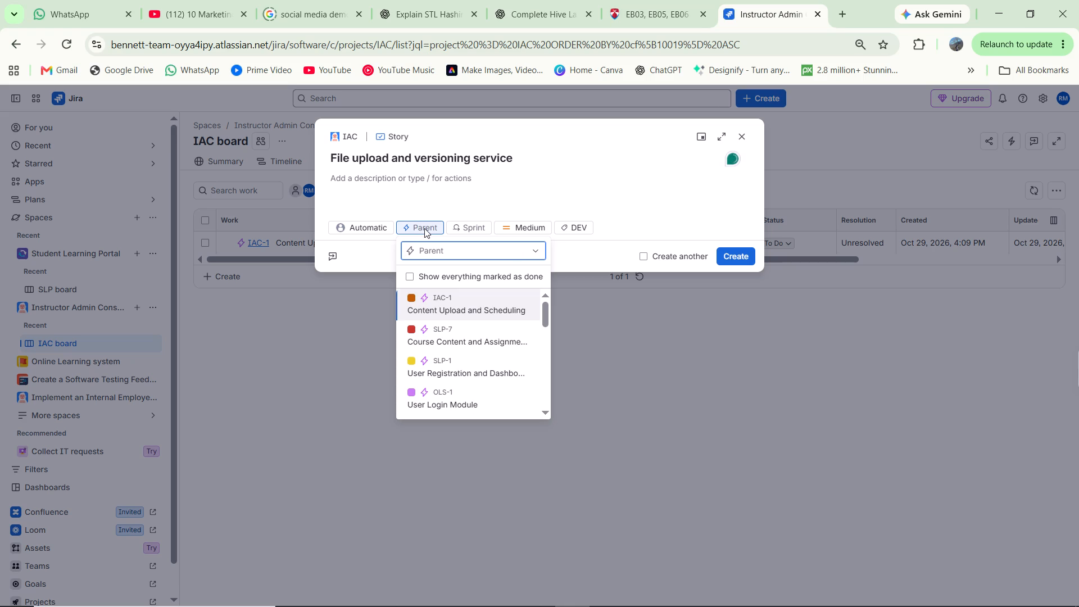
{"action": "left_click", "coordinate": [451, 298]}
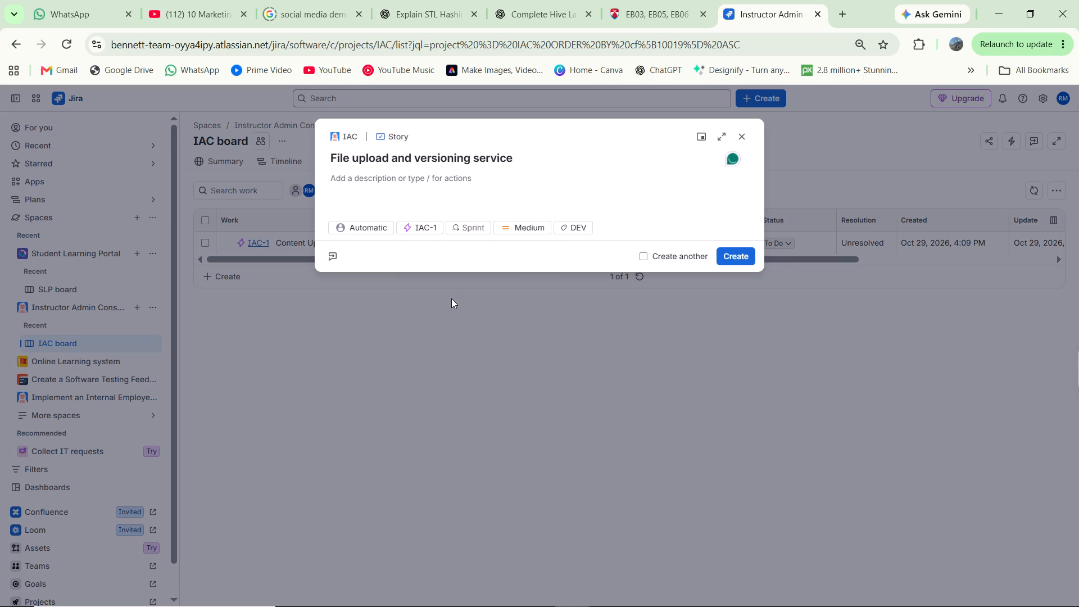
{"action": "left_click", "coordinate": [740, 254]}
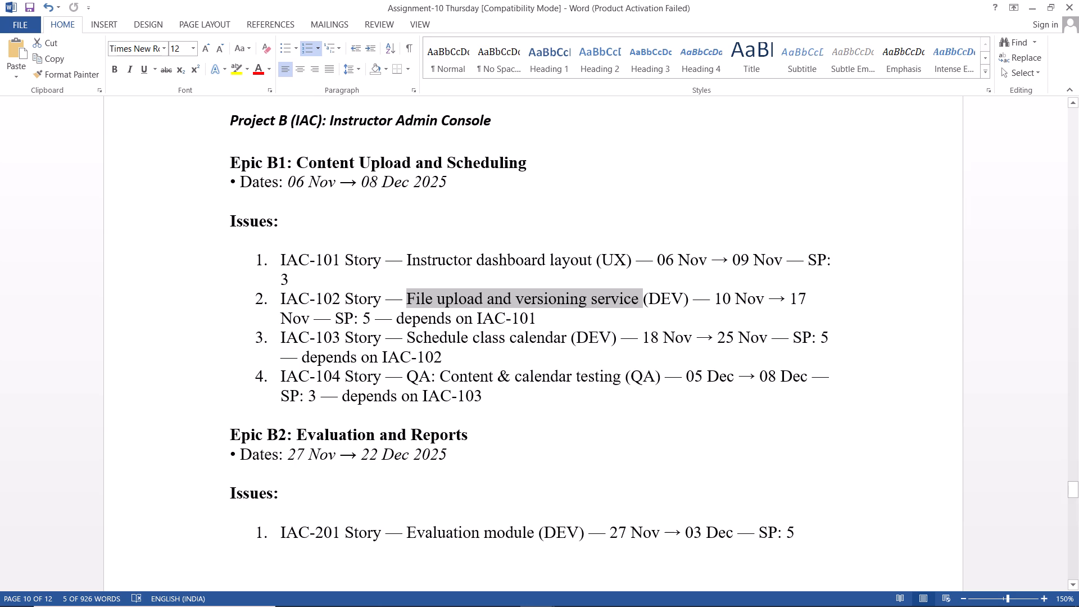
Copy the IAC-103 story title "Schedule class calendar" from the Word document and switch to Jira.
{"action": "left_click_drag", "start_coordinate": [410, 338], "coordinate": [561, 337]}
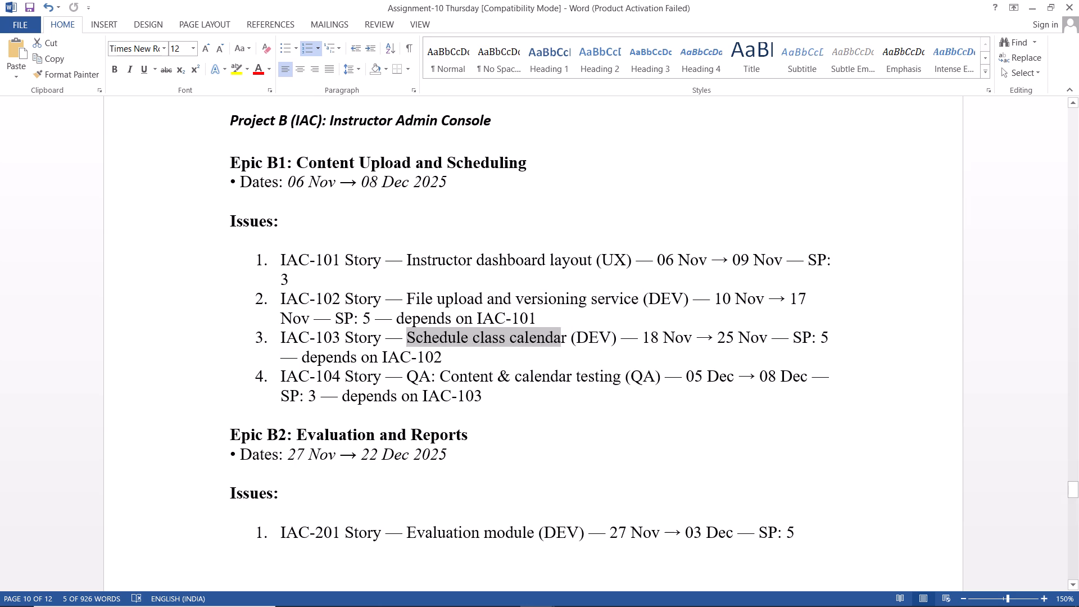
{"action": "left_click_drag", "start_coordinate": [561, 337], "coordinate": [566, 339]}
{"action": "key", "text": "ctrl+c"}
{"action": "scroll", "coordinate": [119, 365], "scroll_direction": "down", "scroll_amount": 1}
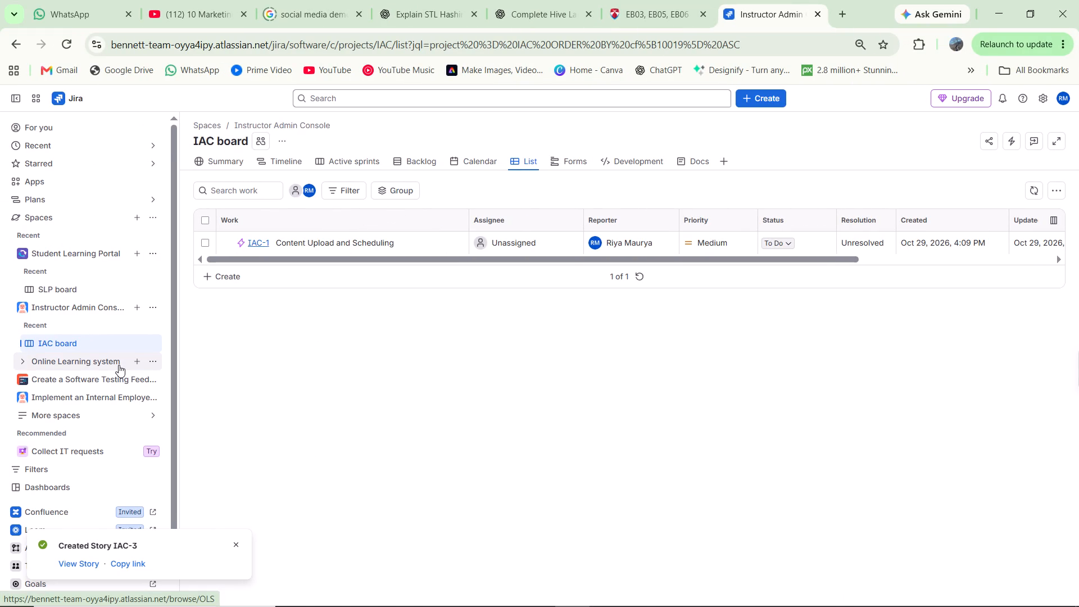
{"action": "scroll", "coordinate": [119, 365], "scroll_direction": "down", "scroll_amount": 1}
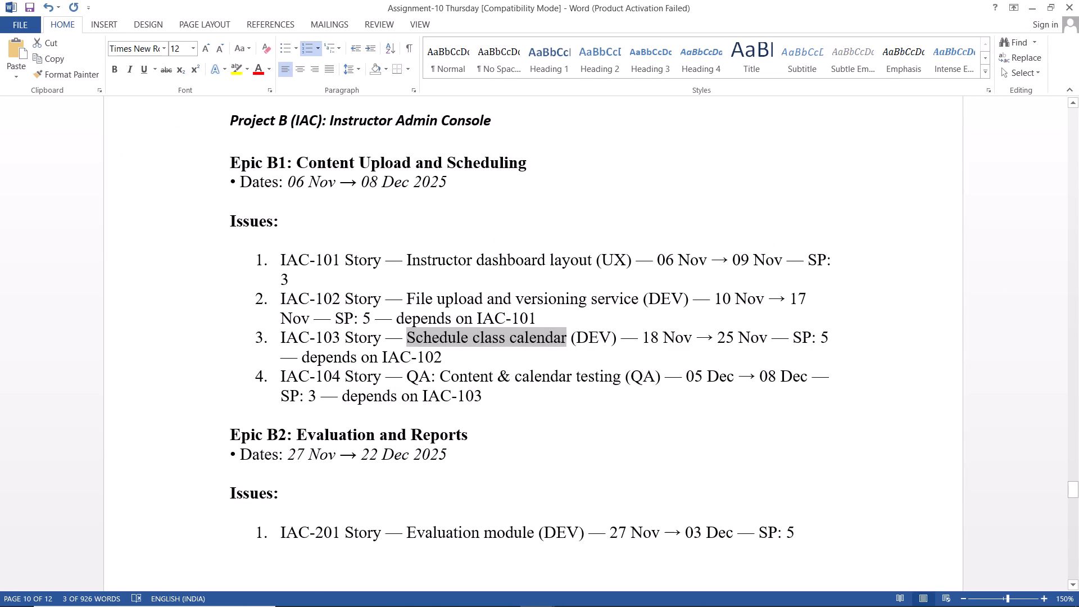
Create an IAC story with the summary "QA: Content & calendar testing" copied from the Word document, label QA and parent IAC-1.
{"action": "left_click_drag", "start_coordinate": [407, 373], "coordinate": [502, 370]}
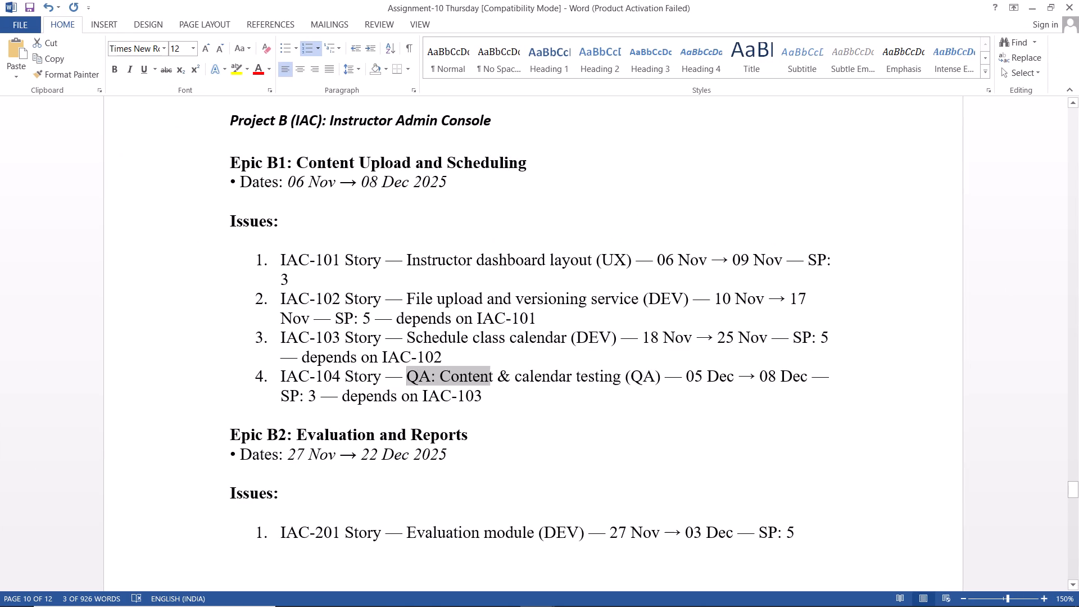
{"action": "left_click_drag", "start_coordinate": [502, 370], "coordinate": [596, 376]}
{"action": "key", "text": "ctrl+c"}
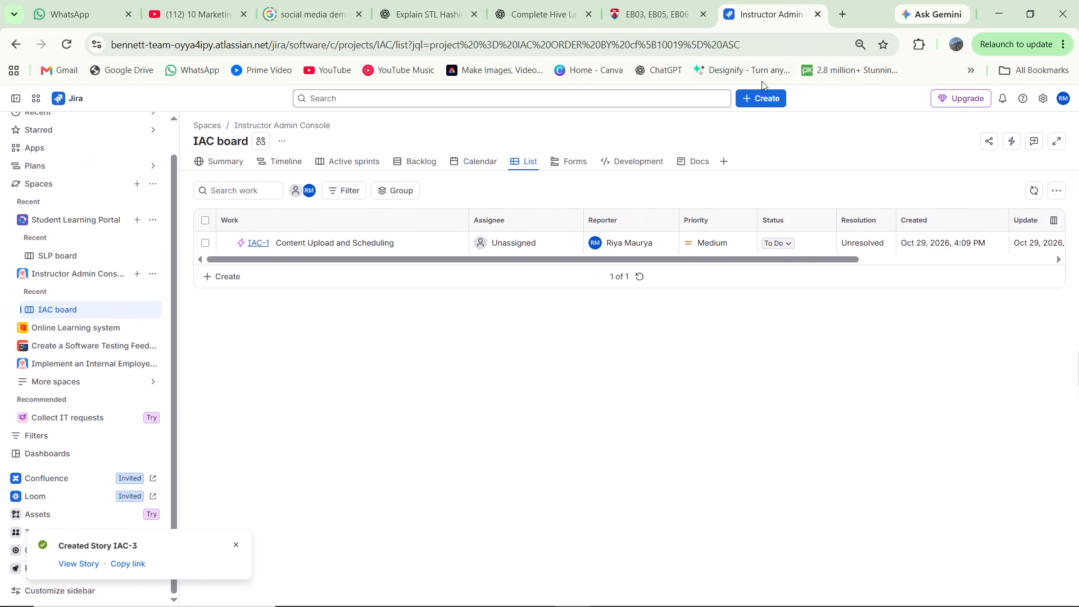
{"action": "left_click", "coordinate": [761, 93]}
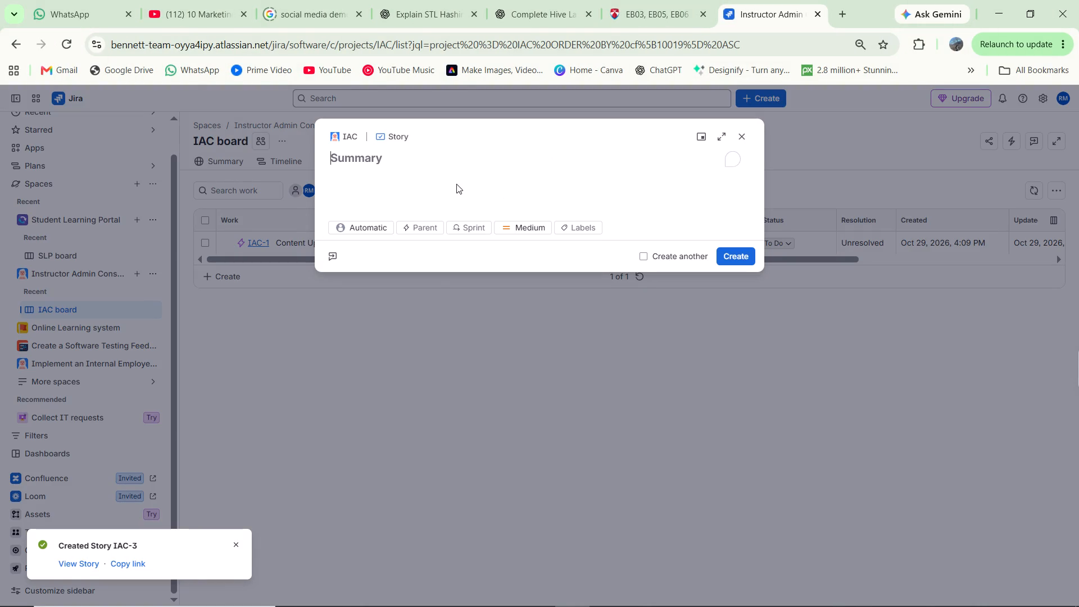
{"action": "key", "text": "ctrl+v"}
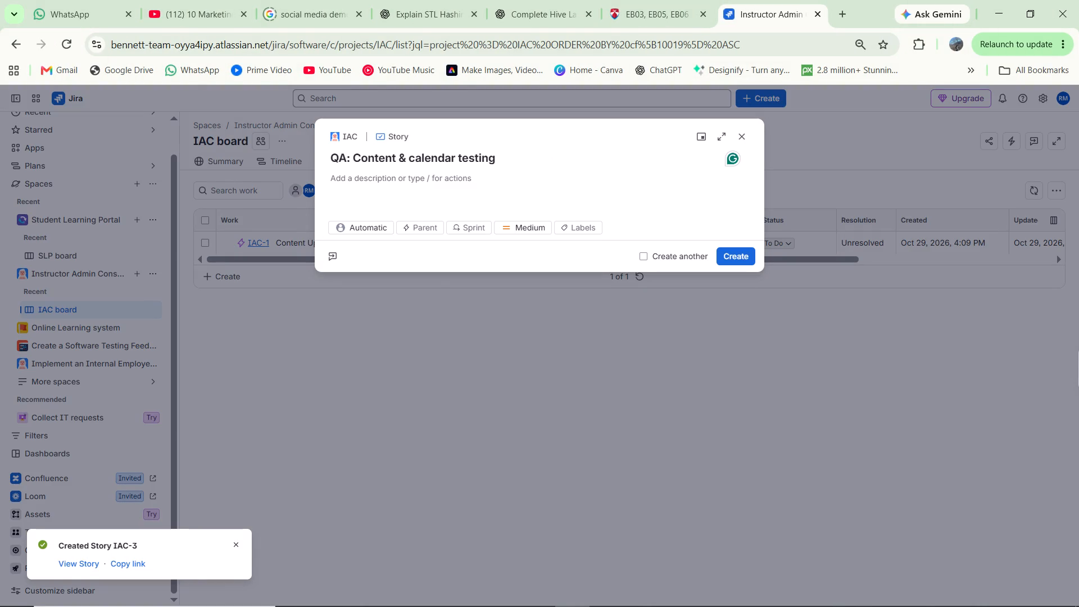
{"action": "left_click", "coordinate": [579, 229]}
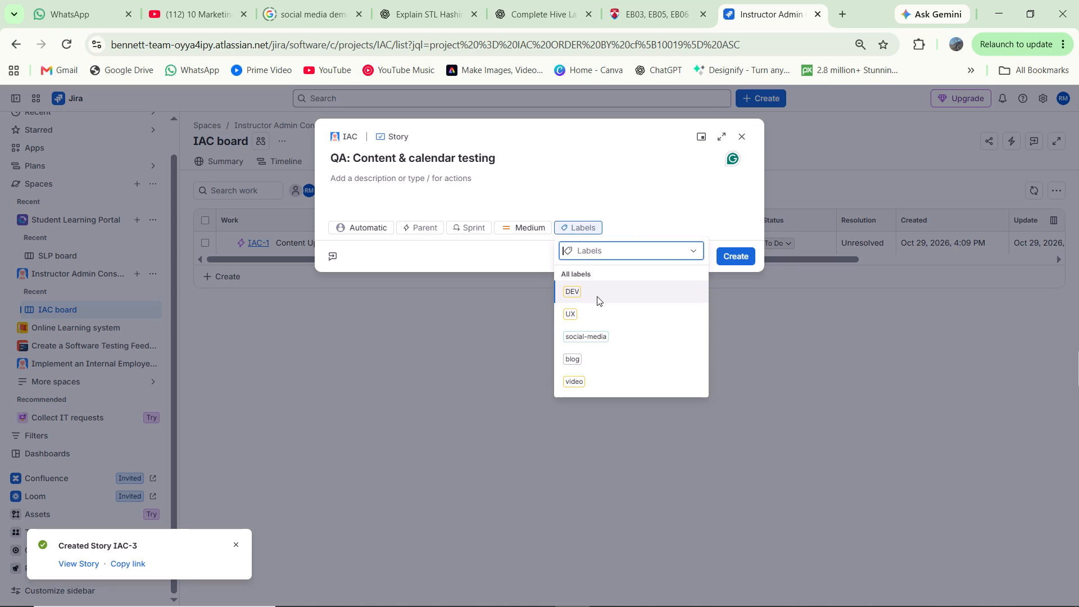
{"action": "key", "text": "shift+q"}
{"action": "key", "text": "shift+a"}
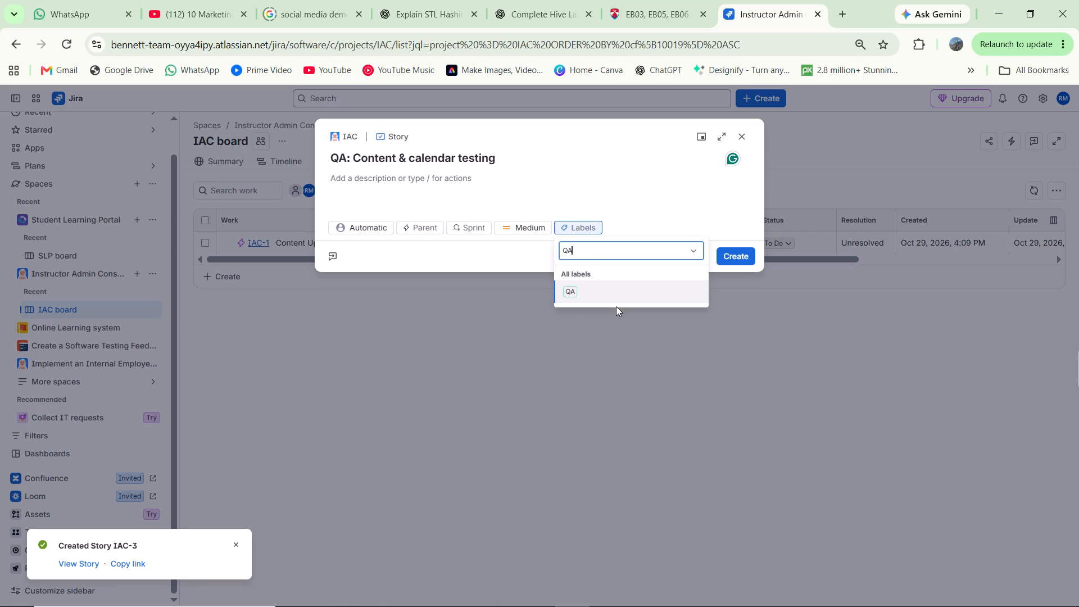
{"action": "key", "text": "Return"}
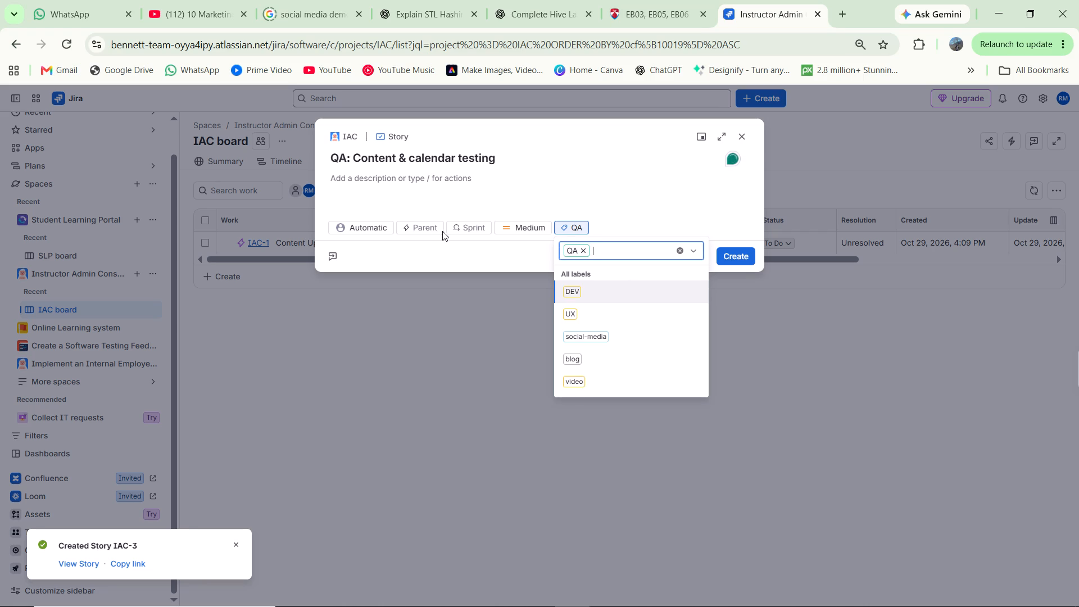
{"action": "left_click", "coordinate": [437, 230]}
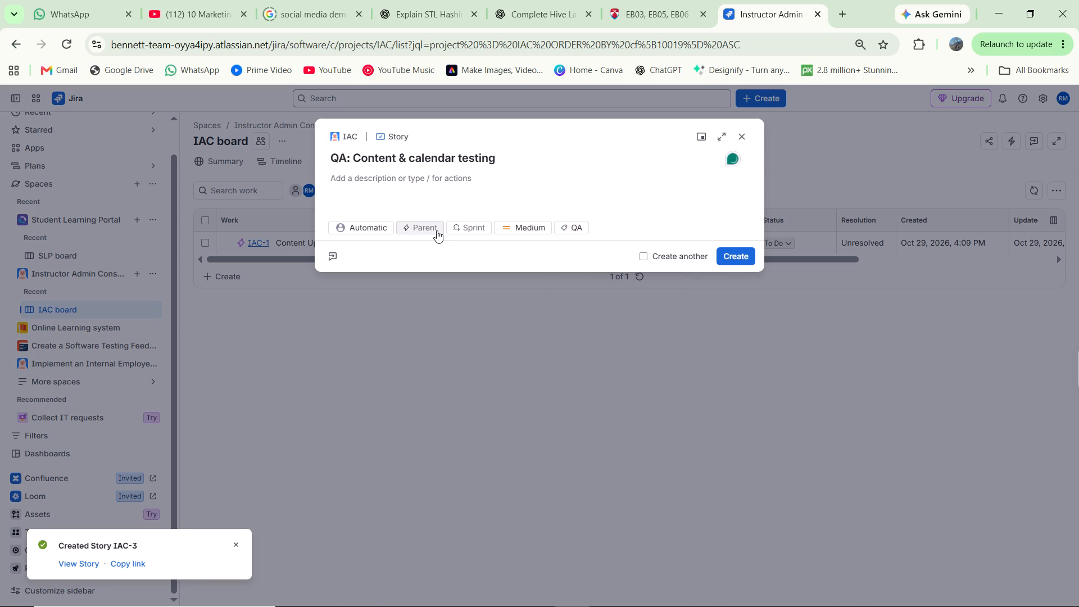
{"action": "left_click", "coordinate": [437, 230]}
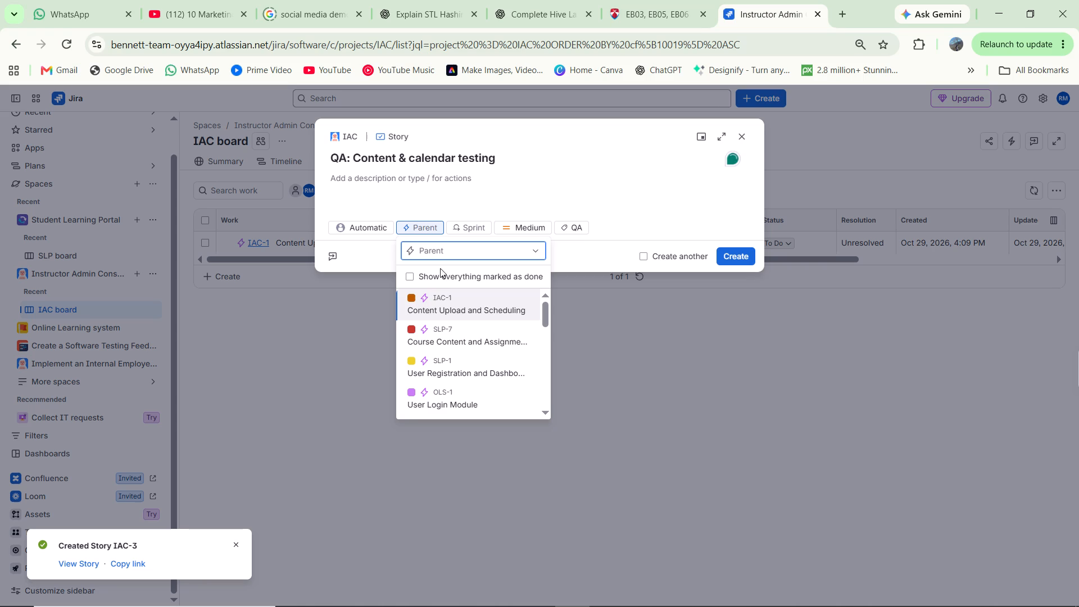
{"action": "left_click", "coordinate": [439, 295]}
{"action": "key", "text": "Return"}
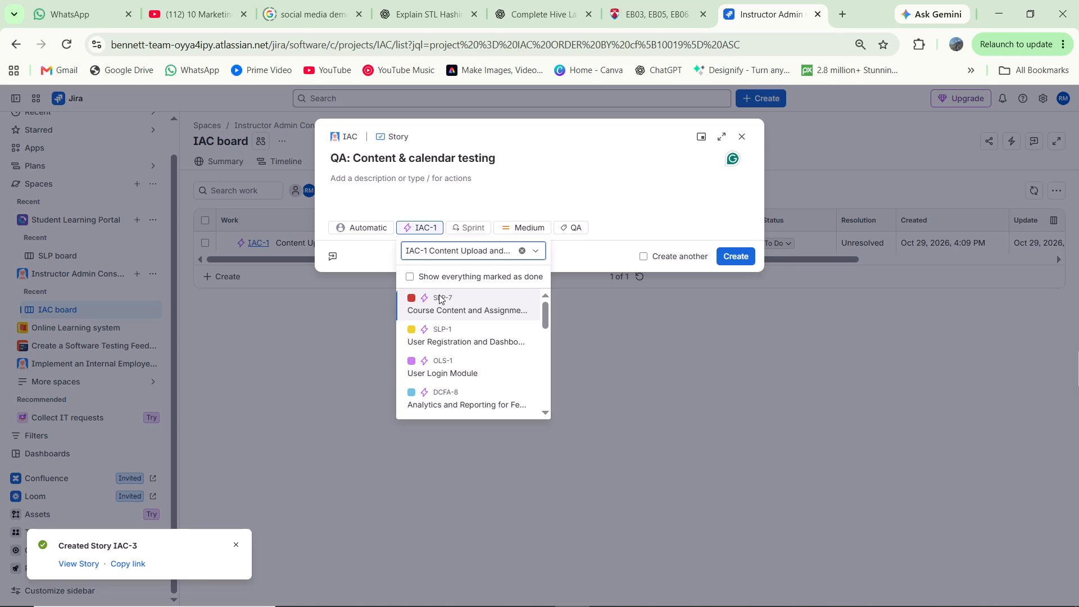
{"action": "left_click", "coordinate": [744, 257]}
{"action": "left_click", "coordinate": [744, 257]}
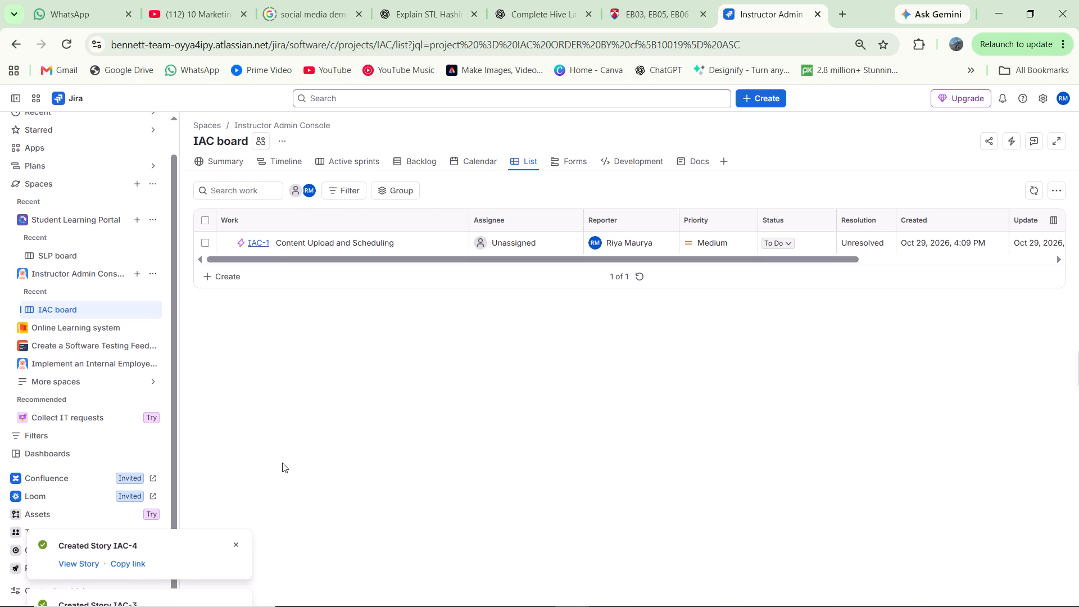
{"action": "left_click", "coordinate": [234, 542]}
{"action": "left_click", "coordinate": [234, 542]}
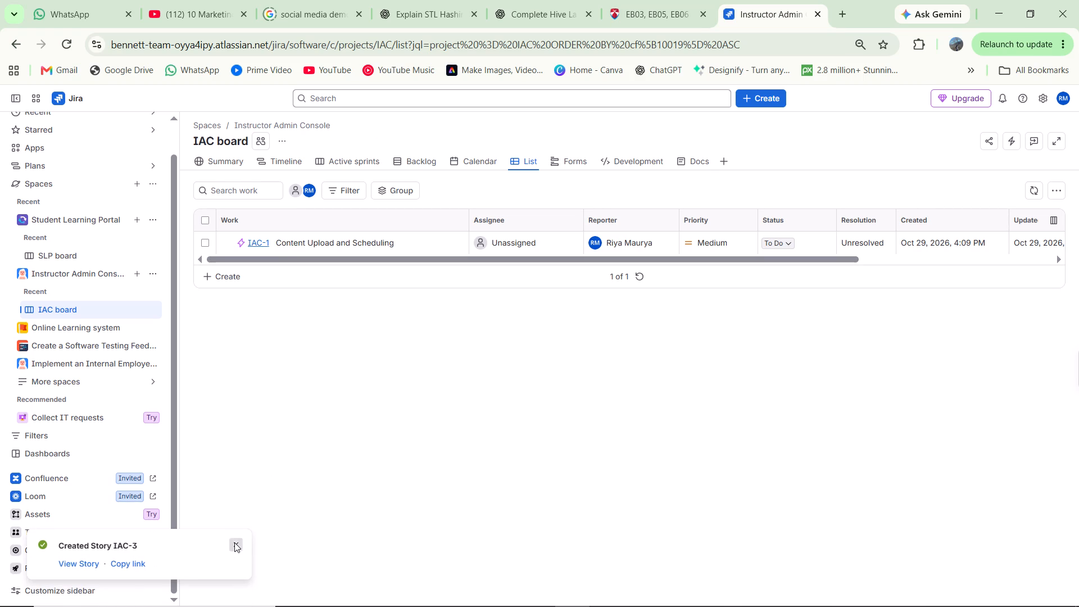
Reload the IAC list and expand the Content Upload and Scheduling epic.
{"action": "left_click", "coordinate": [72, 47]}
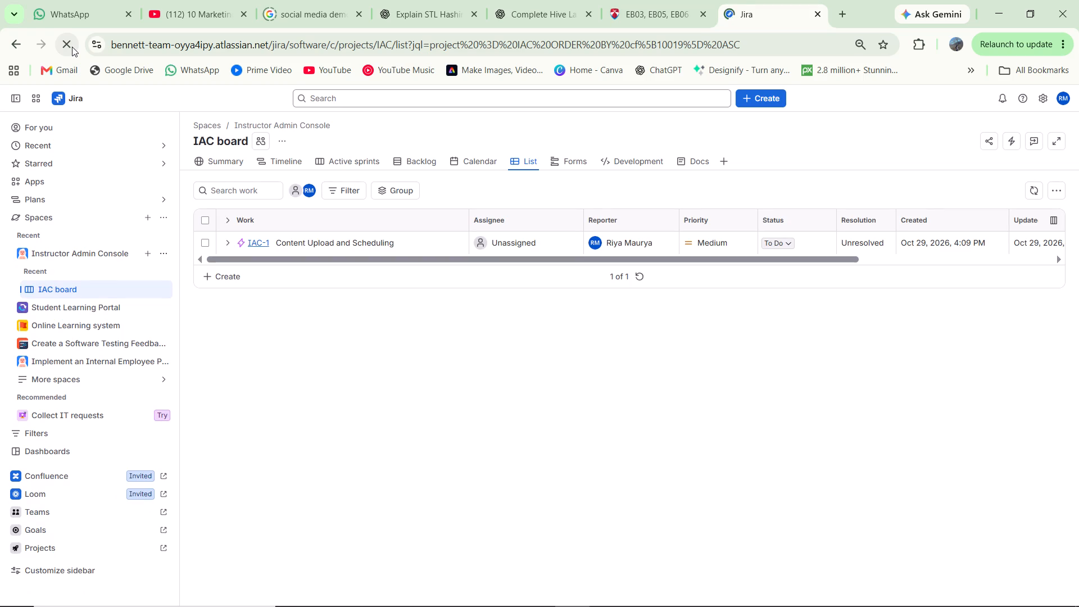
{"action": "left_click", "coordinate": [233, 248]}
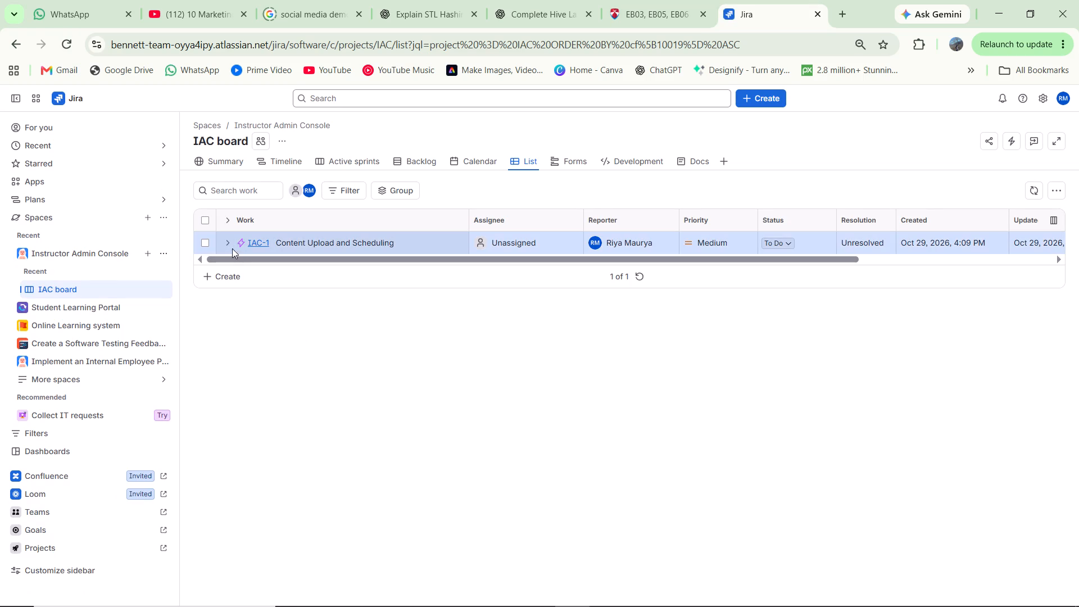
{"action": "left_click", "coordinate": [229, 246]}
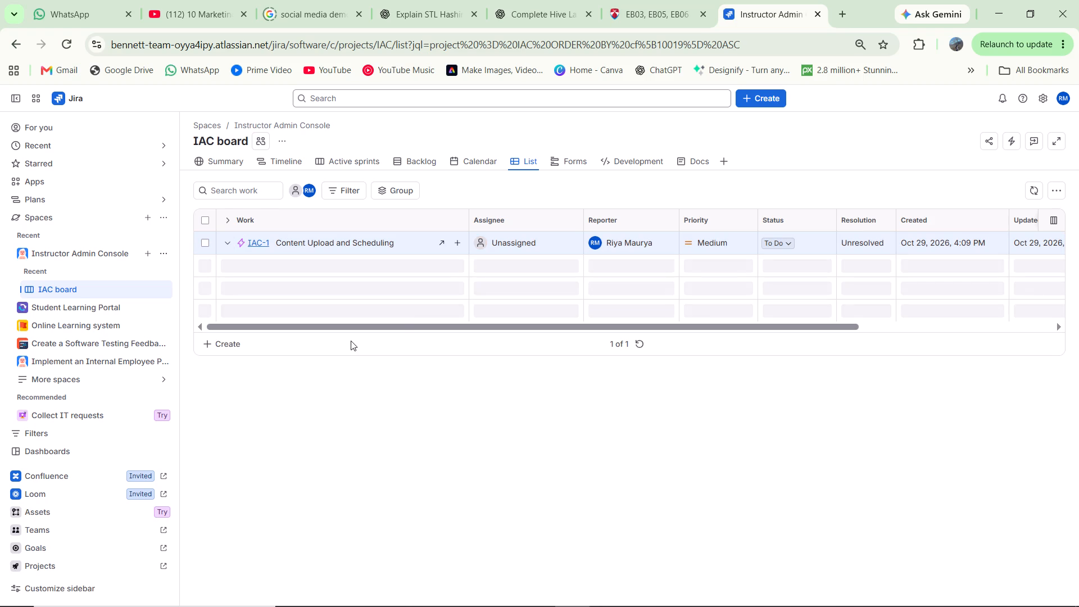
Set the Instructor dashboard layout story's start date to Nov 6, 2026 and its due date to Nov 9, 2026.
{"action": "scroll", "coordinate": [531, 272], "scroll_direction": "left", "scroll_amount": 4}
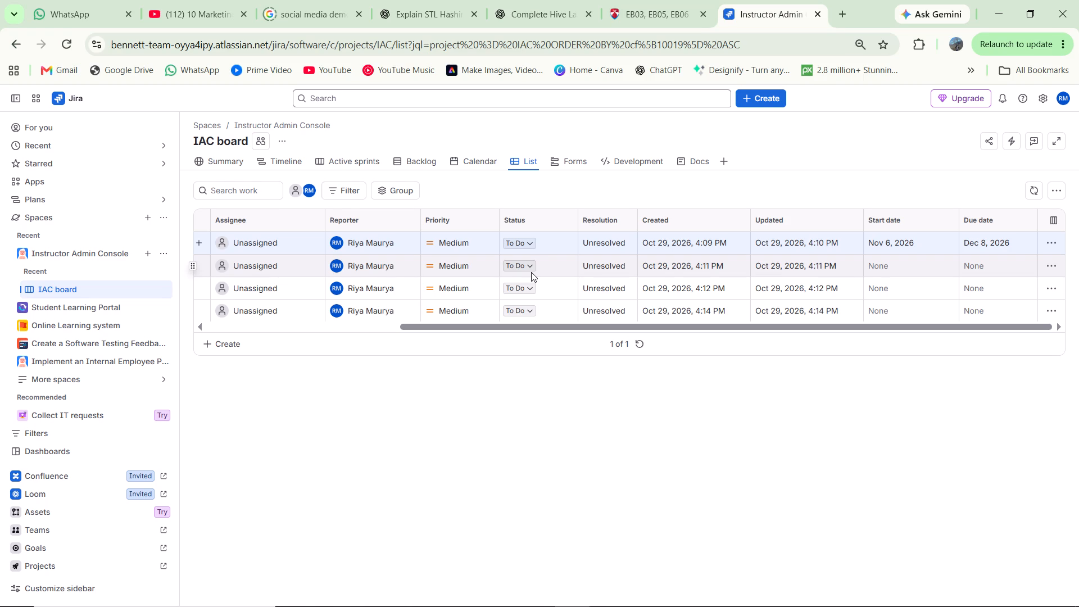
{"action": "left_click", "coordinate": [892, 264]}
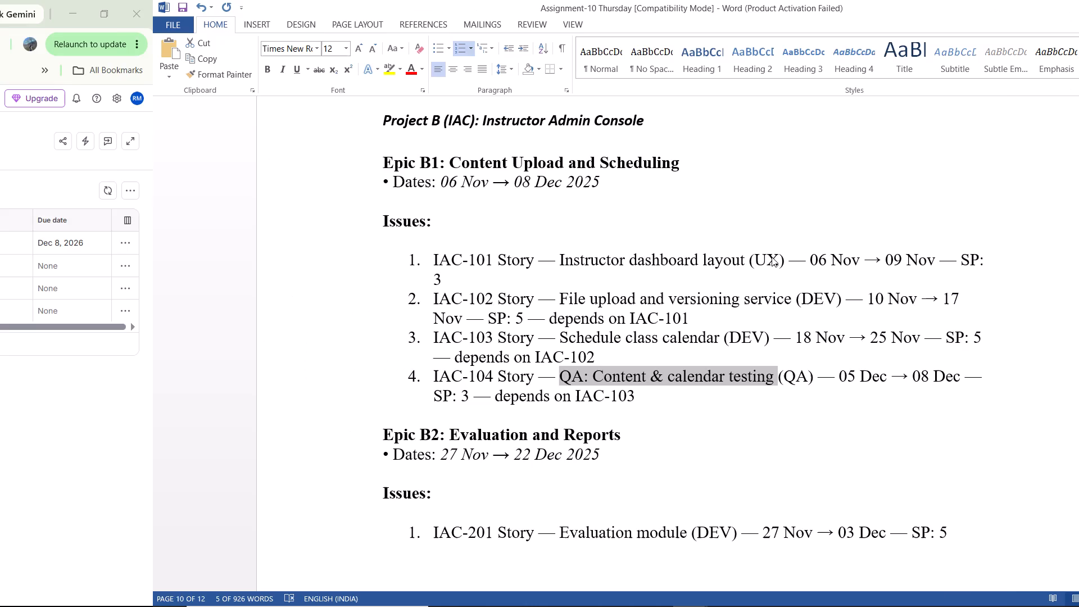
{"action": "left_click", "coordinate": [909, 267]}
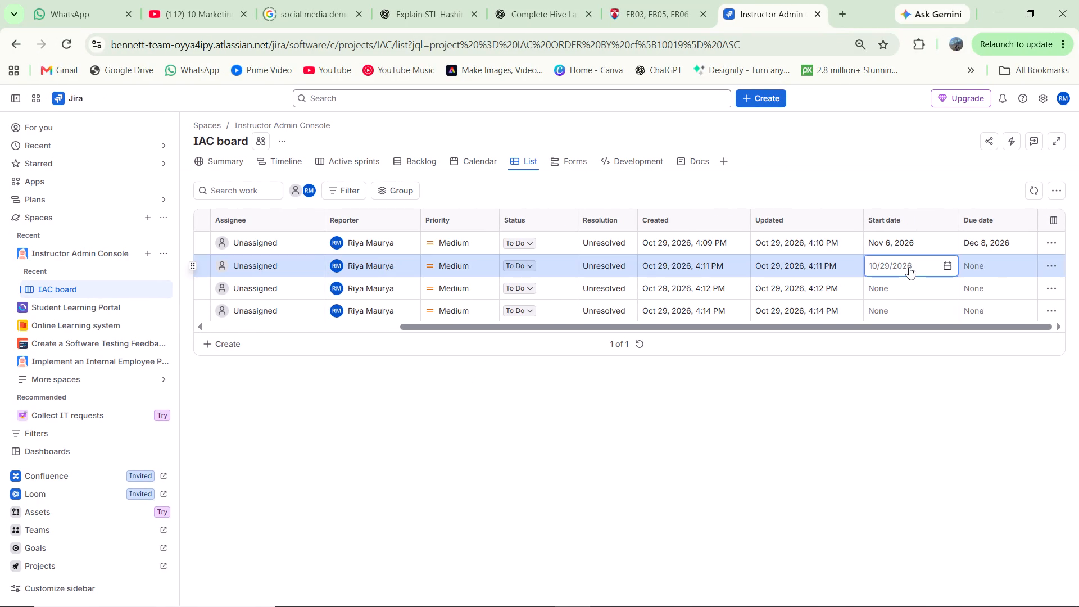
{"action": "key", "text": "6"}
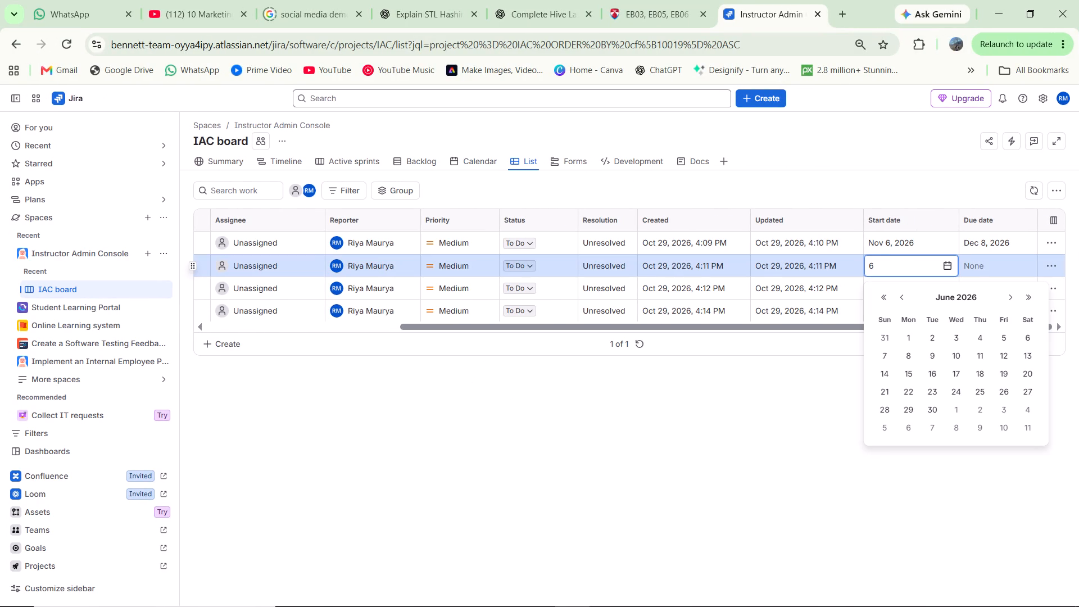
{"action": "key", "text": "BackSpace"}
{"action": "type", "text": "11/6"}
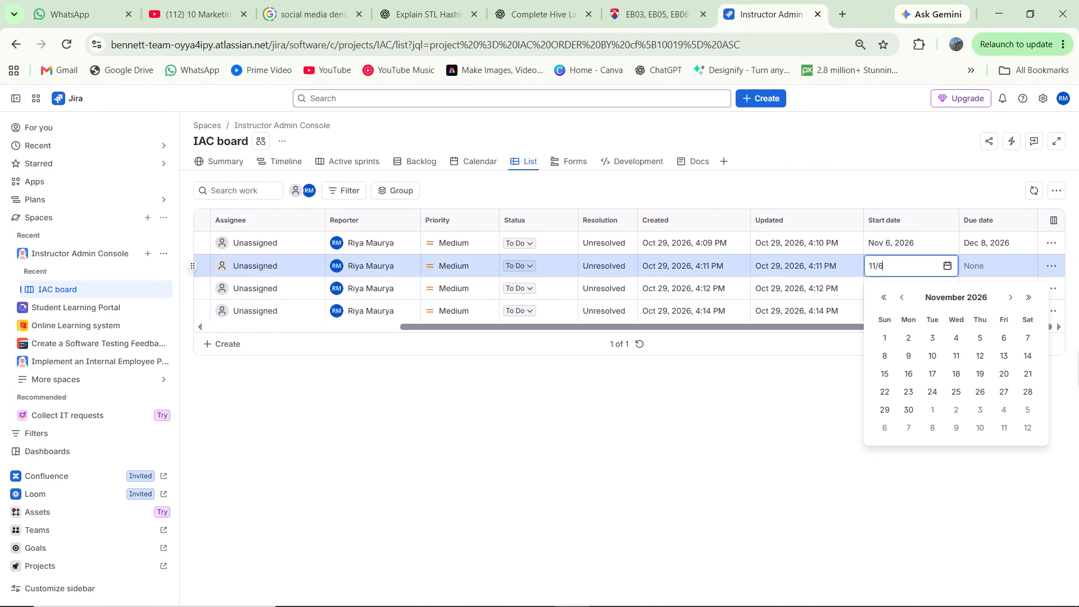
{"action": "key", "text": "Return"}
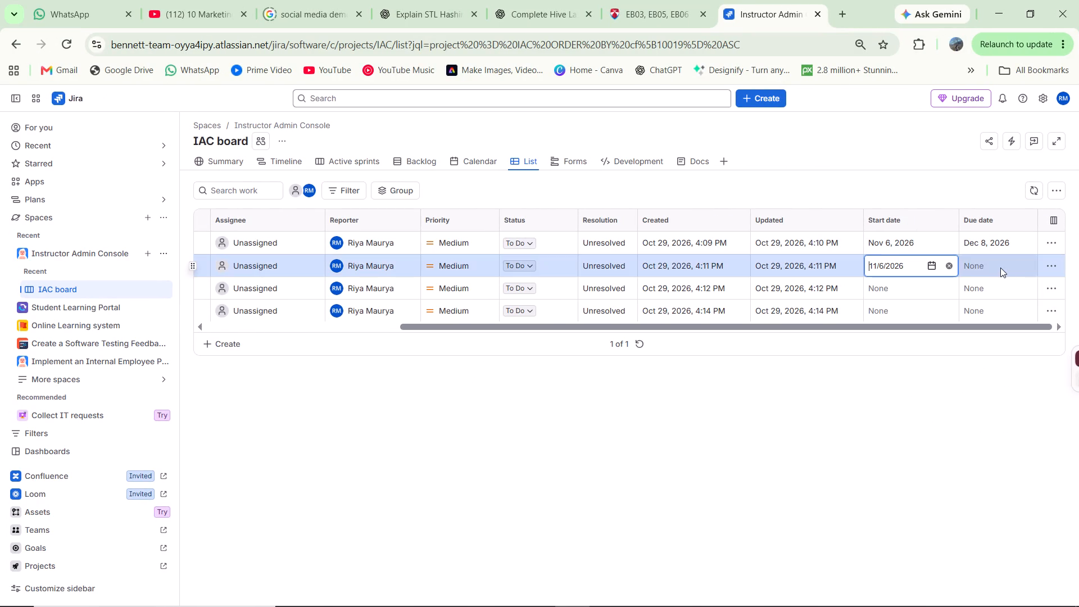
{"action": "left_click", "coordinate": [1000, 268]}
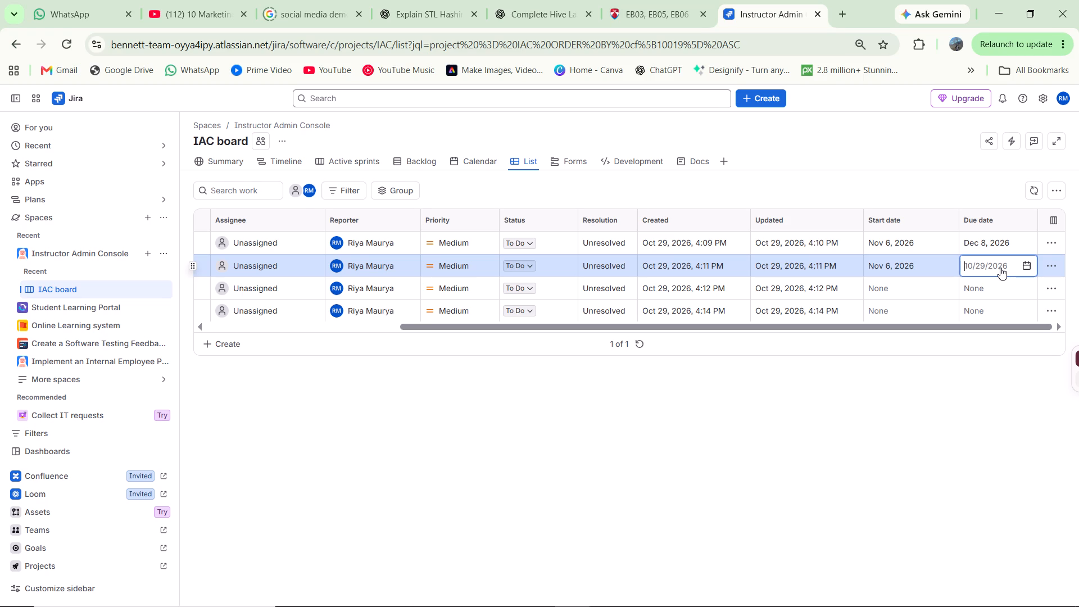
{"action": "type", "text": "11/9"}
{"action": "key", "text": "Return"}
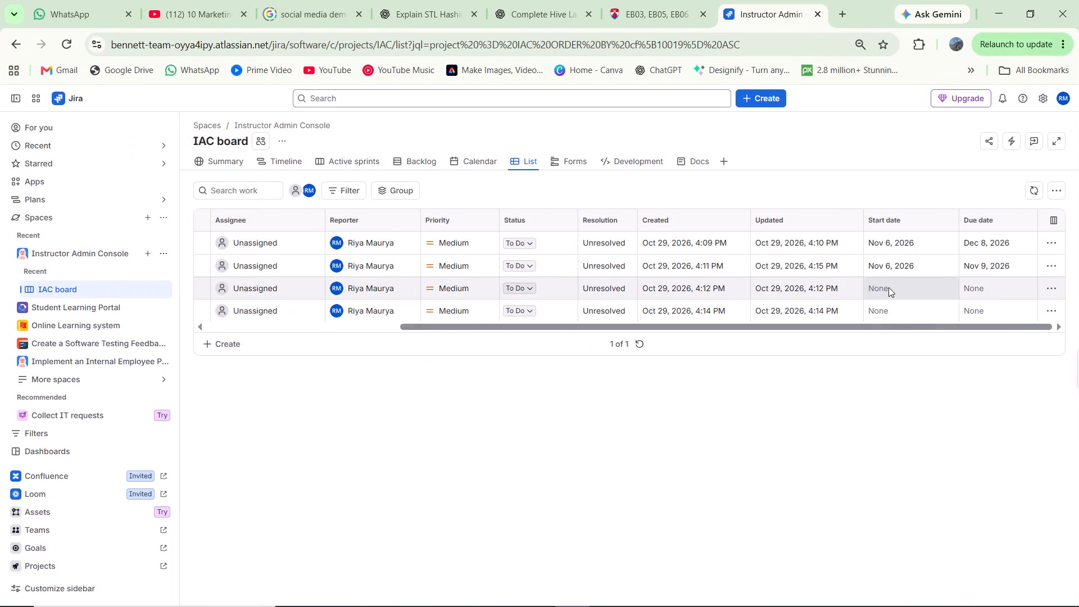
Set the File upload and versioning service story's start date to Nov 10, 2026 and its due date to Nov 17.
{"action": "left_click", "coordinate": [890, 287]}
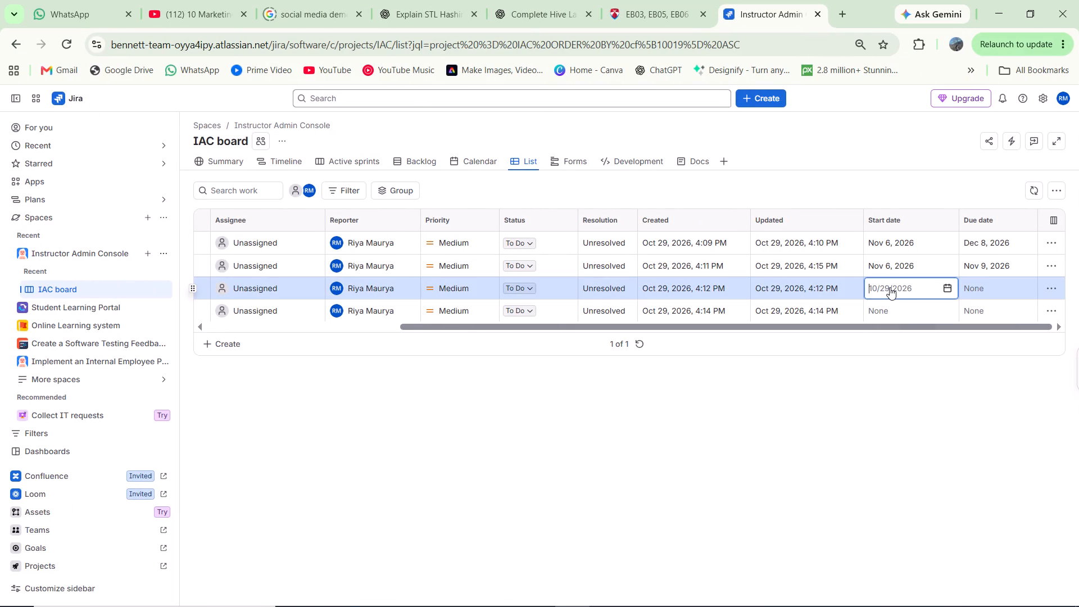
{"action": "type", "text": "11/"}
{"action": "type", "text": "10"}
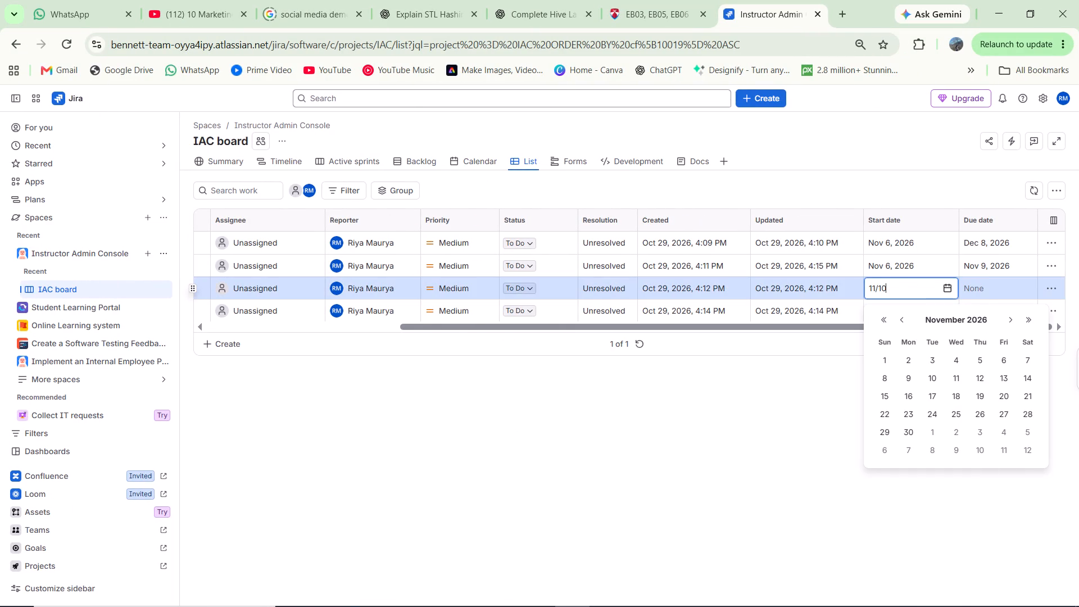
{"action": "key", "text": "Return"}
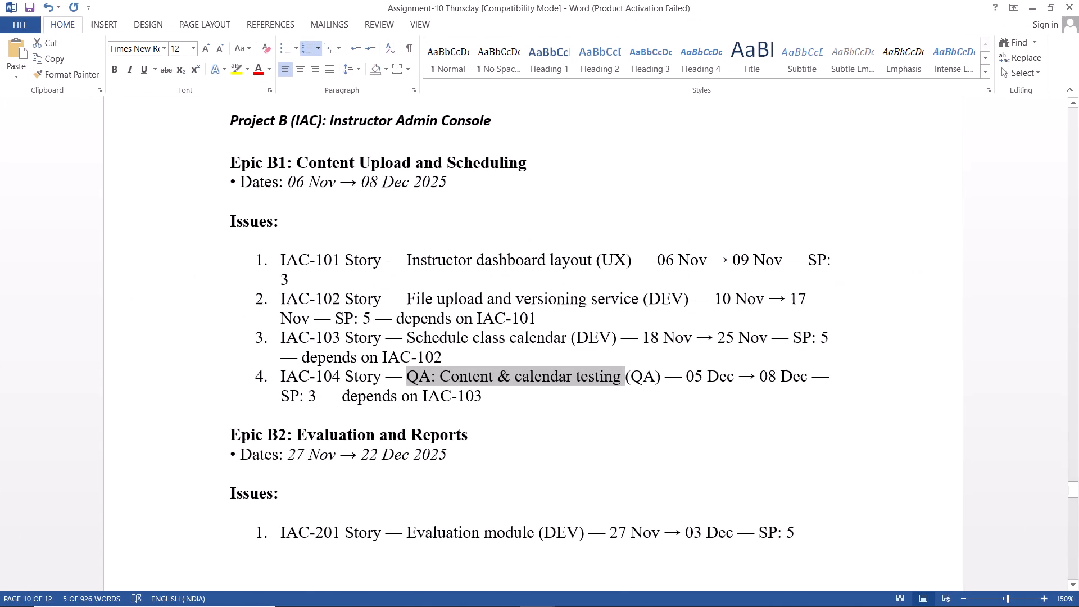
{"action": "left_click", "coordinate": [985, 290]}
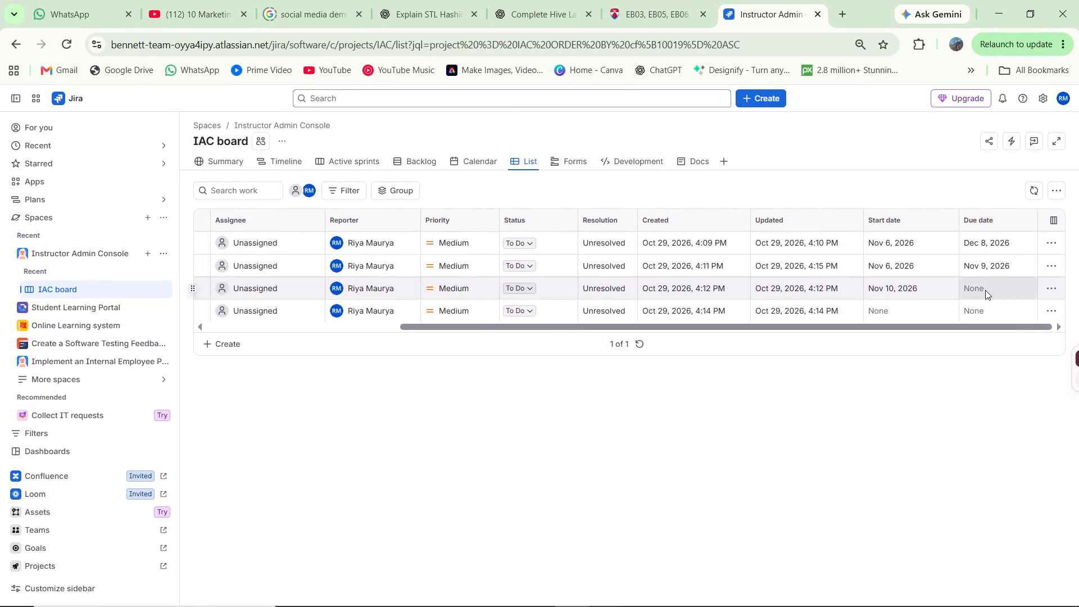
{"action": "type", "text": "11/17"}
{"action": "key", "text": "Return"}
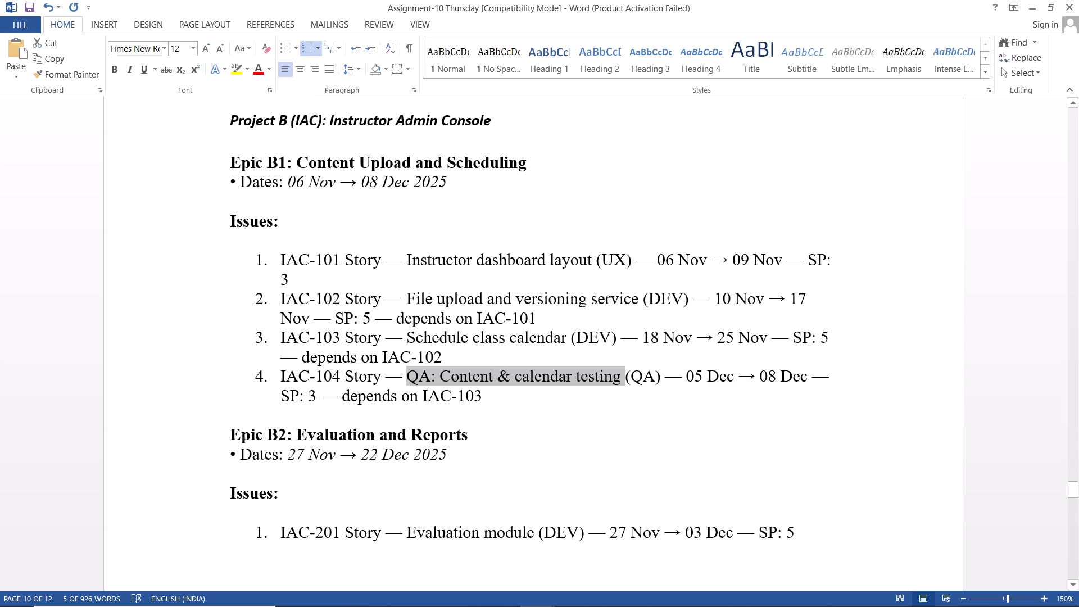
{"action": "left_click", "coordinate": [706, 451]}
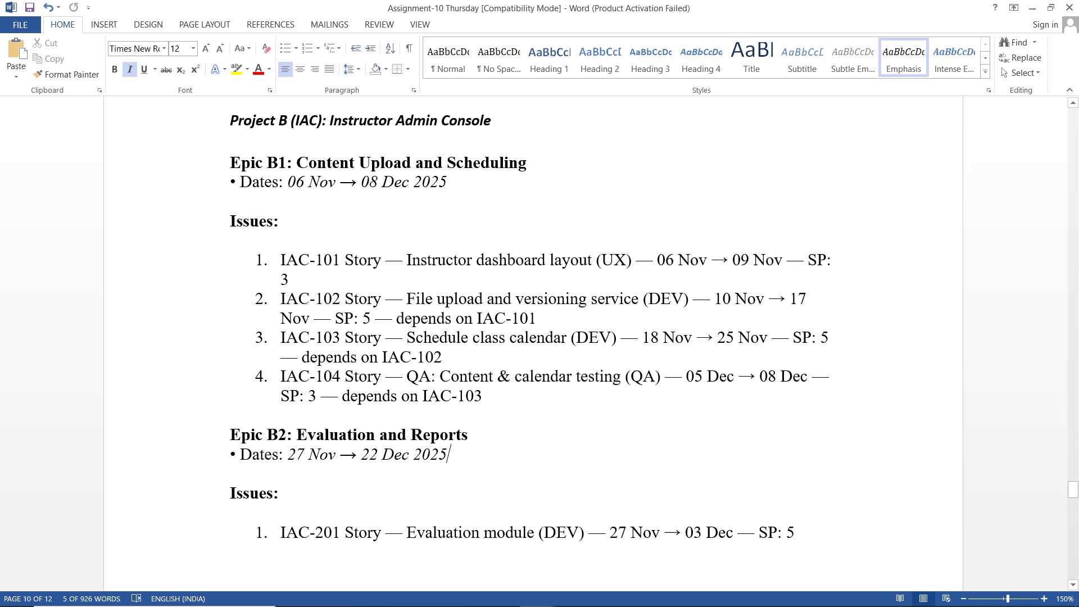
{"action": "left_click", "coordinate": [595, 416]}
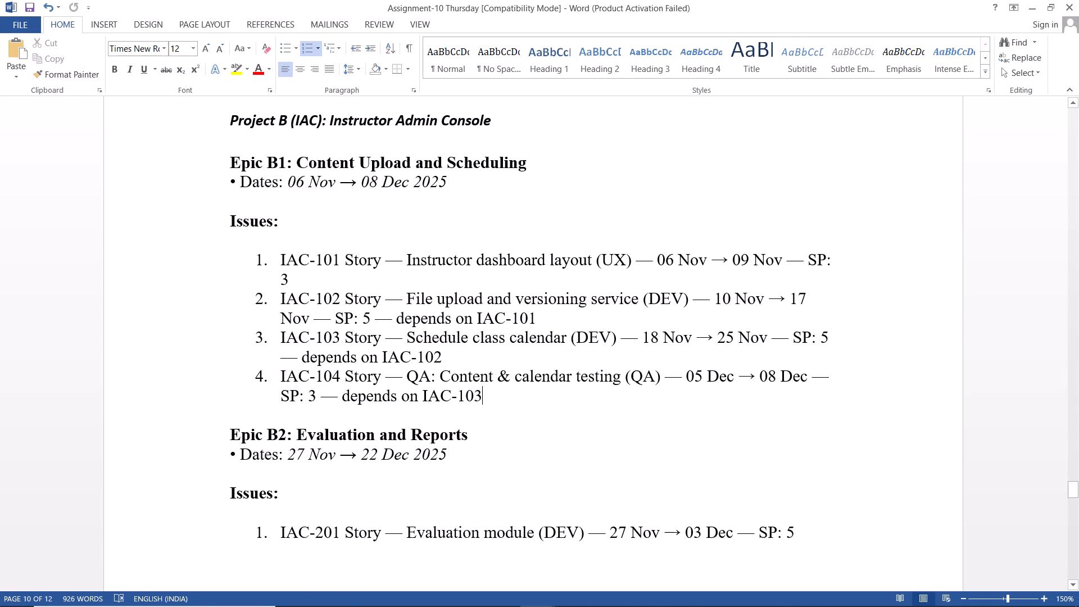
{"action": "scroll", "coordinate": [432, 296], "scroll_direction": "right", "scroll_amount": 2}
Create an IAC story with the summary "Schedule class calendar" copied from the Word document, label DEV and parent IAC-1.
{"action": "left_click_drag", "start_coordinate": [411, 339], "coordinate": [583, 334]}
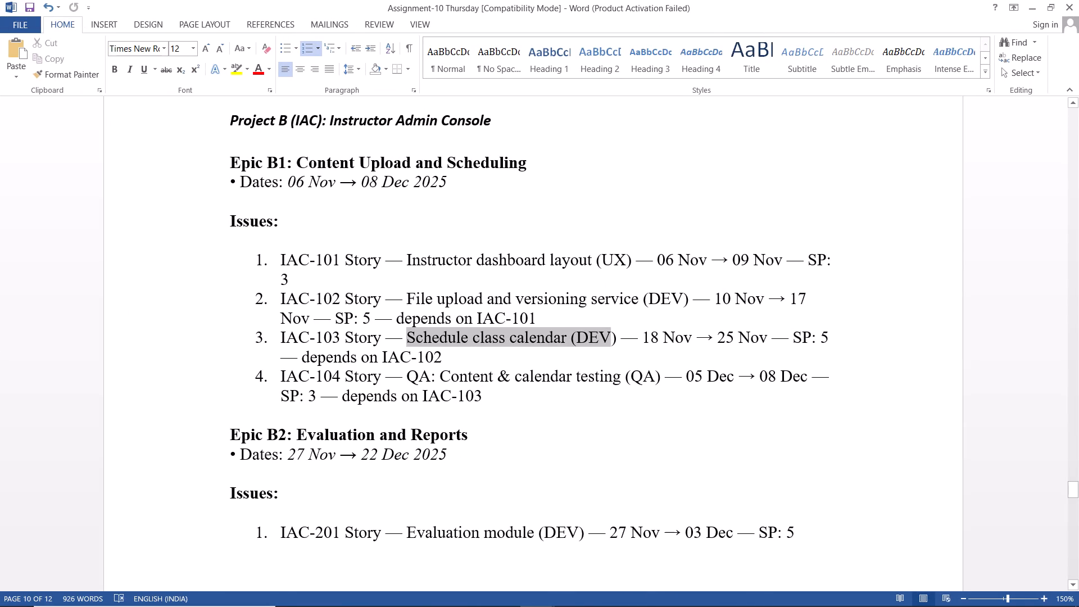
{"action": "left_click_drag", "start_coordinate": [583, 334], "coordinate": [561, 338]}
{"action": "left_click_drag", "start_coordinate": [561, 338], "coordinate": [568, 341]}
{"action": "key", "text": "ctrl+c"}
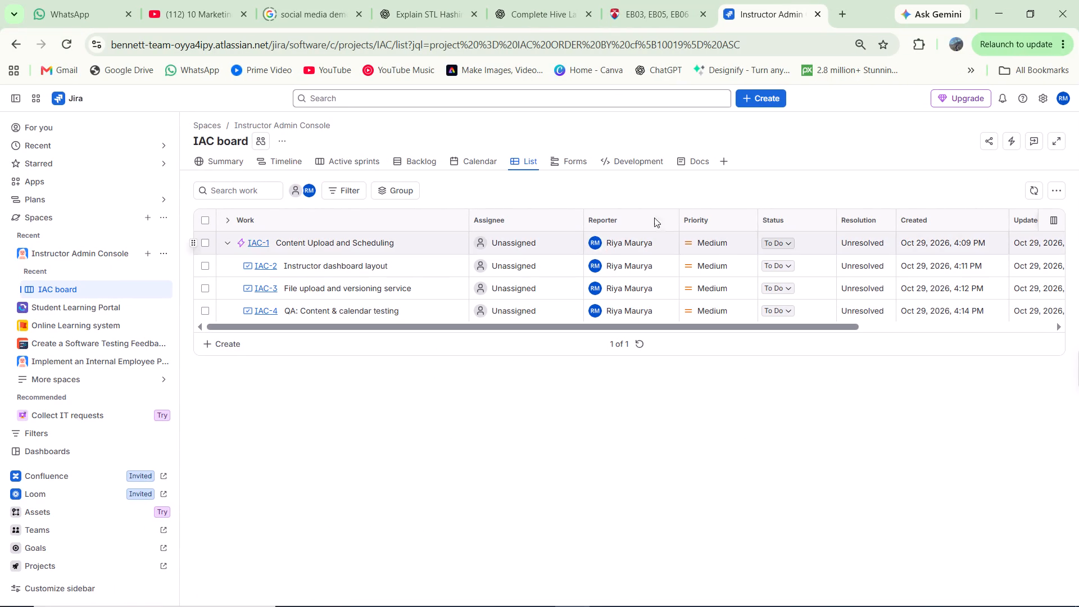
{"action": "left_click", "coordinate": [752, 97]}
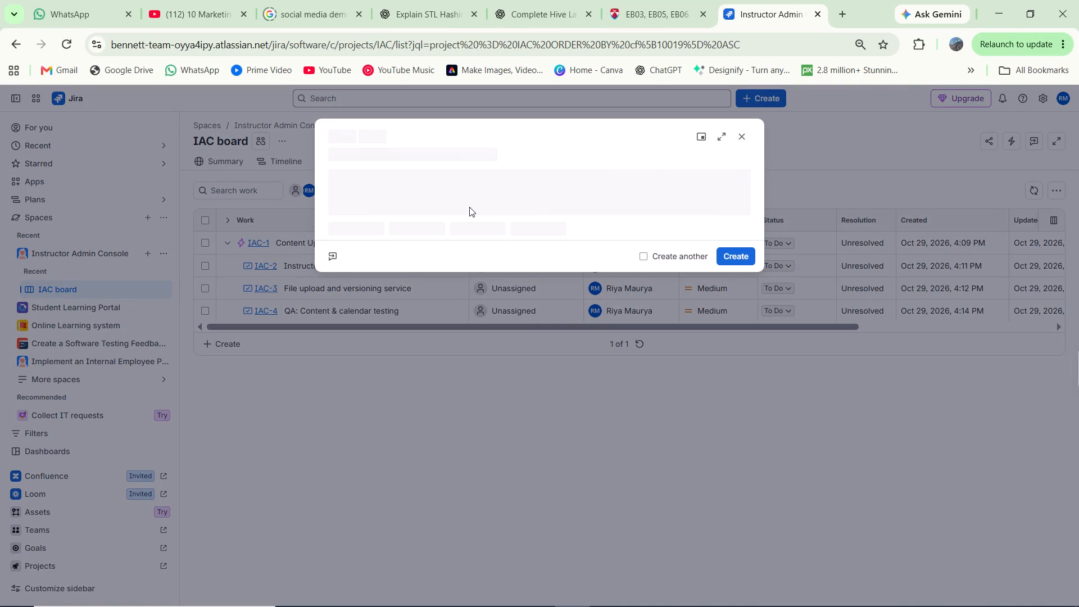
{"action": "left_click", "coordinate": [412, 229]}
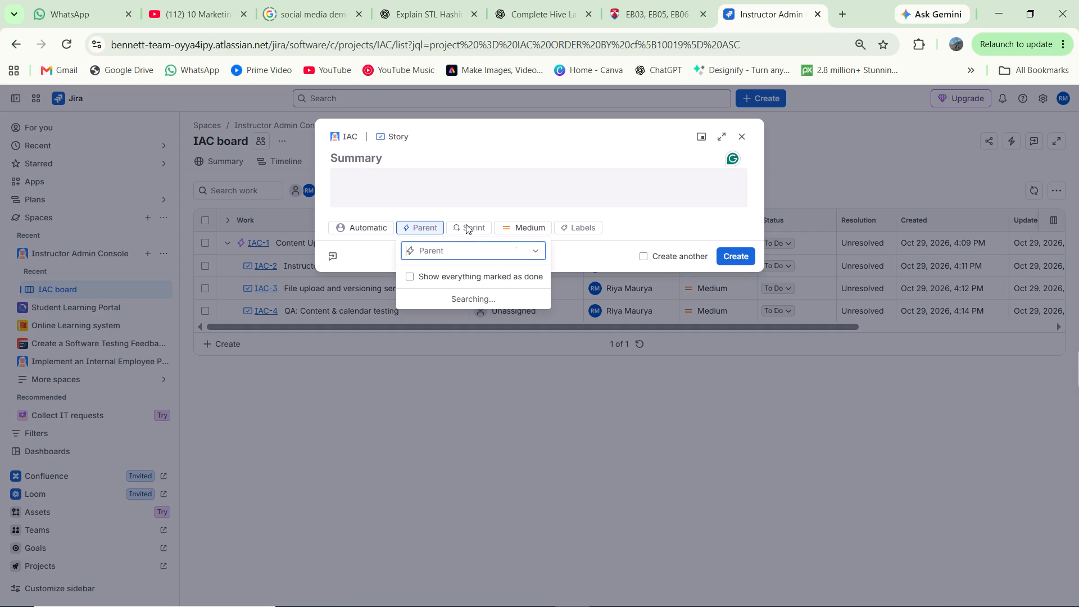
{"action": "left_click", "coordinate": [466, 316]}
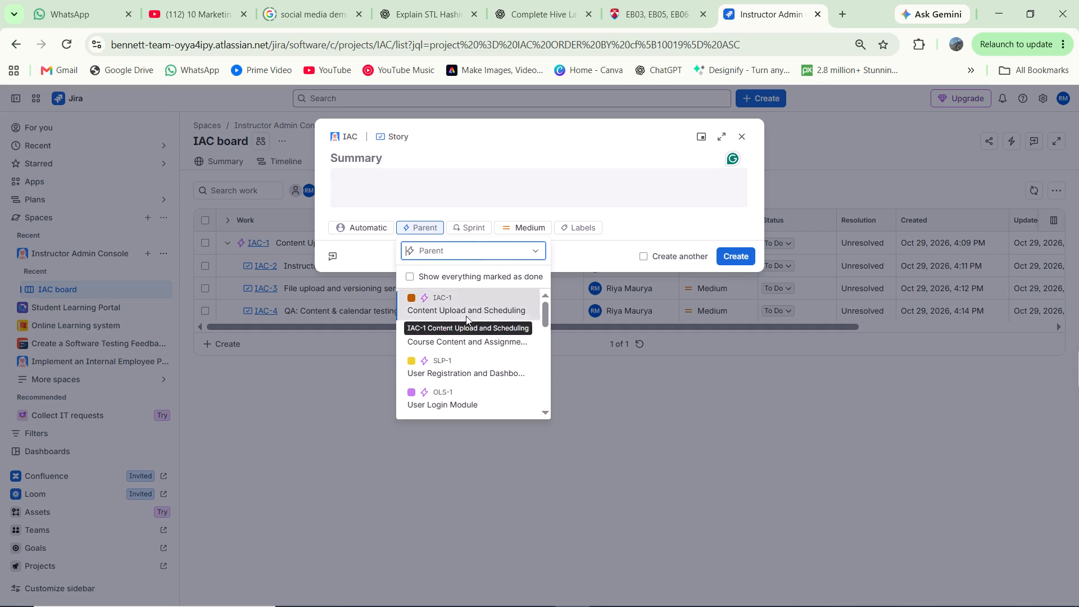
{"action": "left_click", "coordinate": [587, 224]}
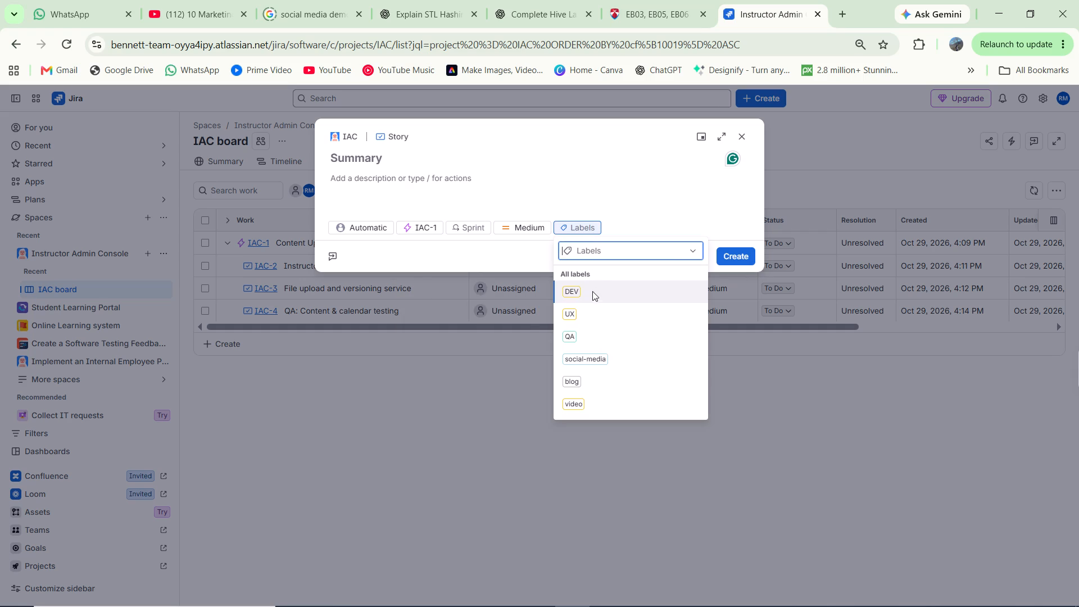
{"action": "left_click", "coordinate": [592, 296]}
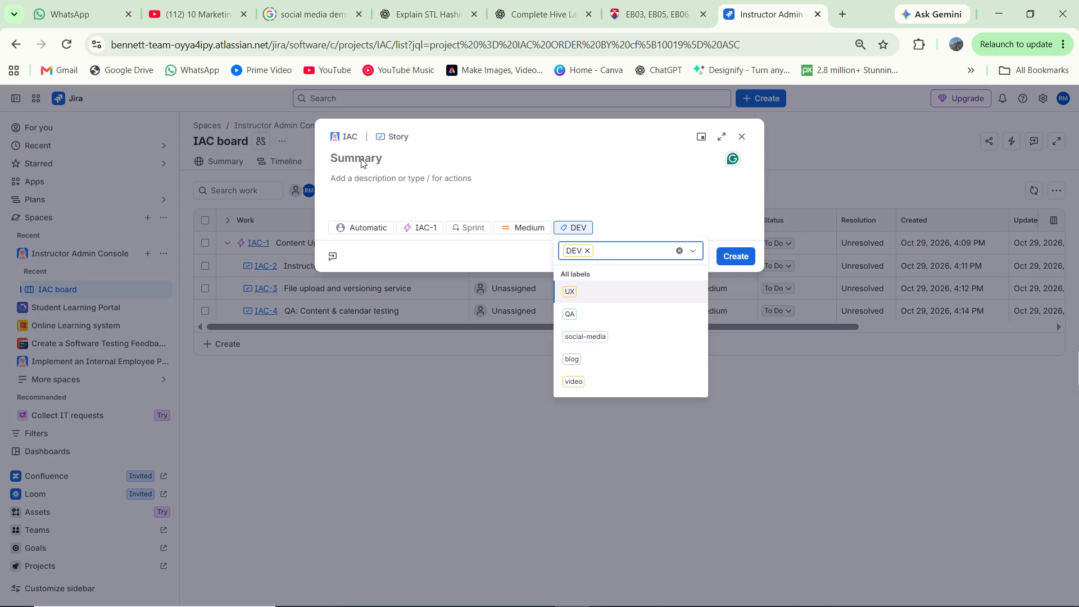
{"action": "left_click", "coordinate": [361, 158]}
{"action": "left_click", "coordinate": [372, 159]}
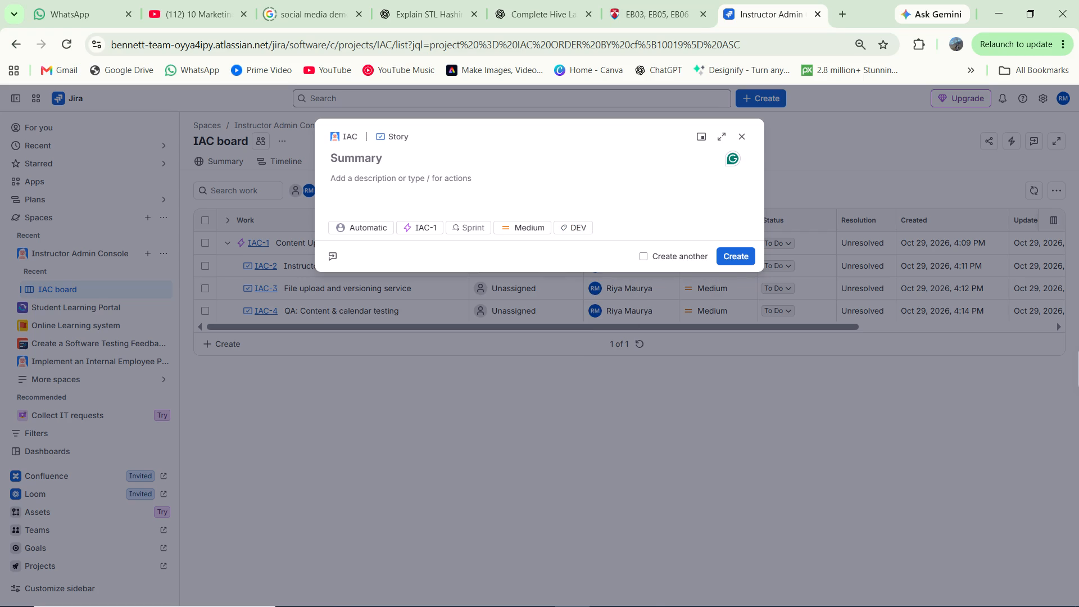
{"action": "key", "text": "ctrl+v"}
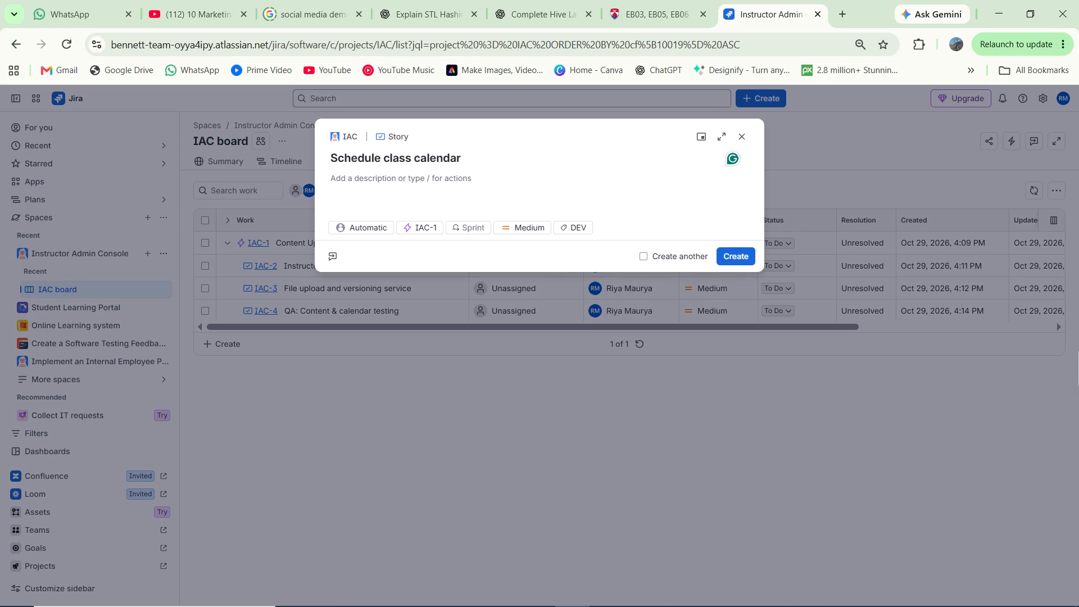
{"action": "left_click", "coordinate": [725, 252]}
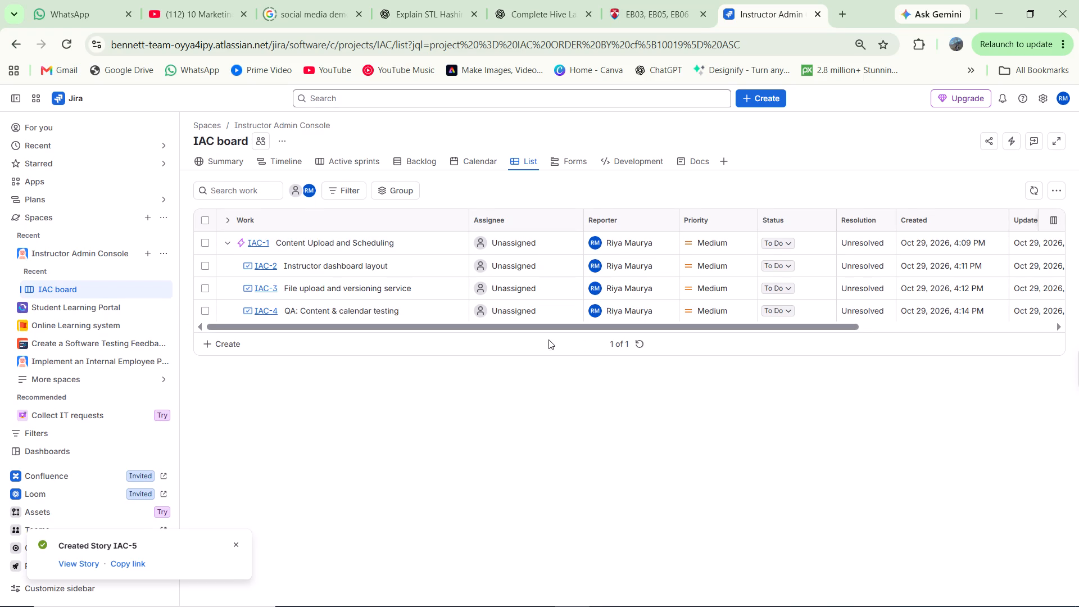
{"action": "left_click", "coordinate": [236, 546]}
Set the Schedule class calendar story's start date to Nov 18, 2026 and its due date to 11/25.
{"action": "scroll", "coordinate": [548, 302], "scroll_direction": "left", "scroll_amount": 1}
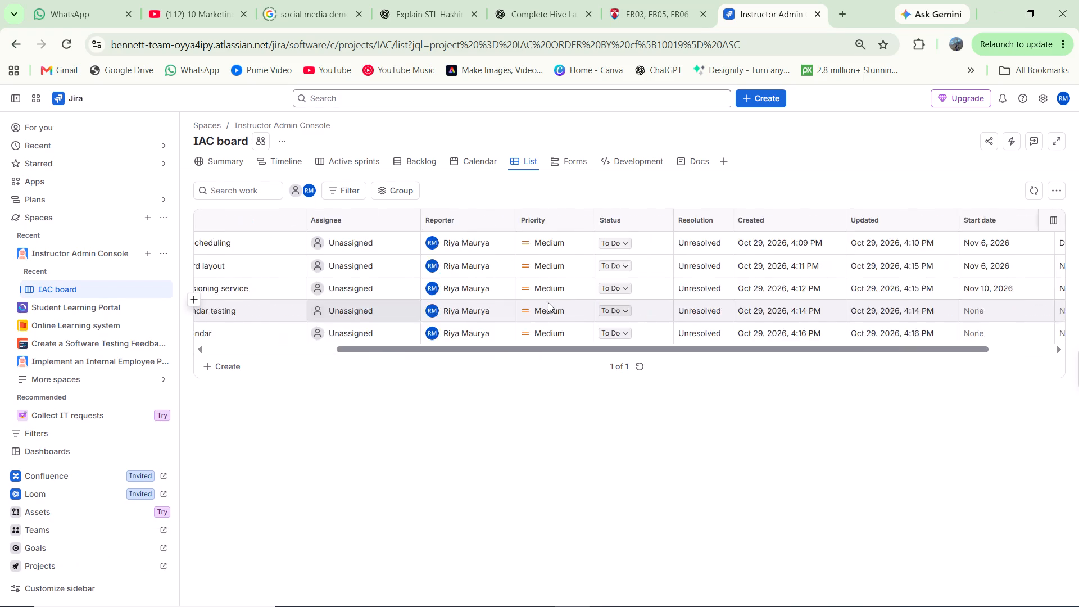
{"action": "scroll", "coordinate": [548, 302], "scroll_direction": "left", "scroll_amount": 2}
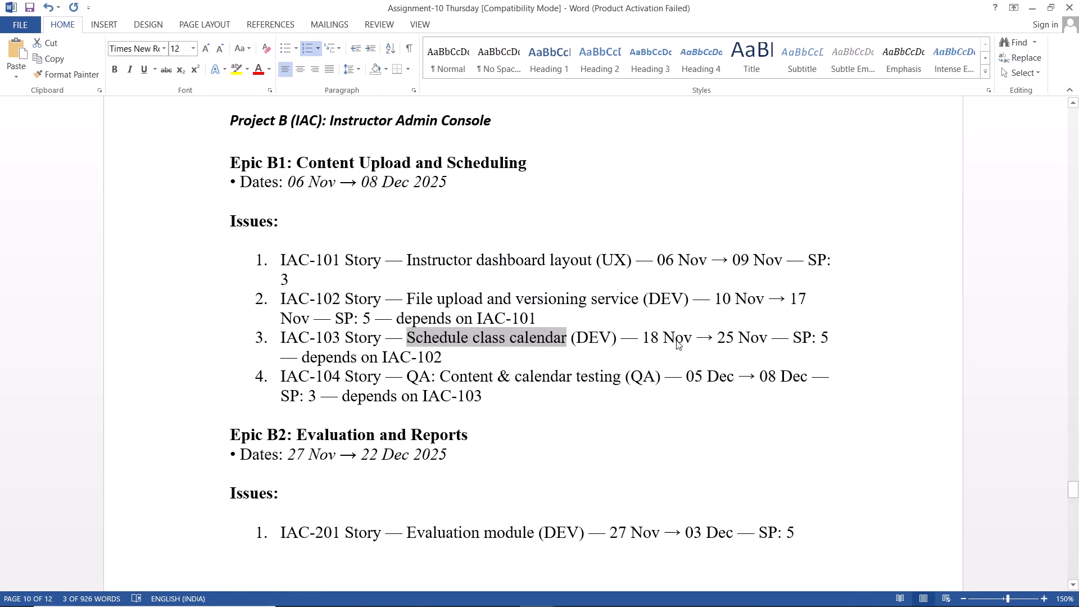
{"action": "left_click", "coordinate": [888, 338]}
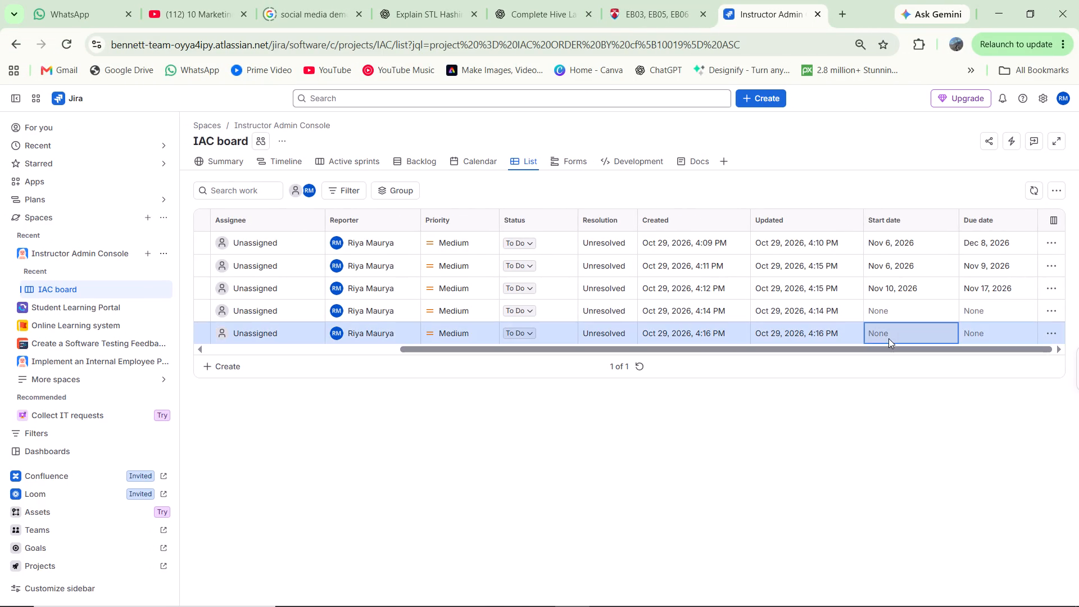
{"action": "type", "text": "11/18"}
{"action": "key", "text": "Return"}
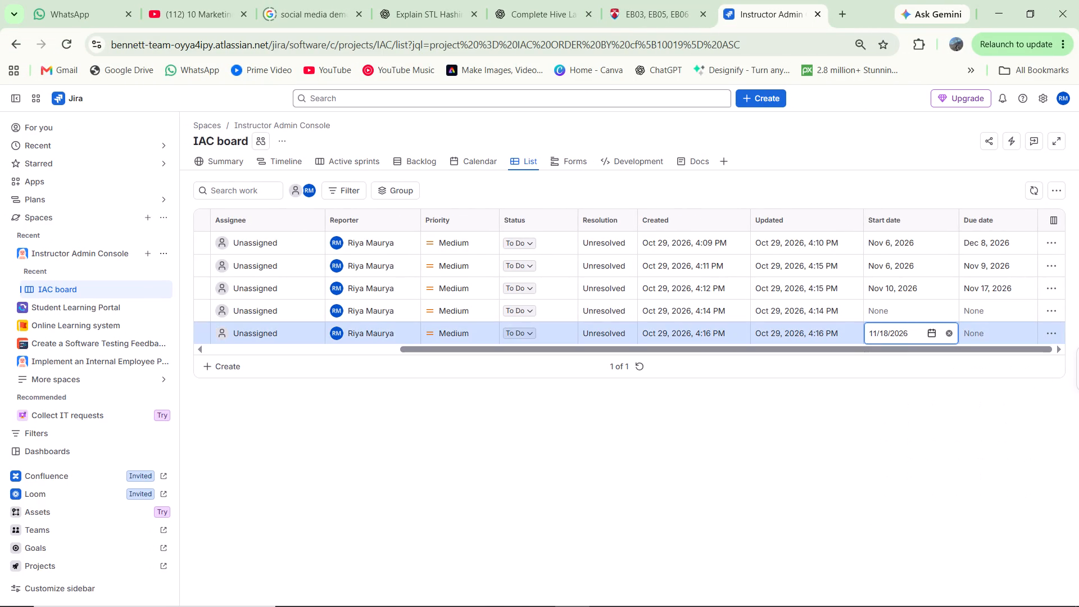
{"action": "left_click", "coordinate": [989, 338]}
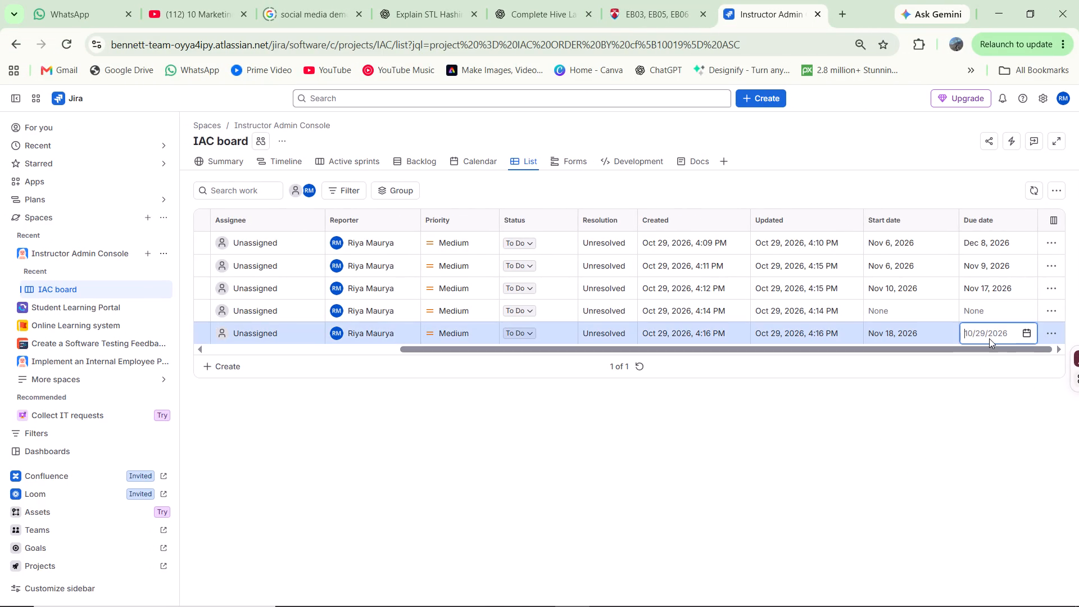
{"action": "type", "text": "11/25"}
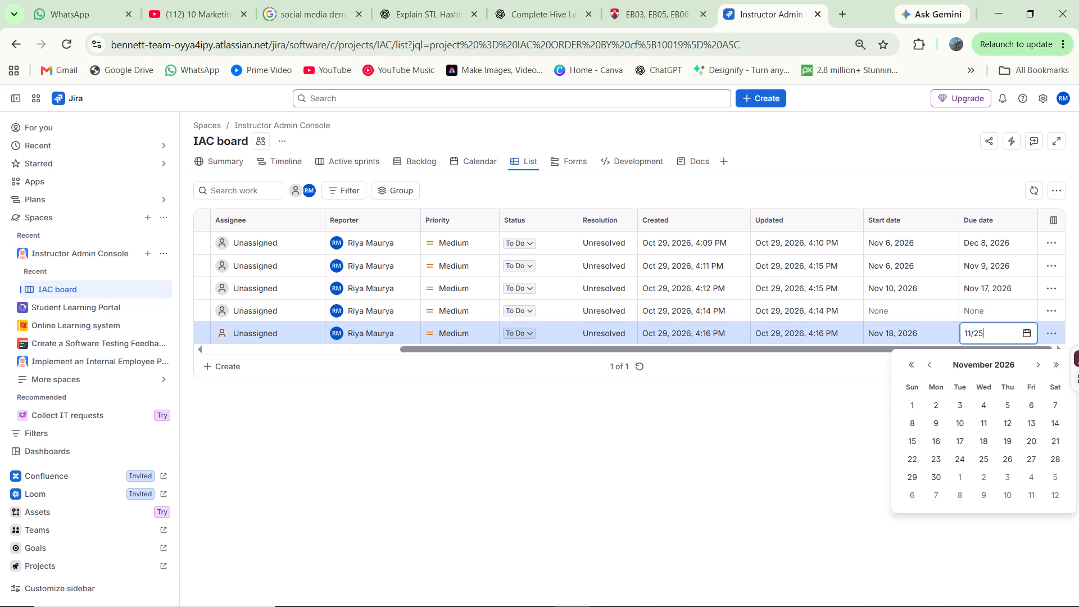
Commit Nov 25, 2026 as the Schedule class calendar story's due date.
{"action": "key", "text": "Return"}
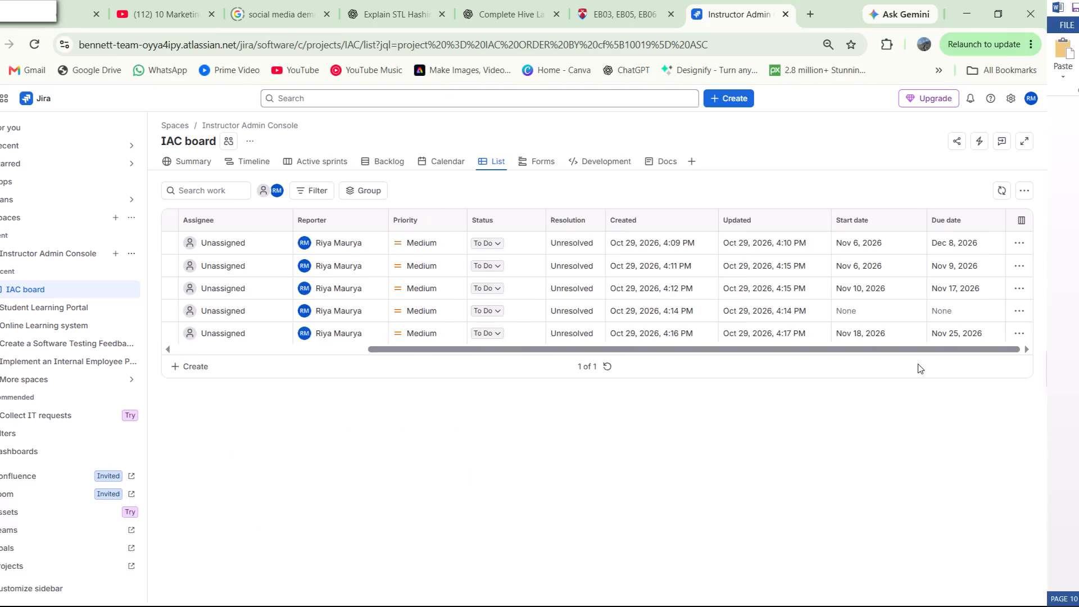
Set the QA: Content & calendar testing story's start date to Dec 5, 2026 and its due date to Dec 8, 2026.
{"action": "left_click", "coordinate": [890, 305]}
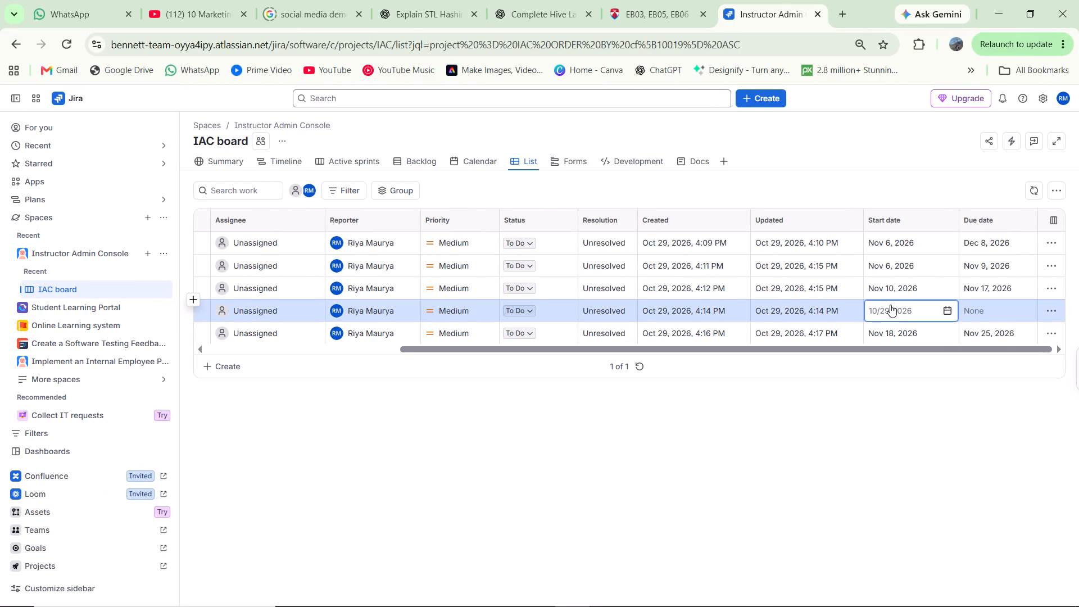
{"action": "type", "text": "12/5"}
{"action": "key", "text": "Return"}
{"action": "left_click", "coordinate": [998, 312]}
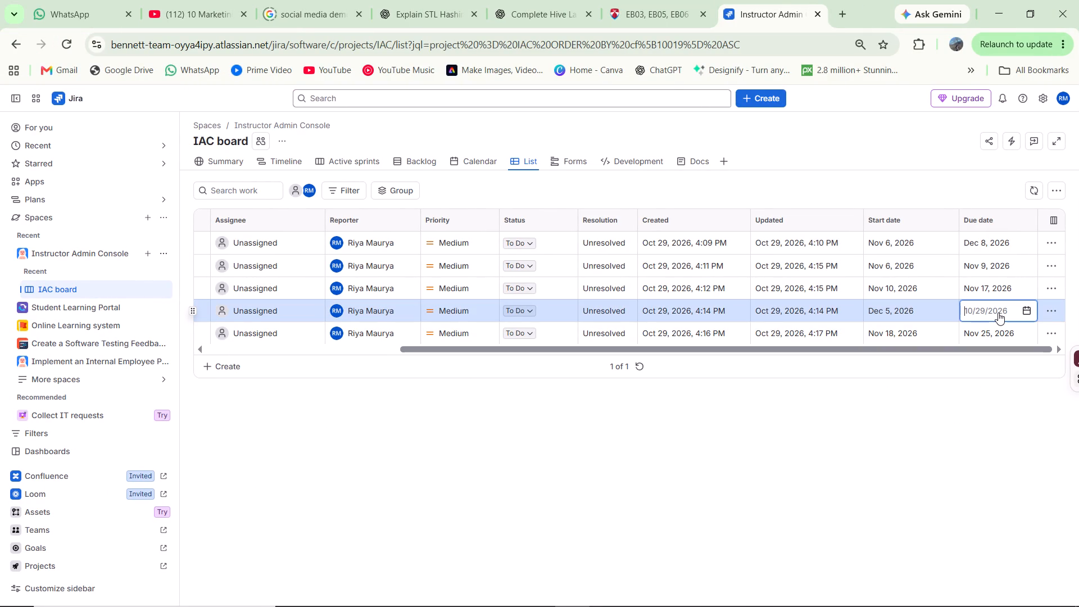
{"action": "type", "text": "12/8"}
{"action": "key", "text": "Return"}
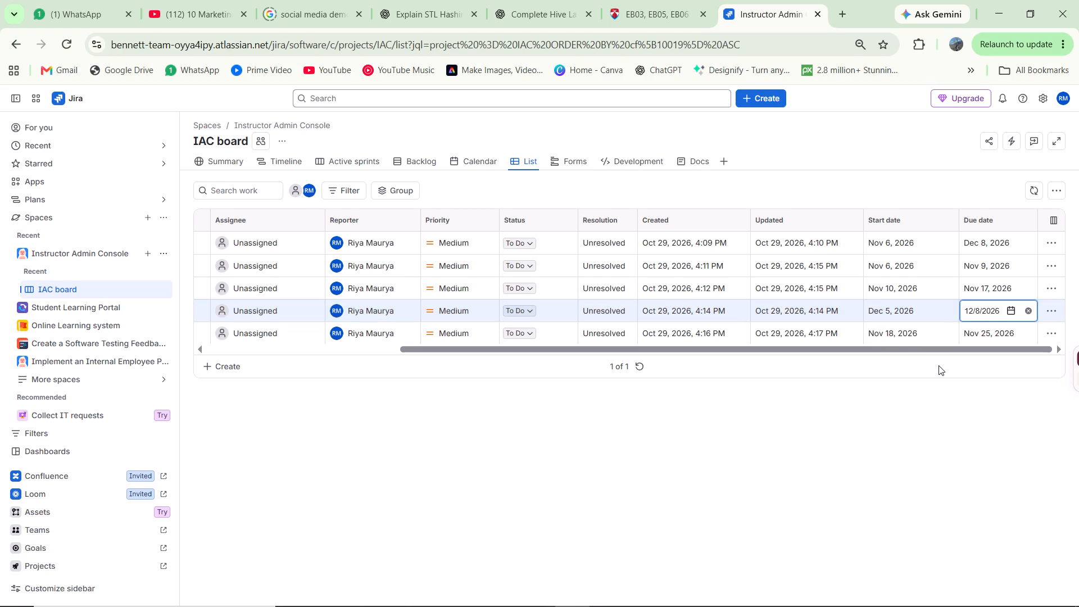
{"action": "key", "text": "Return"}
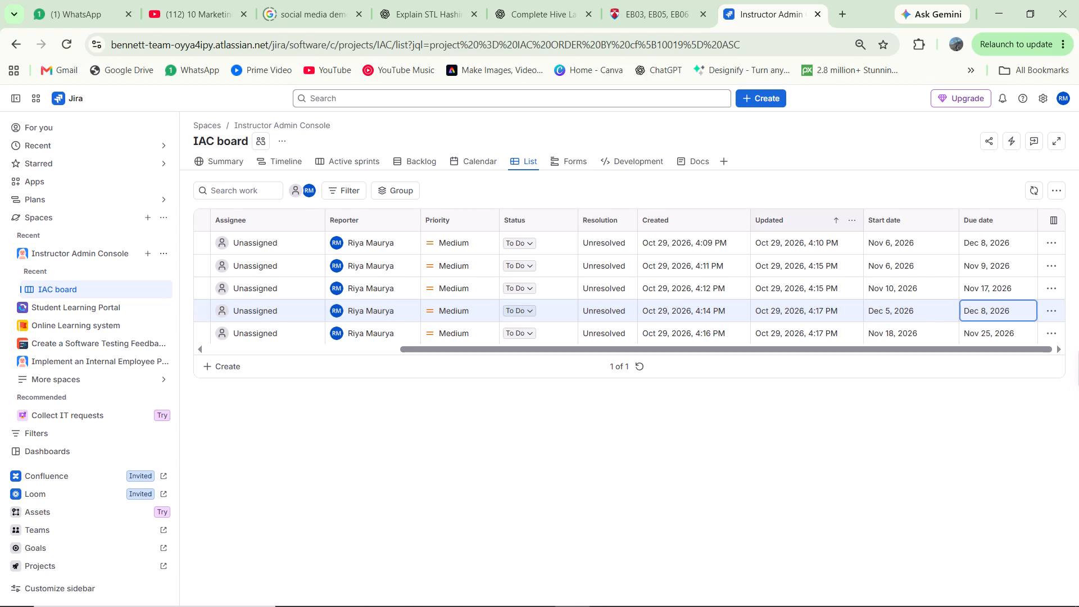
{"action": "scroll", "coordinate": [768, 277], "scroll_direction": "right", "scroll_amount": 5}
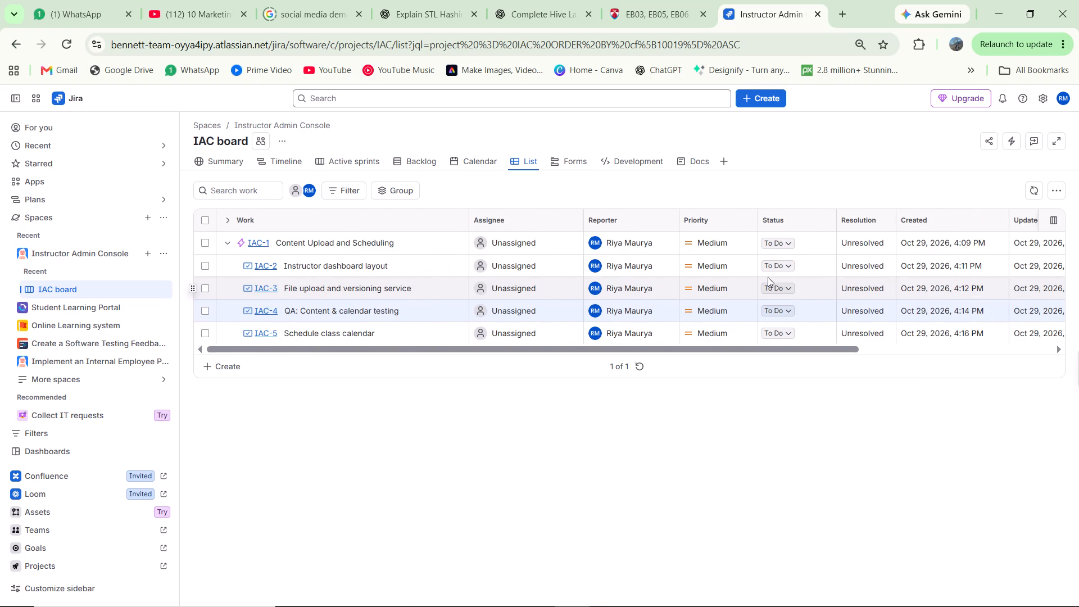
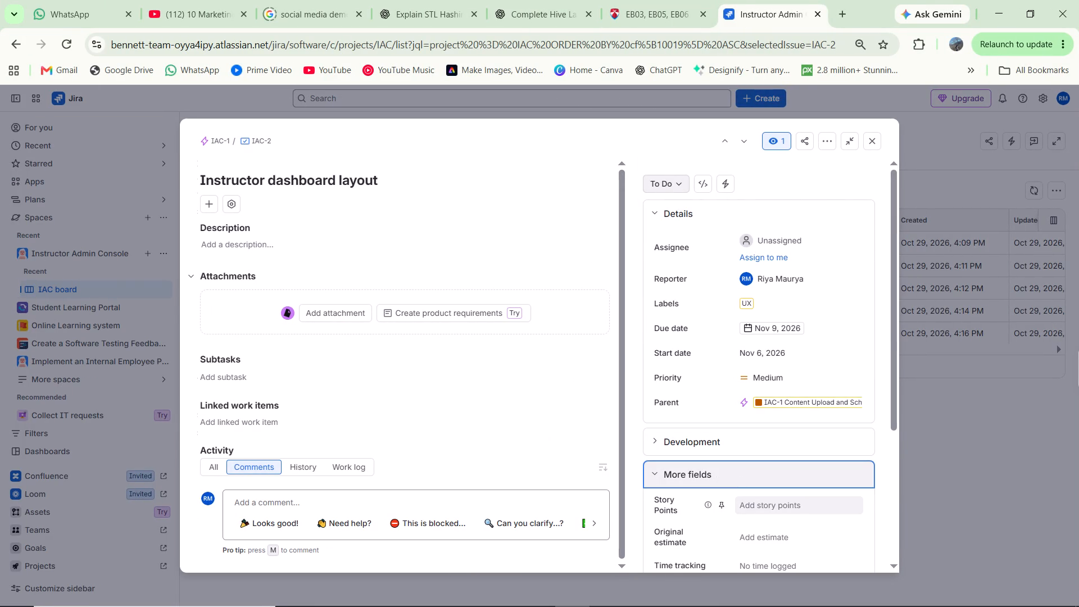
Set the Story Points of the "Instructor dashboard layout" work item (IAC-2) to 3.
{"action": "left_click", "coordinate": [785, 504]}
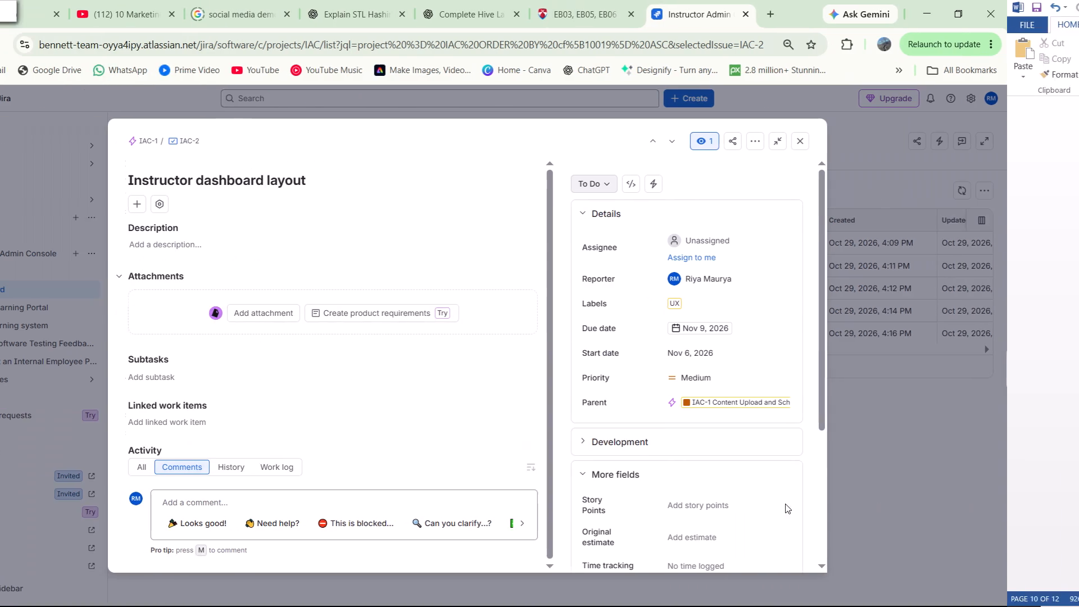
{"action": "left_click", "coordinate": [785, 504]}
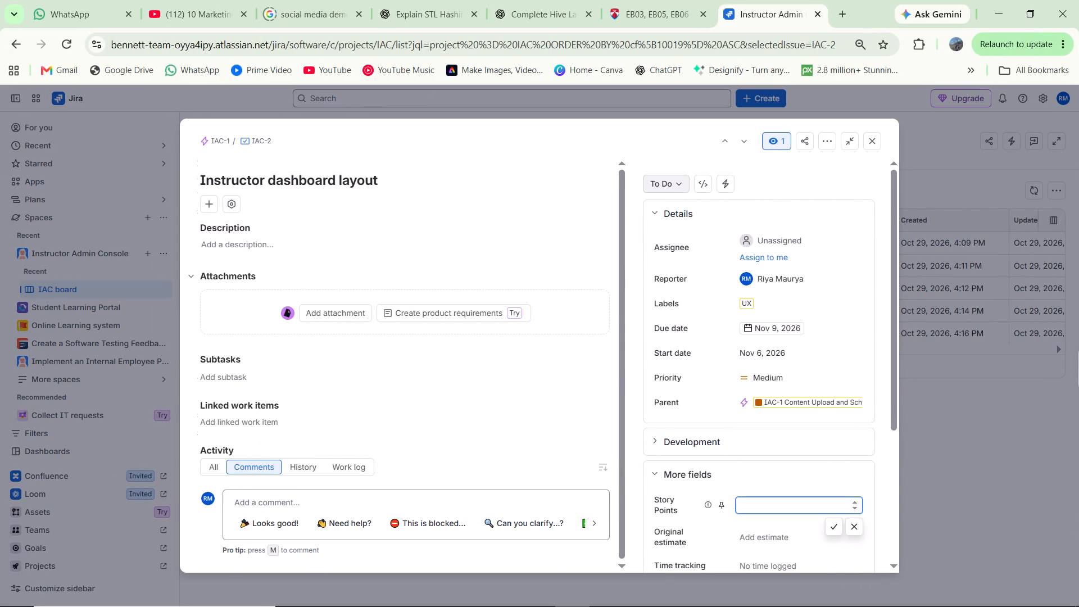
{"action": "key", "text": "3"}
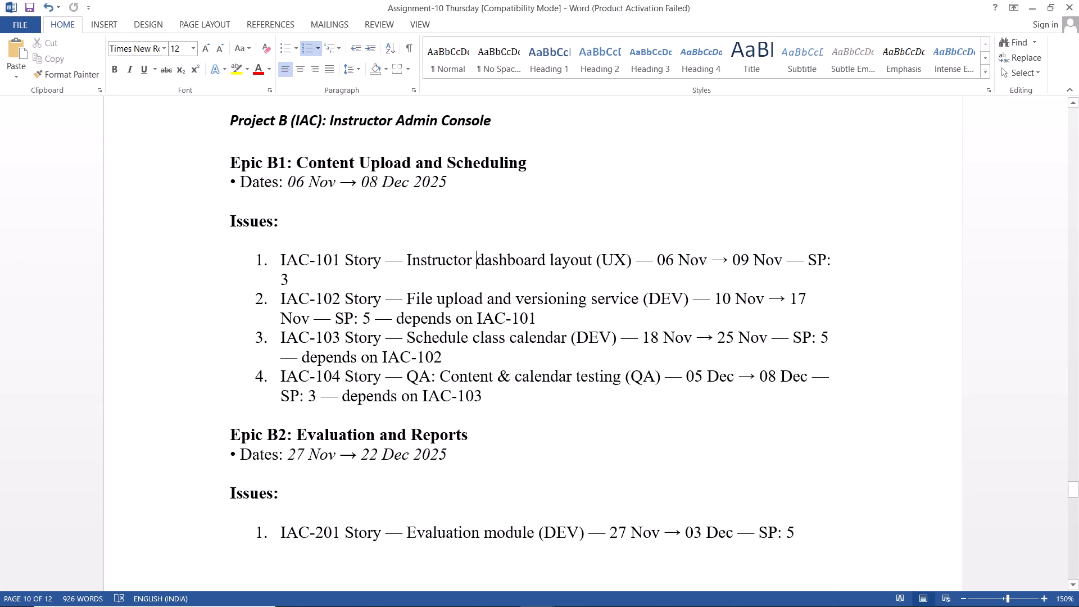
In the Word assignment document, open up blank space below the IAC-101 Instructor dashboard layout item.
{"action": "left_click", "coordinate": [301, 289]}
{"action": "key", "text": "Up"}
{"action": "key", "text": "Return"}
{"action": "key", "text": "Return"}
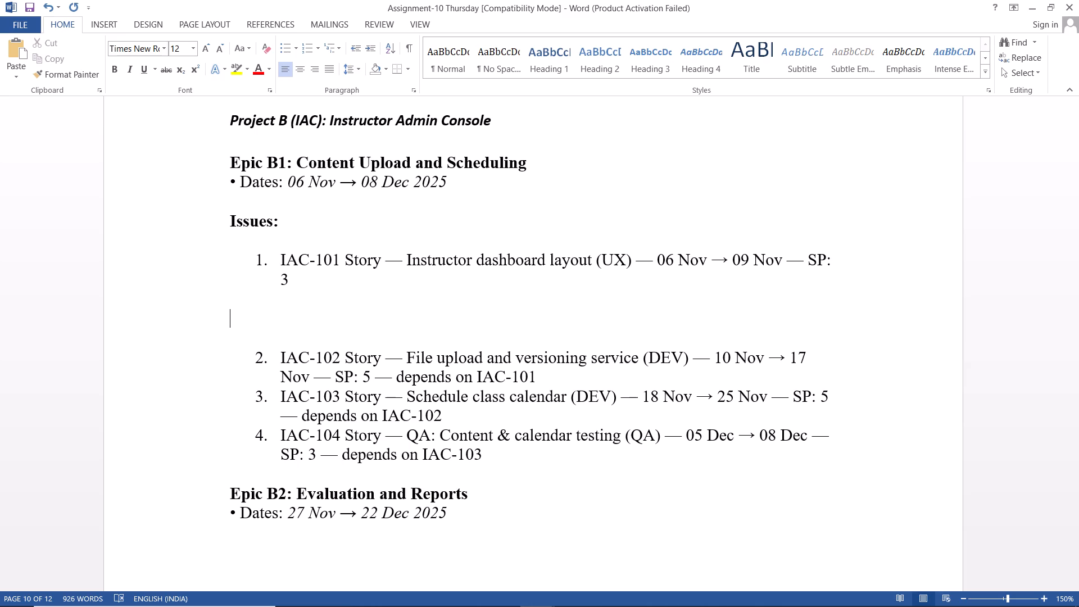
Capture the IAC-2 details window in Jira as a screenshot and paste it below the IAC-101 item in Word.
{"action": "left_click", "coordinate": [373, 243]}
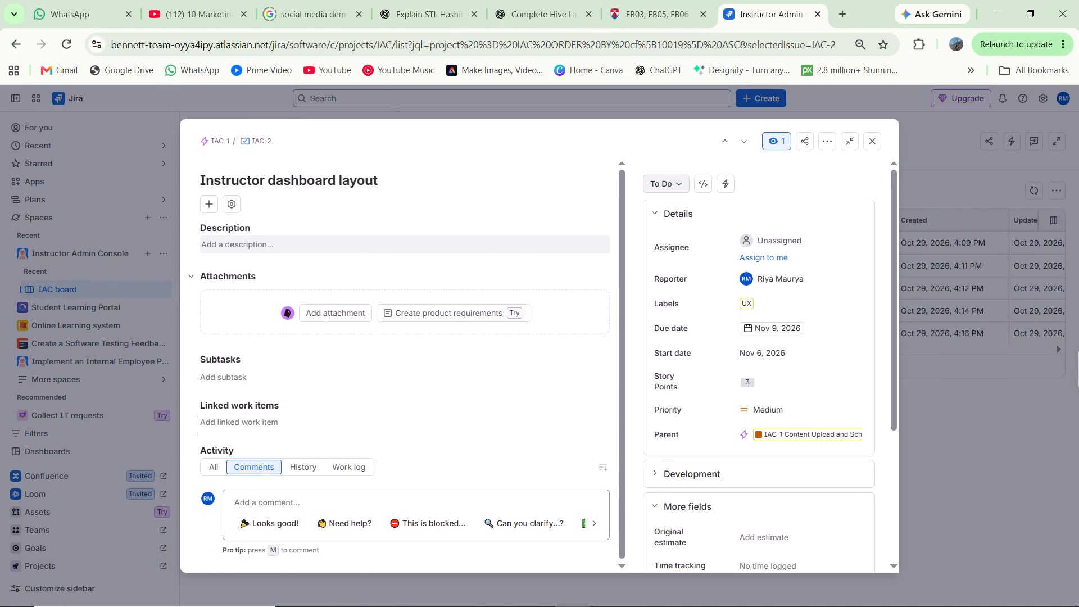
{"action": "left_click", "coordinate": [260, 332]}
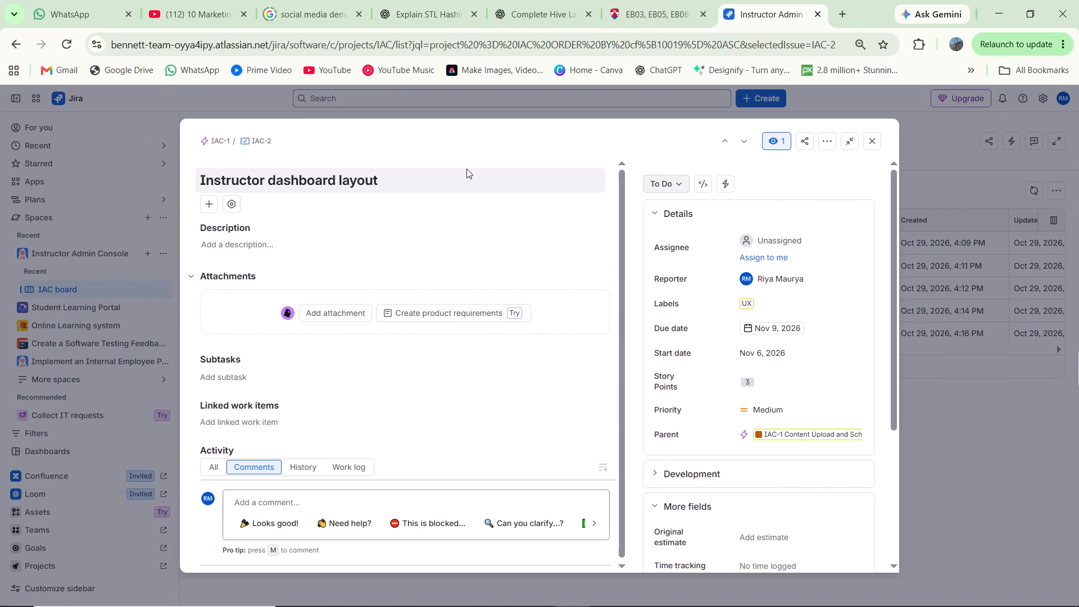
{"action": "left_click", "coordinate": [446, 155]}
{"action": "key", "text": "shift+super+s"}
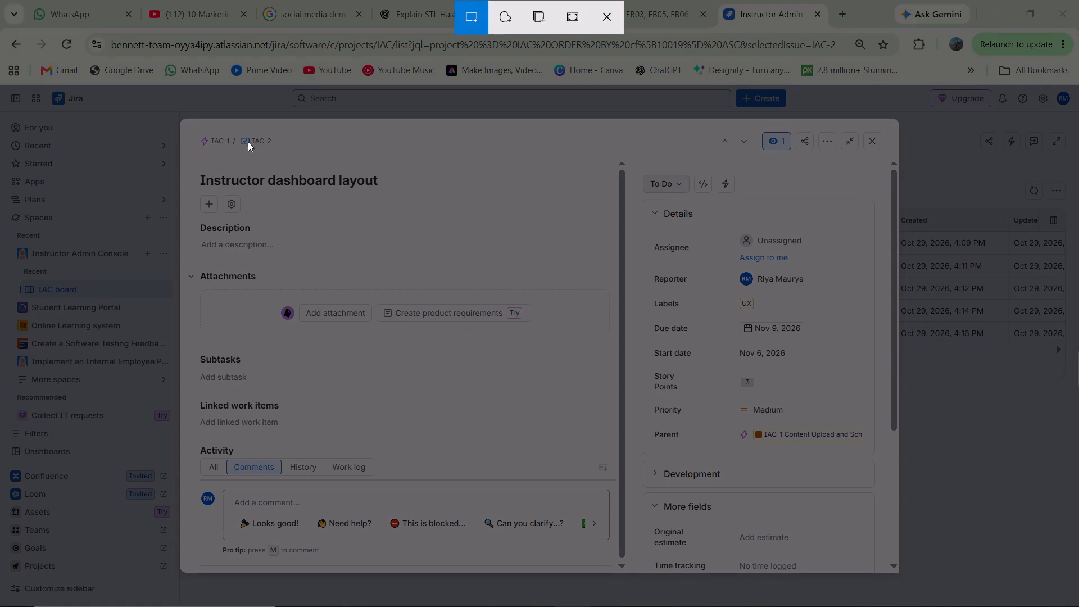
{"action": "left_click_drag", "start_coordinate": [183, 121], "coordinate": [383, 317]}
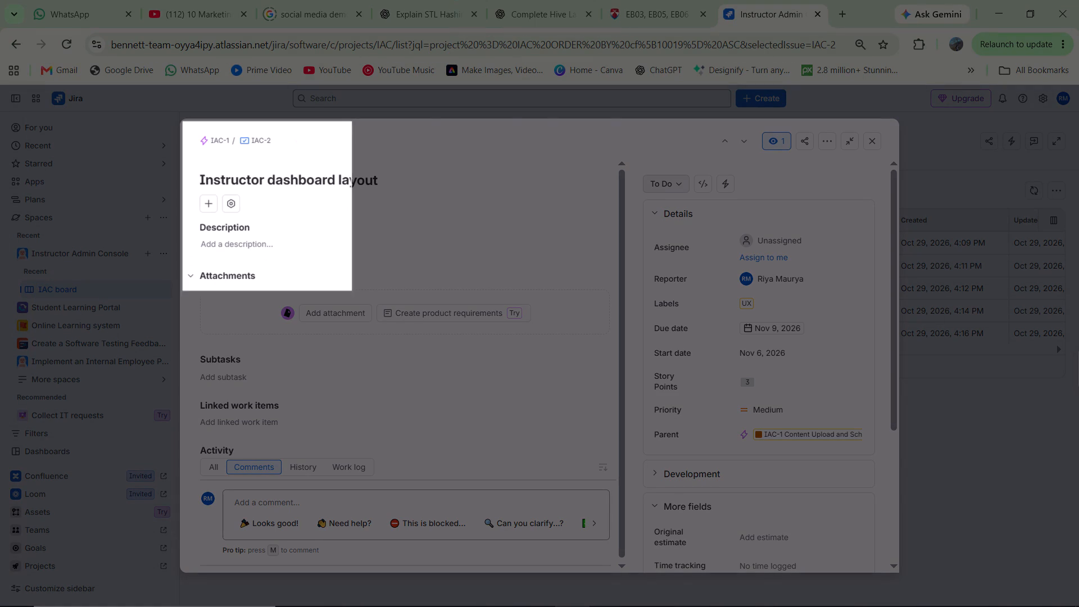
{"action": "left_click_drag", "start_coordinate": [383, 317], "coordinate": [783, 522]}
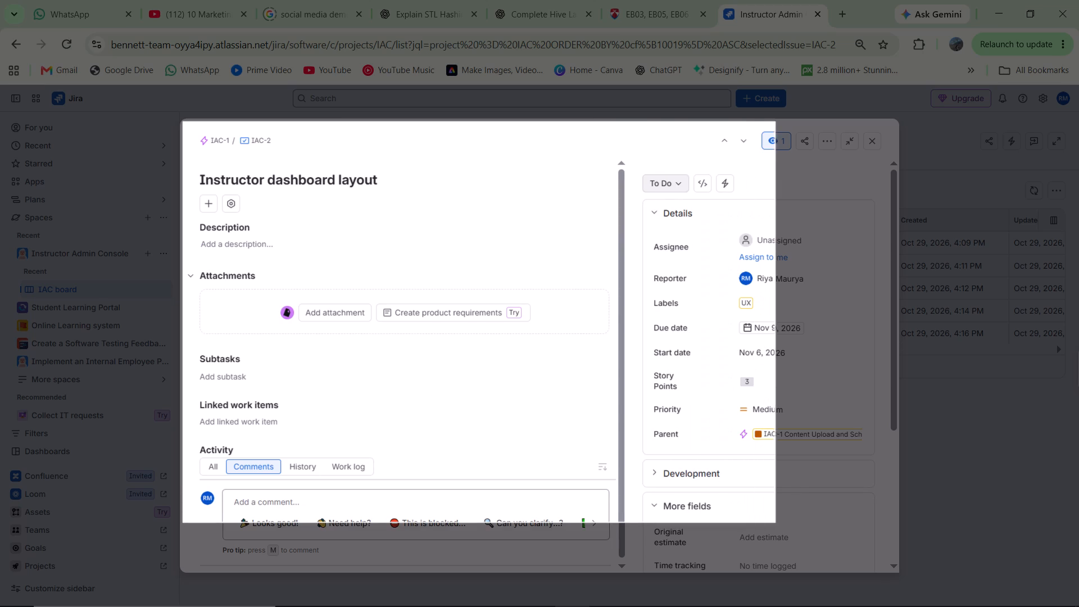
{"action": "left_click_drag", "start_coordinate": [783, 522], "coordinate": [848, 574]}
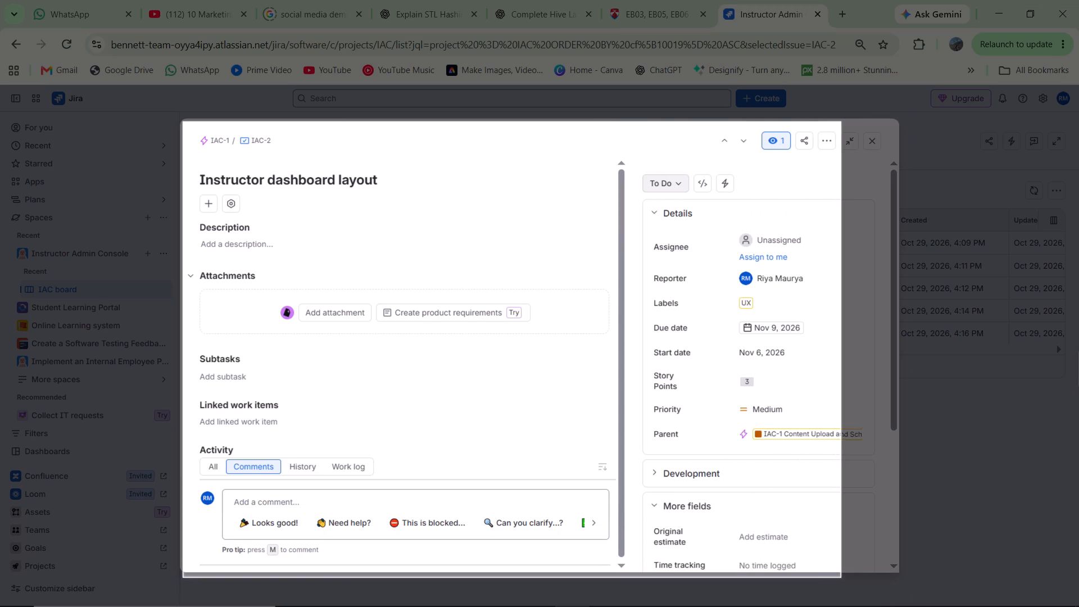
{"action": "left_click_drag", "start_coordinate": [848, 574], "coordinate": [885, 572]}
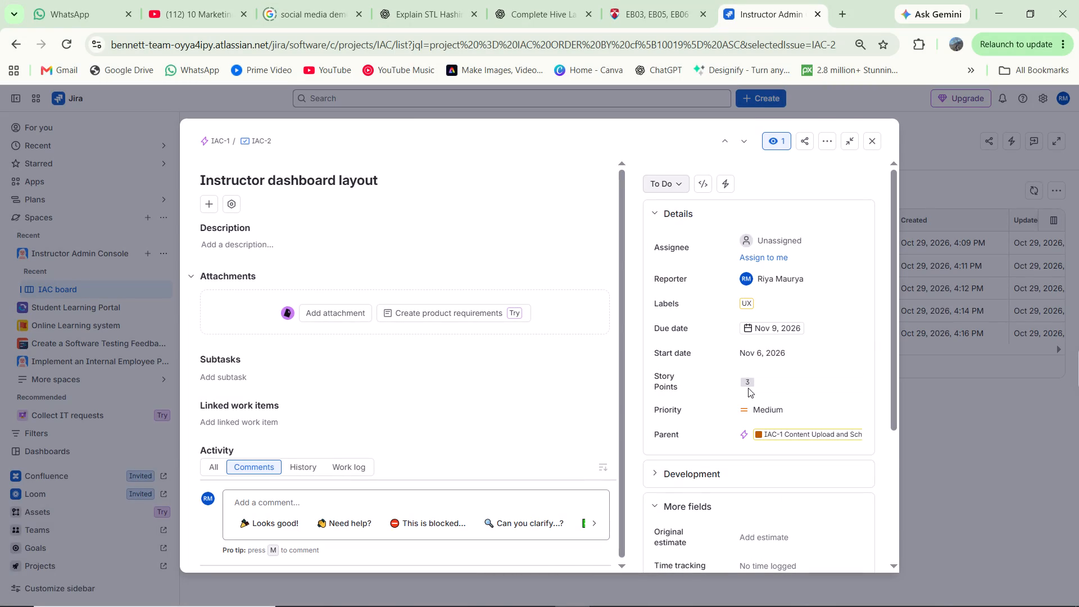
{"action": "key", "text": "ctrl+v"}
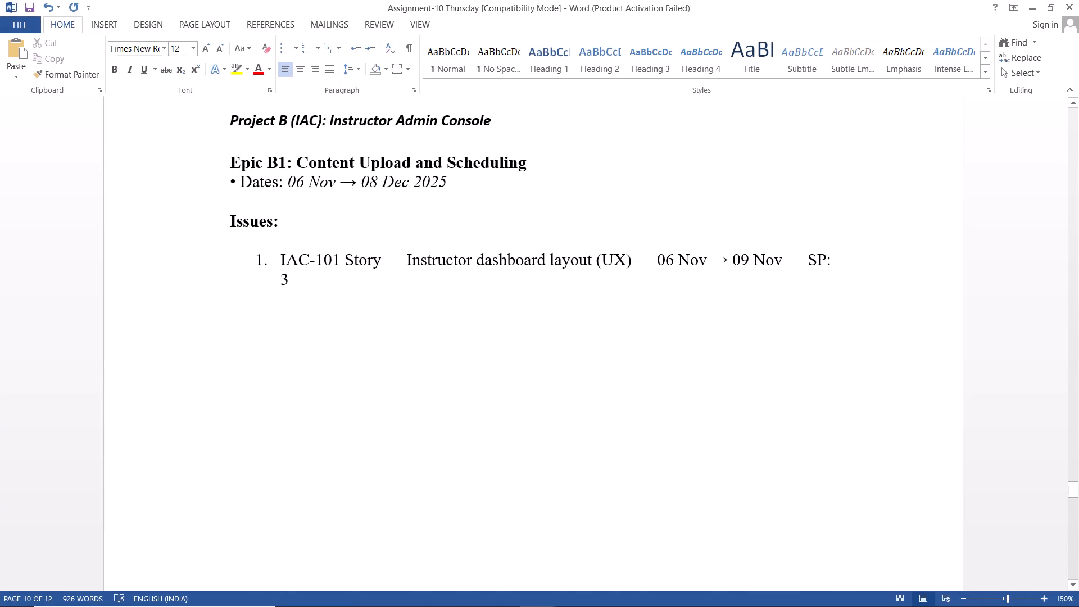
Open up blank space below the IAC-102 File upload and versioning service item in the Word document.
{"action": "scroll", "coordinate": [748, 388], "scroll_direction": "down", "scroll_amount": 3}
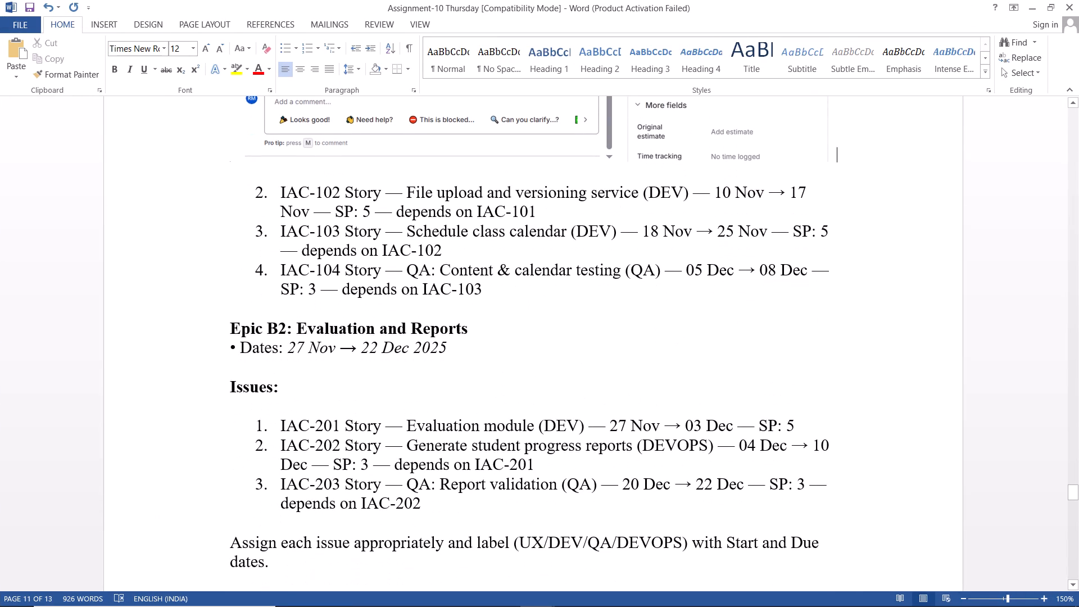
{"action": "left_click", "coordinate": [582, 217]}
{"action": "key", "text": "Return"}
{"action": "key", "text": "Return"}
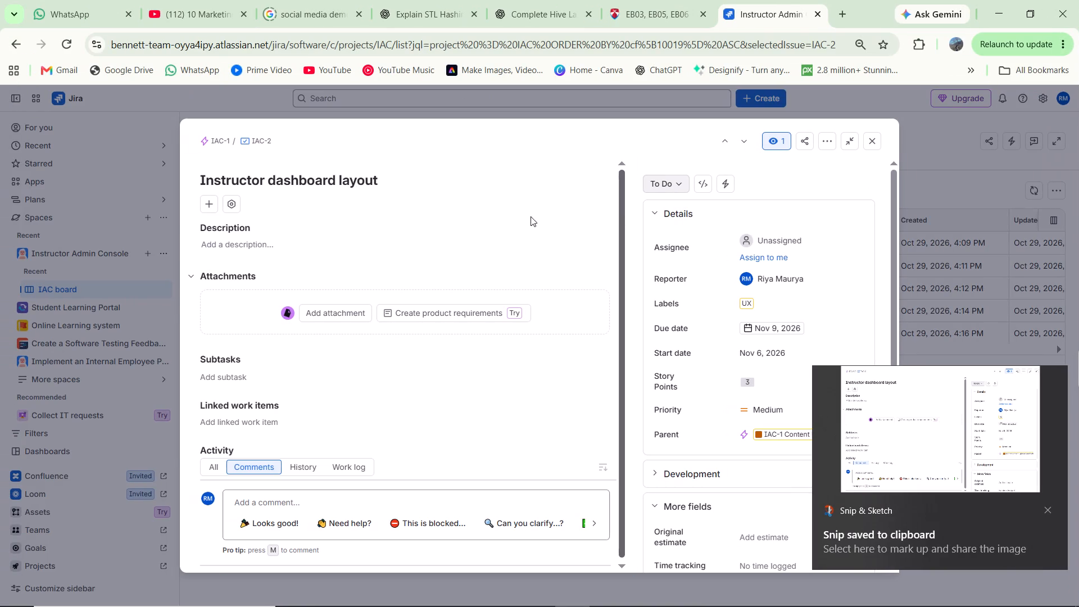
In Jira, open IAC-3 "File upload and versioning service" and set its Story Points to 5.
{"action": "left_click", "coordinate": [140, 202]}
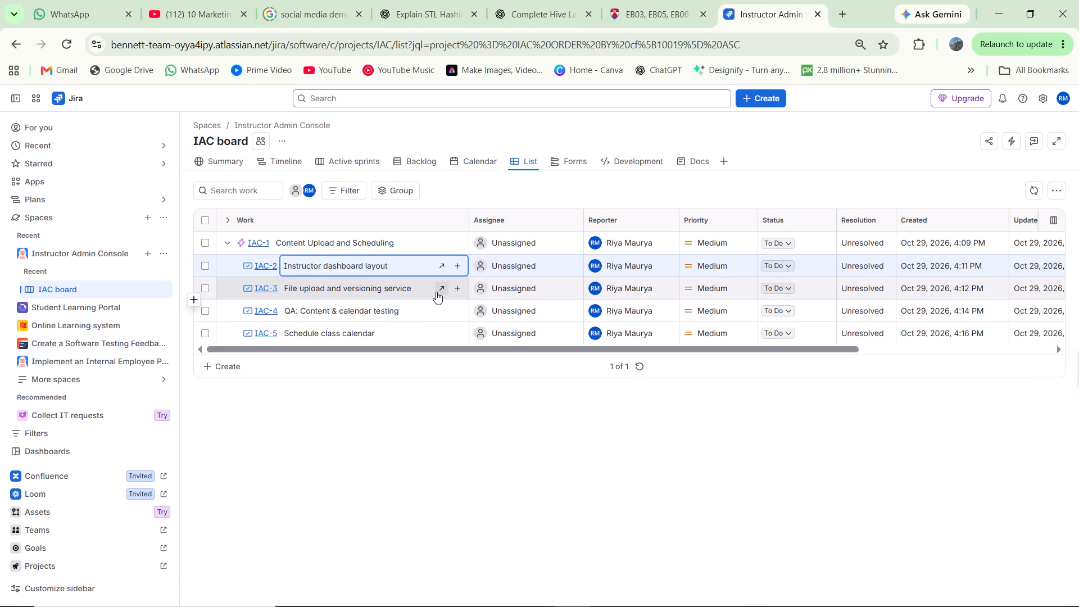
{"action": "left_click", "coordinate": [437, 292]}
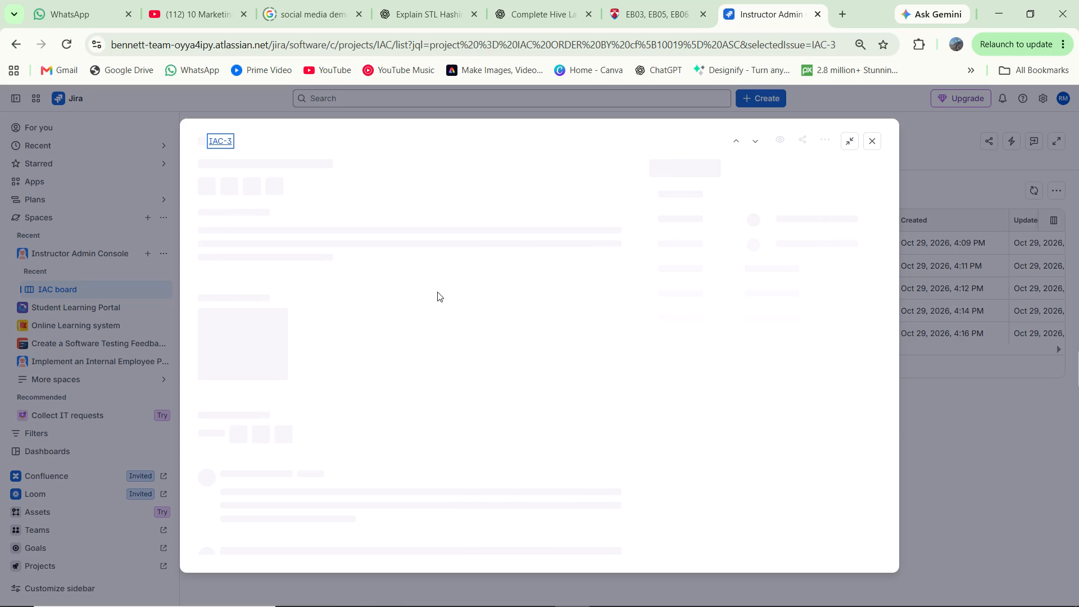
{"action": "left_click", "coordinate": [437, 292]}
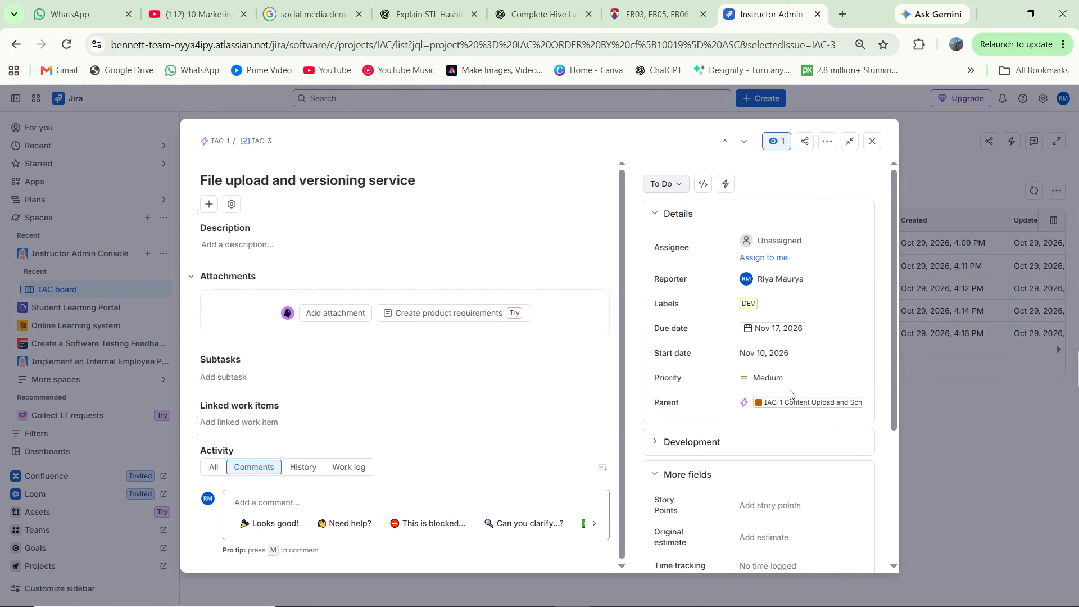
{"action": "left_click", "coordinate": [768, 503]}
{"action": "key", "text": "5"}
{"action": "key", "text": "Return"}
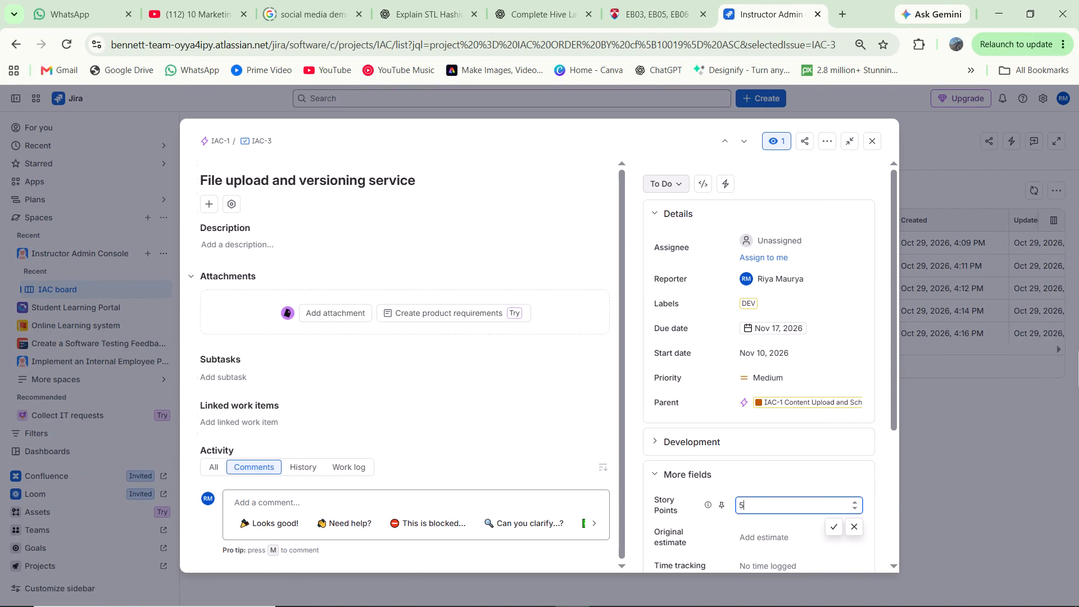
Link IAC-2 Instructor dashboard layout to IAC-3 as "is blocked by", checking the dependency against the Word assignment.
{"action": "left_click", "coordinate": [249, 424]}
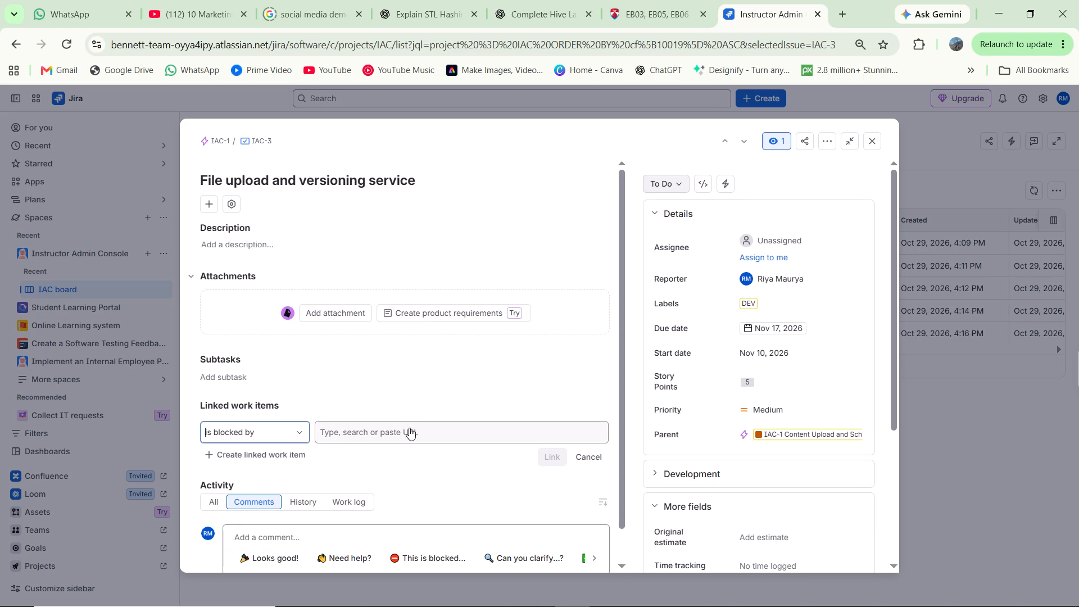
{"action": "left_click", "coordinate": [447, 433]}
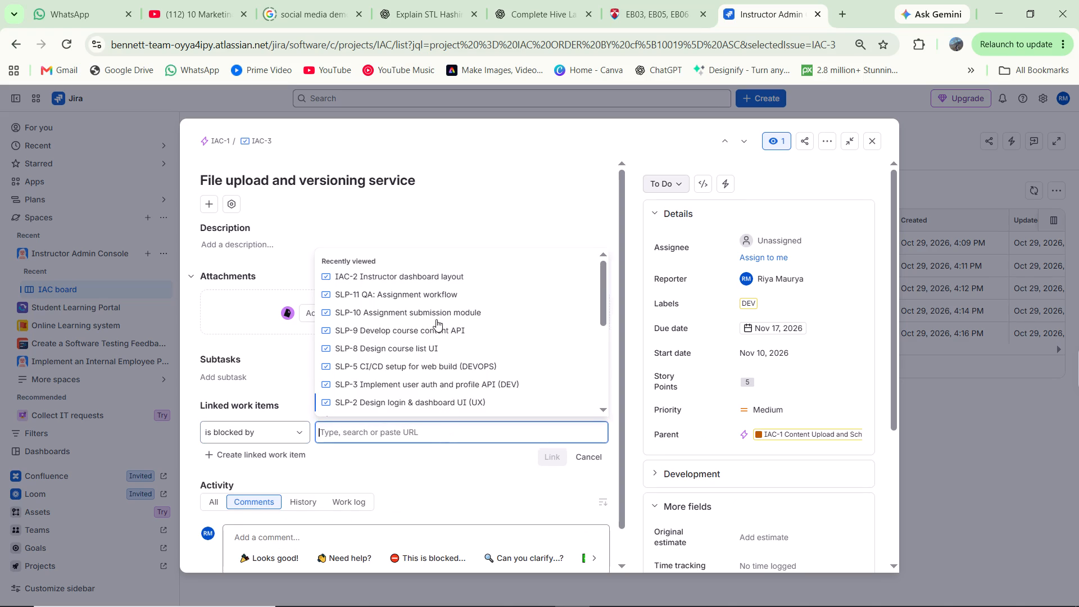
{"action": "left_click", "coordinate": [434, 284]}
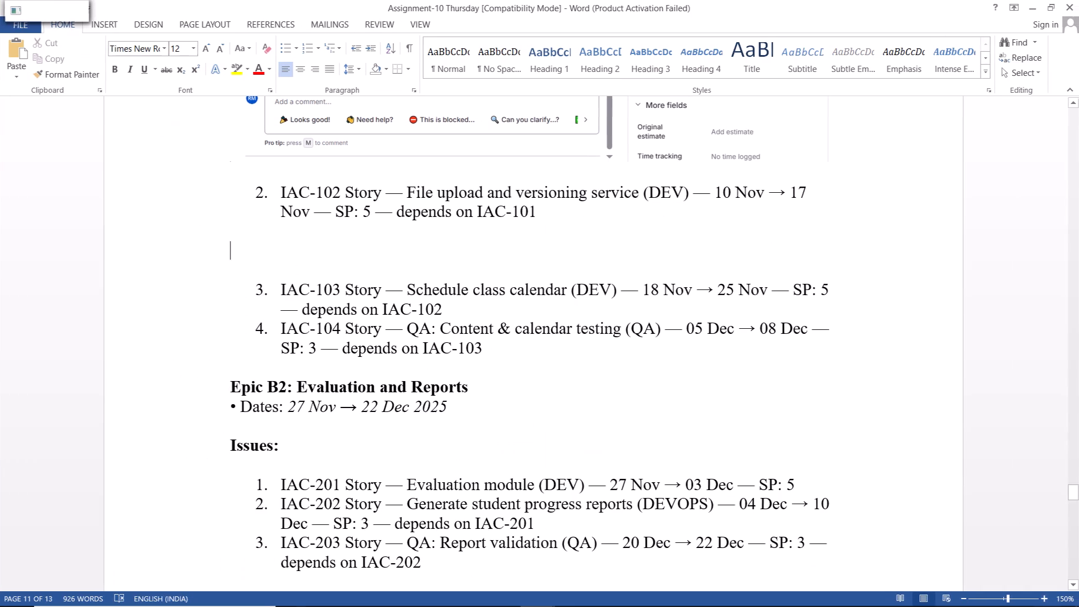
{"action": "scroll", "coordinate": [424, 430], "scroll_direction": "up", "scroll_amount": 9}
{"action": "scroll", "coordinate": [424, 430], "scroll_direction": "right", "scroll_amount": 1}
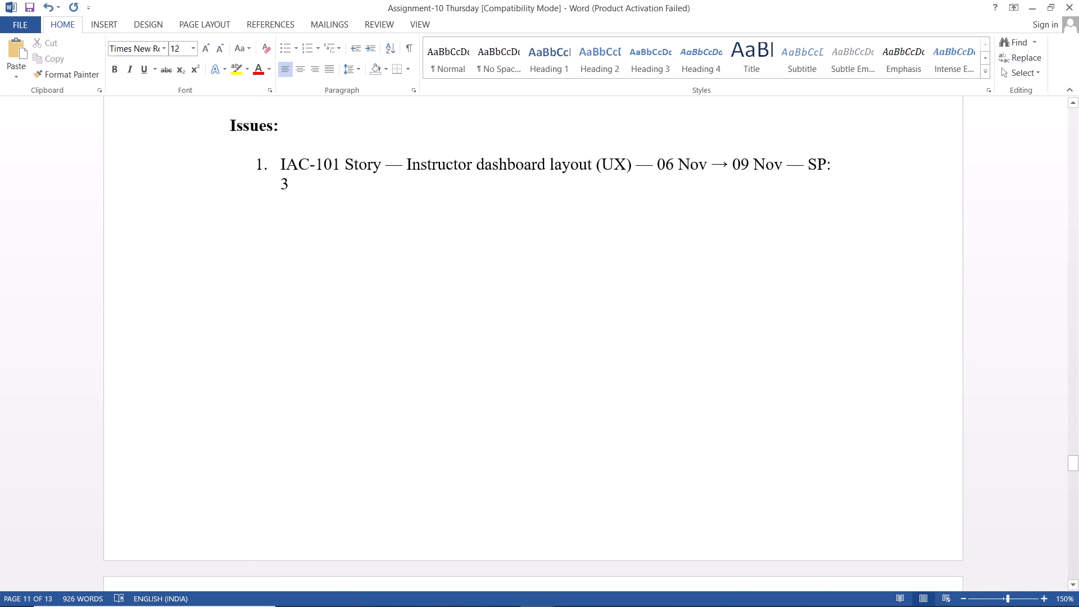
{"action": "scroll", "coordinate": [424, 430], "scroll_direction": "right", "scroll_amount": 1}
{"action": "scroll", "coordinate": [424, 430], "scroll_direction": "down", "scroll_amount": 4}
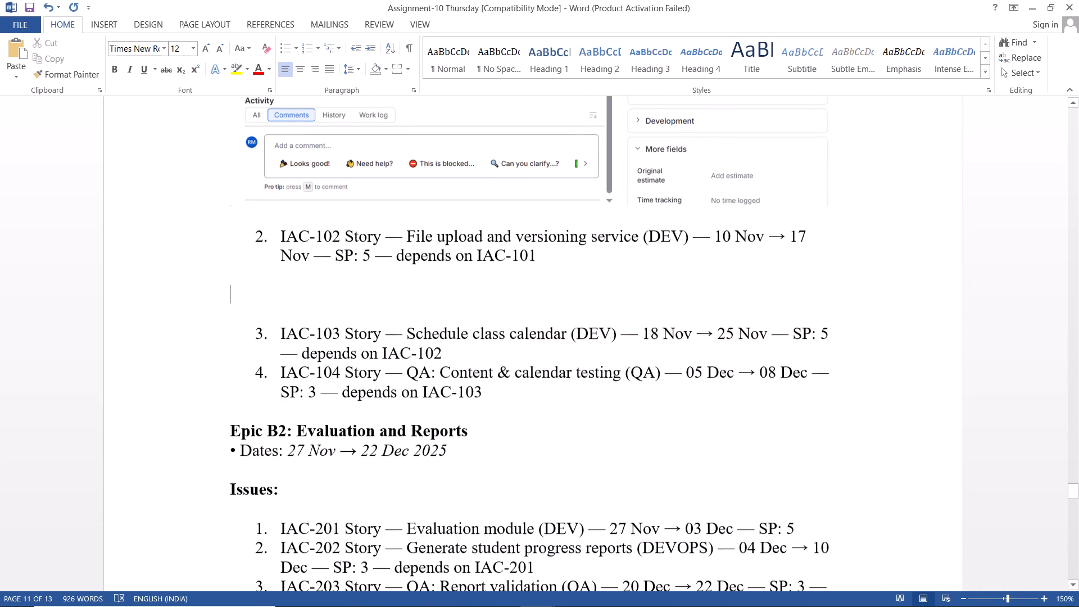
{"action": "scroll", "coordinate": [424, 430], "scroll_direction": "down", "scroll_amount": 1}
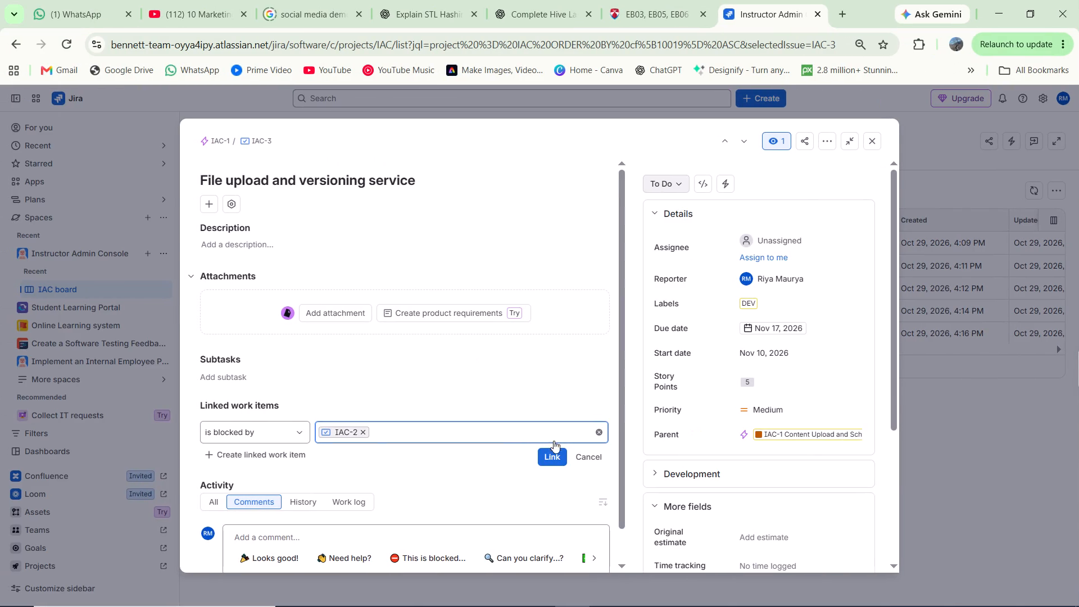
{"action": "left_click", "coordinate": [560, 455]}
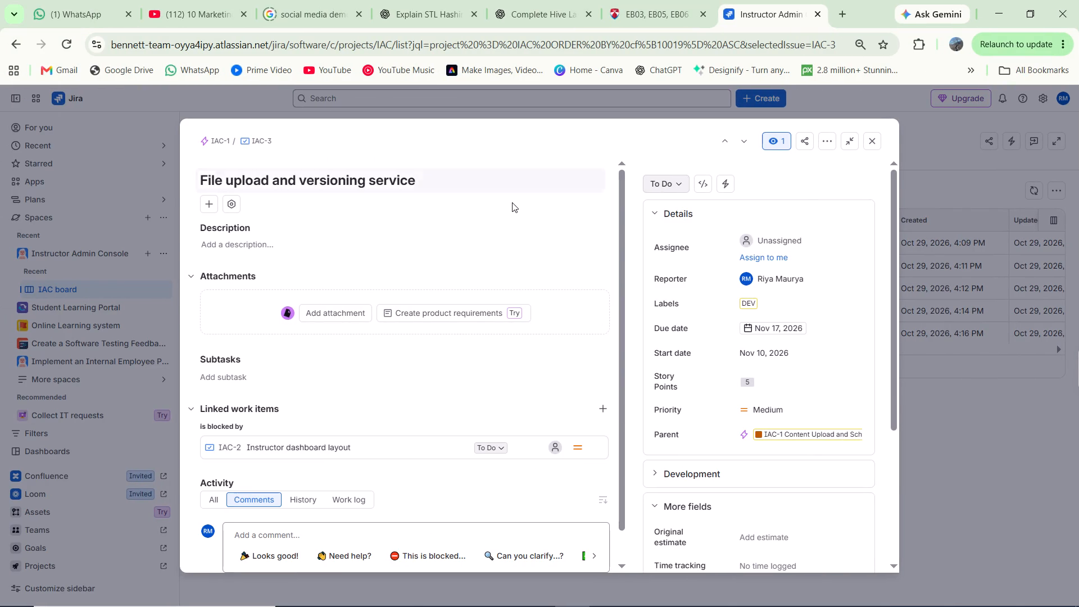
Capture the IAC-3 details window as a screenshot and paste it below the IAC-102 item in Word.
{"action": "key", "text": "shift+super+s"}
{"action": "left_click_drag", "start_coordinate": [187, 130], "coordinate": [446, 353]}
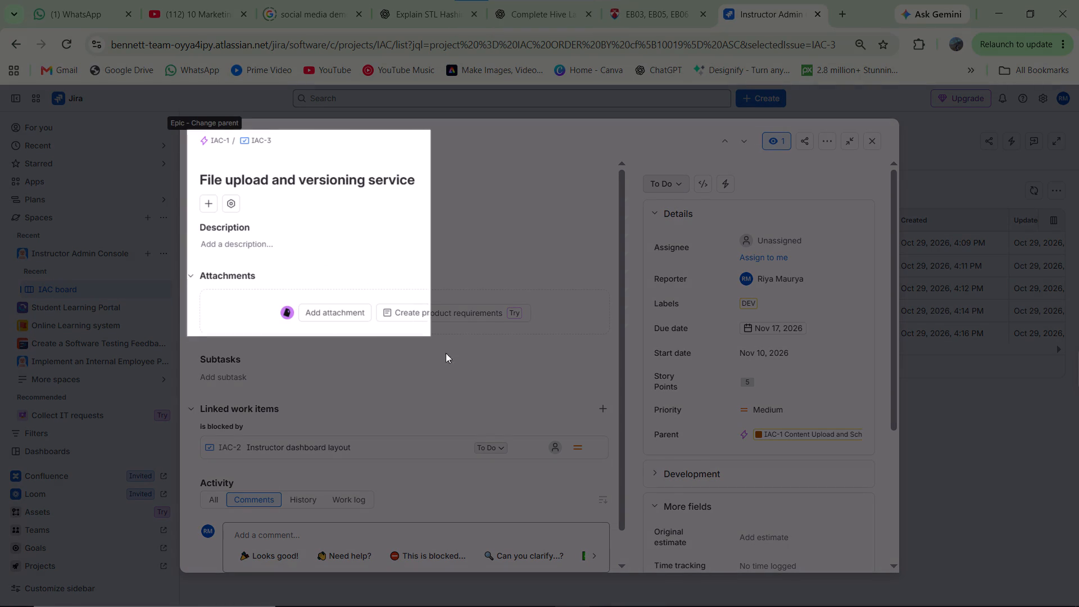
{"action": "left_click_drag", "start_coordinate": [446, 353], "coordinate": [619, 470]}
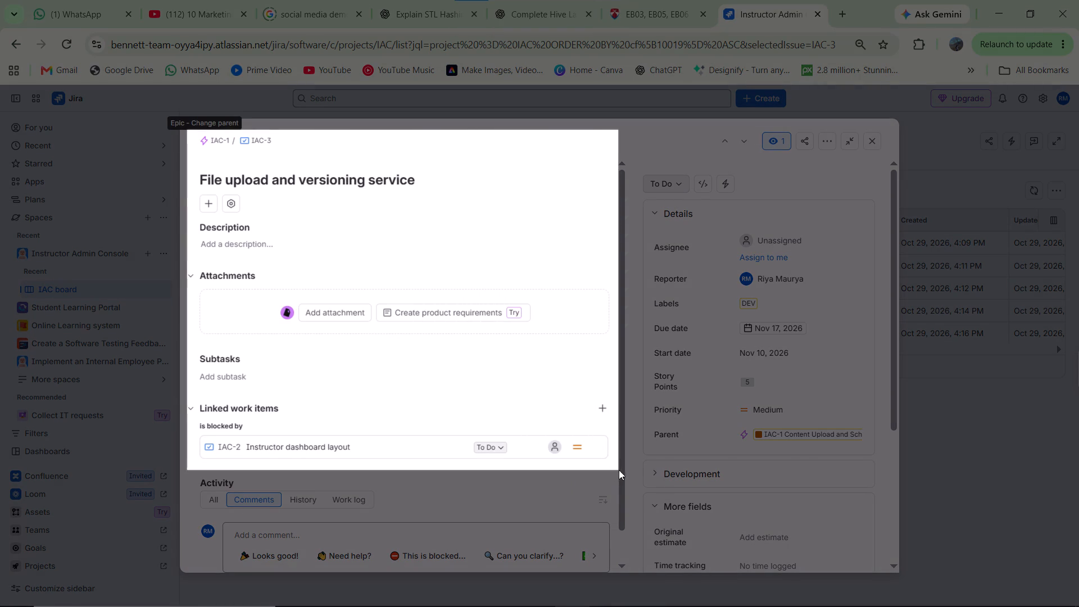
{"action": "left_click_drag", "start_coordinate": [619, 470], "coordinate": [823, 606]}
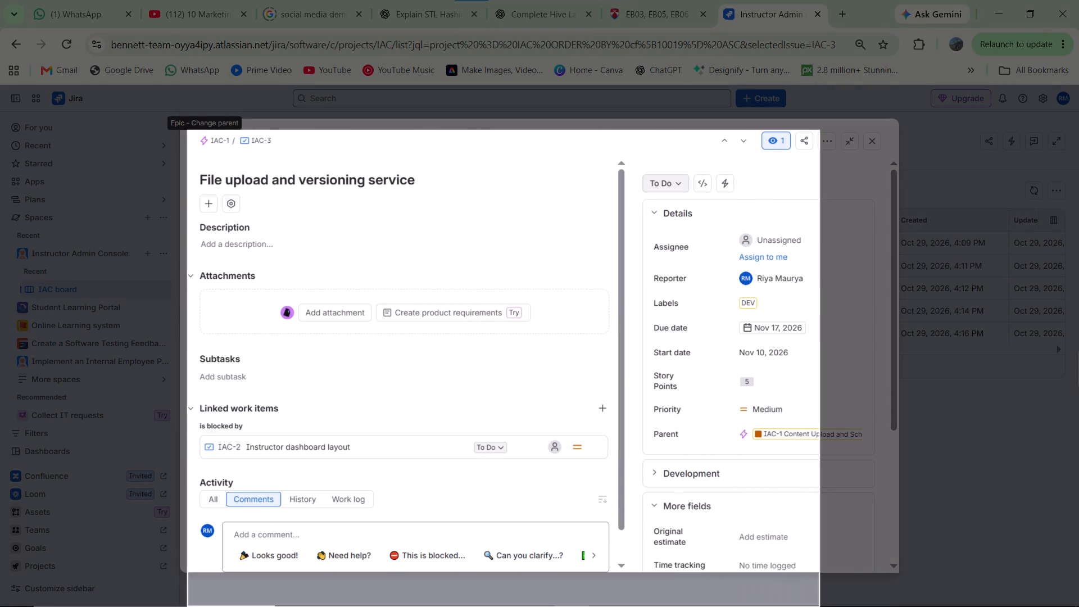
{"action": "left_click_drag", "start_coordinate": [823, 606], "coordinate": [873, 563]}
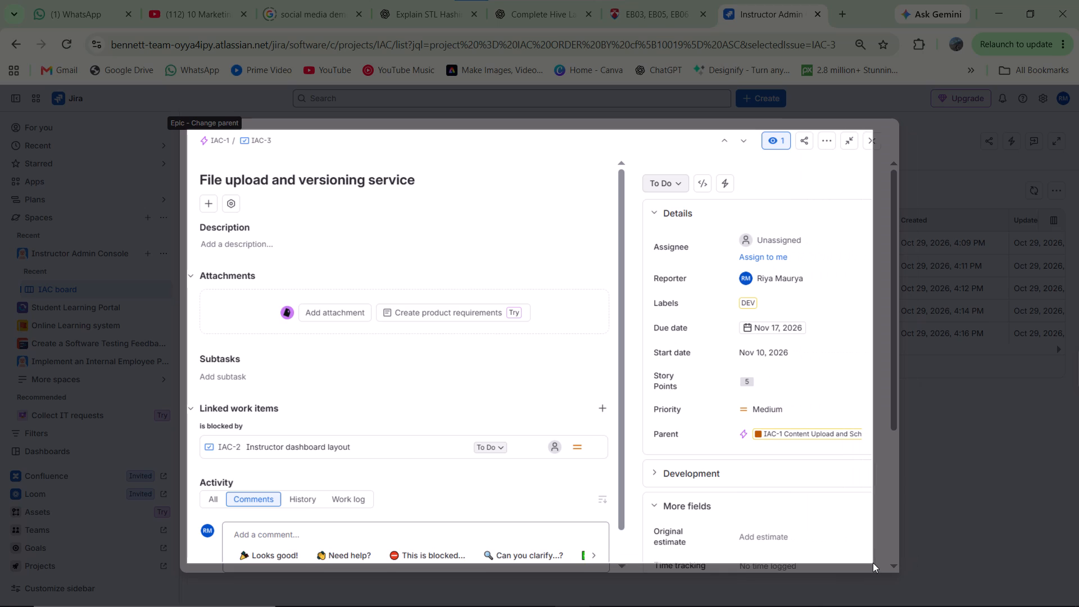
{"action": "left_click_drag", "start_coordinate": [873, 563], "coordinate": [889, 572]}
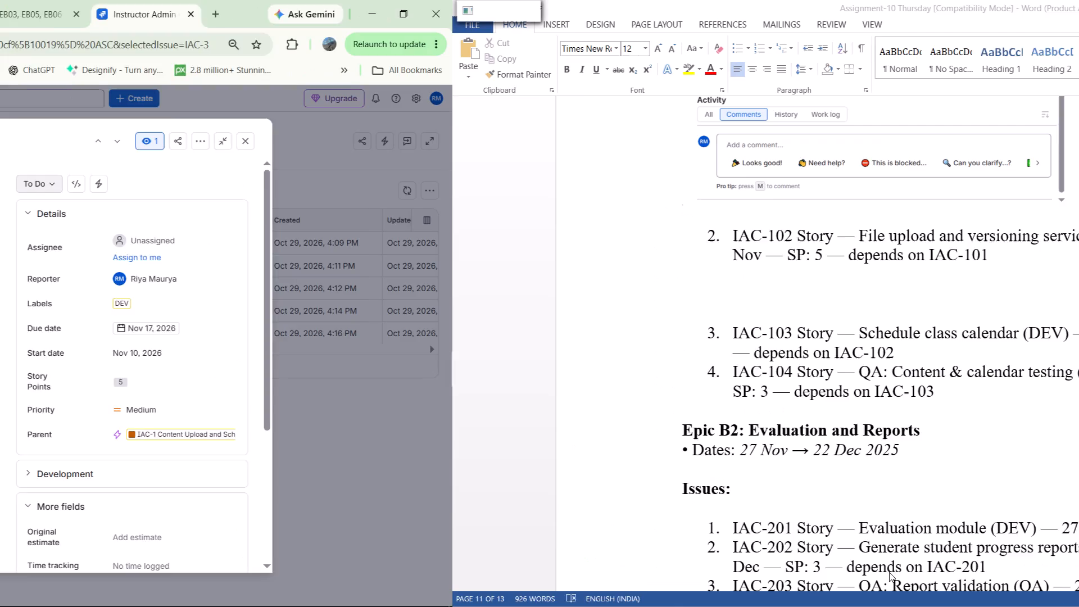
{"action": "key", "text": "ctrl+v"}
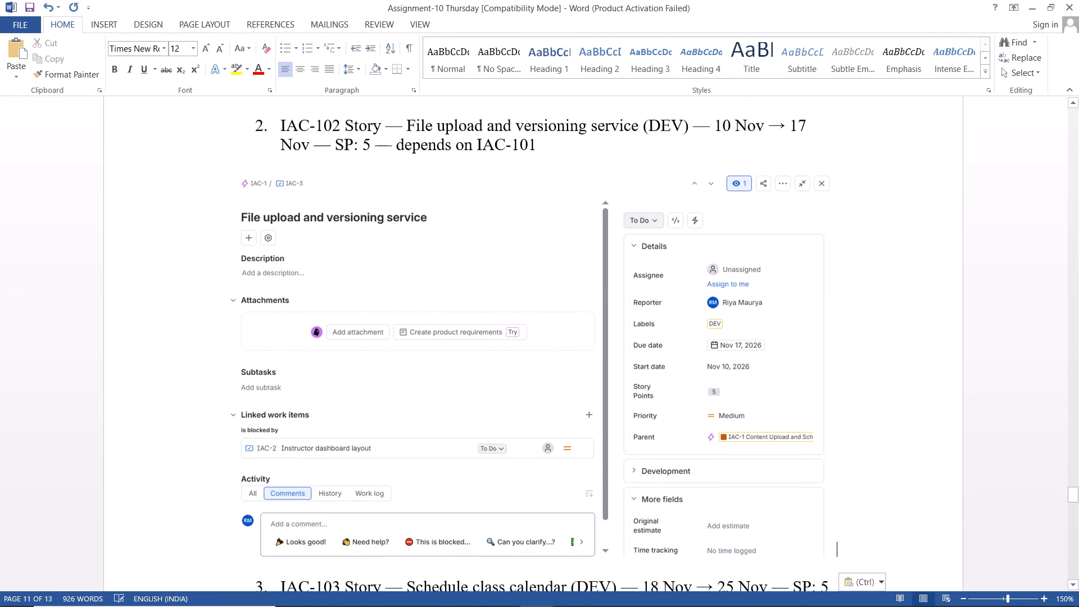
Open up blank space below the IAC-103 Schedule class calendar item in the Word document.
{"action": "scroll", "coordinate": [859, 474], "scroll_direction": "down", "scroll_amount": 3}
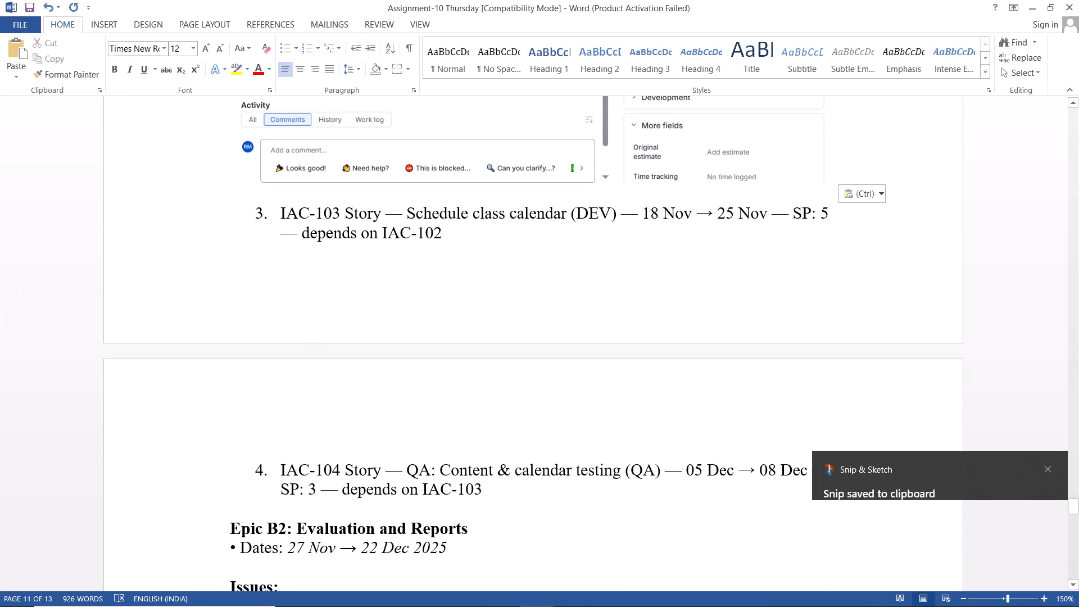
{"action": "left_click", "coordinate": [486, 243]}
{"action": "key", "text": "Return"}
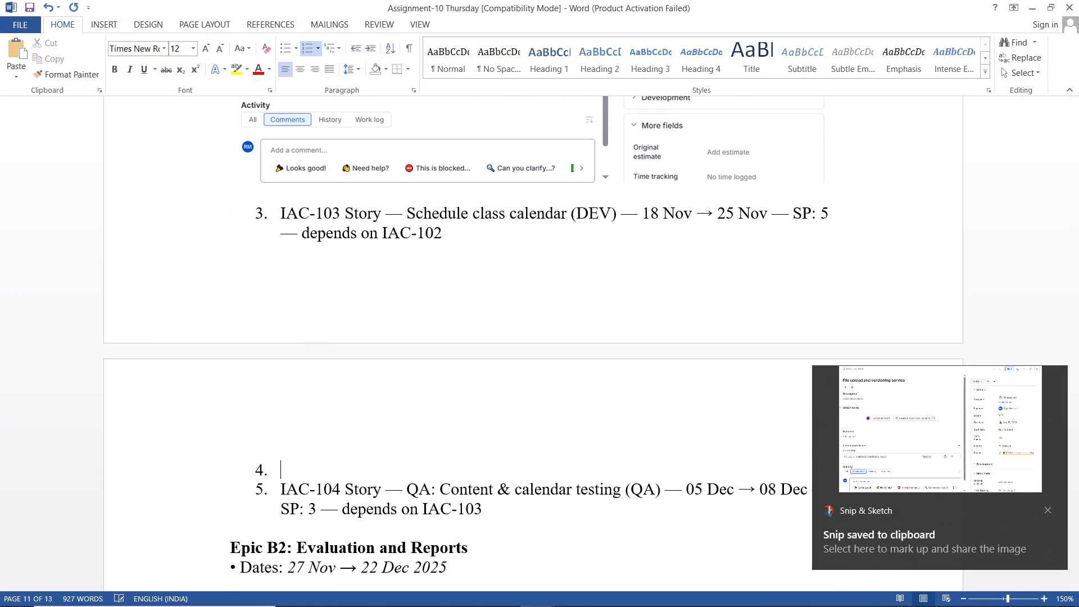
{"action": "key", "text": "Return"}
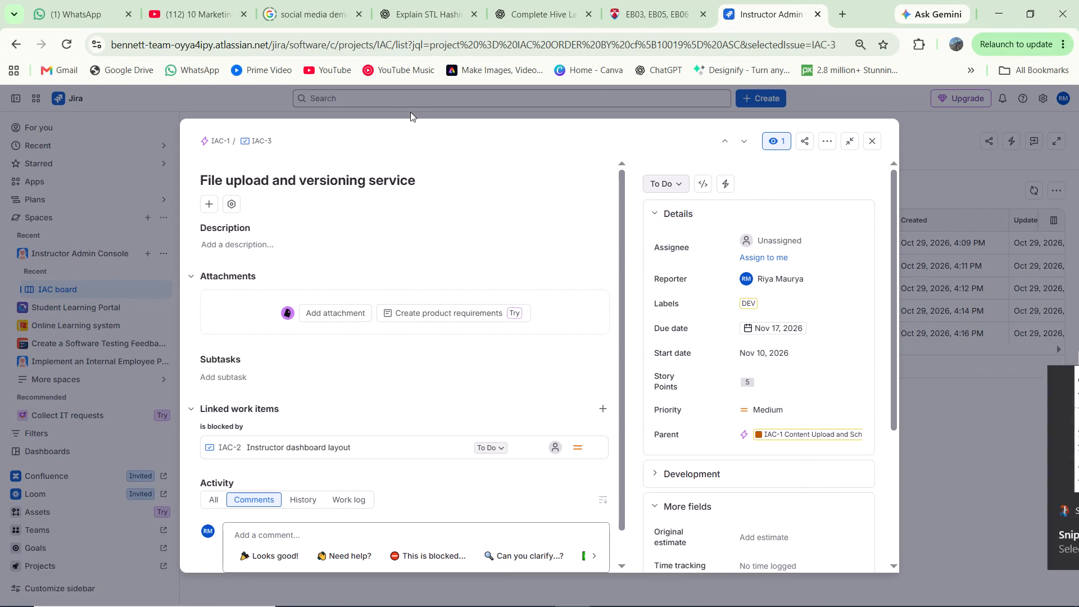
In Jira, close IAC-3, open IAC-5 "Schedule class calendar" and set its Story Points to 5.
{"action": "left_click", "coordinate": [411, 110]}
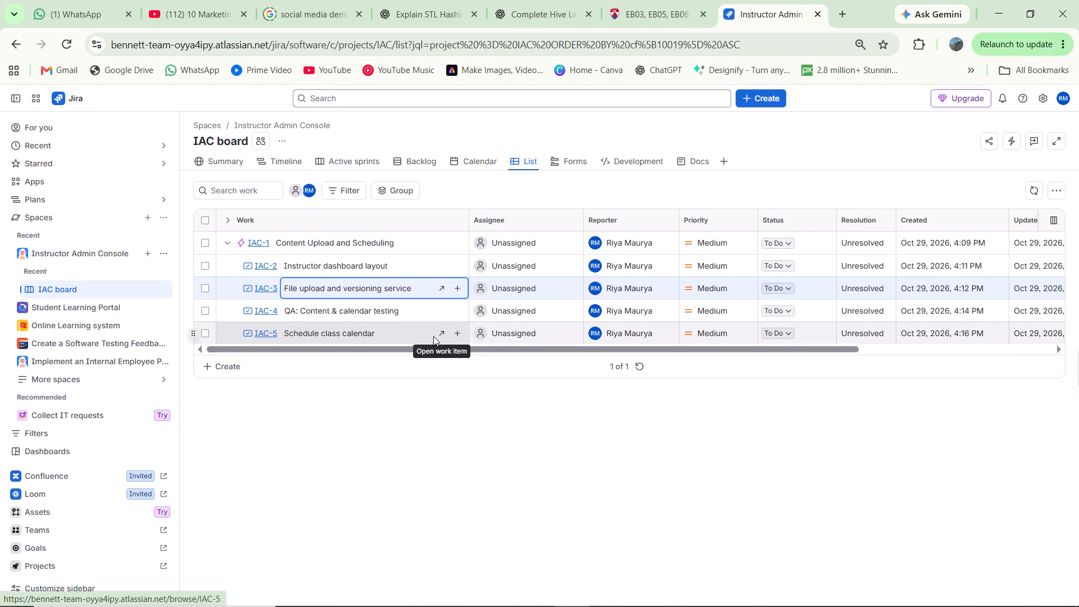
{"action": "left_click", "coordinate": [441, 334]}
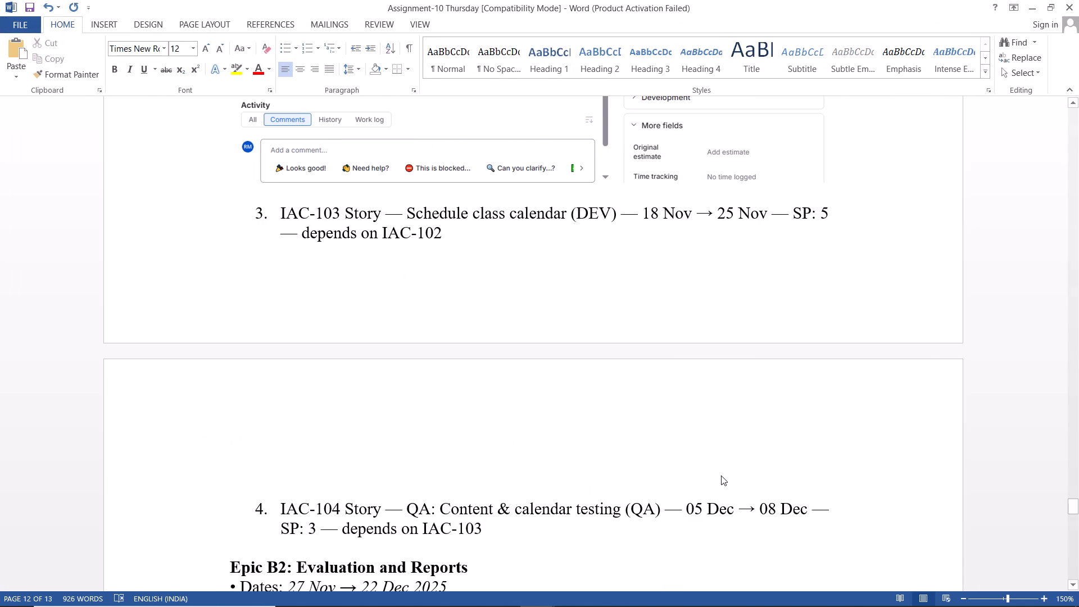
{"action": "left_click", "coordinate": [794, 506]}
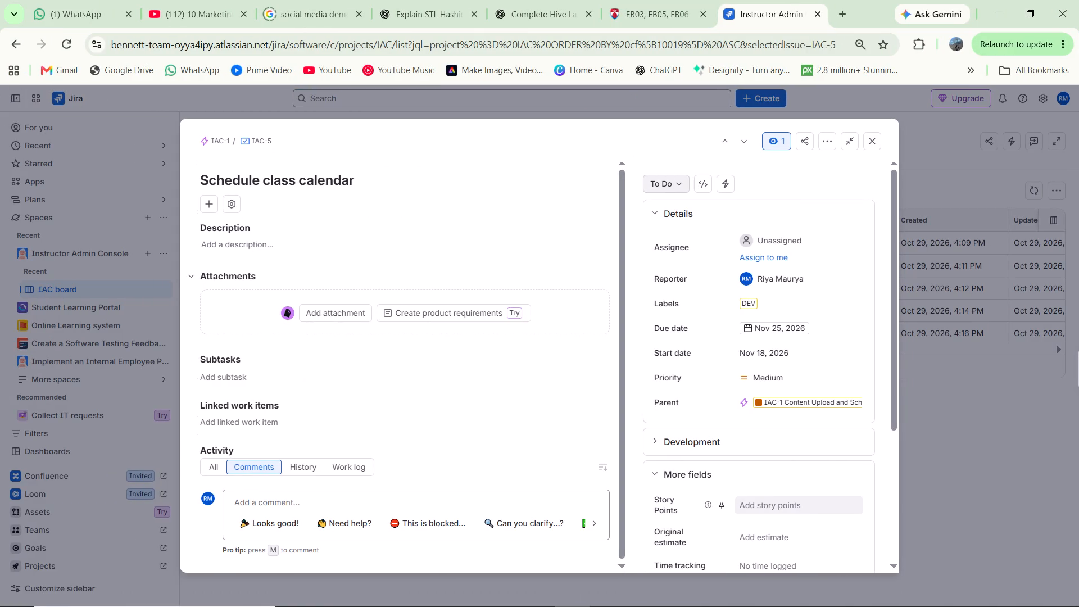
{"action": "key", "text": "5"}
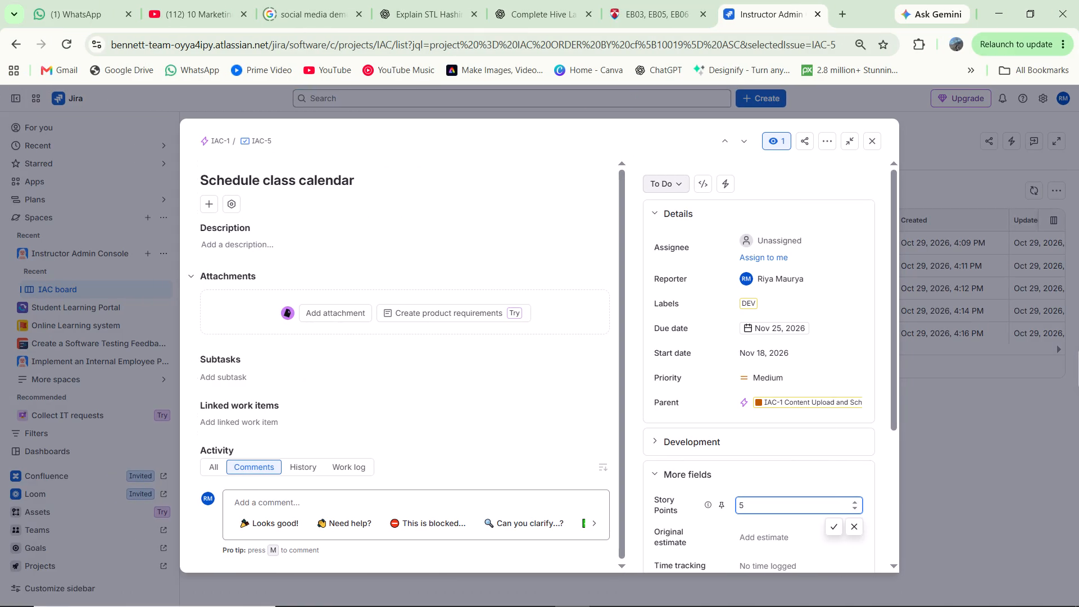
Link only IAC-3 File upload and versioning service to IAC-5 as "is blocked by".
{"action": "left_click", "coordinate": [212, 420]}
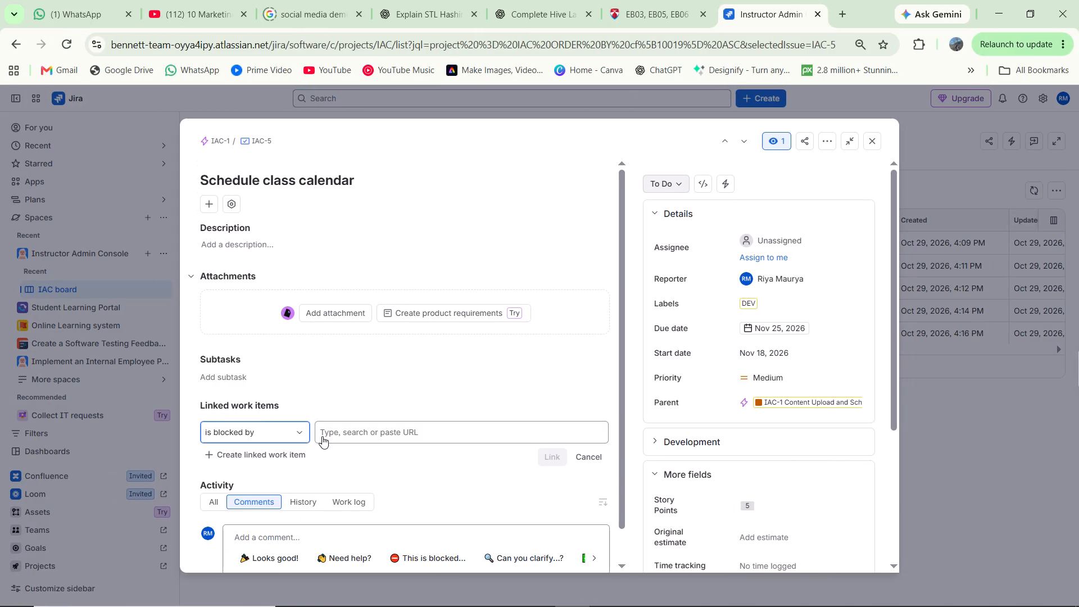
{"action": "left_click", "coordinate": [342, 436]}
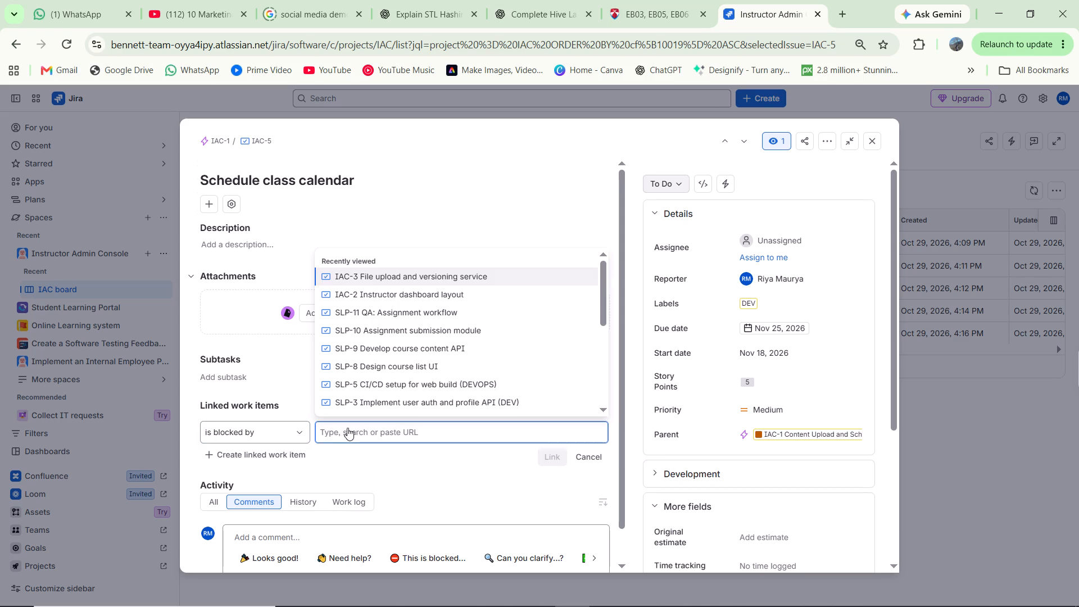
{"action": "left_click", "coordinate": [408, 278]}
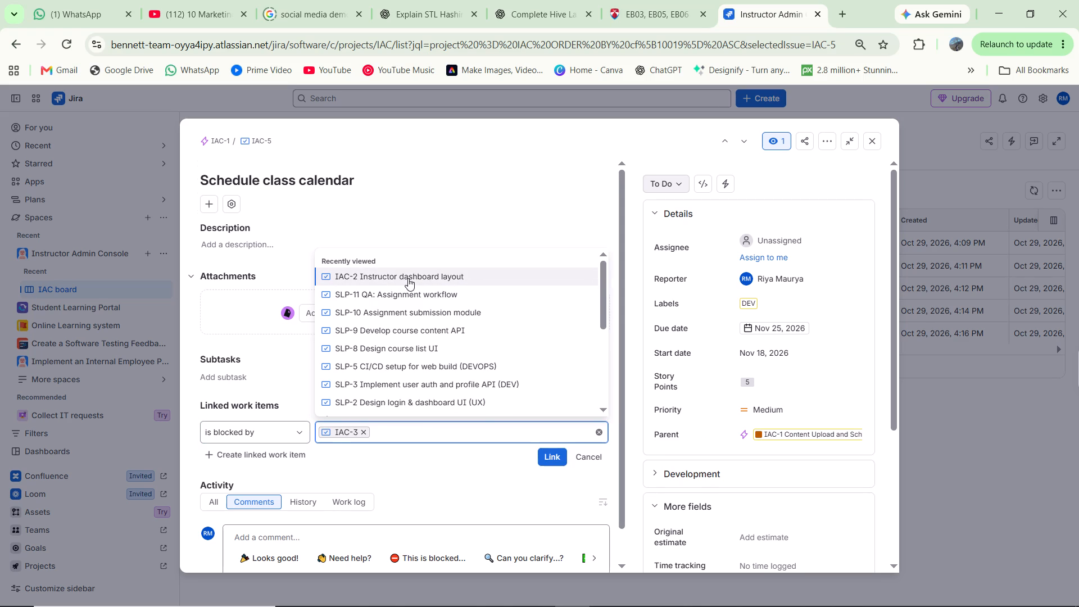
{"action": "key", "text": "Return"}
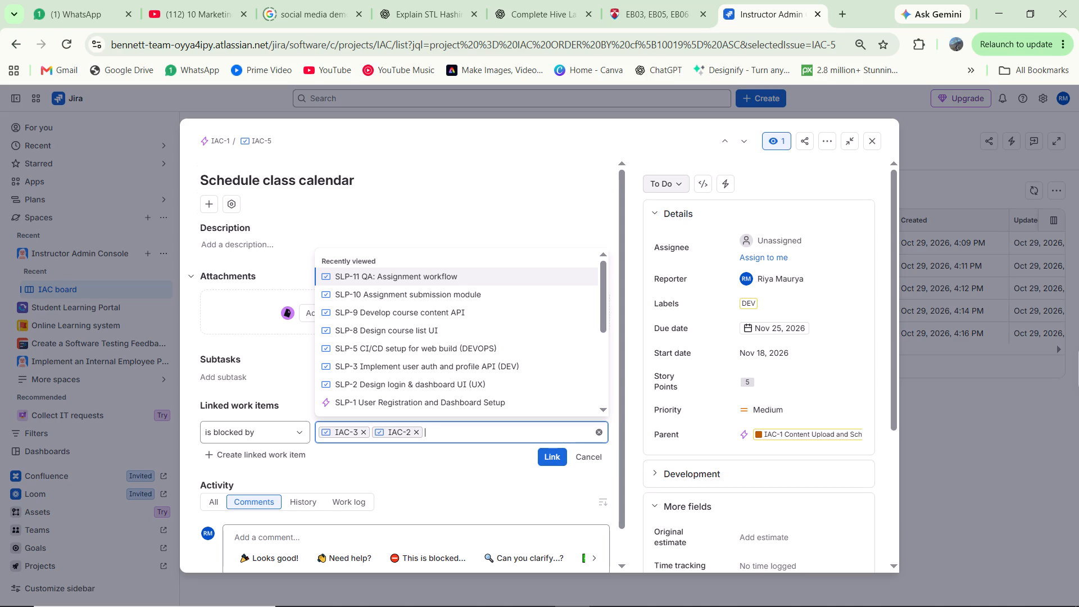
{"action": "key", "text": "BackSpace"}
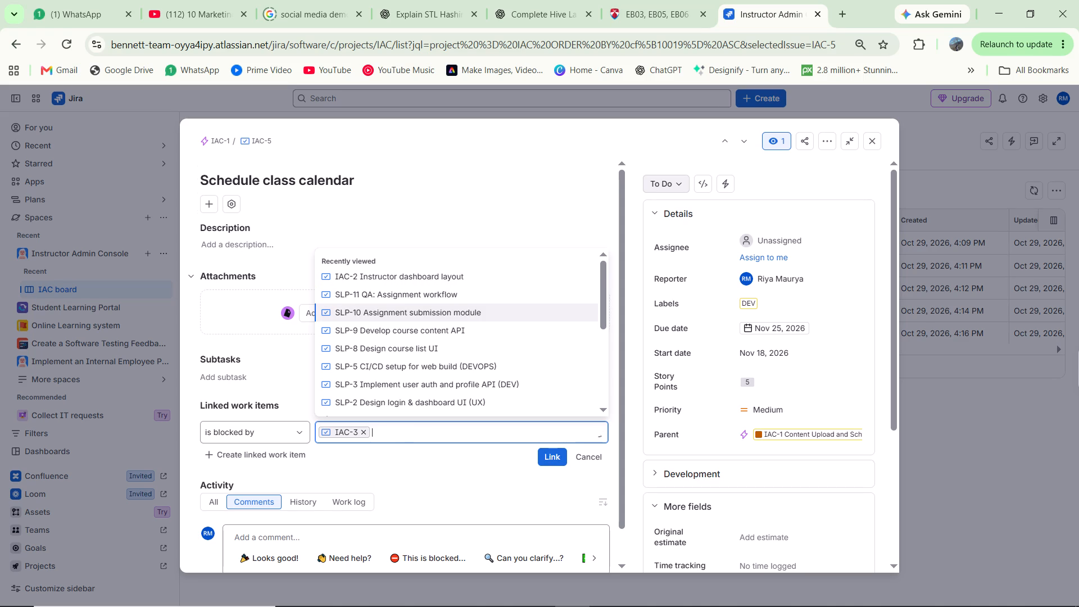
{"action": "left_click", "coordinate": [548, 460]}
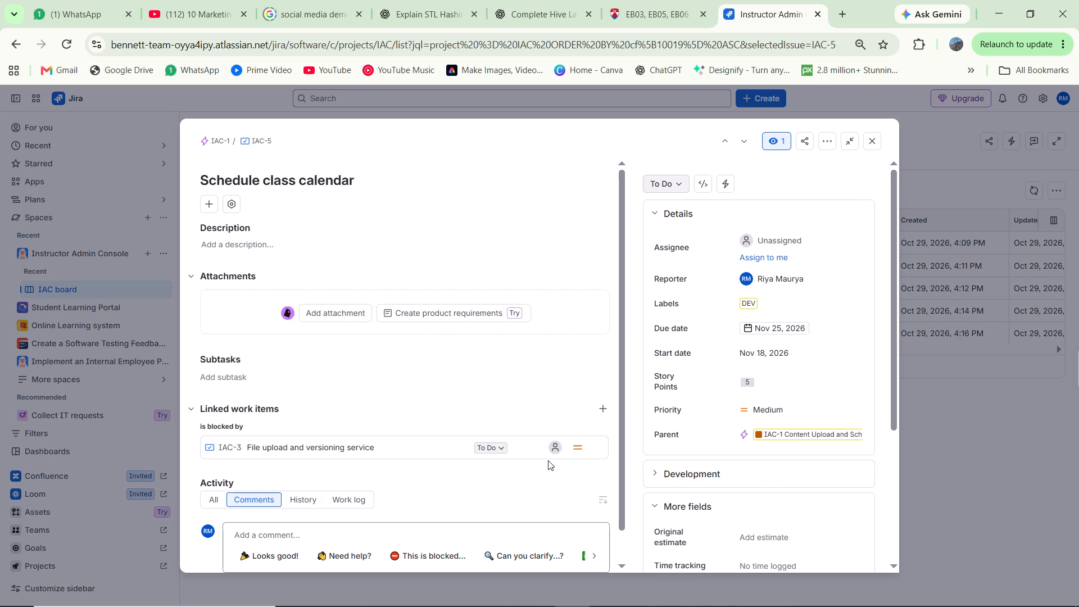
Capture the IAC-5 Schedule class calendar details window as a screenshot.
{"action": "key", "text": "shift+super+s"}
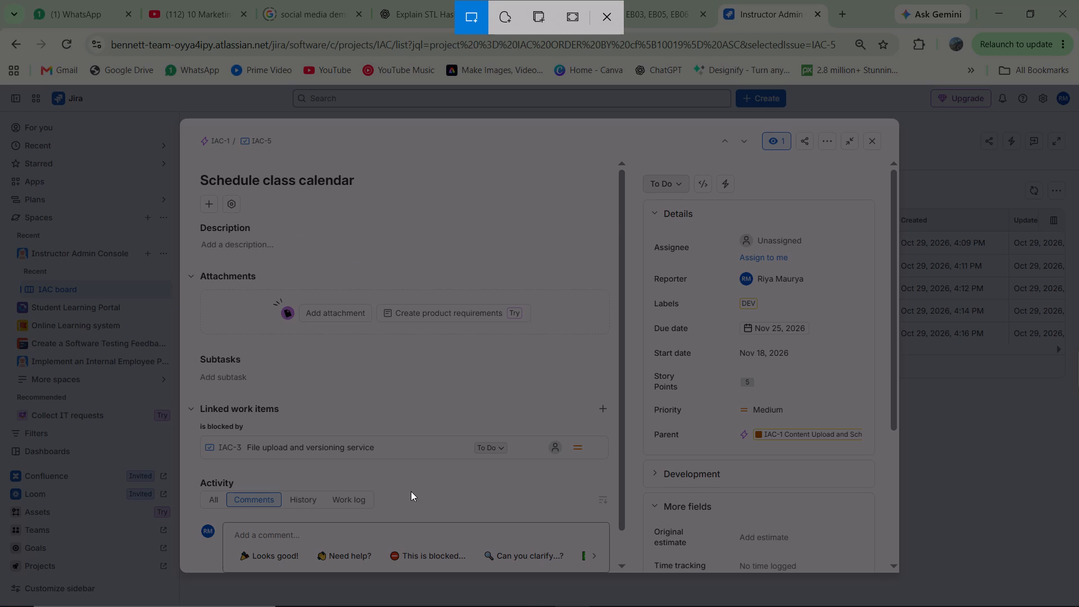
{"action": "left_click_drag", "start_coordinate": [184, 124], "coordinate": [853, 532]}
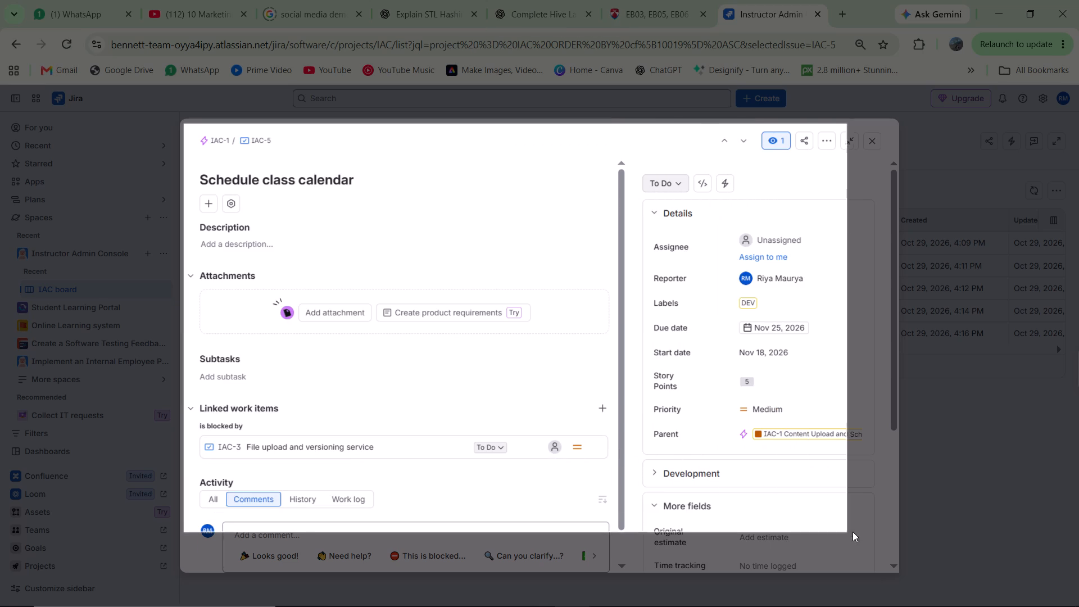
Finish the screen capture of the IAC-5 Schedule class calendar details and paste it below the IAC-103 item in the Word document.
{"action": "left_click_drag", "start_coordinate": [853, 532], "coordinate": [882, 572]}
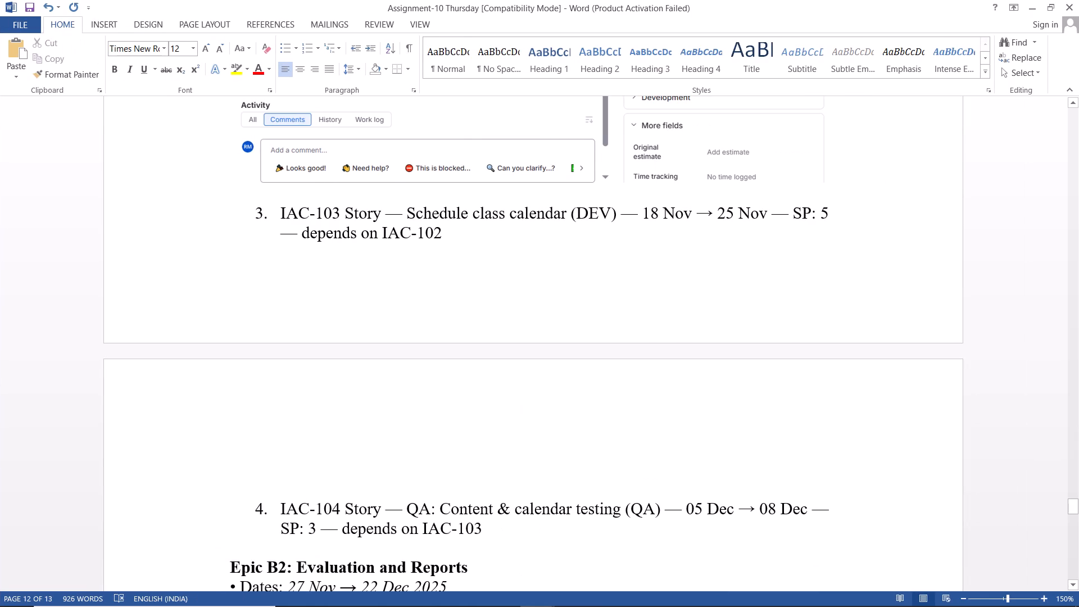
{"action": "key", "text": "ctrl+v"}
Open up unnumbered blank space below the IAC-104 QA: Content & calendar testing item, before the Epic B2 heading.
{"action": "scroll", "coordinate": [593, 511], "scroll_direction": "down", "scroll_amount": 2}
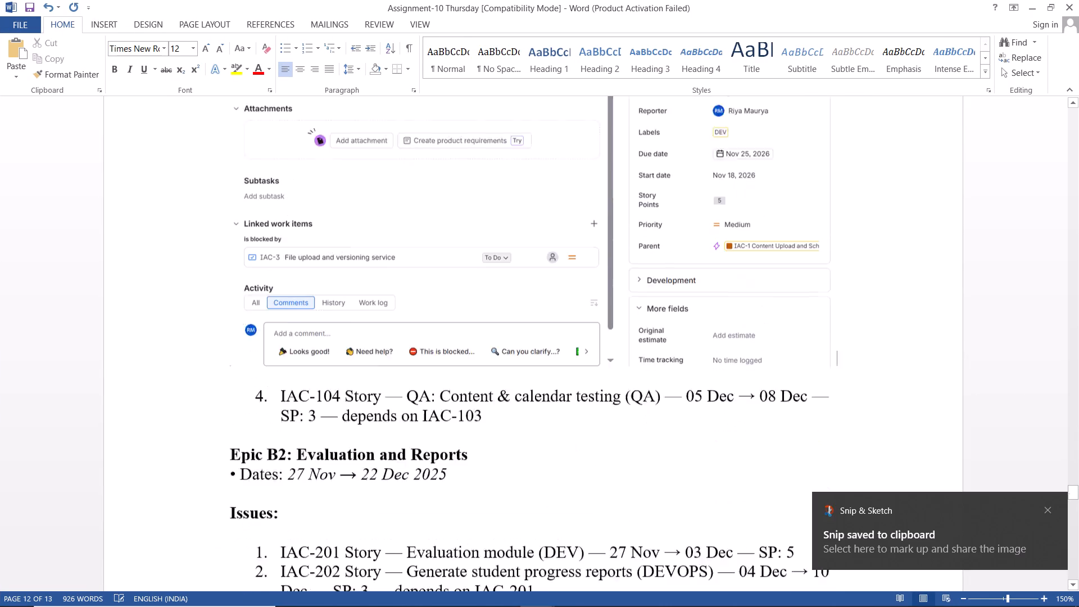
{"action": "scroll", "coordinate": [593, 511], "scroll_direction": "down", "scroll_amount": 2}
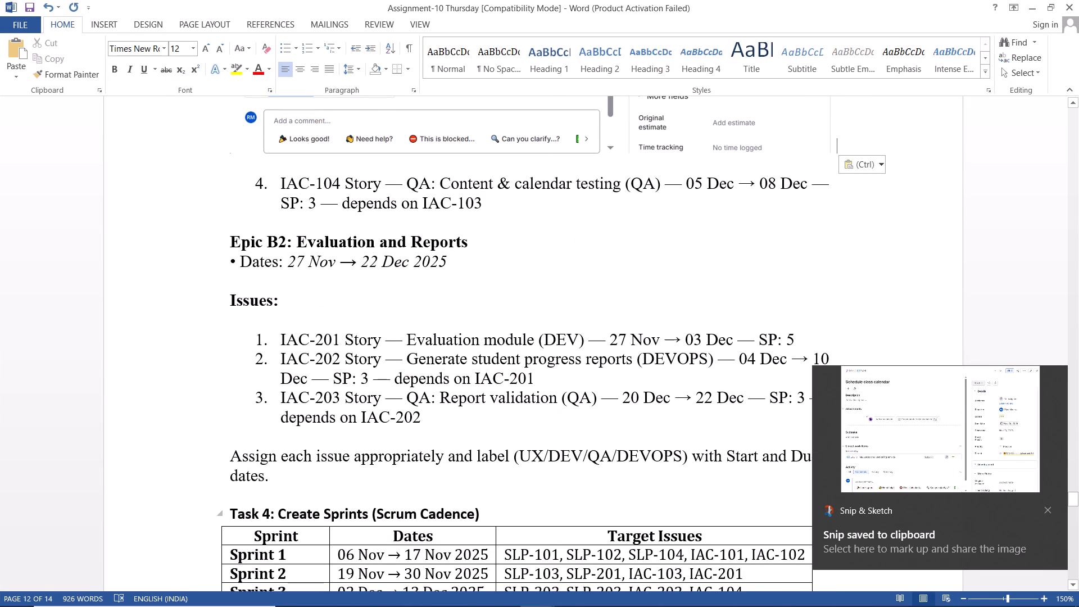
{"action": "left_click", "coordinate": [487, 206]}
{"action": "key", "text": "Return"}
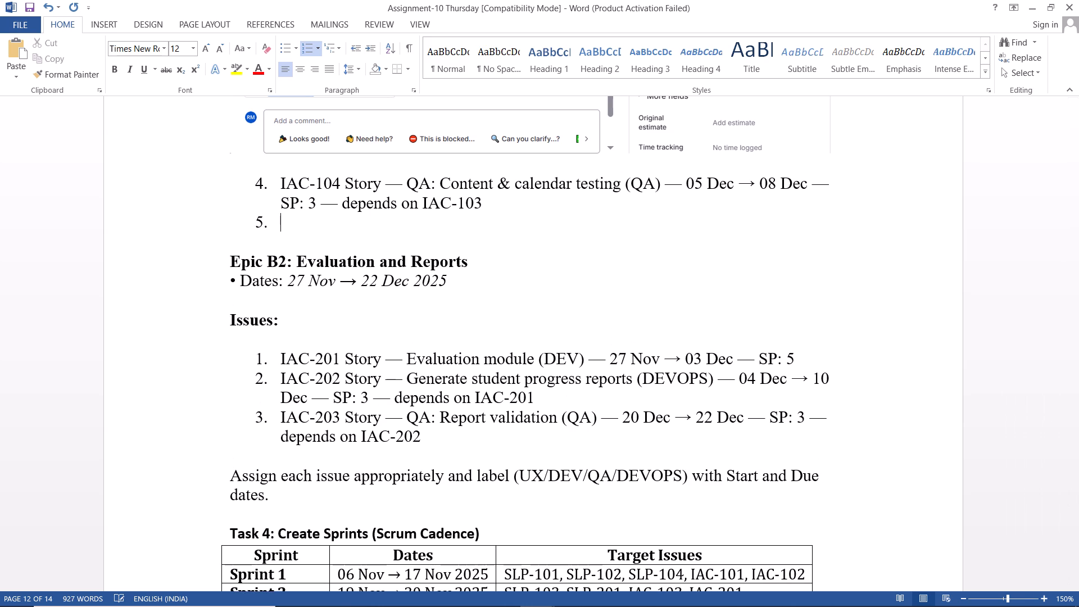
{"action": "key", "text": "Return"}
{"action": "scroll", "coordinate": [487, 206], "scroll_direction": "up", "scroll_amount": 1}
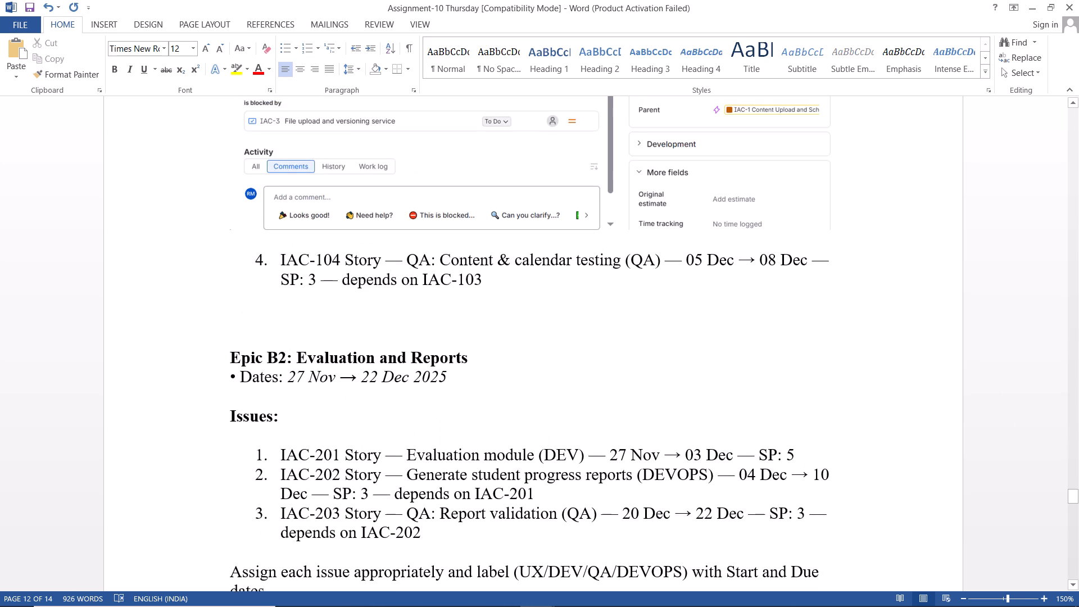
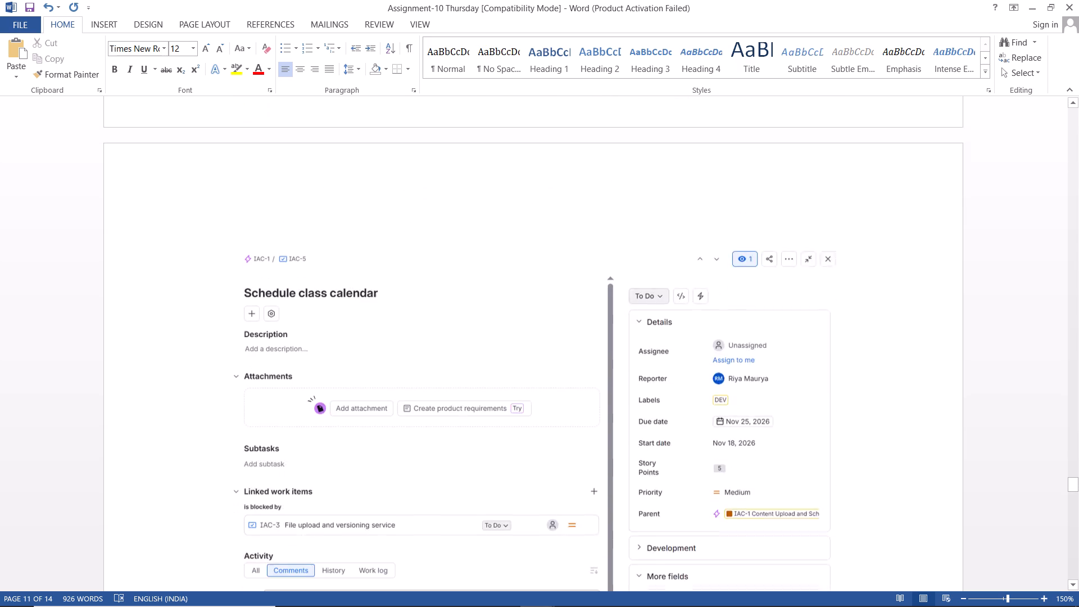
In Jira, close IAC-5, open IAC-4 "QA: Content & calendar testing" and open its Story Points for editing.
{"action": "scroll", "coordinate": [423, 373], "scroll_direction": "down", "scroll_amount": 3}
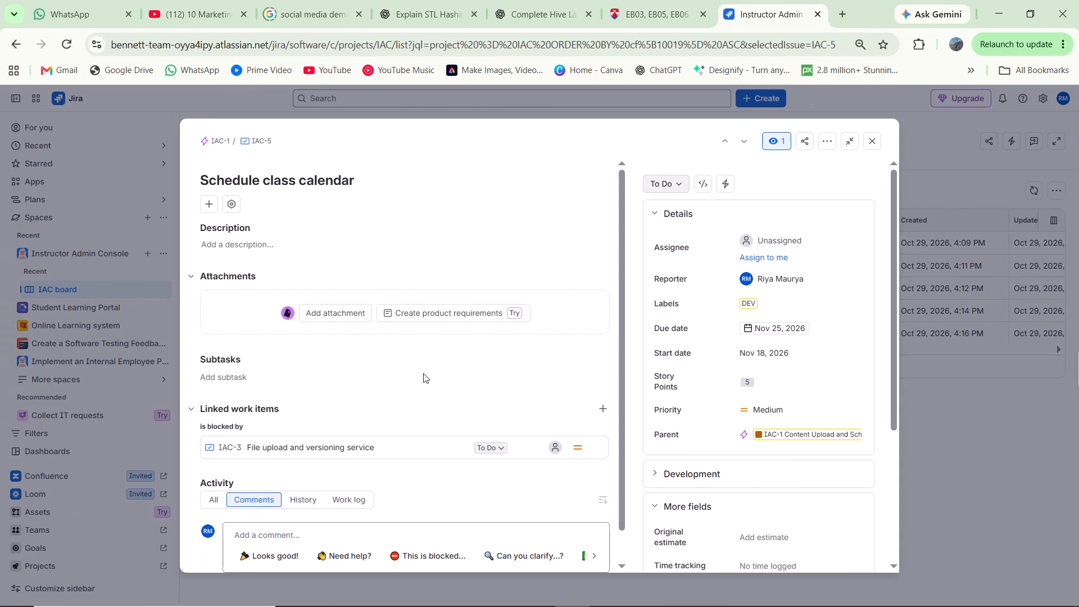
{"action": "left_click", "coordinate": [139, 283]}
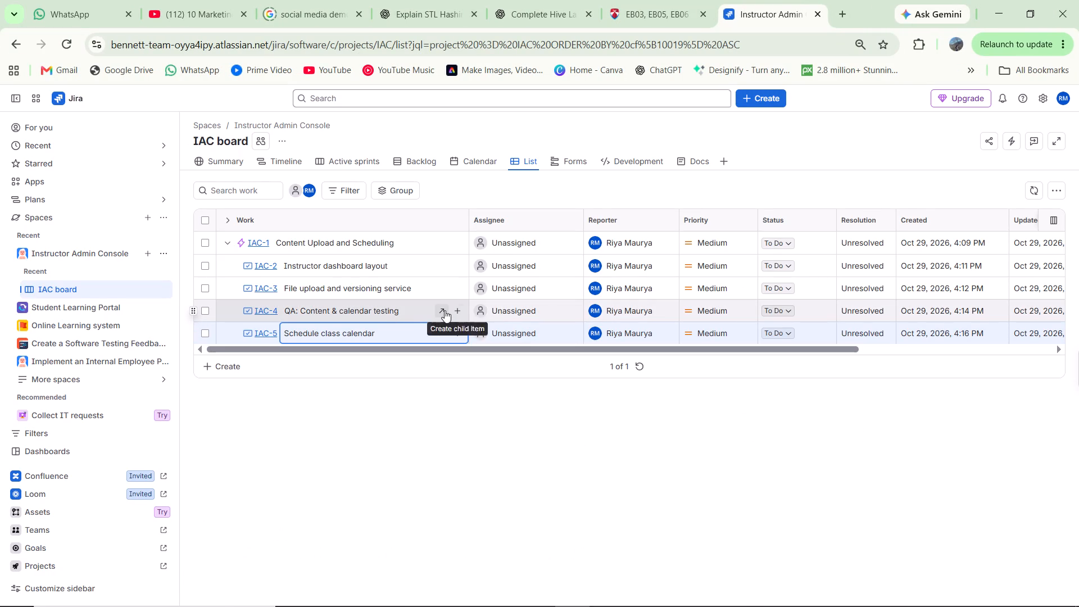
{"action": "left_click", "coordinate": [444, 310]}
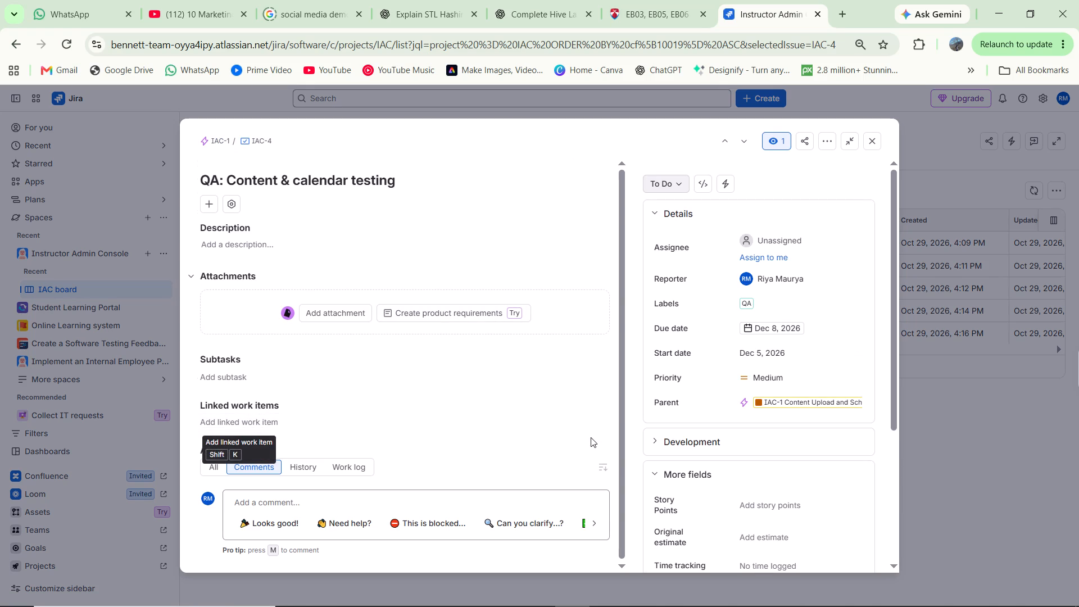
{"action": "left_click", "coordinate": [746, 513]}
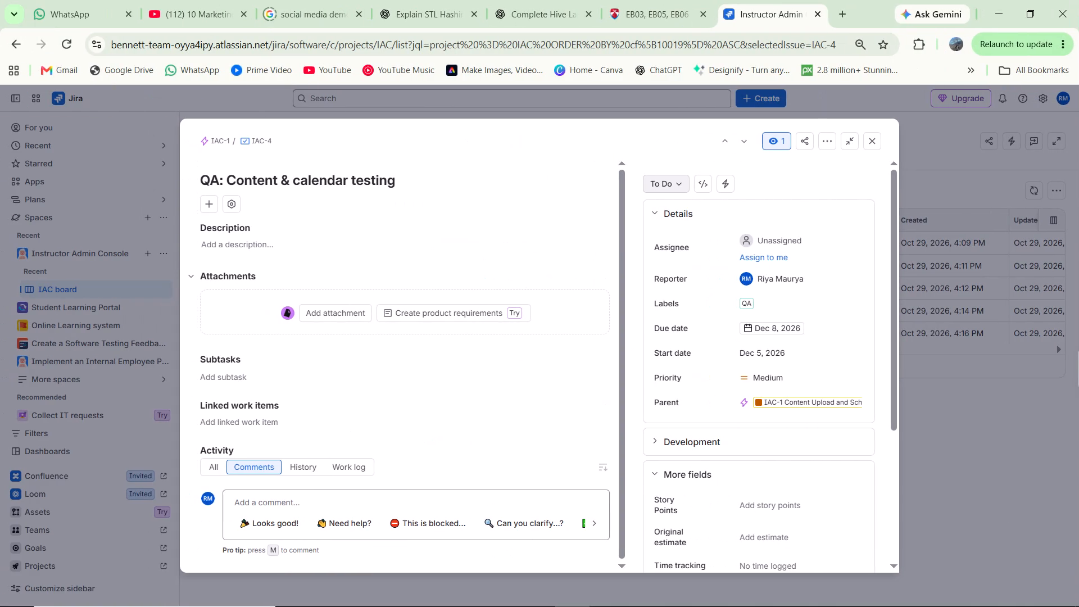
Set the Story Points of IAC-4 "QA: Content & calendar testing" to 3.
{"action": "left_click", "coordinate": [757, 498]}
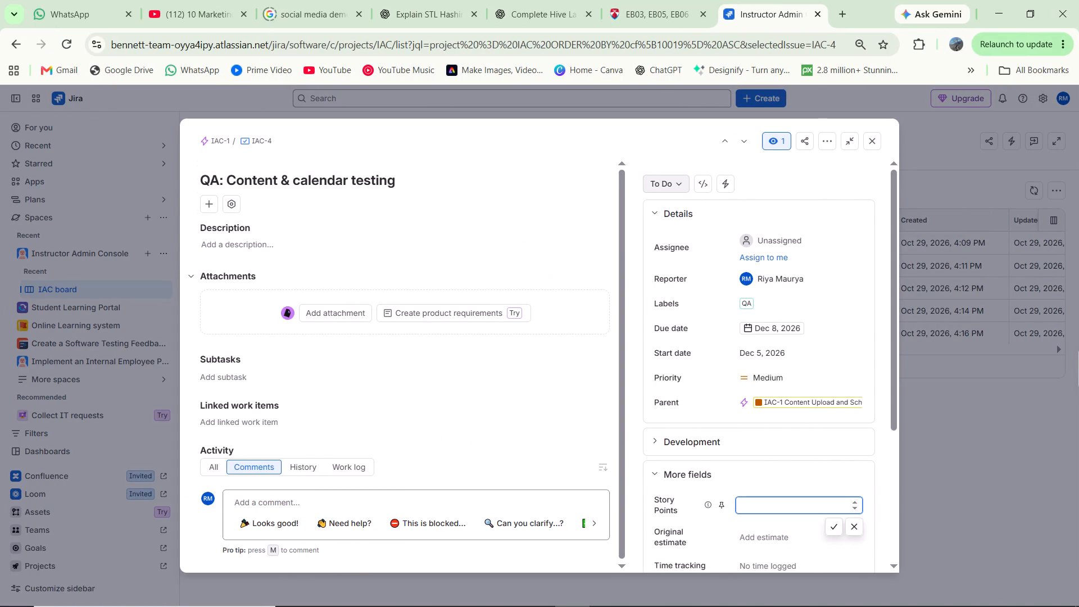
{"action": "key", "text": "3"}
Link IAC-5 Schedule class calendar to IAC-4 as "is blocked by".
{"action": "left_click", "coordinate": [224, 427]}
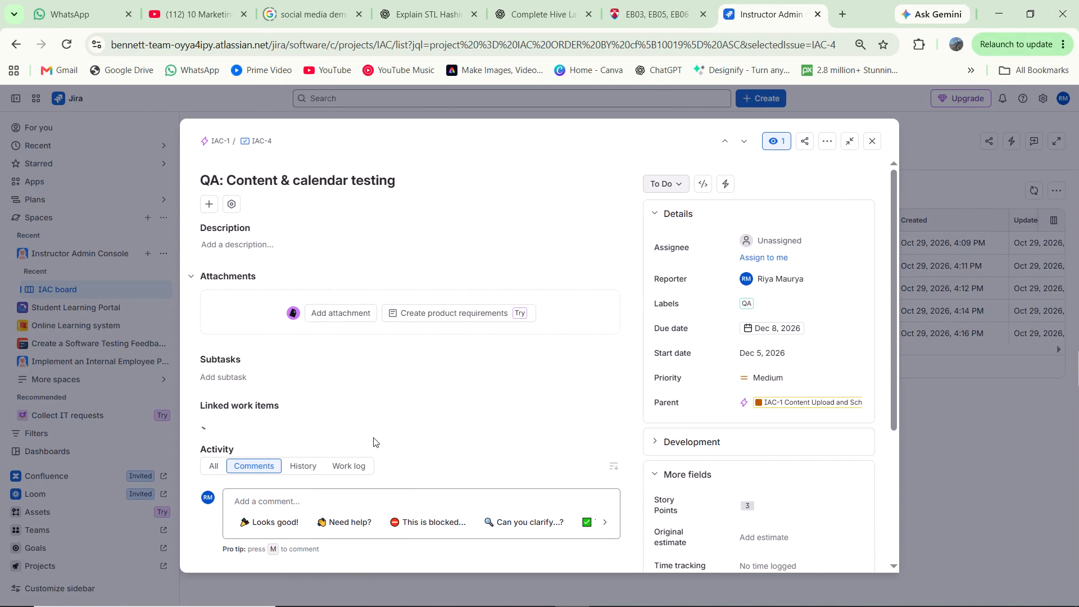
{"action": "left_click", "coordinate": [373, 437]}
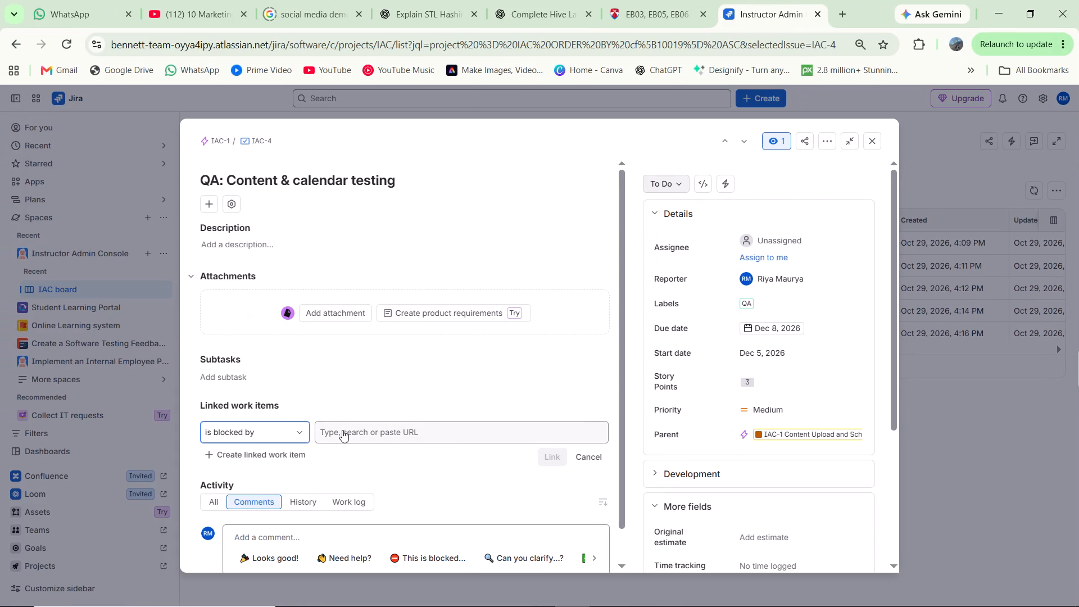
{"action": "left_click", "coordinate": [342, 430]}
{"action": "left_click", "coordinate": [430, 269]}
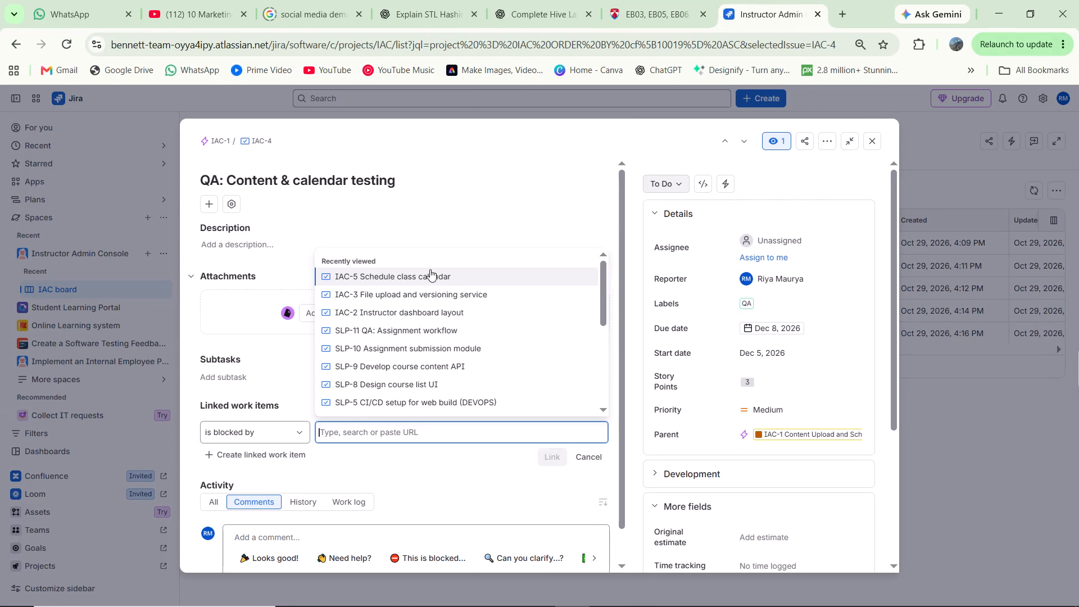
{"action": "left_click", "coordinate": [555, 451]}
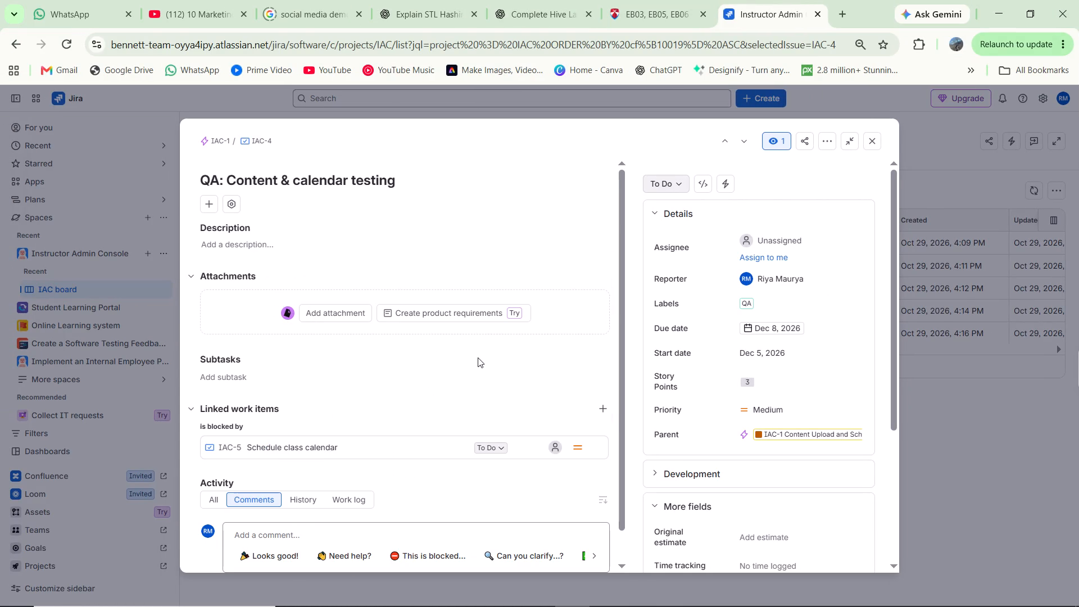
Capture the IAC-4 details window as a screenshot and paste it below the IAC-104 item in the Word document.
{"action": "key", "text": "shift+super+s"}
{"action": "left_click_drag", "start_coordinate": [185, 119], "coordinate": [614, 388]}
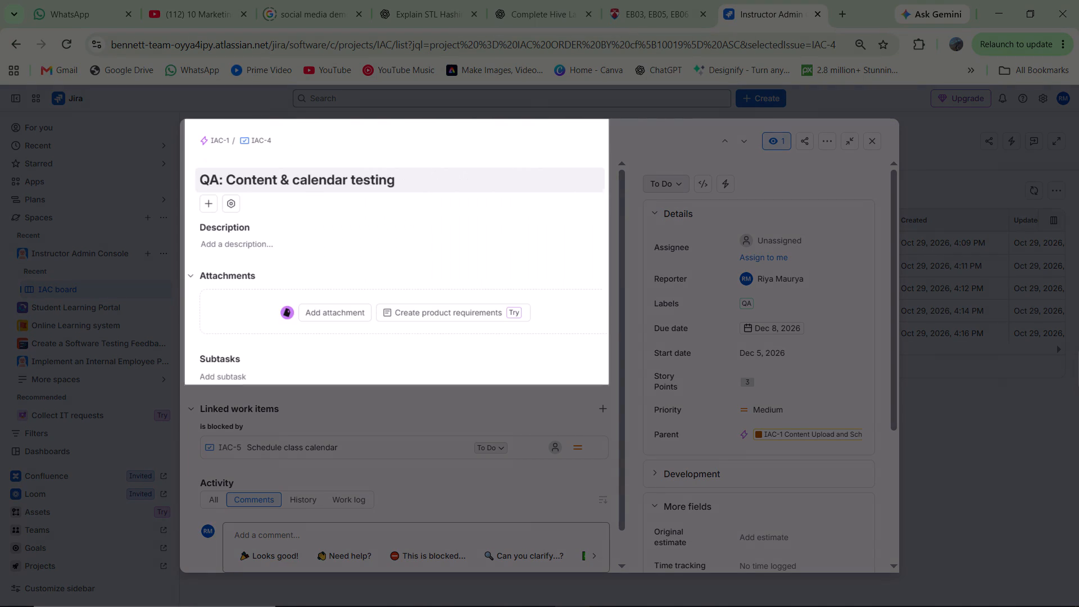
{"action": "left_click_drag", "start_coordinate": [614, 388], "coordinate": [751, 548]}
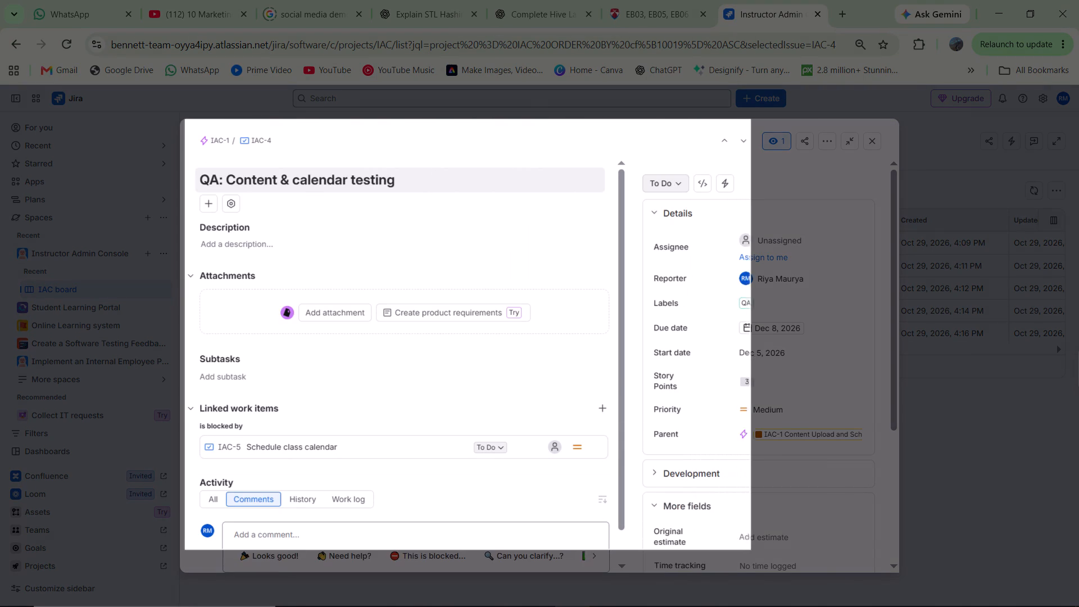
{"action": "left_click_drag", "start_coordinate": [751, 548], "coordinate": [873, 561]}
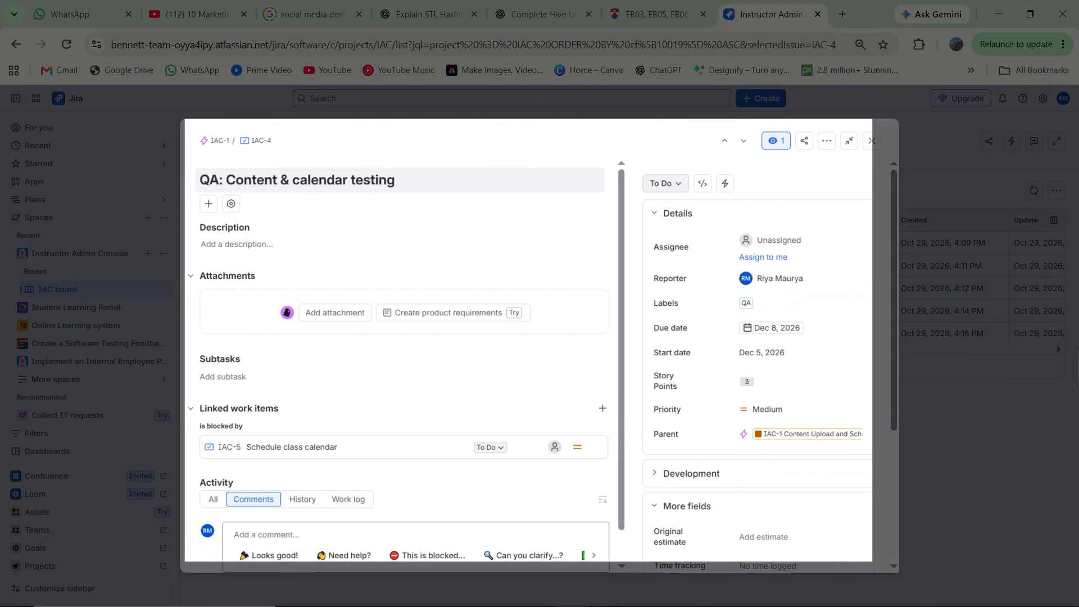
{"action": "left_click_drag", "start_coordinate": [873, 561], "coordinate": [877, 571]}
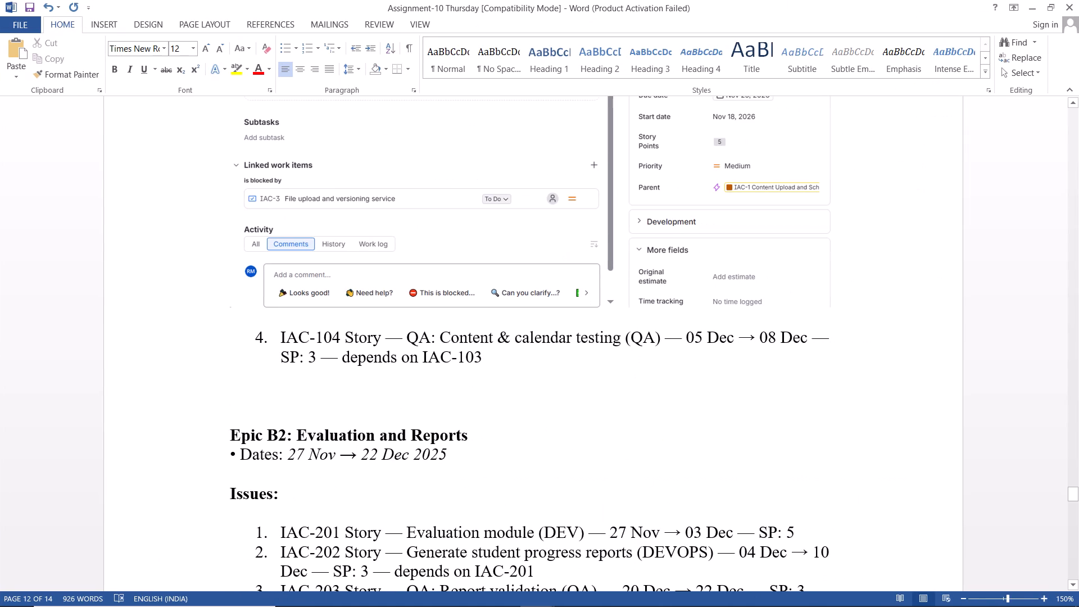
{"action": "key", "text": "ctrl+v"}
Review the Epic B2: Evaluation and Reports section and its issue list in the Word document.
{"action": "scroll", "coordinate": [877, 571], "scroll_direction": "down", "scroll_amount": 3}
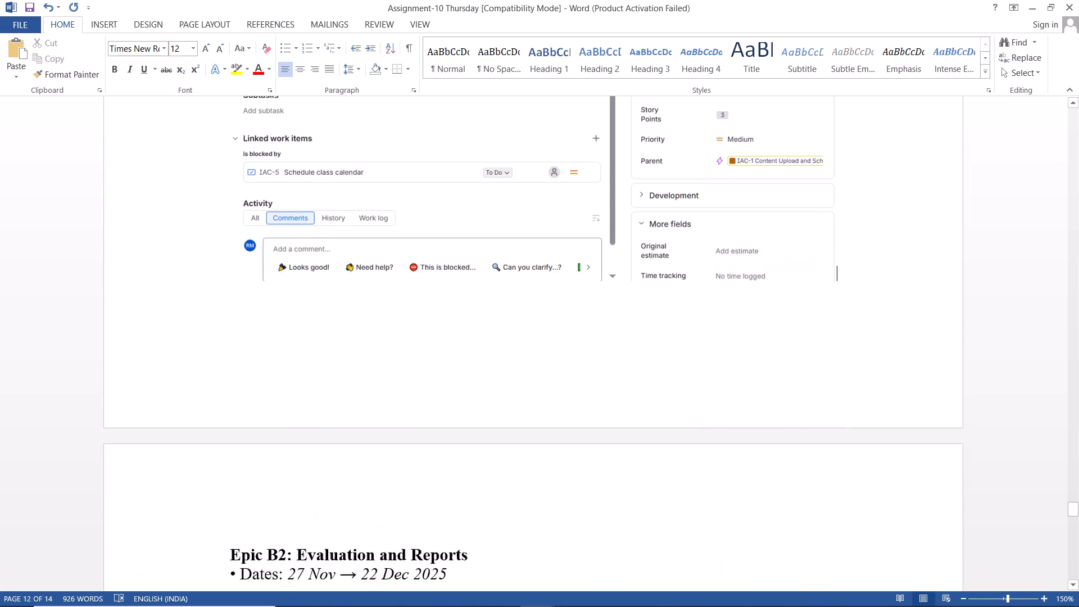
{"action": "scroll", "coordinate": [877, 571], "scroll_direction": "down", "scroll_amount": 3}
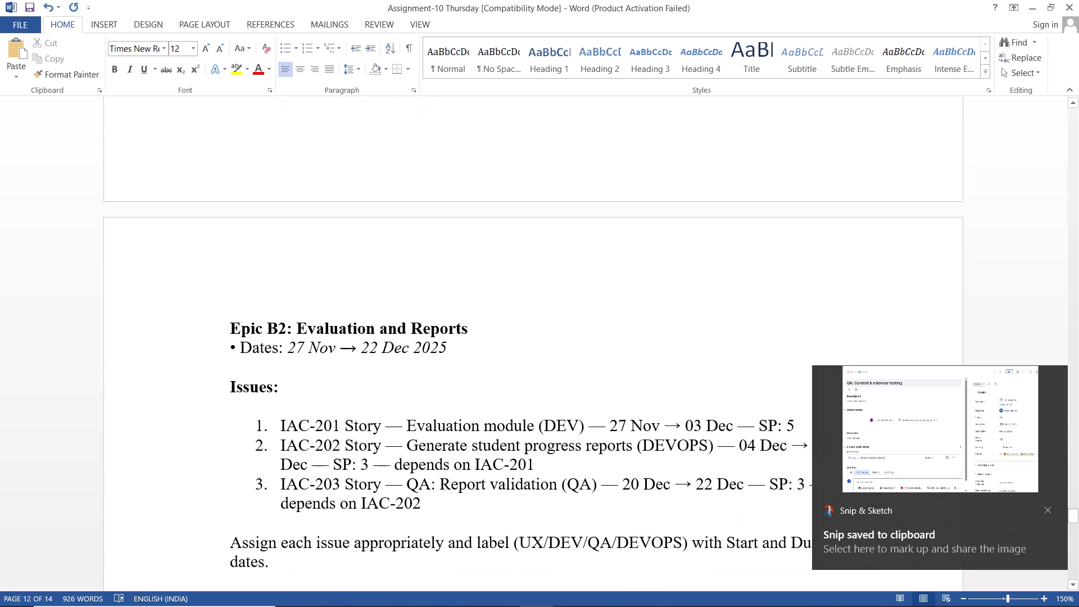
{"action": "scroll", "coordinate": [510, 336], "scroll_direction": "down", "scroll_amount": 2}
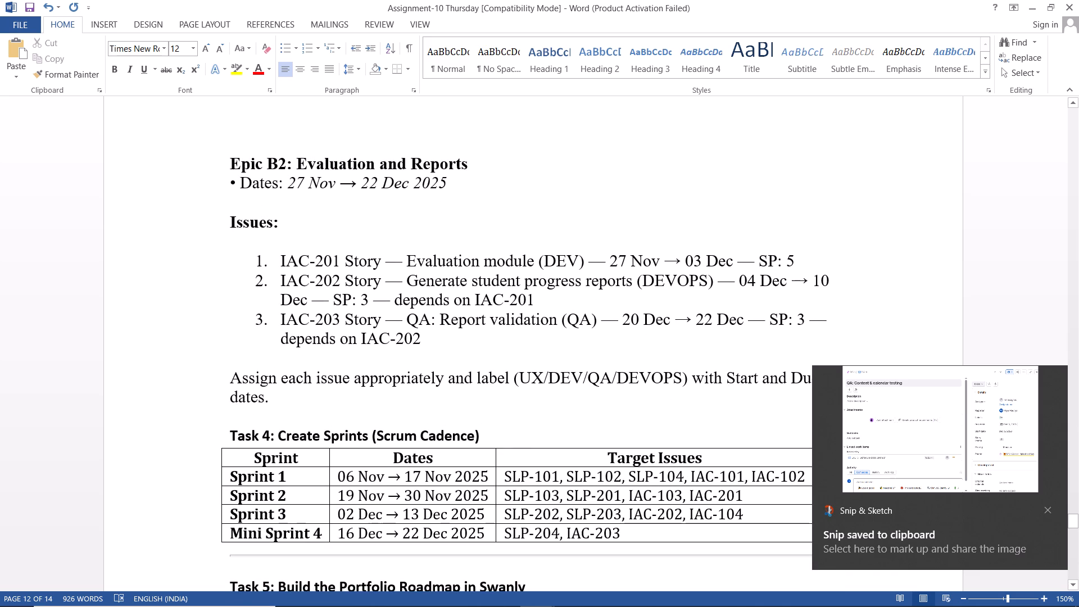
{"action": "key", "text": "ctrl+shift+super+F24"}
{"action": "key", "text": "ctrl+shift+super+F24"}
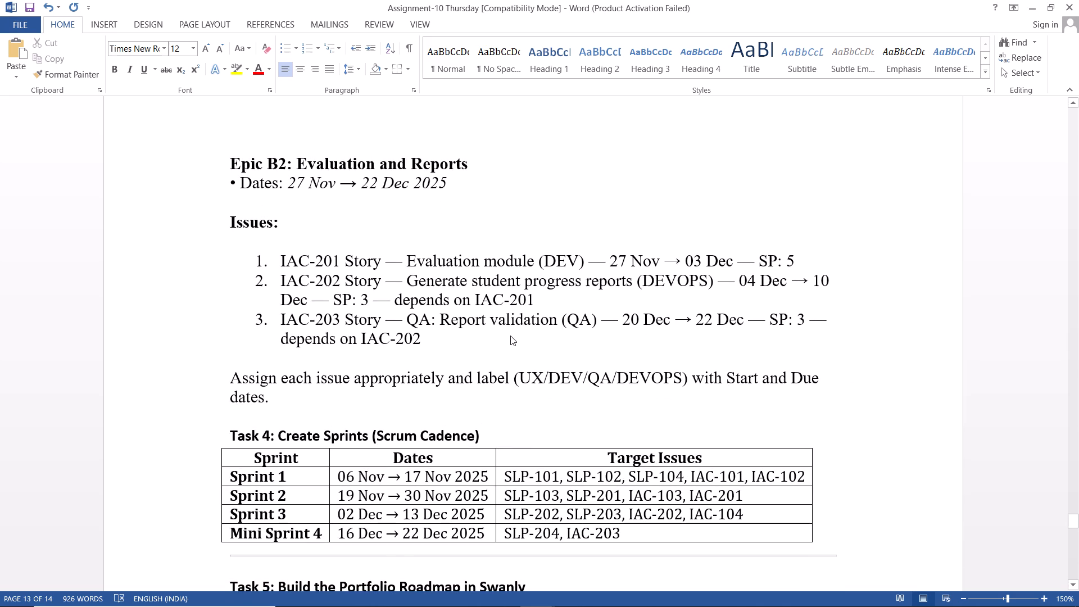
In Jira, close IAC-4 and create an Epic in IAC with the summary "Evaluation and Reports", copied from the Word document.
{"action": "left_click", "coordinate": [972, 319]}
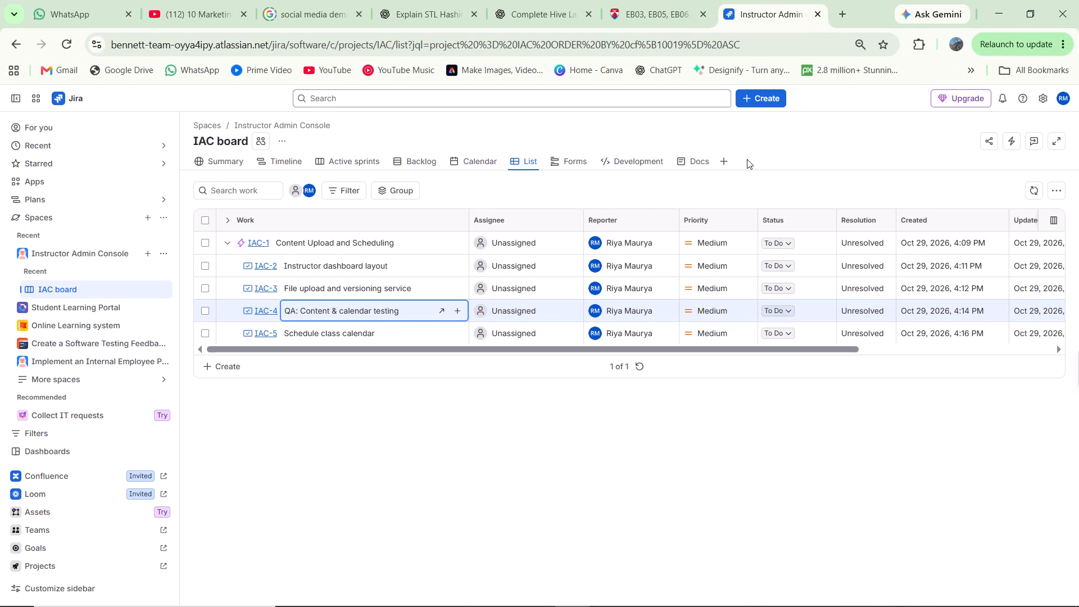
{"action": "left_click", "coordinate": [755, 96]}
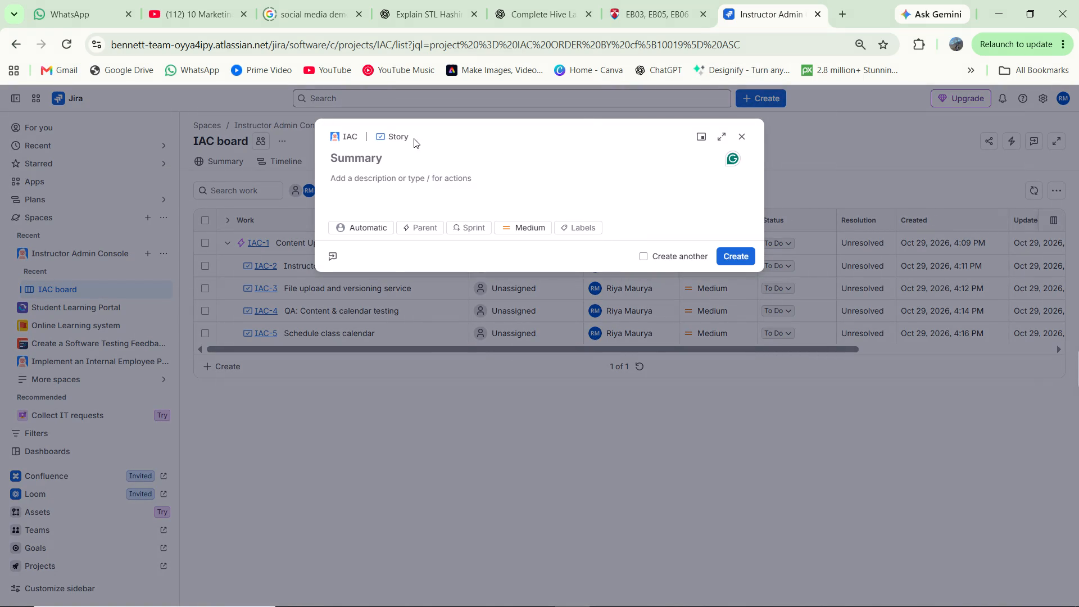
{"action": "left_click", "coordinate": [407, 136]}
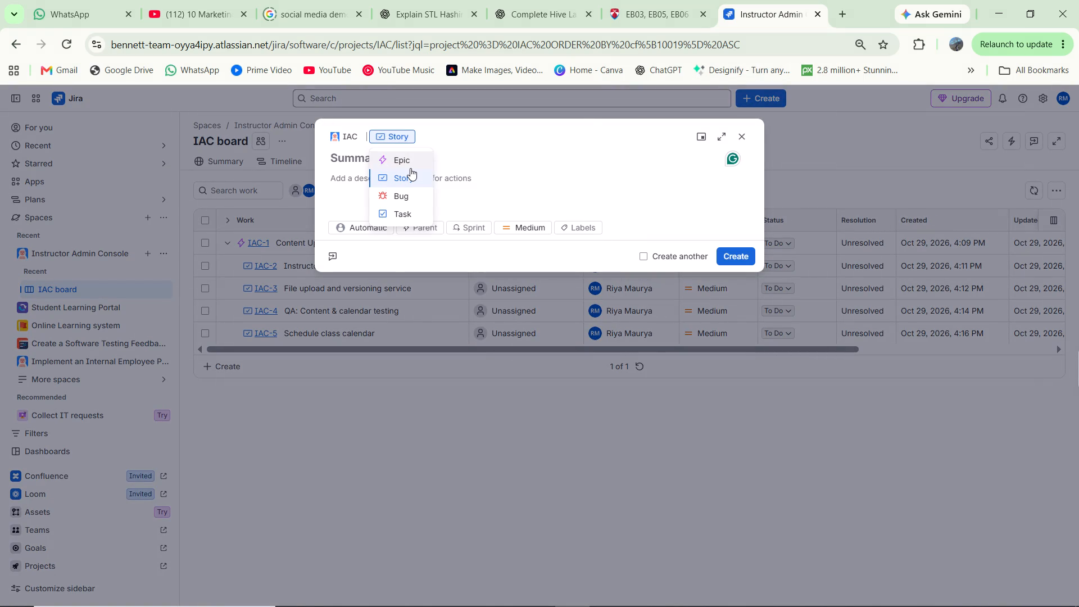
{"action": "left_click", "coordinate": [410, 168]}
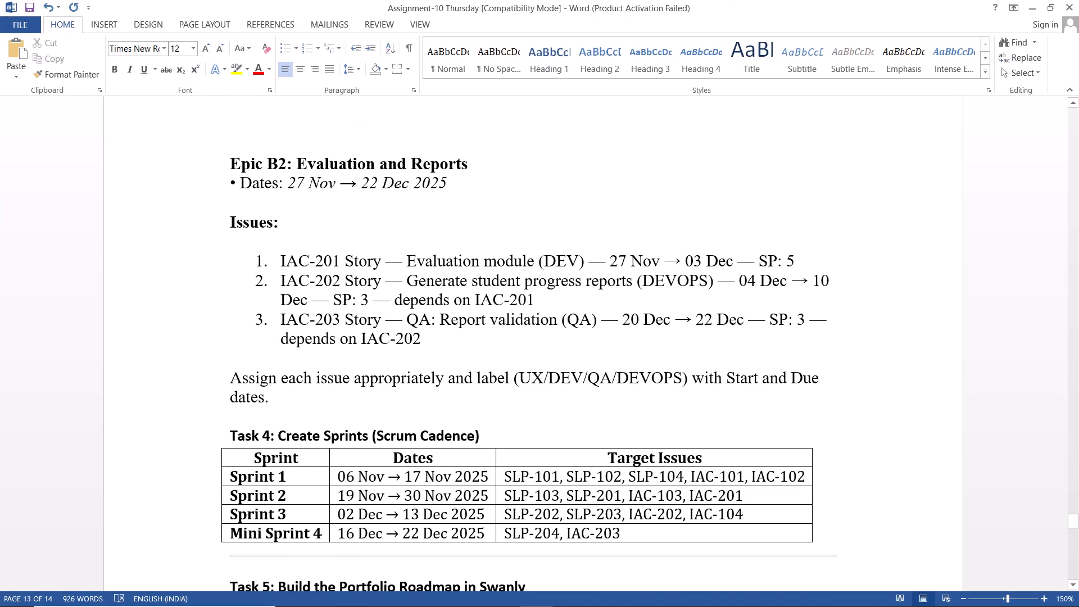
{"action": "left_click_drag", "start_coordinate": [299, 165], "coordinate": [378, 166]}
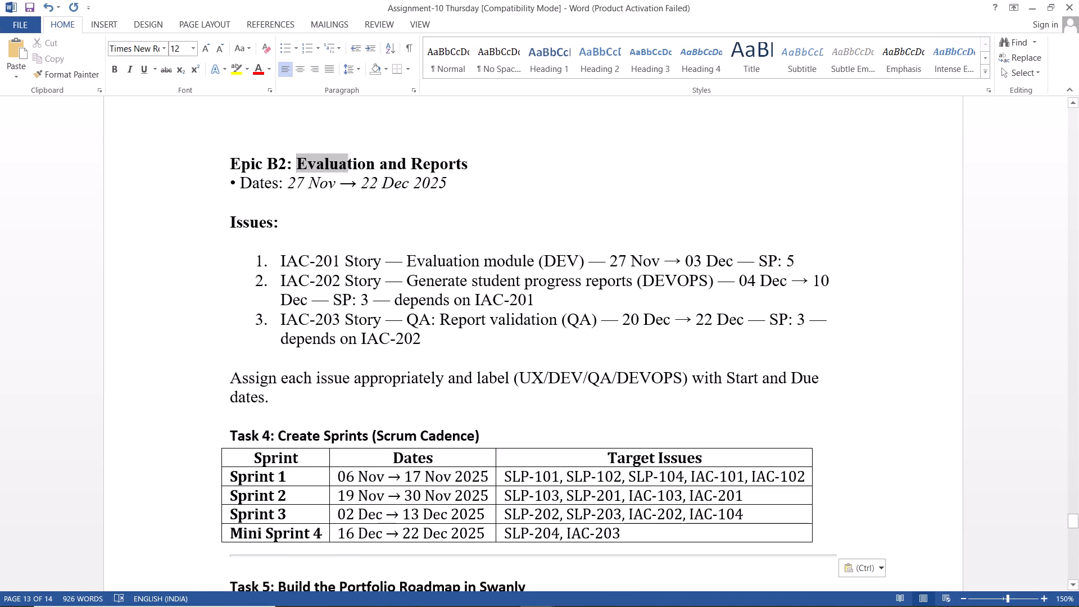
{"action": "left_click_drag", "start_coordinate": [378, 166], "coordinate": [469, 171]}
{"action": "key", "text": "ctrl+c"}
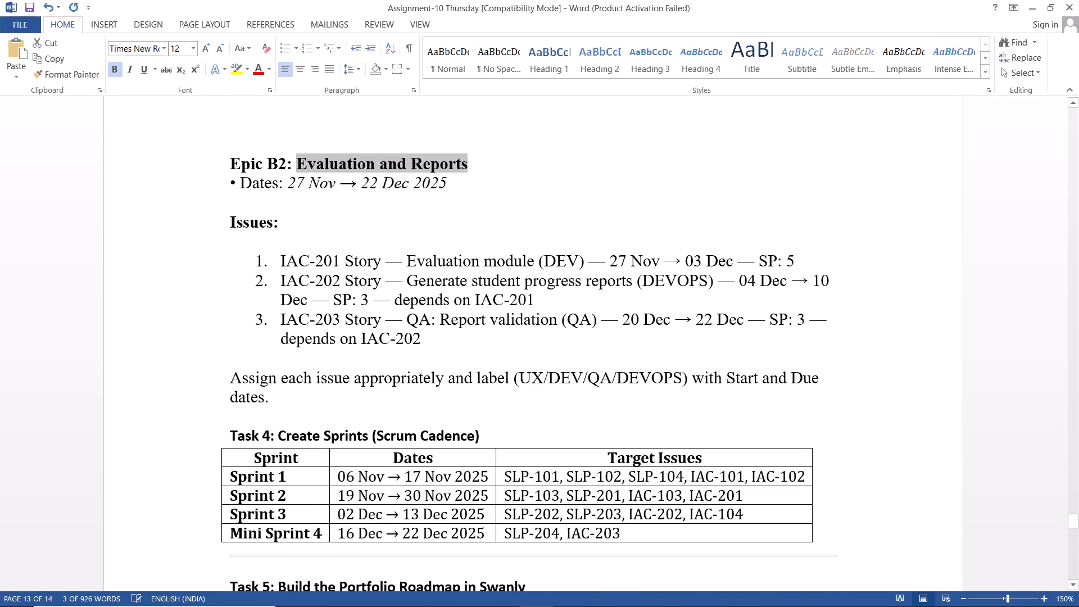
{"action": "left_click", "coordinate": [413, 157]}
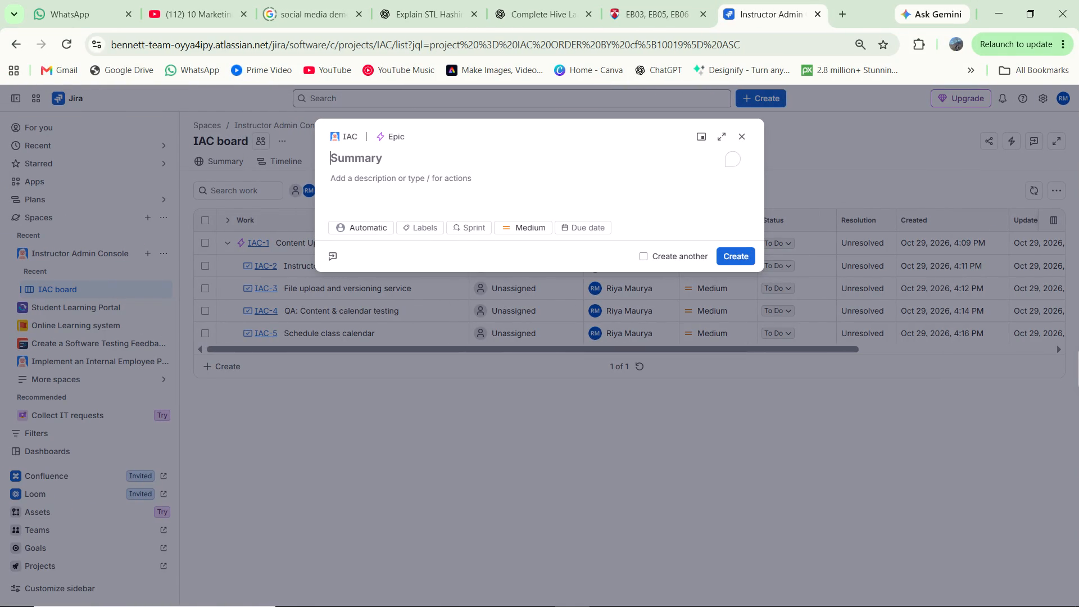
{"action": "key", "text": "ctrl+v"}
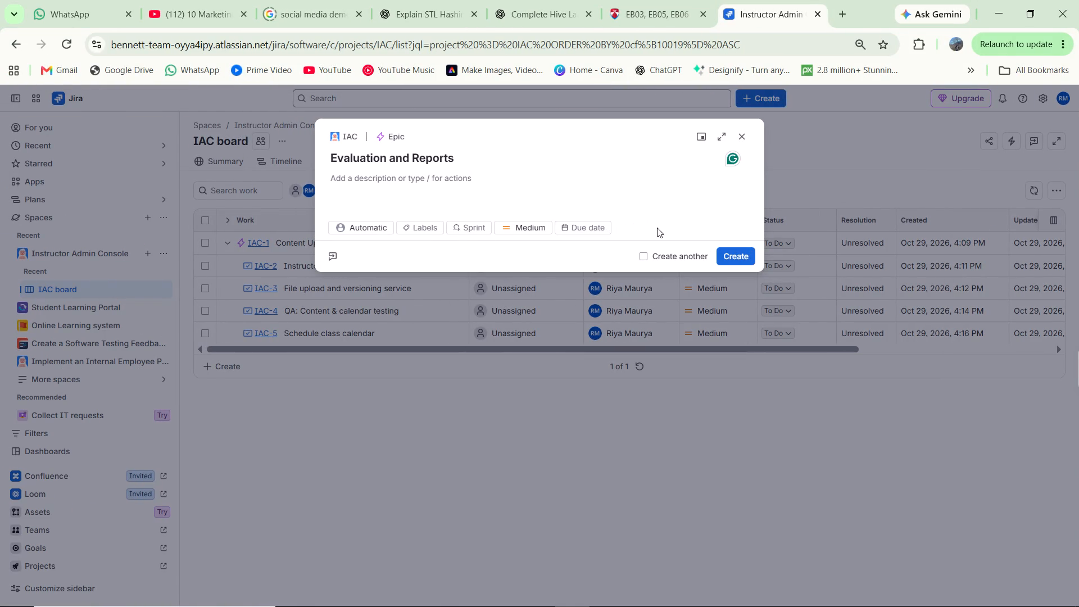
{"action": "left_click", "coordinate": [749, 253]}
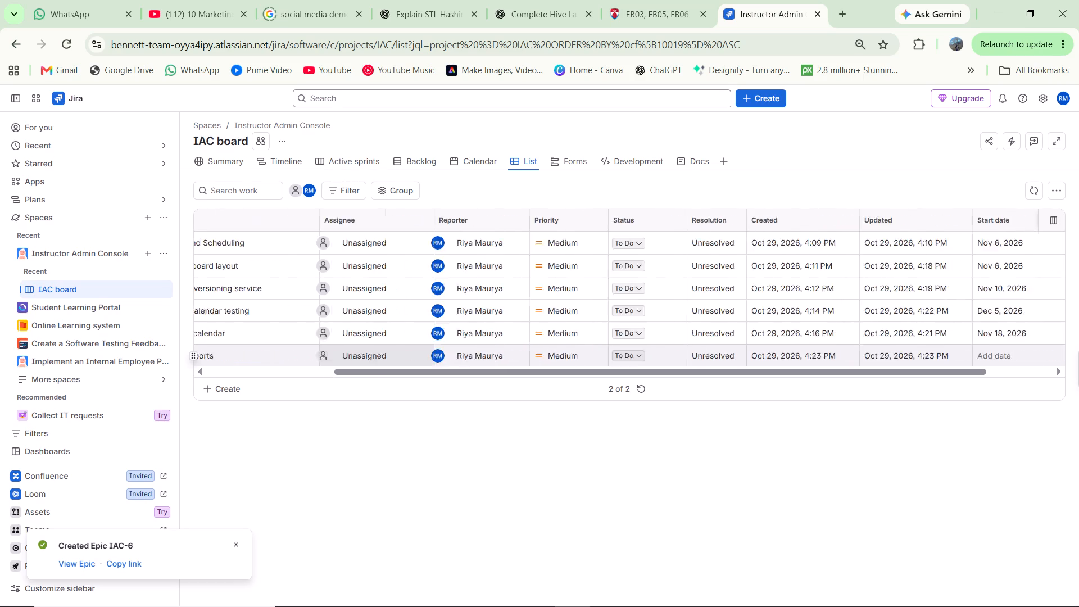
Set the Evaluation and Reports epic's start date to 11/27/2026 and its due date to 12/22/2026.
{"action": "scroll", "coordinate": [520, 359], "scroll_direction": "left", "scroll_amount": 2}
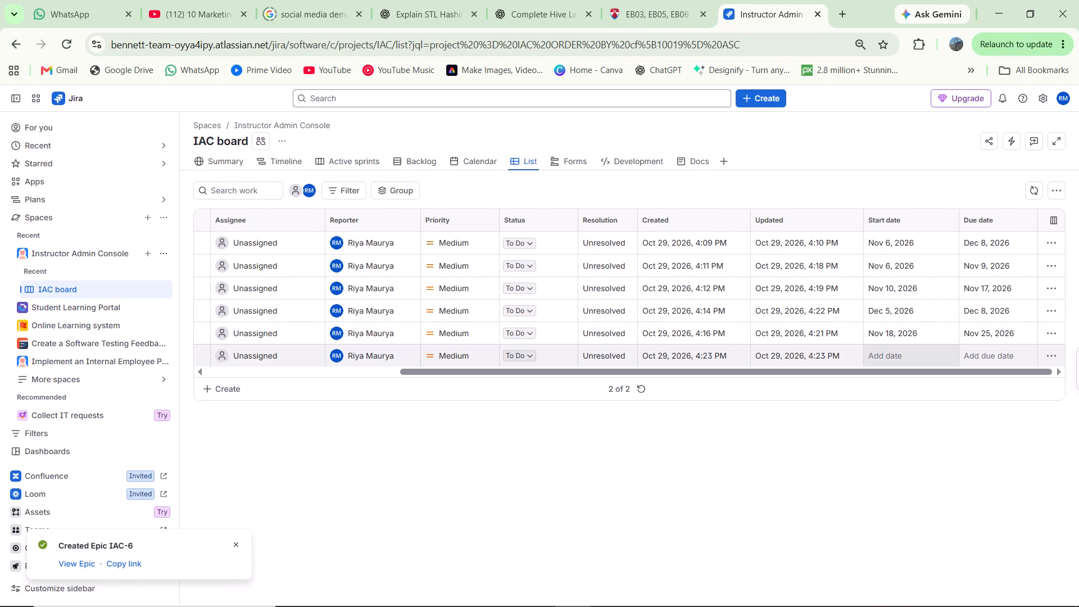
{"action": "left_click", "coordinate": [896, 358]}
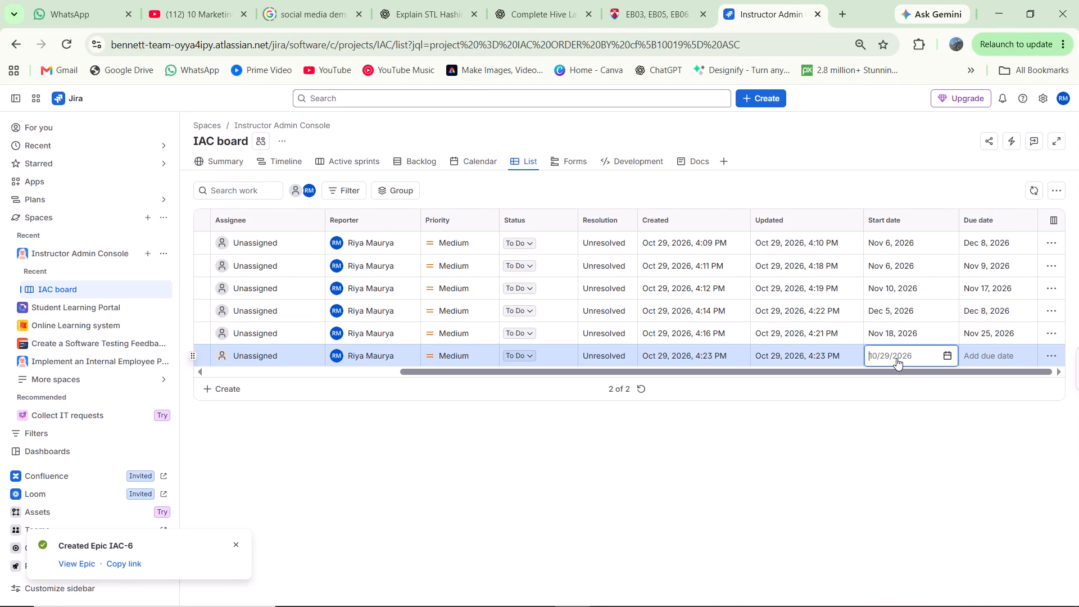
{"action": "type", "text": "11"}
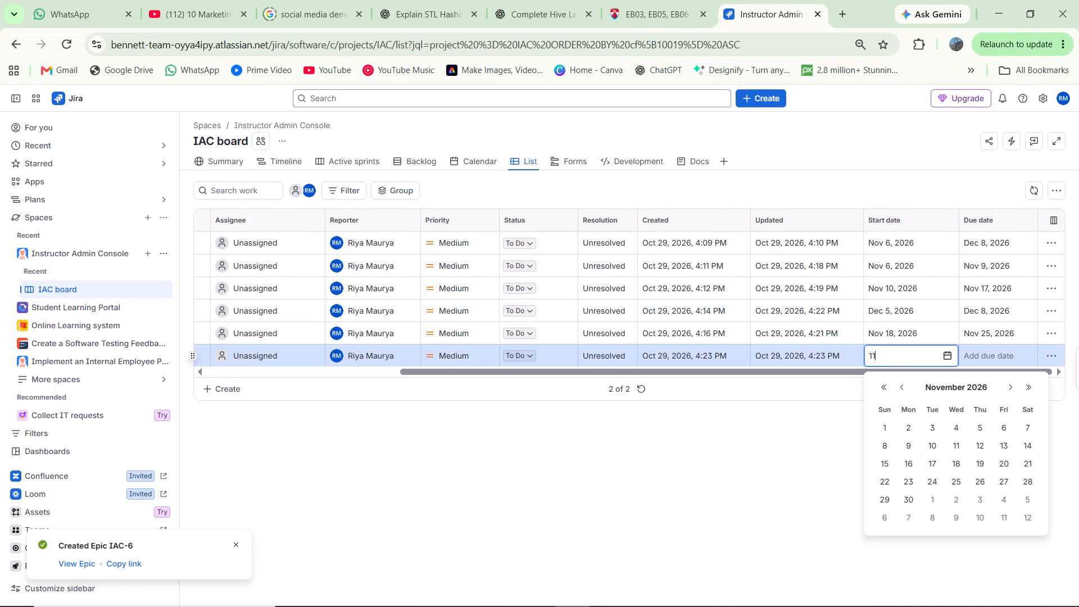
{"action": "type", "text": "/27"}
{"action": "key", "text": "Return"}
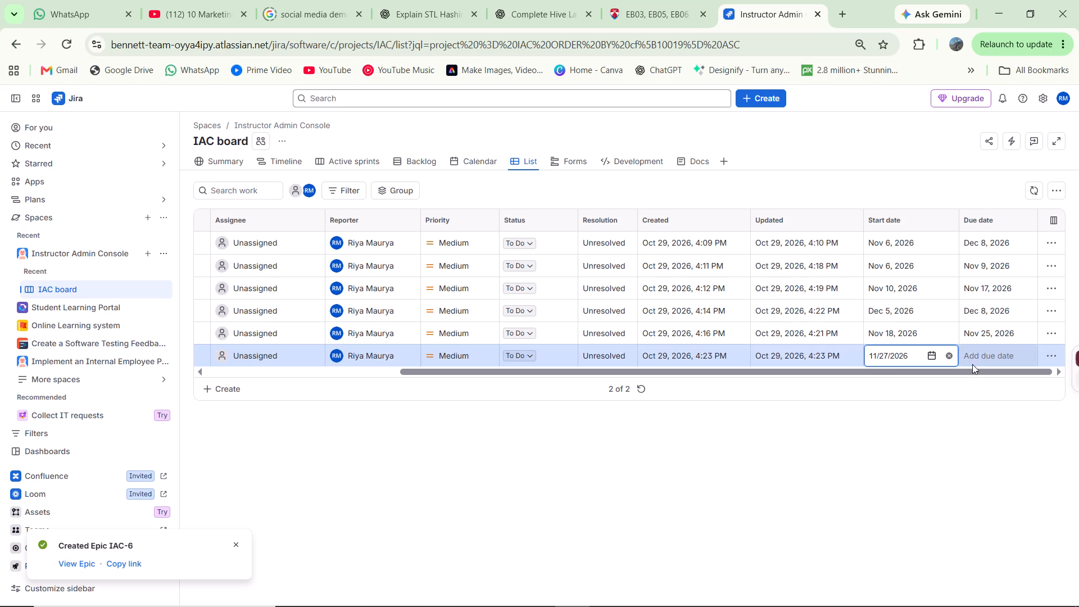
{"action": "left_click", "coordinate": [972, 359]}
{"action": "type", "text": "12/"}
{"action": "type", "text": "22"}
{"action": "key", "text": "Return"}
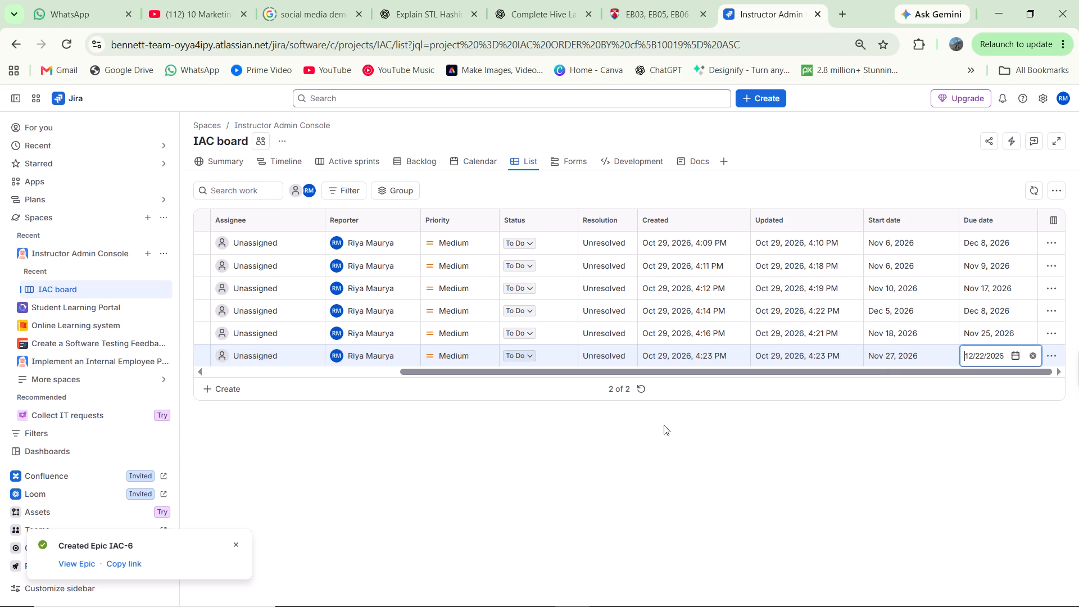
Set up a new IAC work item as a Story with parent IAC-6, keeping the form open for creating another.
{"action": "scroll", "coordinate": [448, 320], "scroll_direction": "right", "scroll_amount": 5}
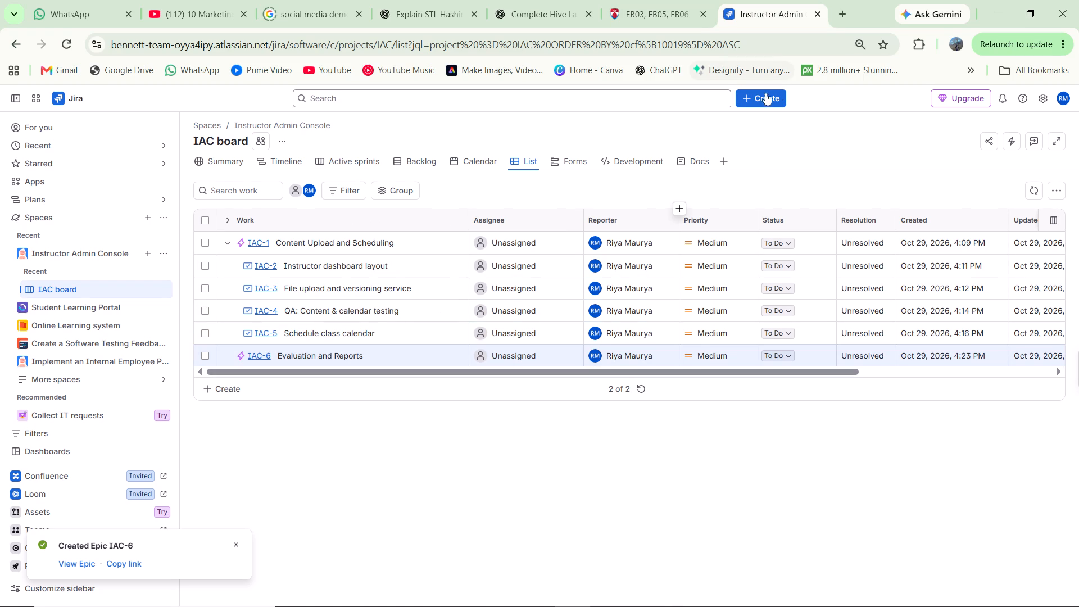
{"action": "left_click", "coordinate": [752, 99]}
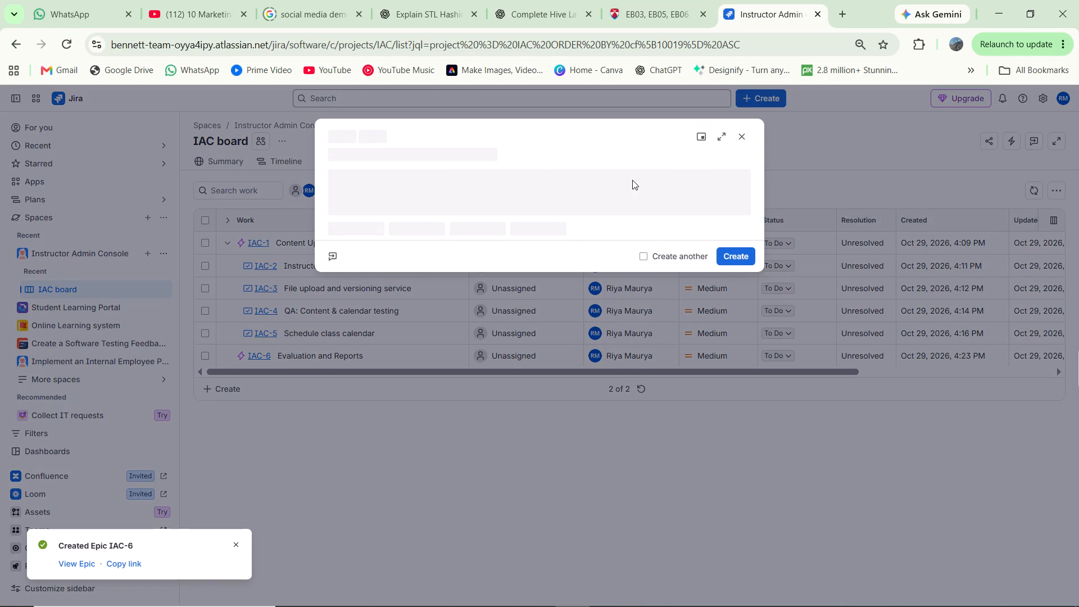
{"action": "left_click", "coordinate": [651, 259]}
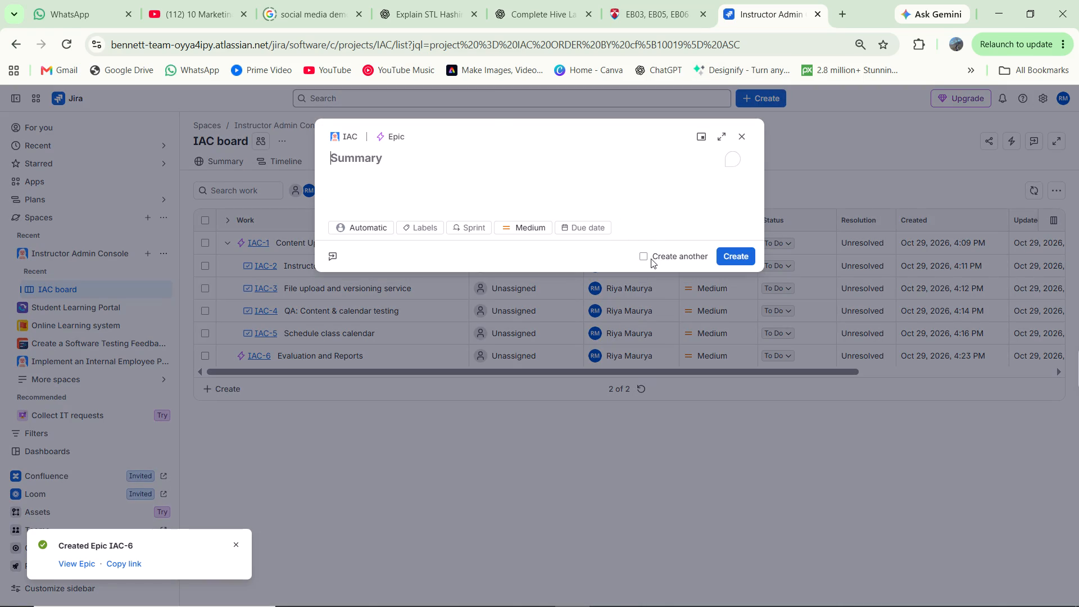
{"action": "left_click", "coordinate": [379, 130]}
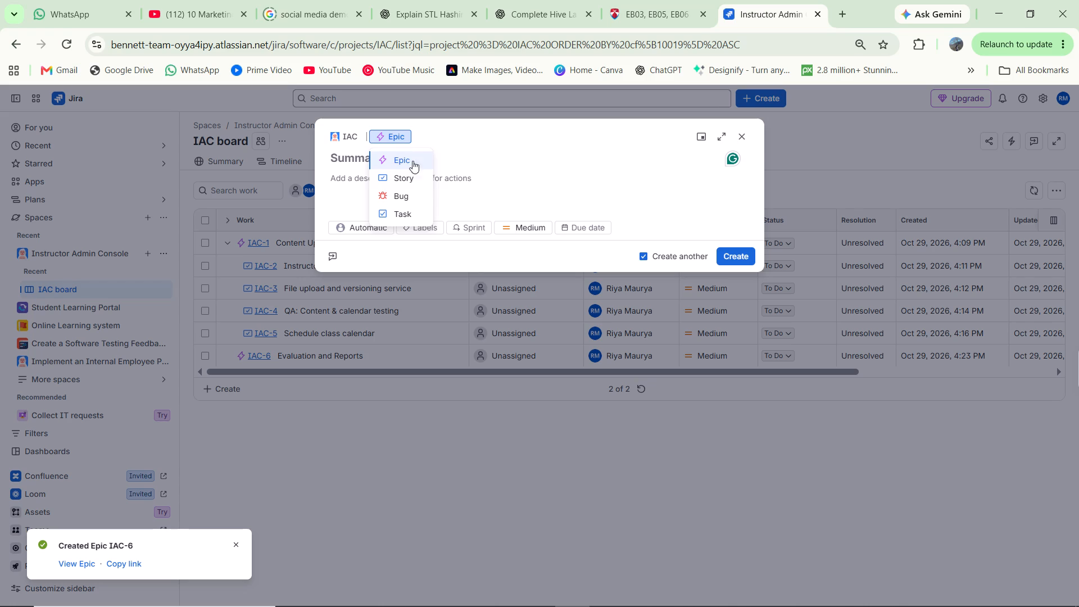
{"action": "left_click", "coordinate": [418, 178]}
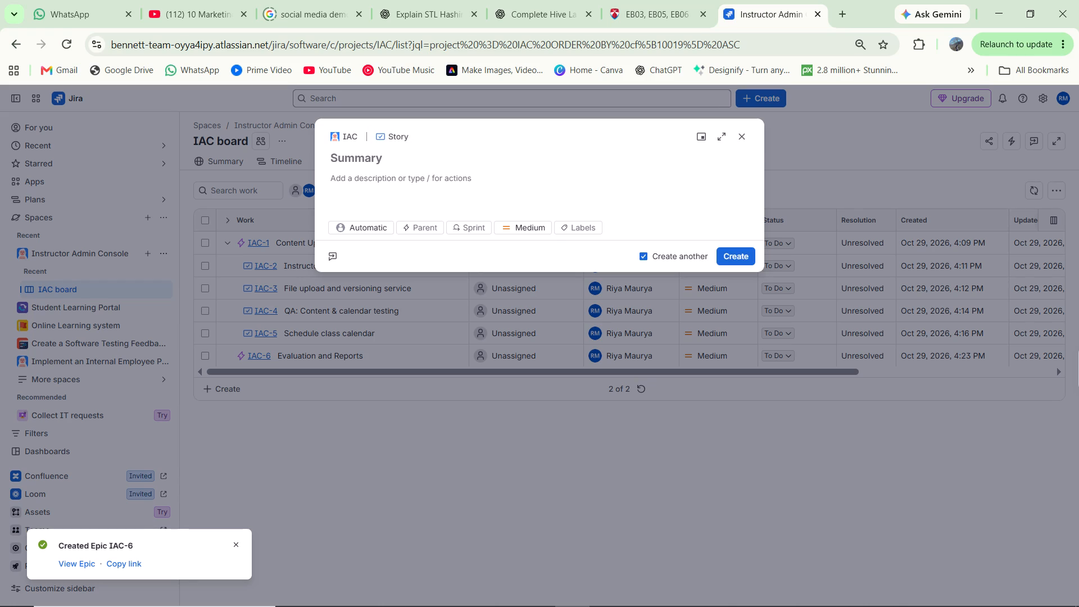
{"action": "left_click", "coordinate": [410, 175]}
{"action": "left_click", "coordinate": [421, 227]}
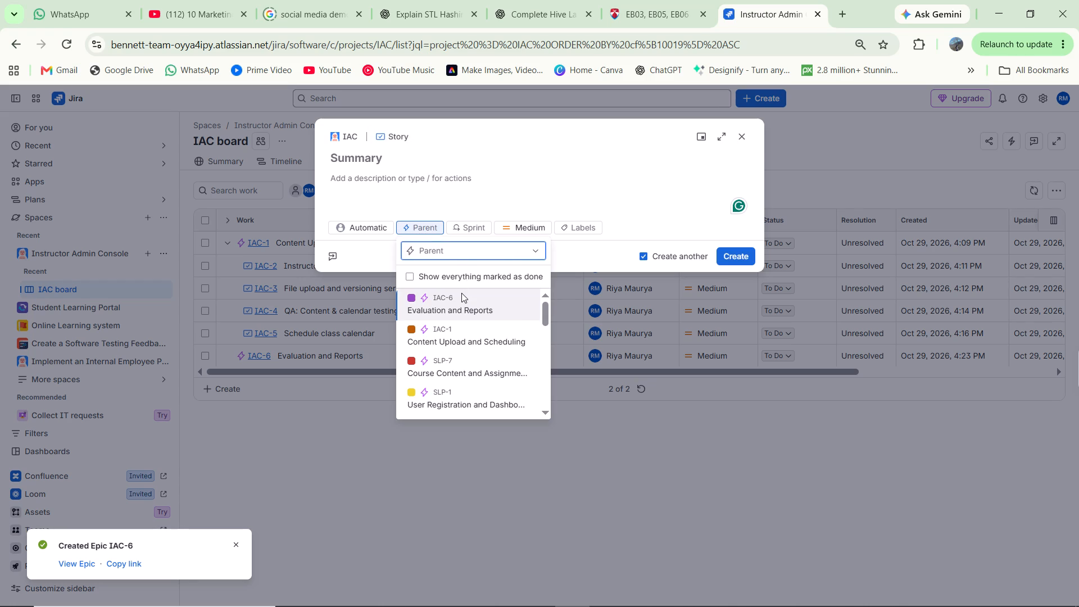
{"action": "left_click", "coordinate": [461, 293]}
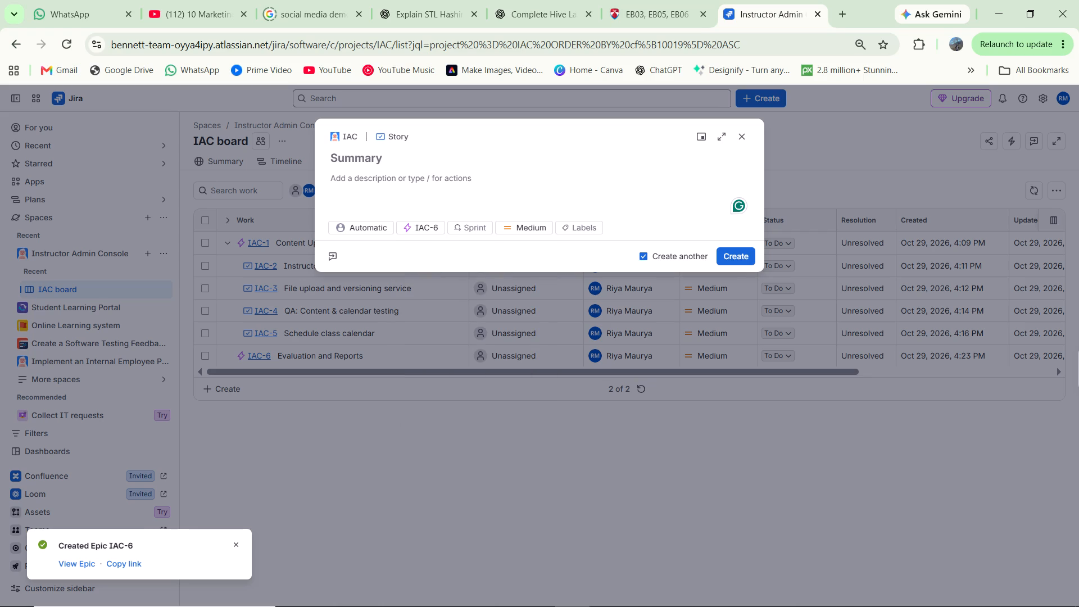
Create the story with the summary "Evaluation module", copied from the IAC-201 item in Word, and the label DEV.
{"action": "left_click", "coordinate": [412, 167]}
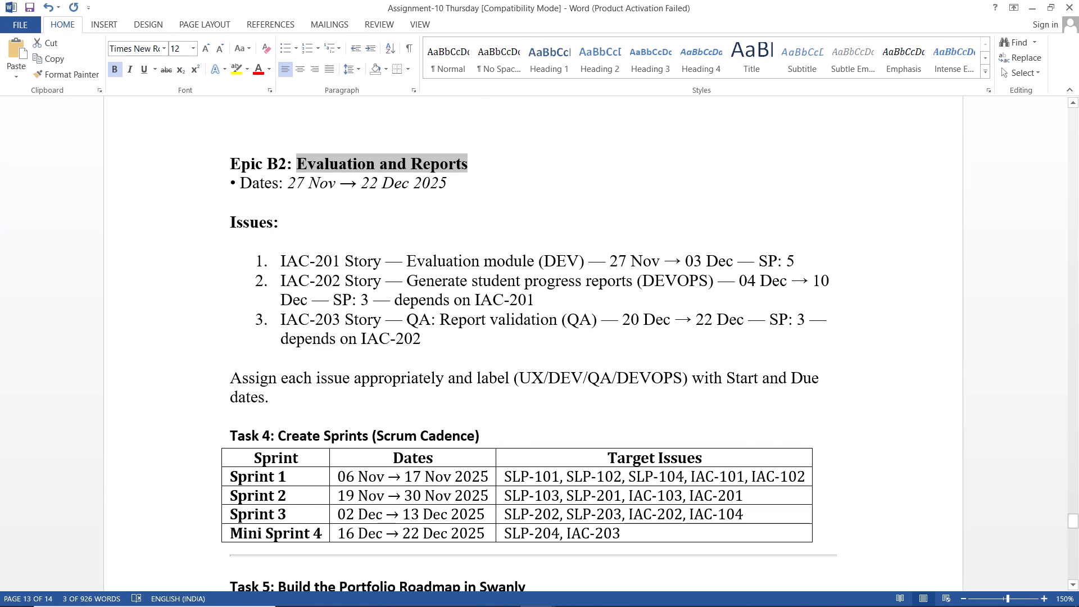
{"action": "left_click_drag", "start_coordinate": [409, 265], "coordinate": [581, 267]}
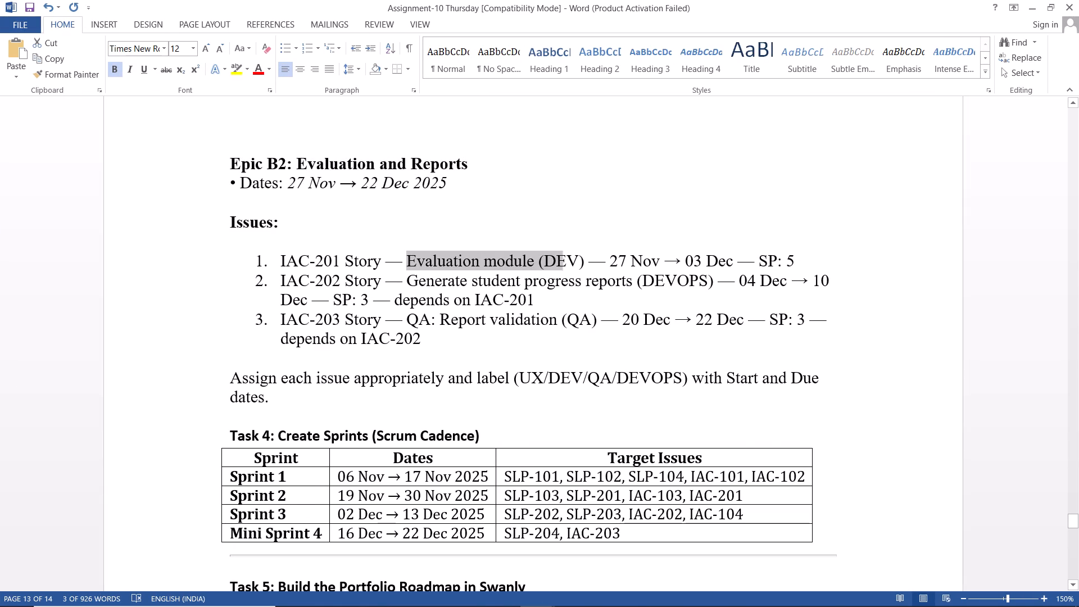
{"action": "left_click_drag", "start_coordinate": [581, 267], "coordinate": [534, 265]}
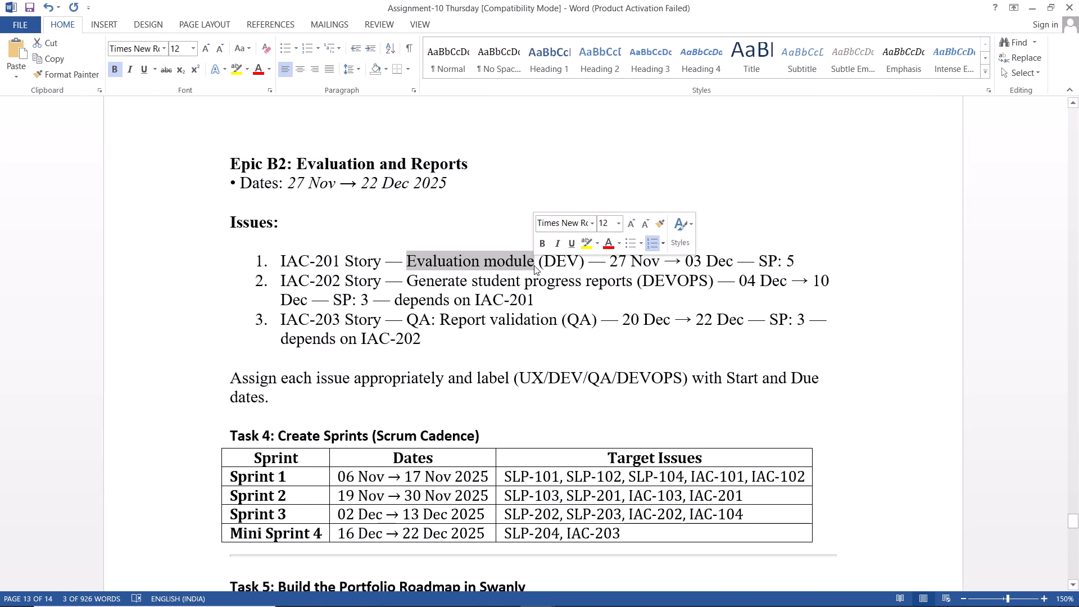
{"action": "key", "text": "ctrl+c"}
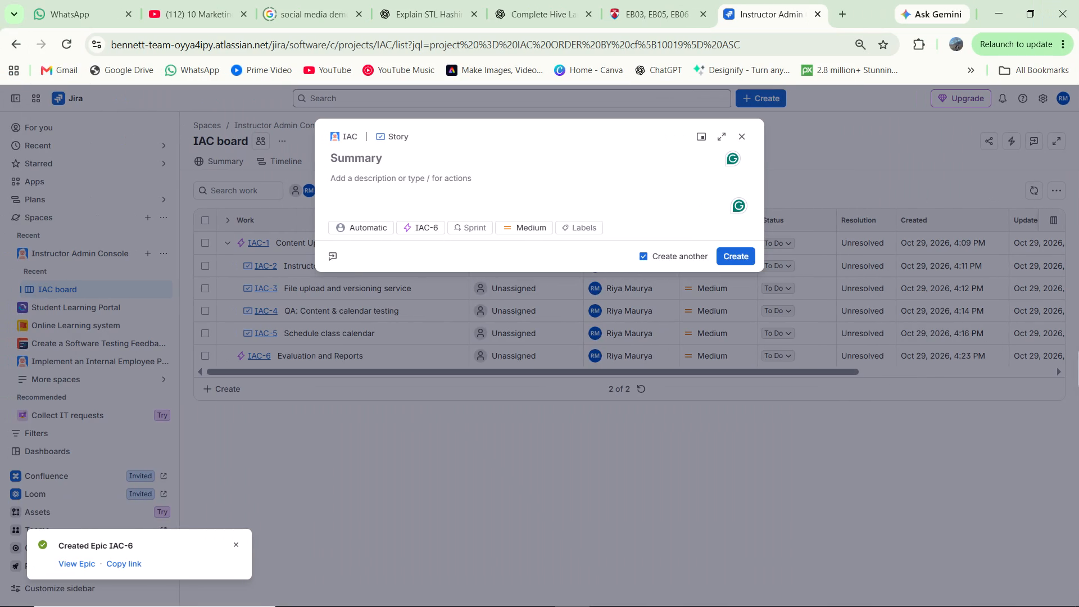
{"action": "key", "text": "ctrl+v"}
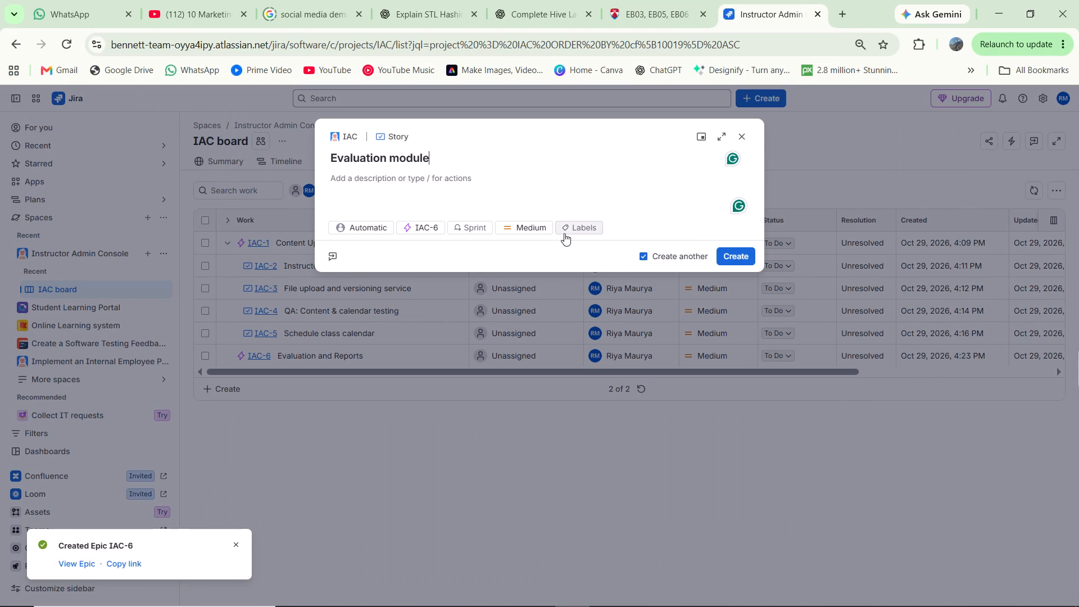
{"action": "left_click", "coordinate": [565, 233]}
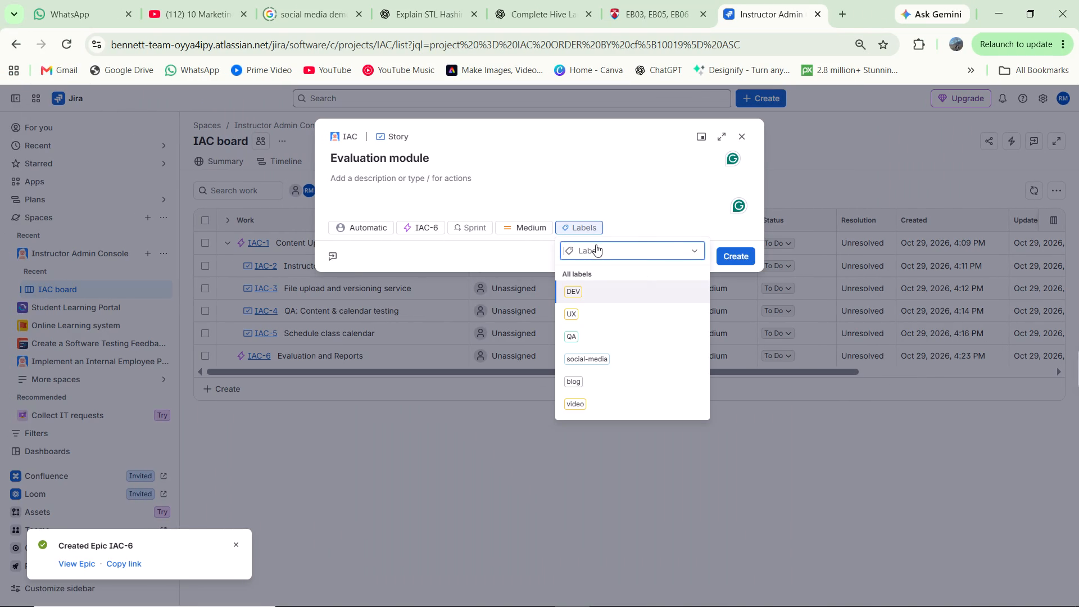
{"action": "left_click", "coordinate": [591, 290]}
{"action": "left_click", "coordinate": [610, 189]}
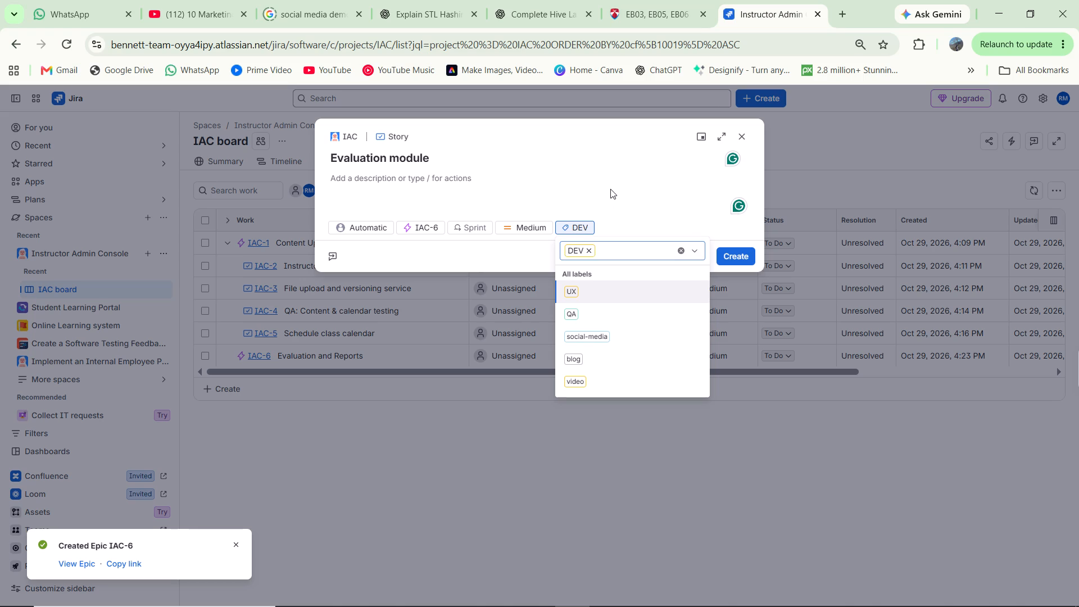
{"action": "left_click", "coordinate": [732, 261]}
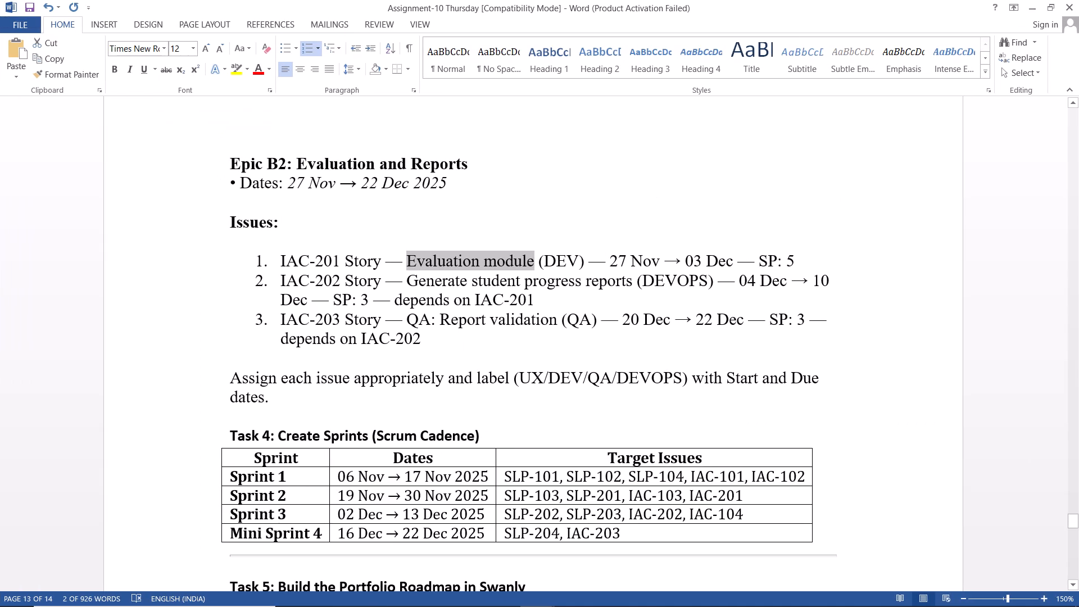
Create a second story under IAC-6 with the summary "Generate student progress reports", copied from Word, and the new label DEVOPS replacing DEV.
{"action": "left_click_drag", "start_coordinate": [406, 283], "coordinate": [421, 282]}
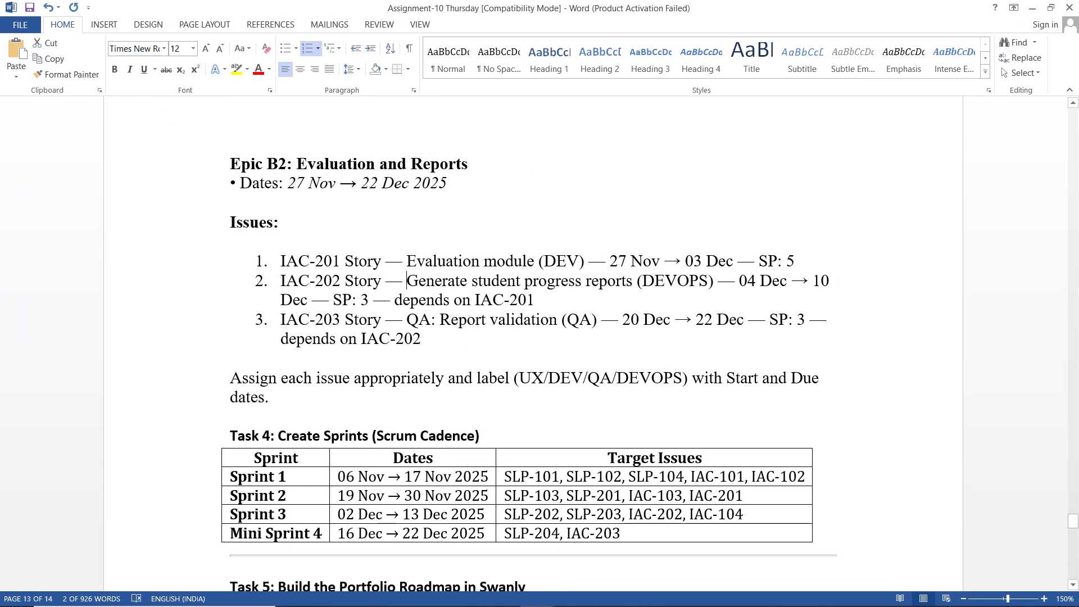
{"action": "left_click_drag", "start_coordinate": [421, 282], "coordinate": [611, 277]}
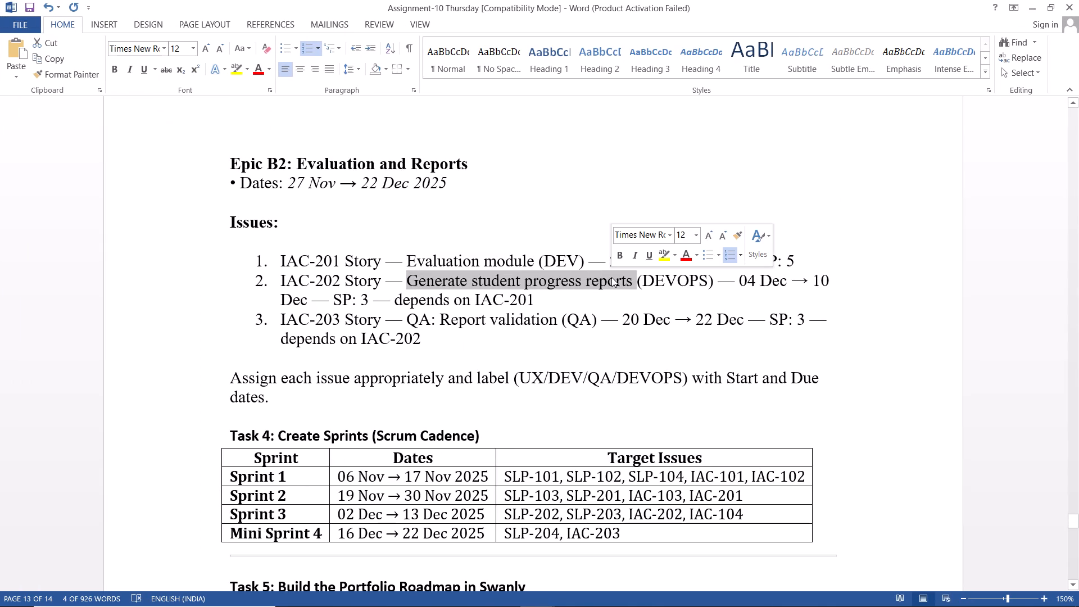
{"action": "key", "text": "ctrl+c"}
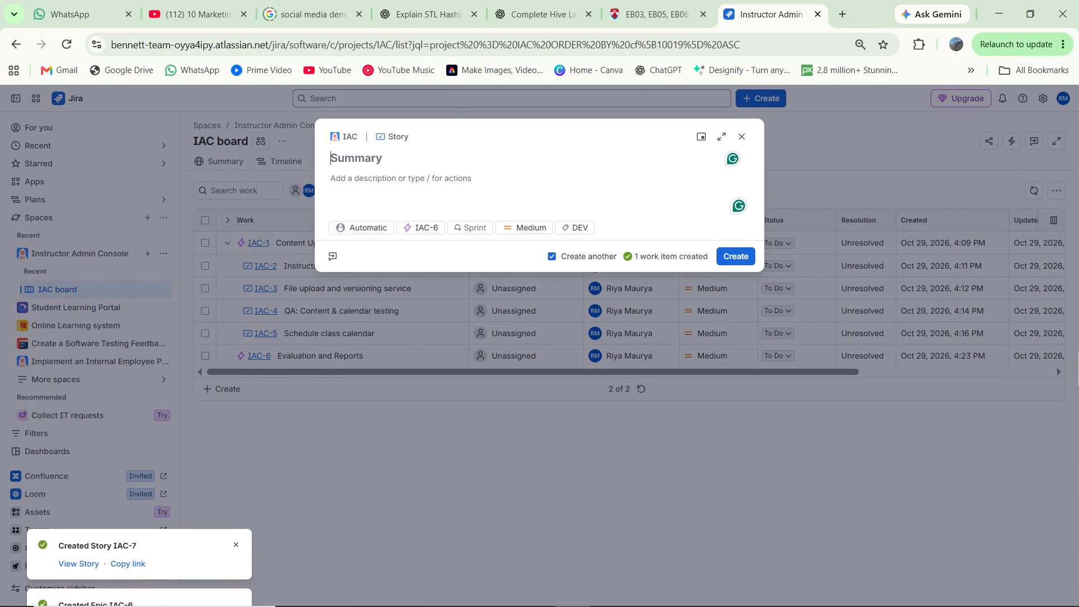
{"action": "key", "text": "ctrl+v"}
{"action": "left_click", "coordinate": [571, 228]}
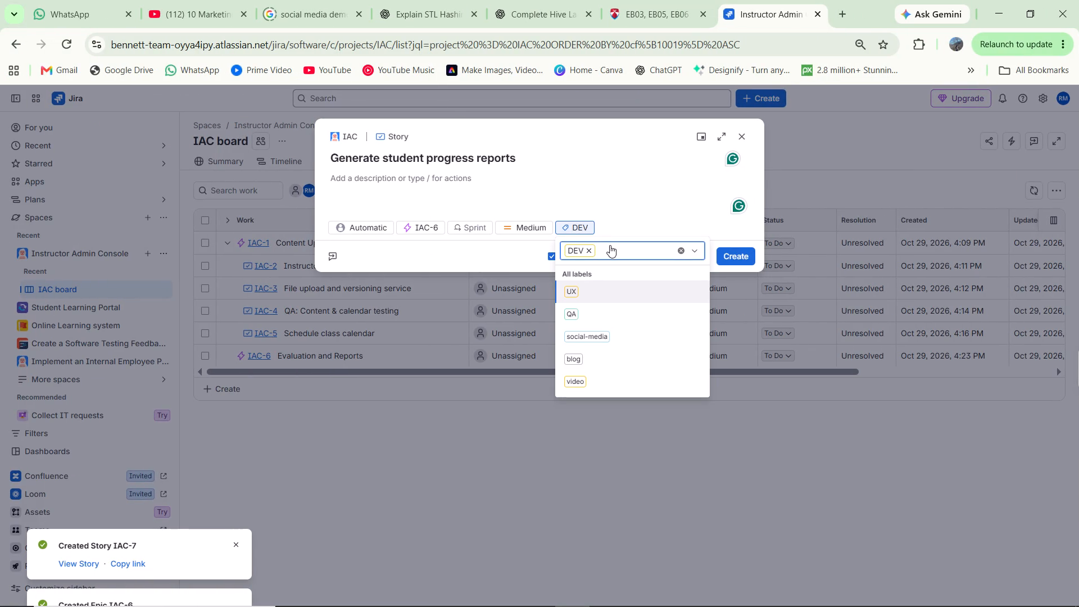
{"action": "key", "text": "BackSpace"}
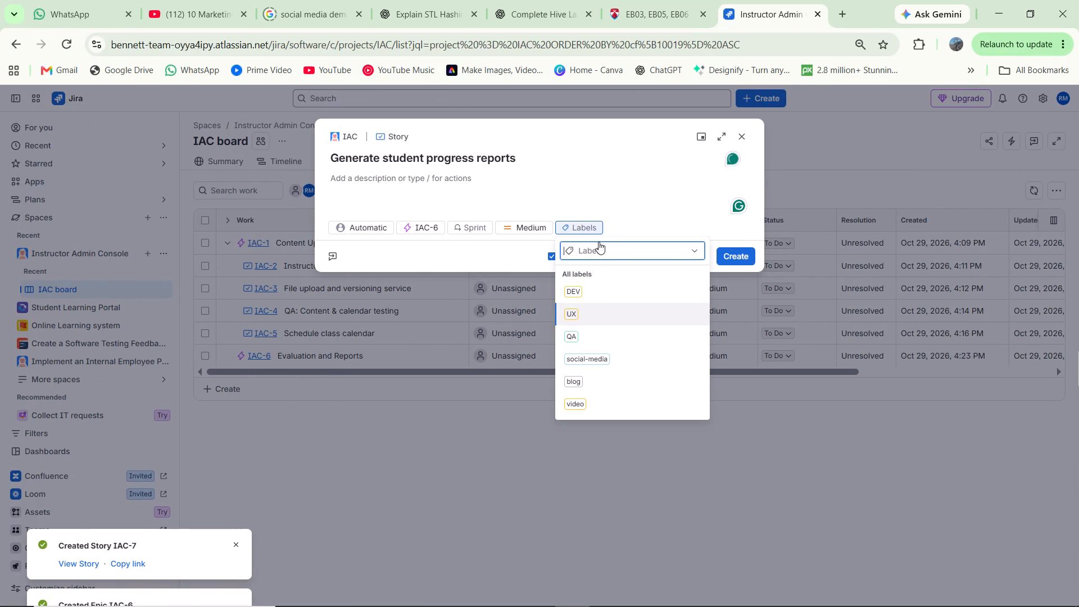
{"action": "type", "text": "DEVOPS"}
{"action": "key", "text": "Return"}
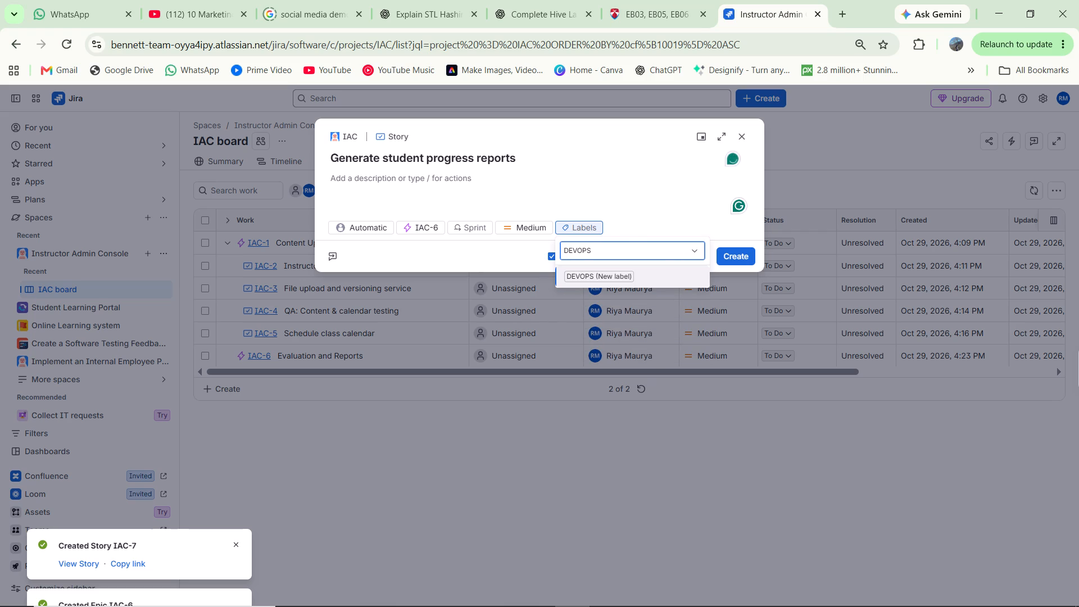
{"action": "key", "text": "Return"}
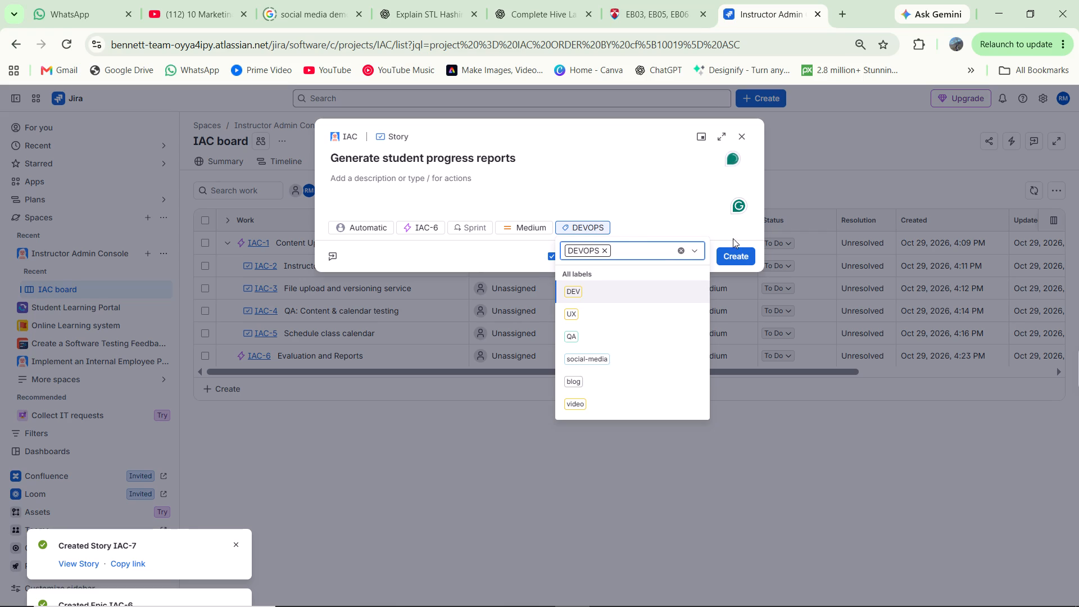
{"action": "left_click", "coordinate": [741, 253]}
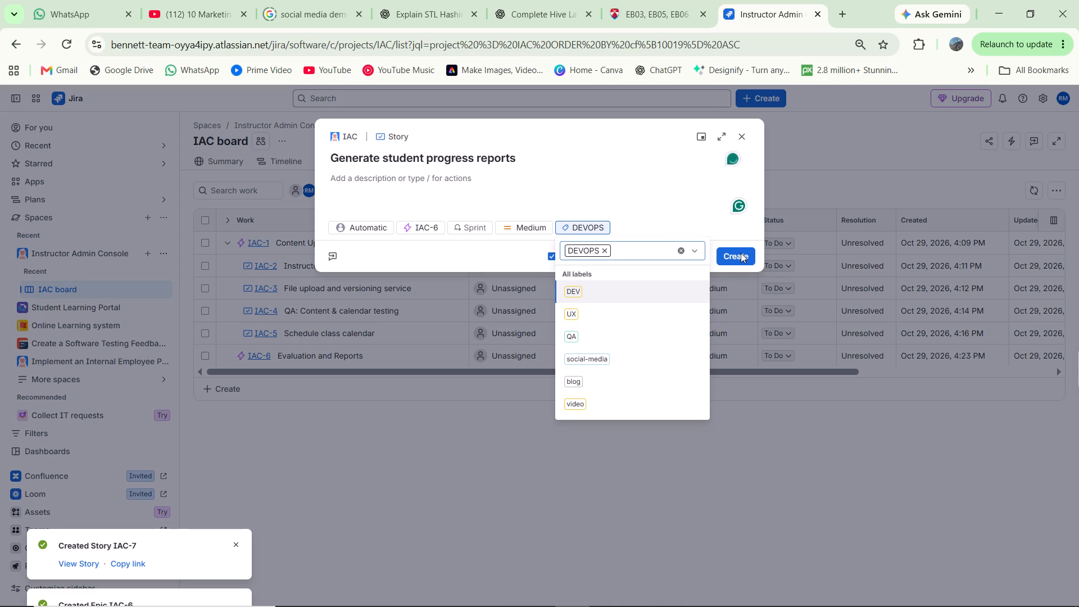
{"action": "left_click", "coordinate": [741, 253]}
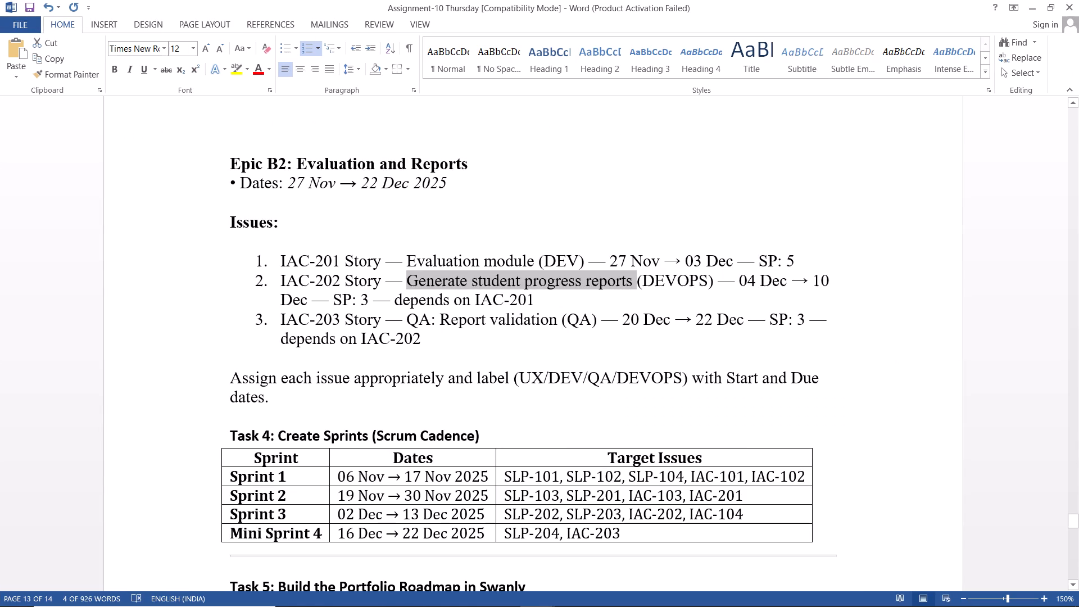
Create a third story under IAC-6 with the summary "QA: Report validation", copied from Word, and the label QA replacing DEVOPS.
{"action": "left_click_drag", "start_coordinate": [442, 321], "coordinate": [566, 310]}
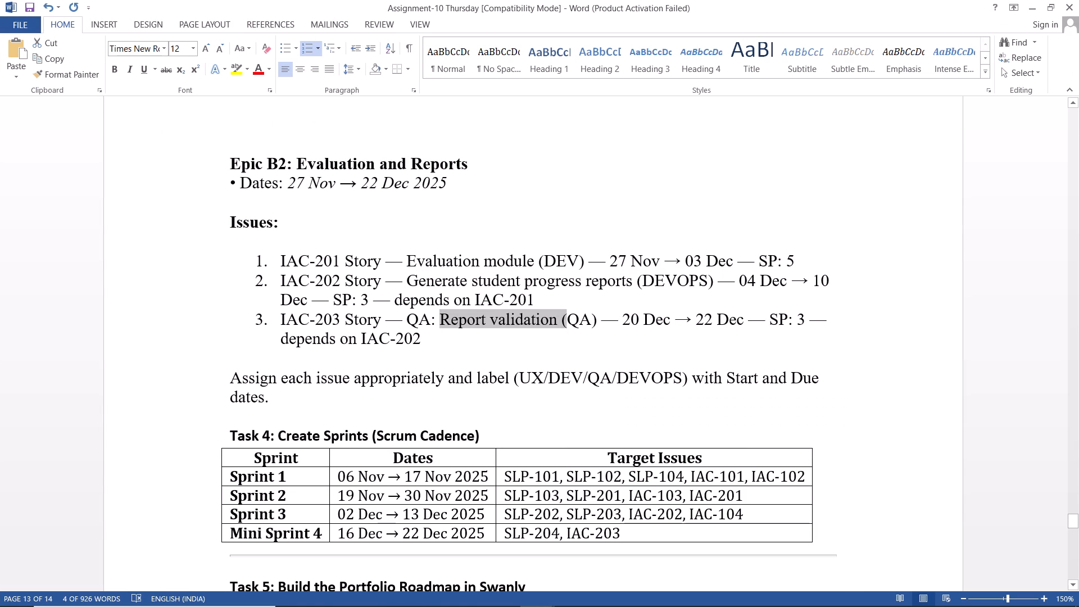
{"action": "left_click_drag", "start_coordinate": [566, 310], "coordinate": [550, 311]}
{"action": "left_click", "coordinate": [550, 311]}
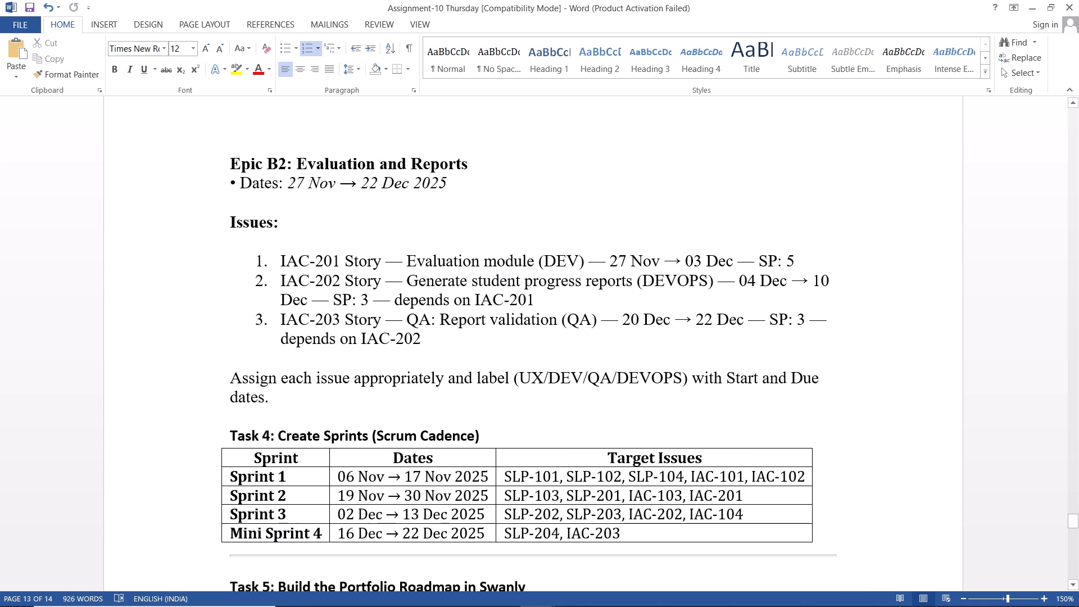
{"action": "left_click_drag", "start_coordinate": [407, 323], "coordinate": [542, 318]}
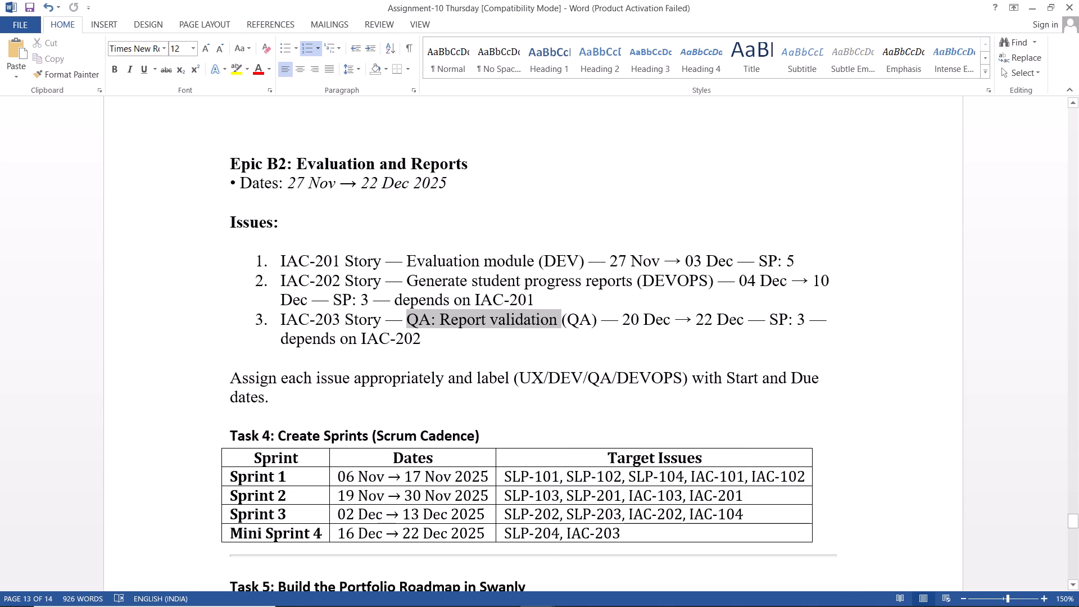
{"action": "left_click_drag", "start_coordinate": [542, 318], "coordinate": [543, 318]}
{"action": "key", "text": "ctrl+c"}
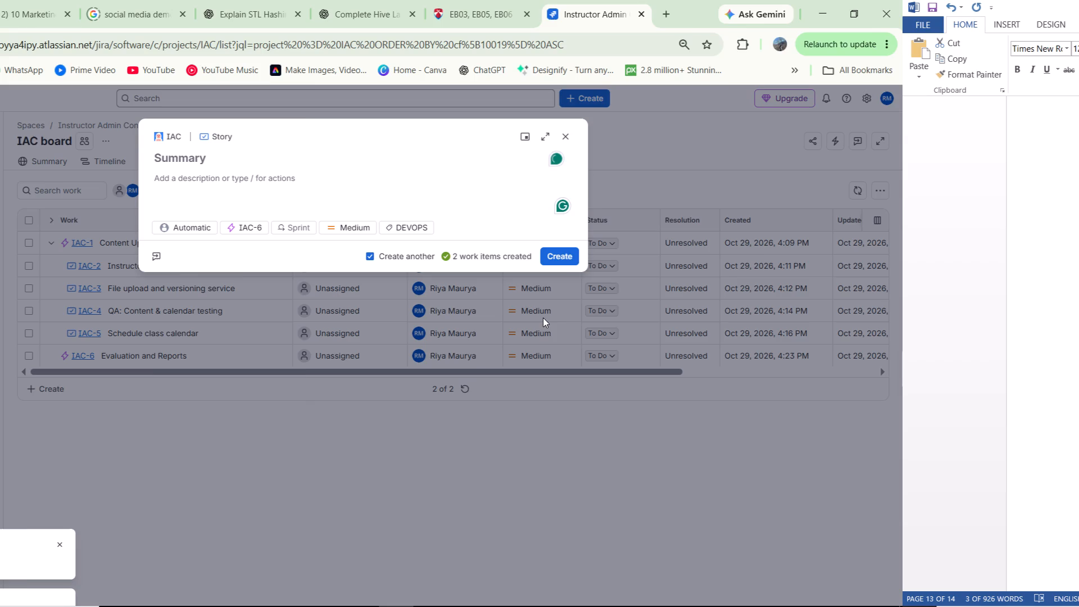
{"action": "key", "text": "ctrl+v"}
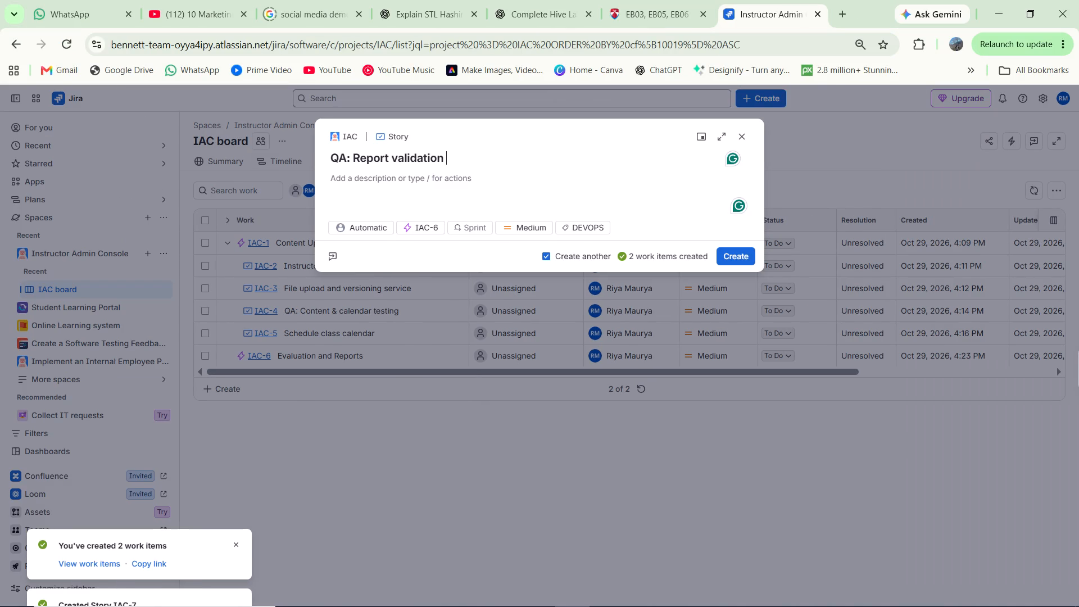
{"action": "left_click", "coordinate": [575, 232]}
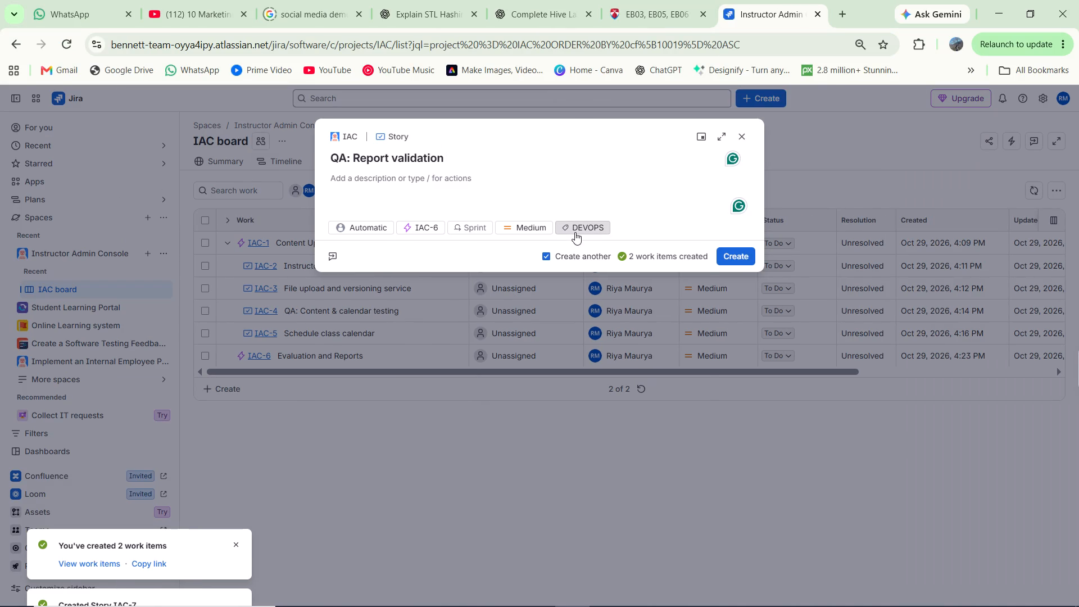
{"action": "key", "text": "BackSpace"}
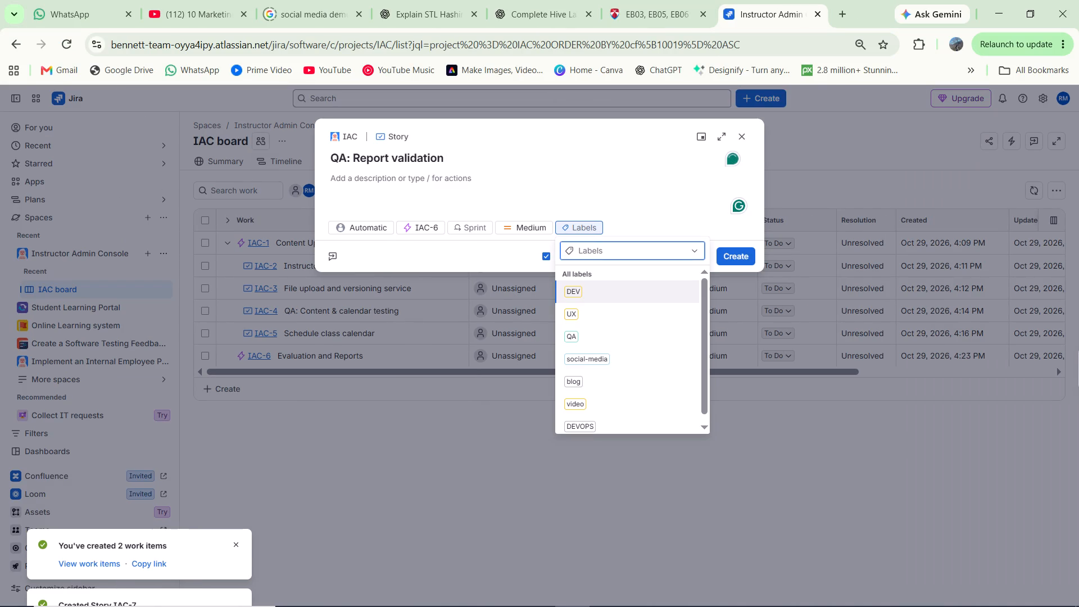
{"action": "key", "text": "Down"}
{"action": "key", "text": "Down"}
{"action": "key", "text": "Return"}
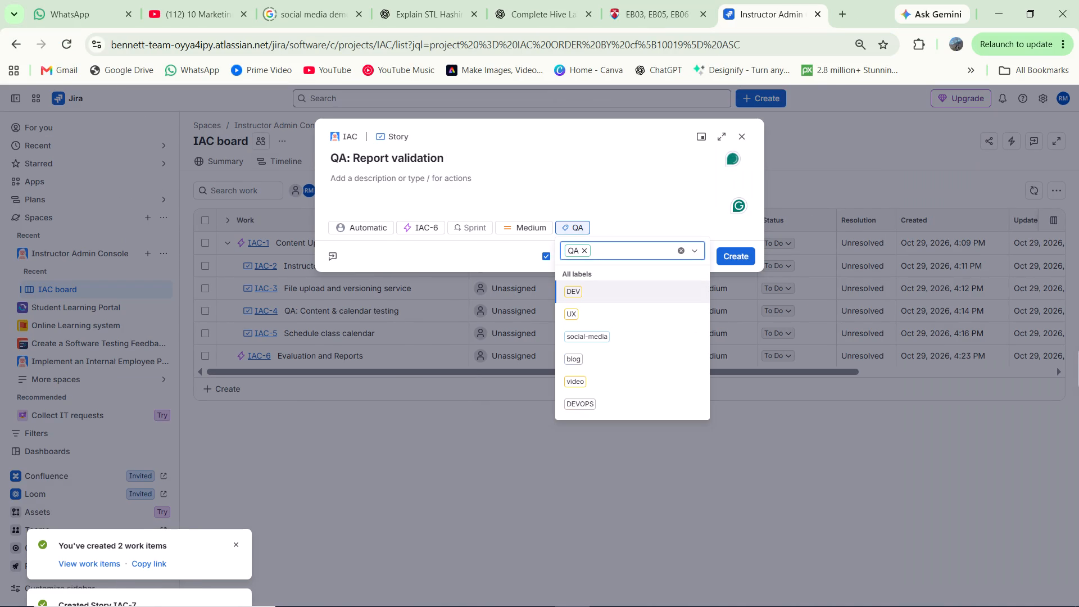
{"action": "key", "text": "Return"}
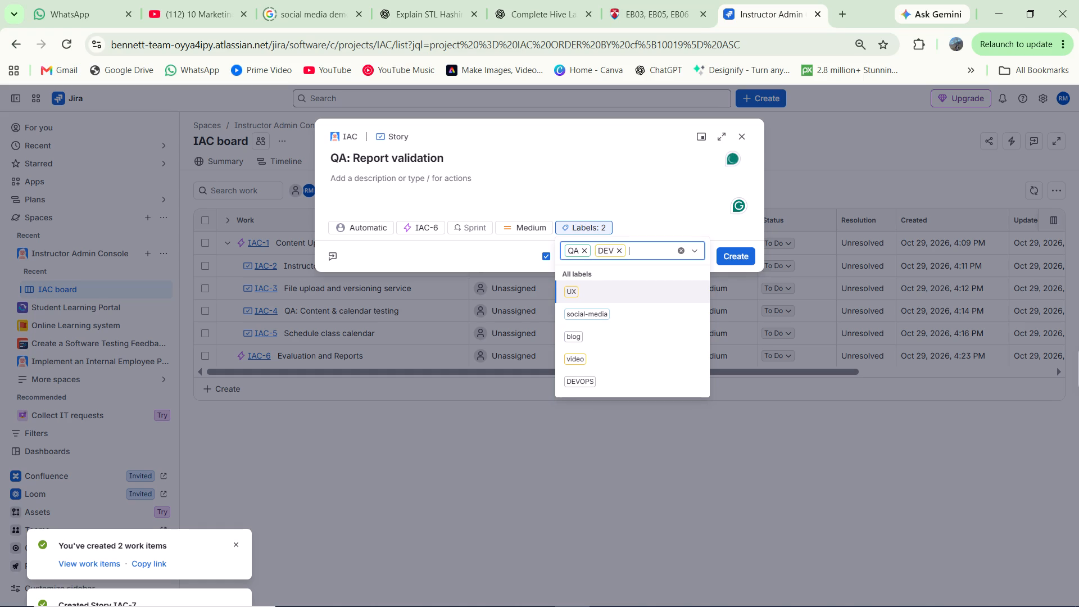
{"action": "key", "text": "BackSpace"}
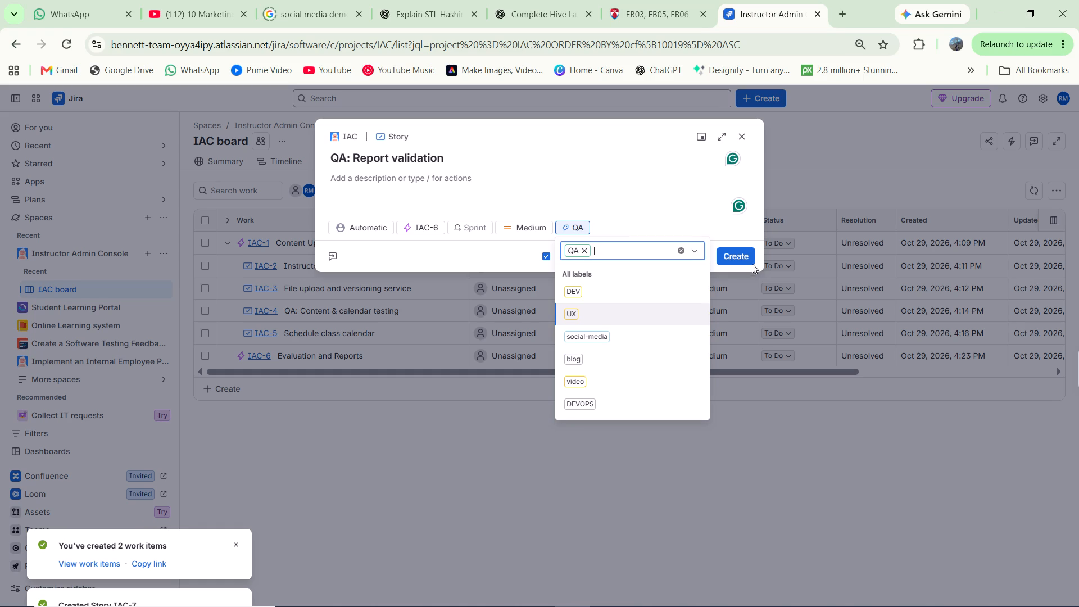
{"action": "left_click", "coordinate": [736, 253]}
{"action": "left_click", "coordinate": [736, 253]}
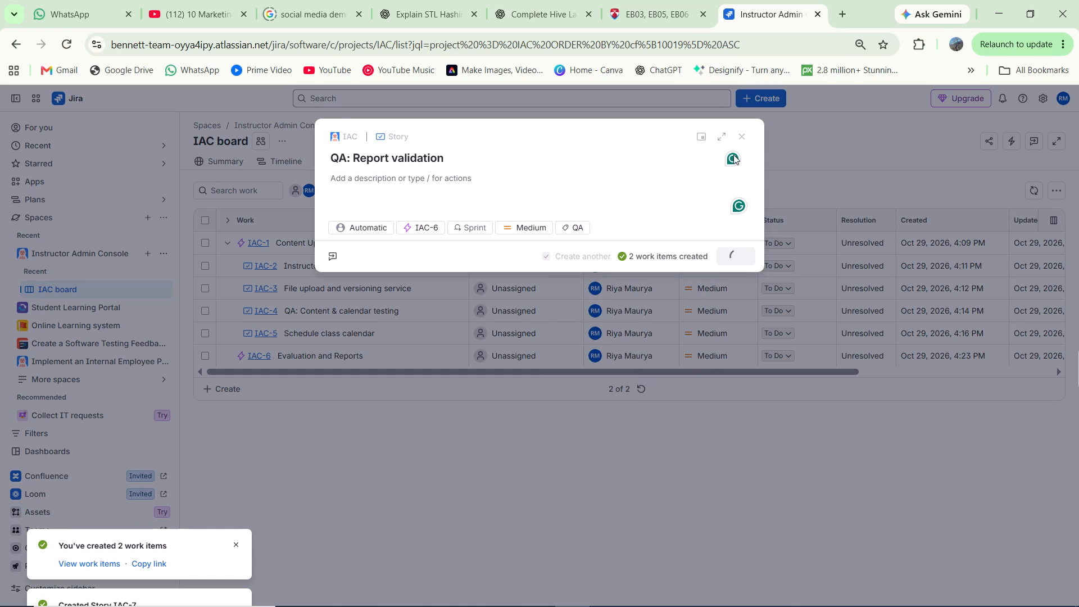
Close the create form, discarding the blank draft, and reload the list with the IAC-6 epic expanded.
{"action": "left_click", "coordinate": [741, 138]}
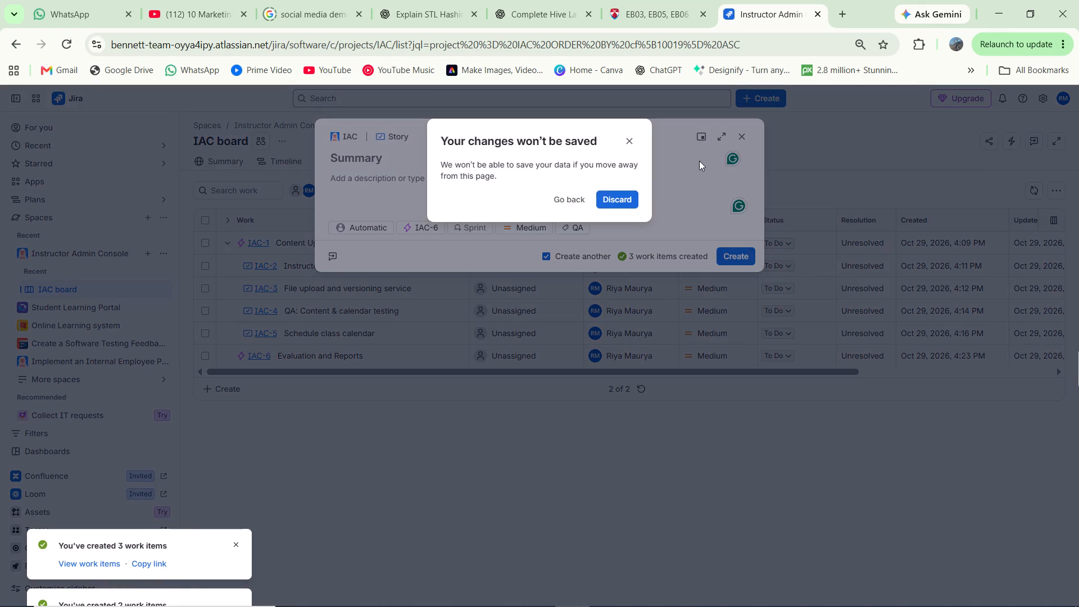
{"action": "left_click", "coordinate": [620, 192]}
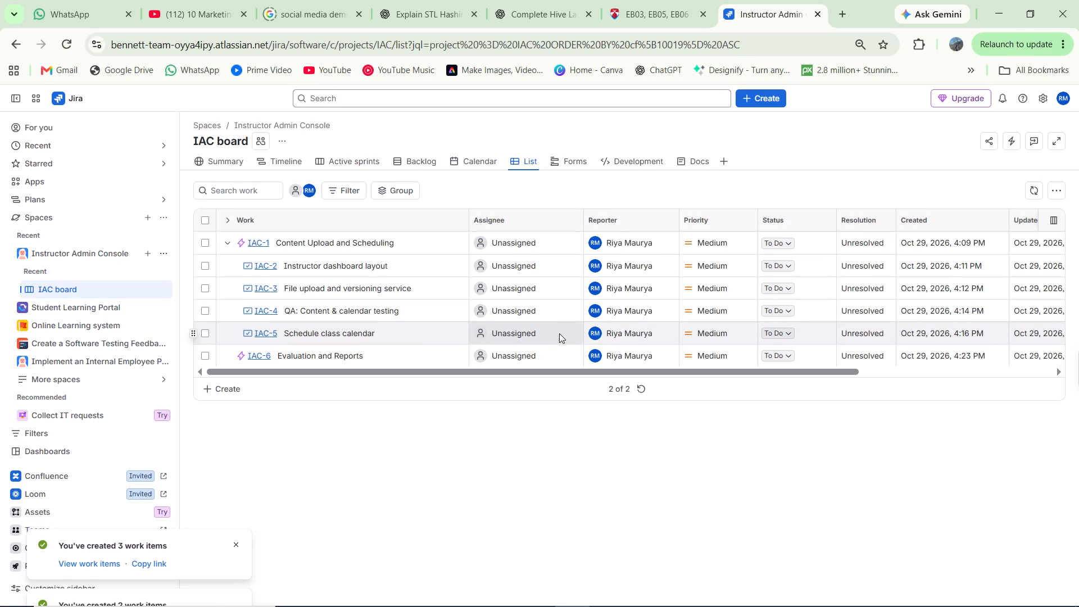
{"action": "left_click", "coordinate": [64, 49]}
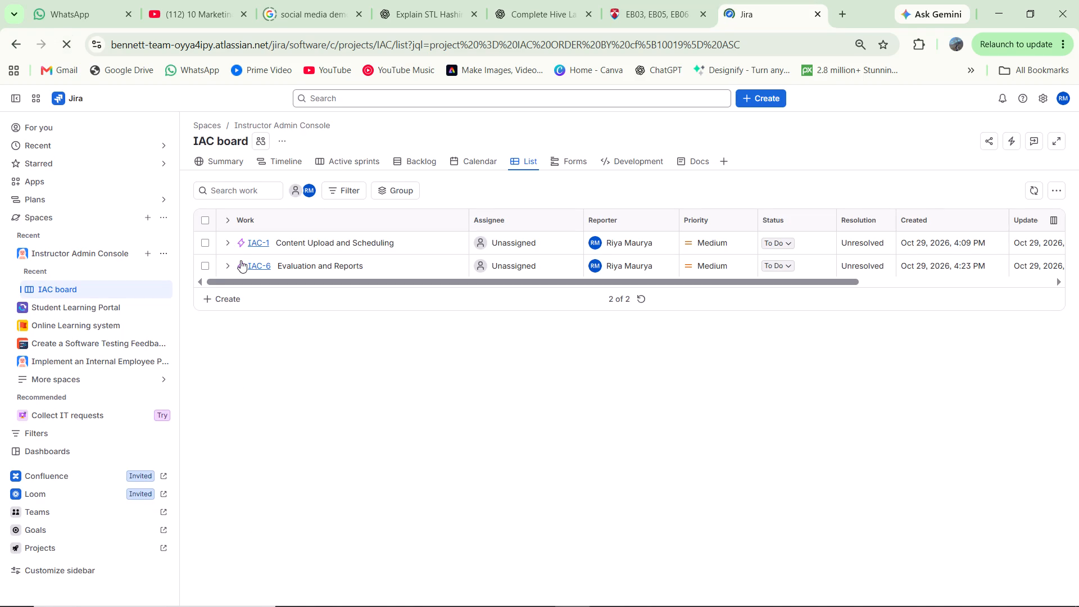
{"action": "left_click", "coordinate": [225, 270]}
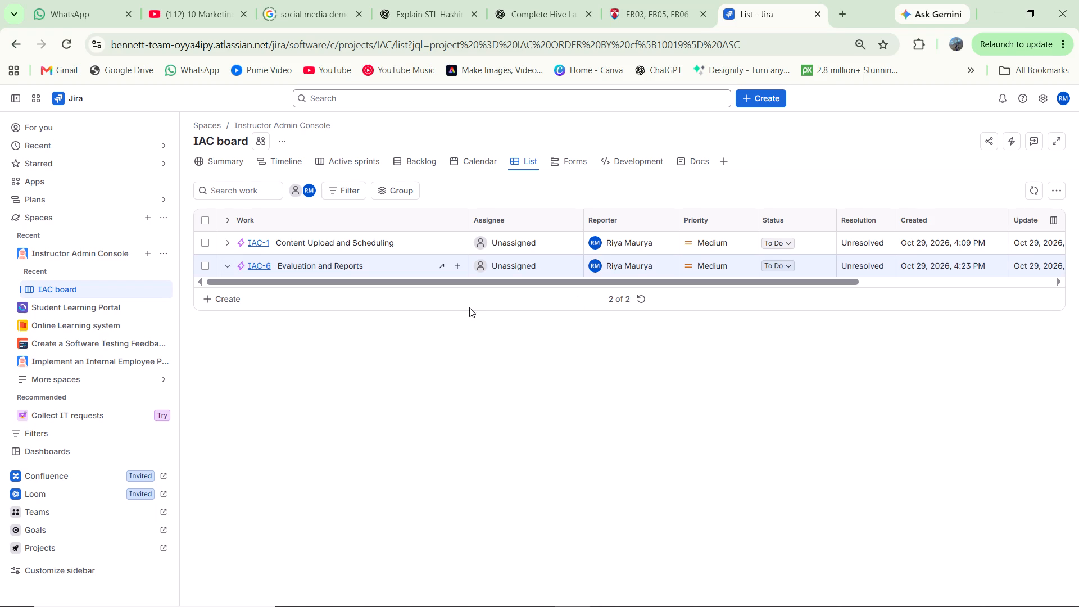
Set the Evaluation module story's start date to Nov 27, 2026 and due date to Dec 3, 2026, following IAC-201 in Word.
{"action": "scroll", "coordinate": [503, 303], "scroll_direction": "left", "scroll_amount": 2}
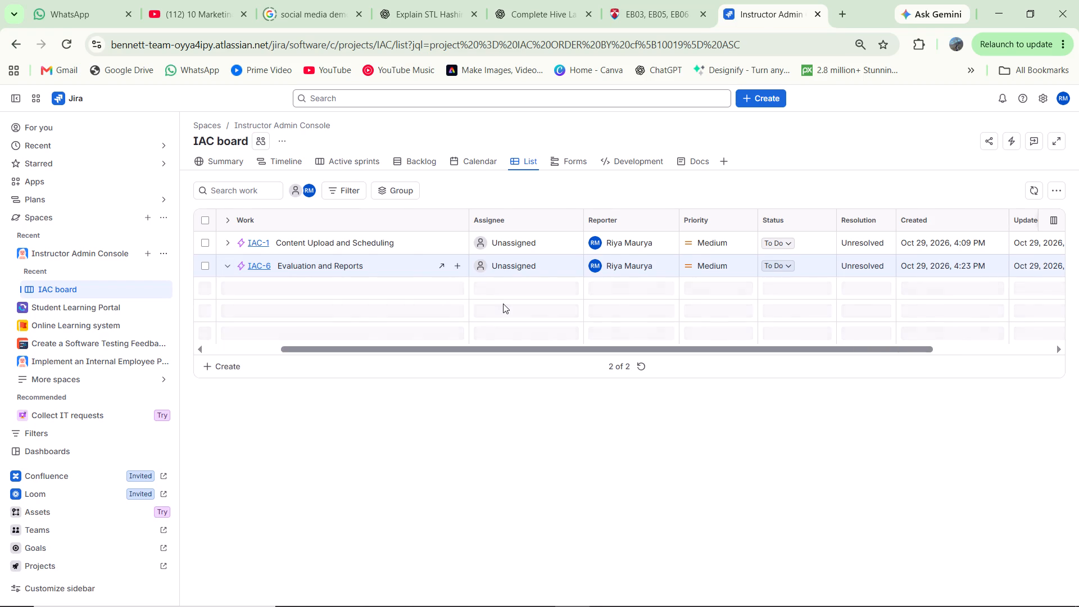
{"action": "scroll", "coordinate": [503, 303], "scroll_direction": "left", "scroll_amount": 1}
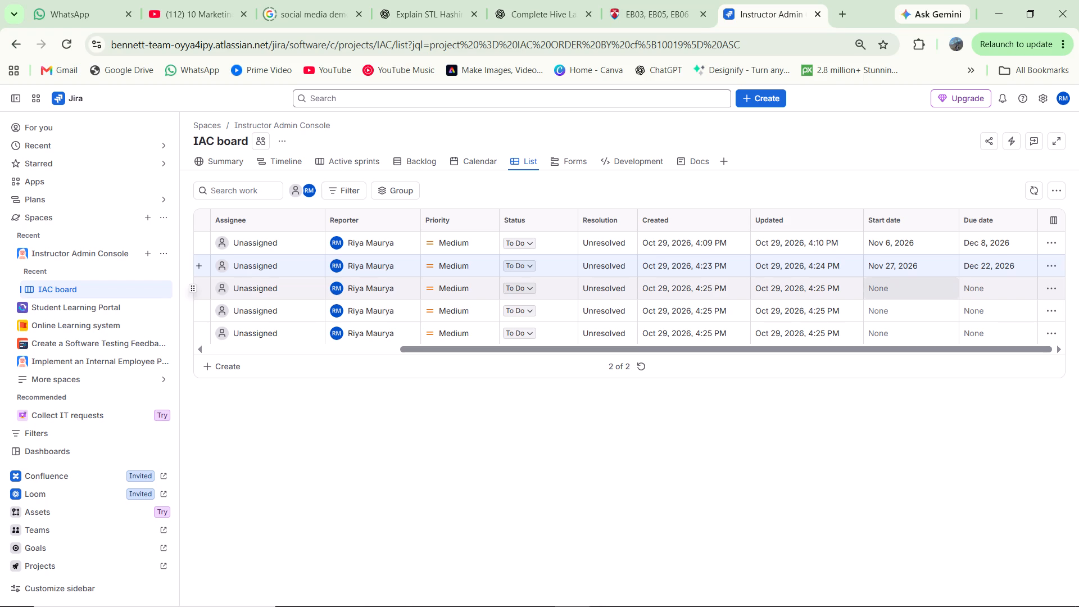
{"action": "left_click", "coordinate": [879, 288]}
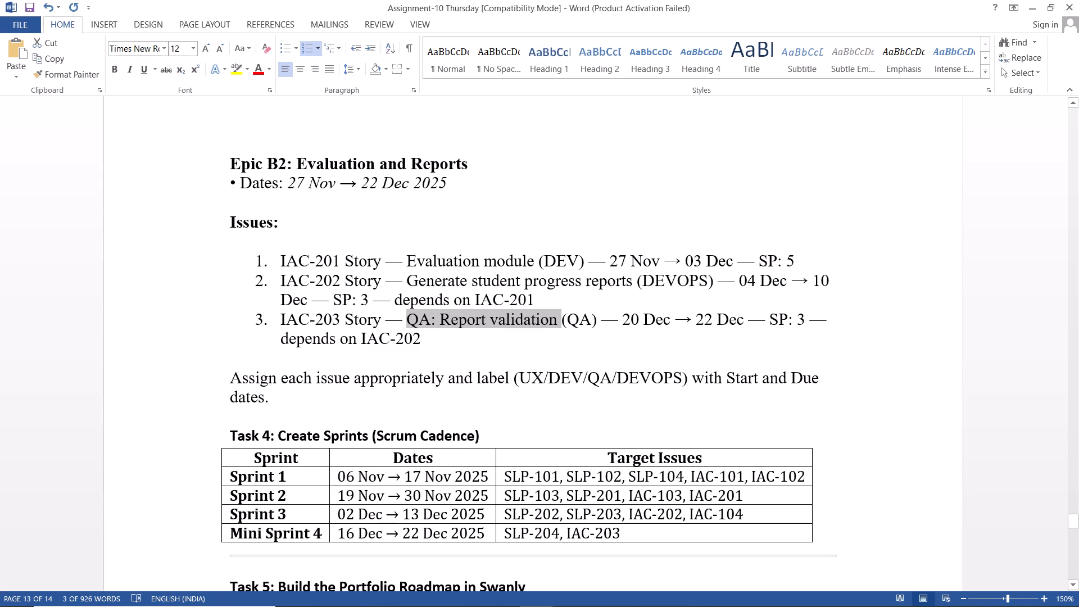
{"action": "left_click", "coordinate": [608, 262]}
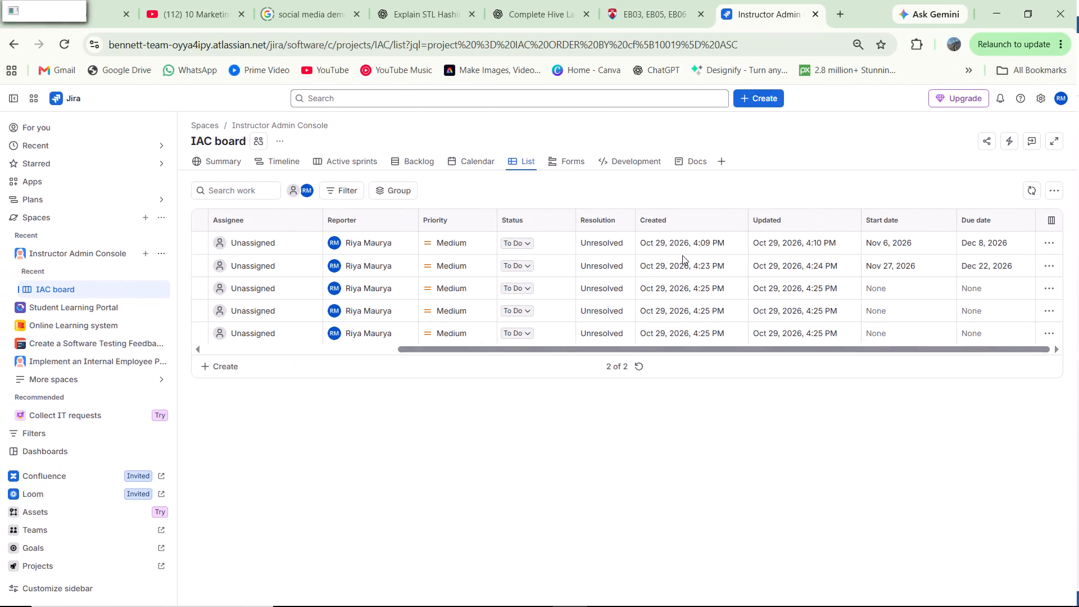
{"action": "left_click", "coordinate": [892, 291]}
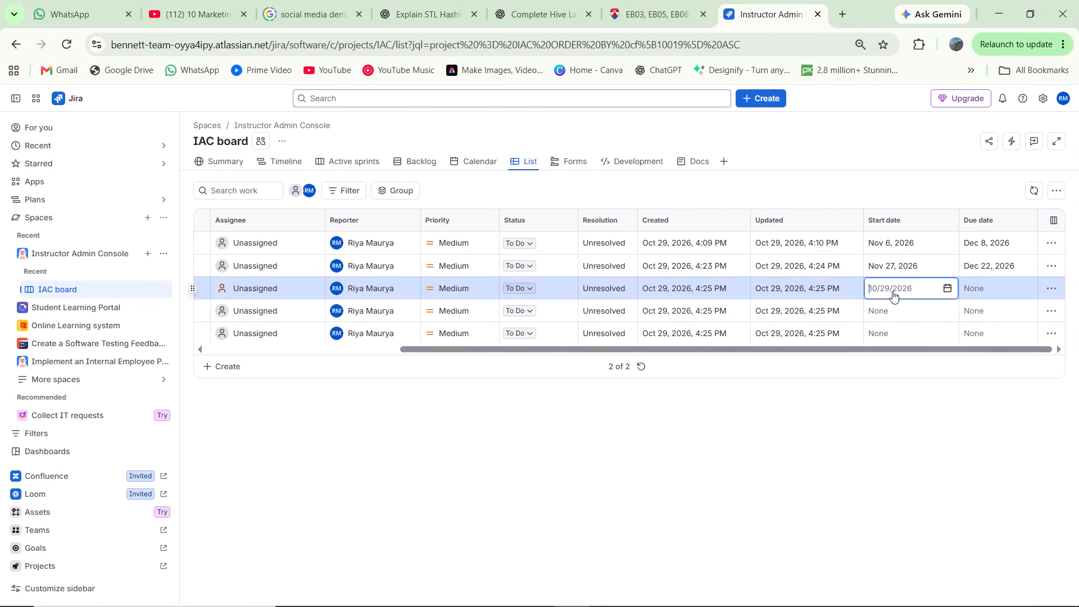
{"action": "type", "text": "11/27"}
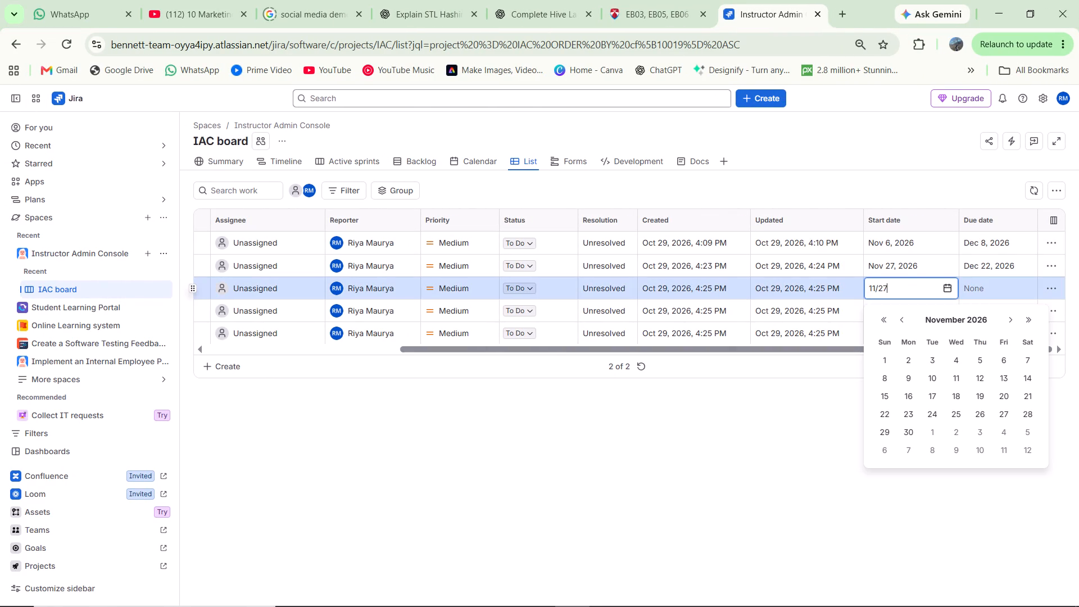
{"action": "key", "text": "Return"}
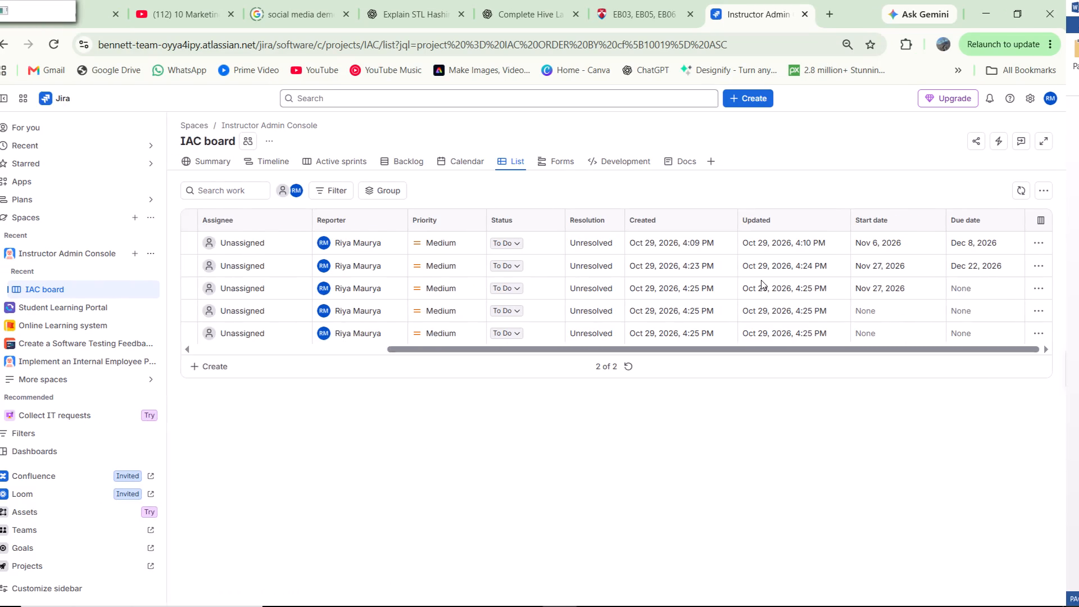
{"action": "left_click", "coordinate": [968, 291]}
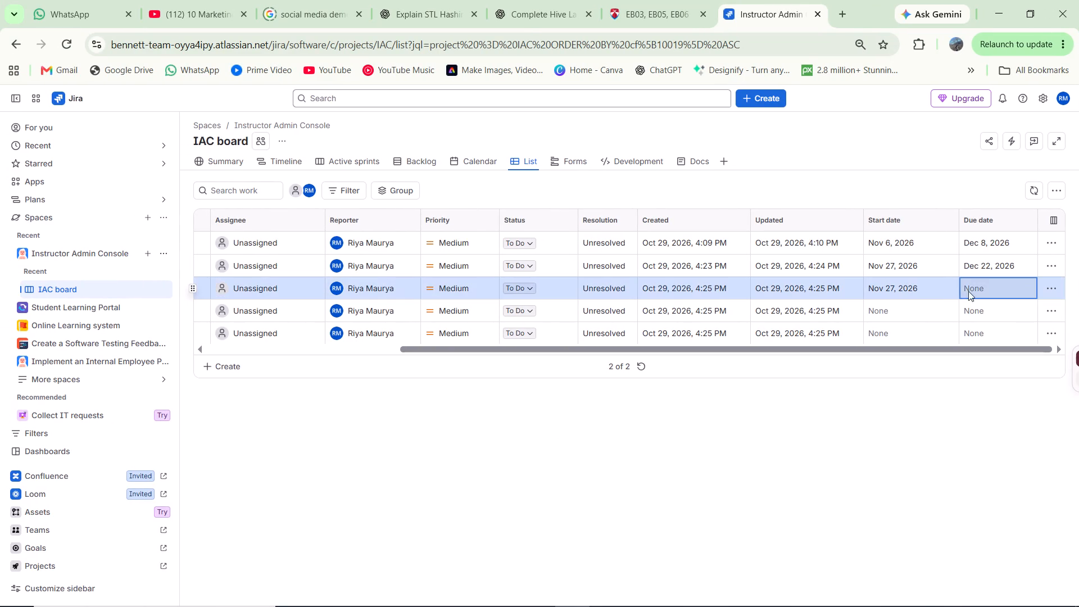
{"action": "type", "text": "12/3"}
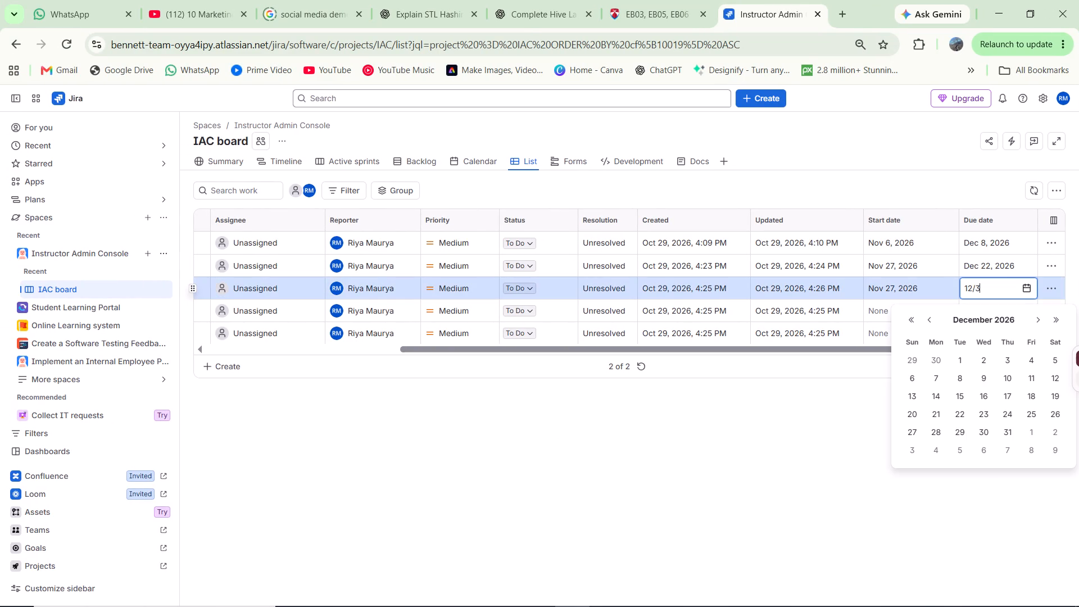
{"action": "key", "text": "Return"}
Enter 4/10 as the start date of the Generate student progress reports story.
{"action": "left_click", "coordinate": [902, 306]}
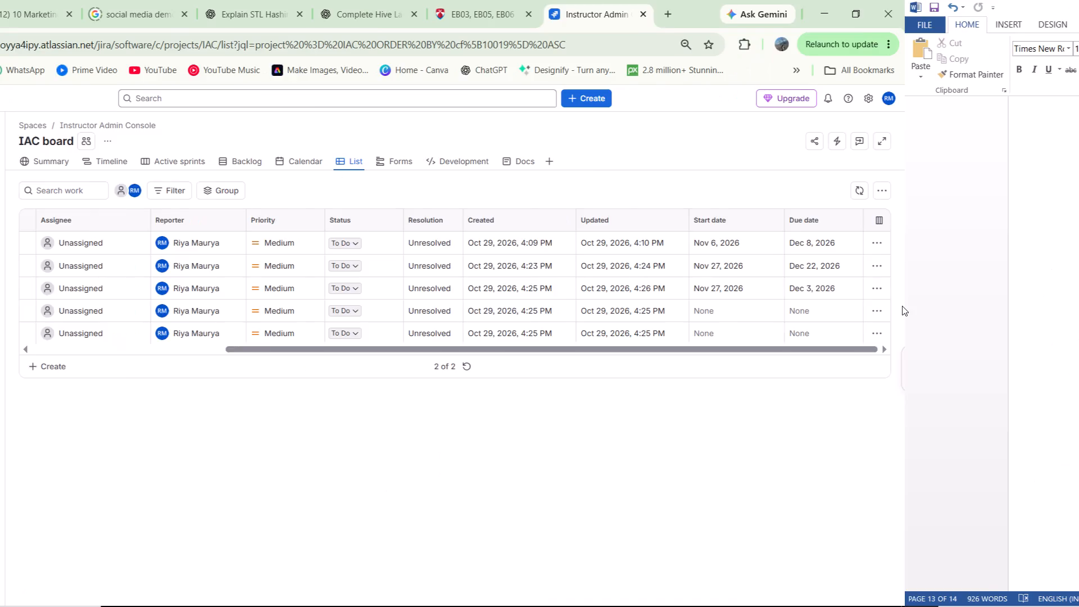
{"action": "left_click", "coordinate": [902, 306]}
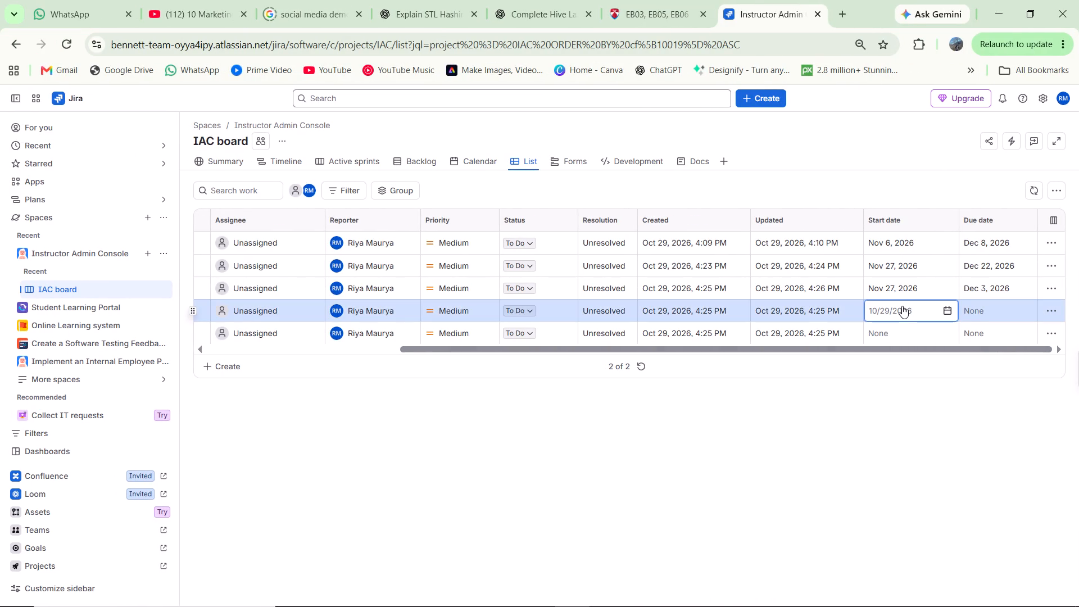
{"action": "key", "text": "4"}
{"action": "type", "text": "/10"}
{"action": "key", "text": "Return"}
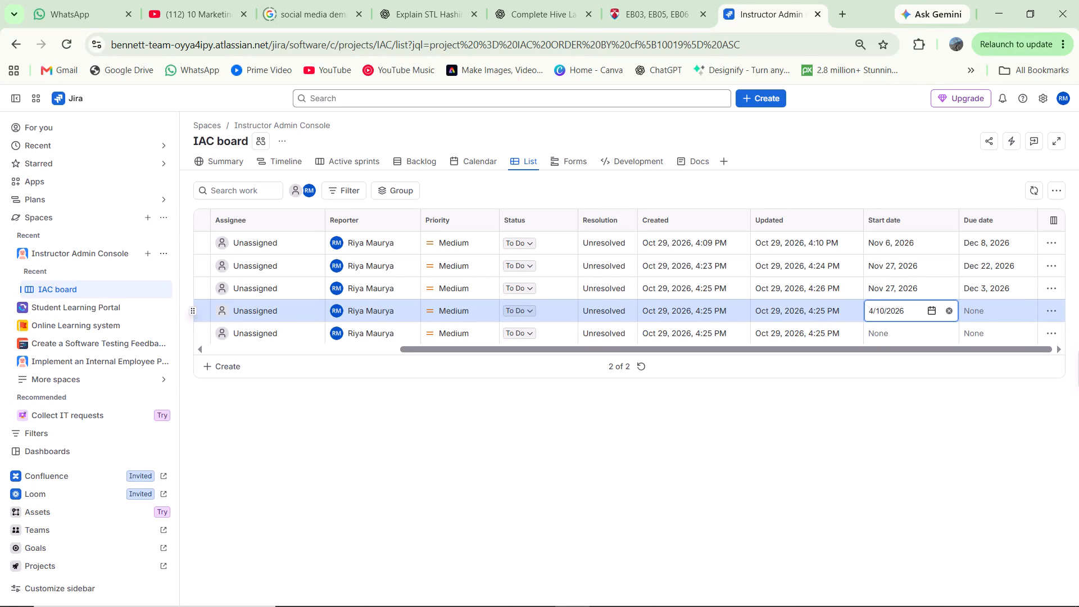
Correct the Generate student progress reports story's start date to Dec 4, 2026 and set its due date to Dec 10, 2026.
{"action": "left_click", "coordinate": [935, 314]}
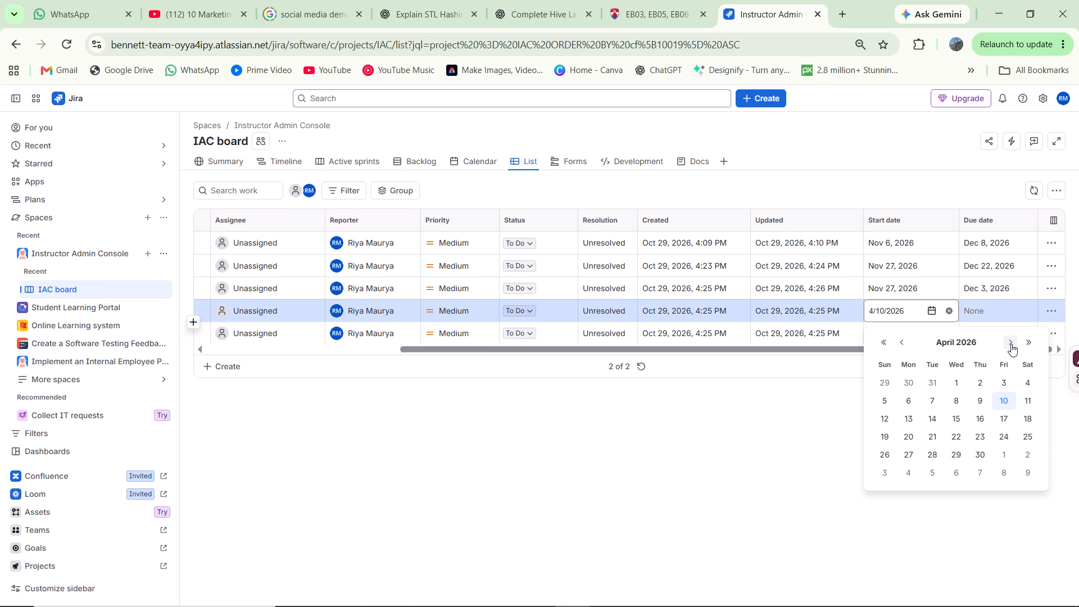
{"action": "triple_click", "coordinate": [1012, 344]}
{"action": "double_click", "coordinate": [1012, 344]}
{"action": "left_click", "coordinate": [1012, 344]}
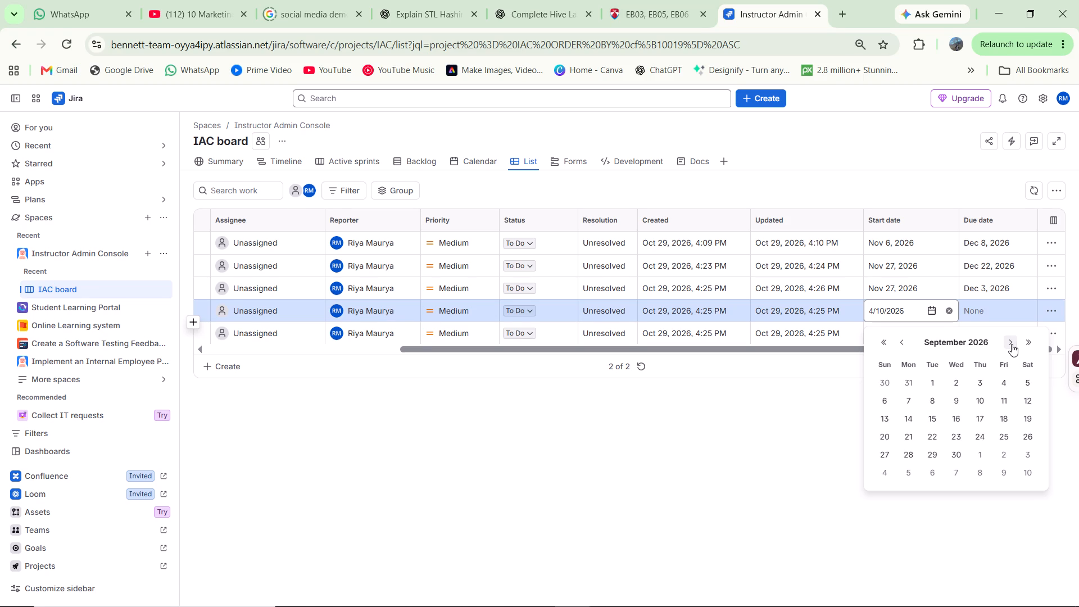
{"action": "left_click", "coordinate": [1012, 344]}
{"action": "left_click", "coordinate": [1012, 344]}
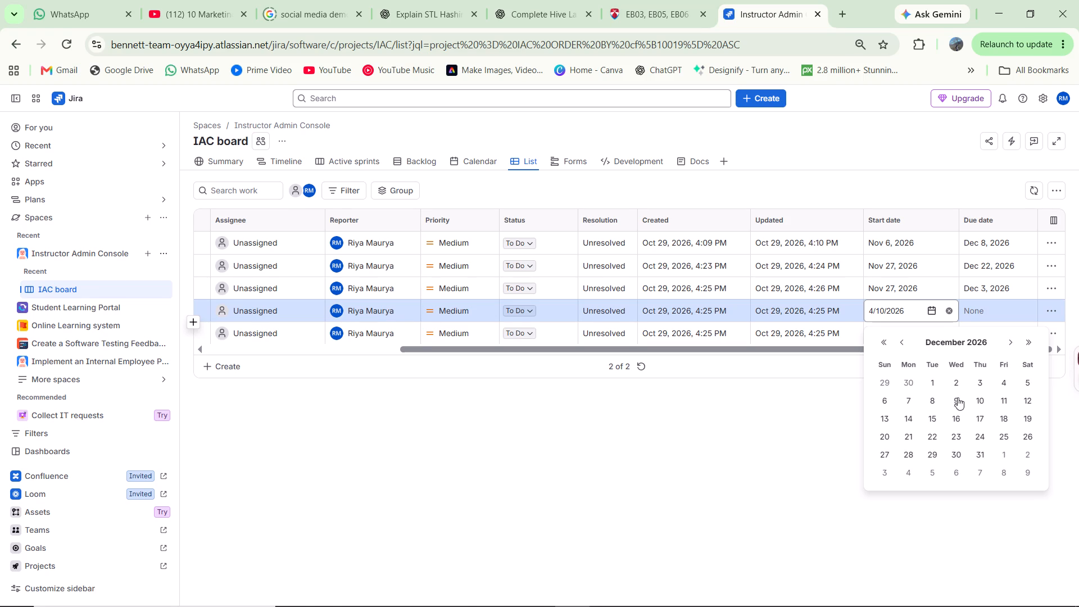
{"action": "left_click", "coordinate": [1003, 378]}
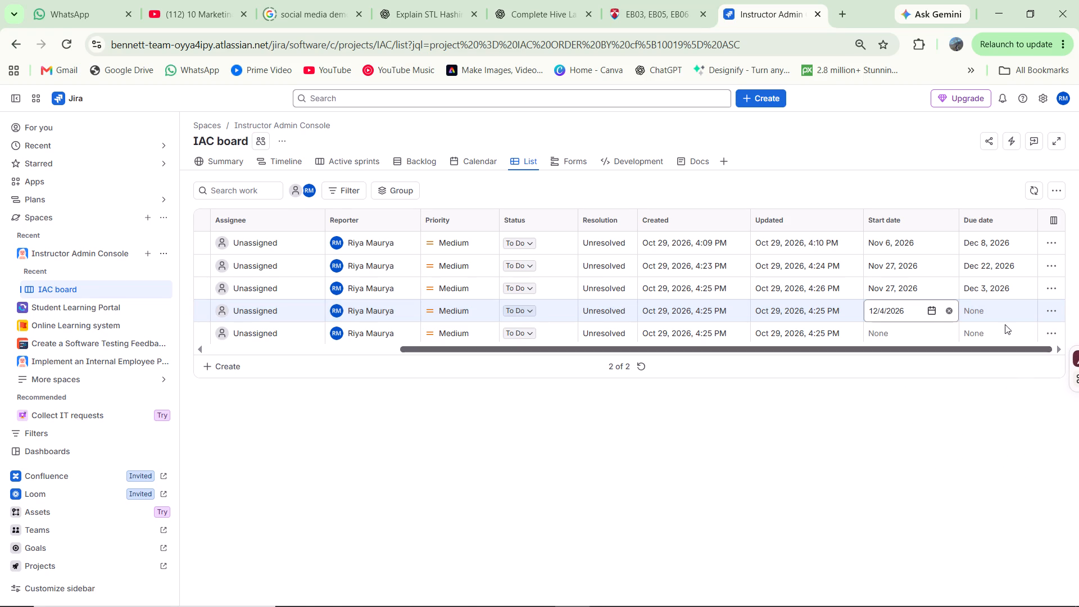
{"action": "left_click", "coordinate": [986, 305]}
{"action": "type", "text": "12/10"}
{"action": "key", "text": "Return"}
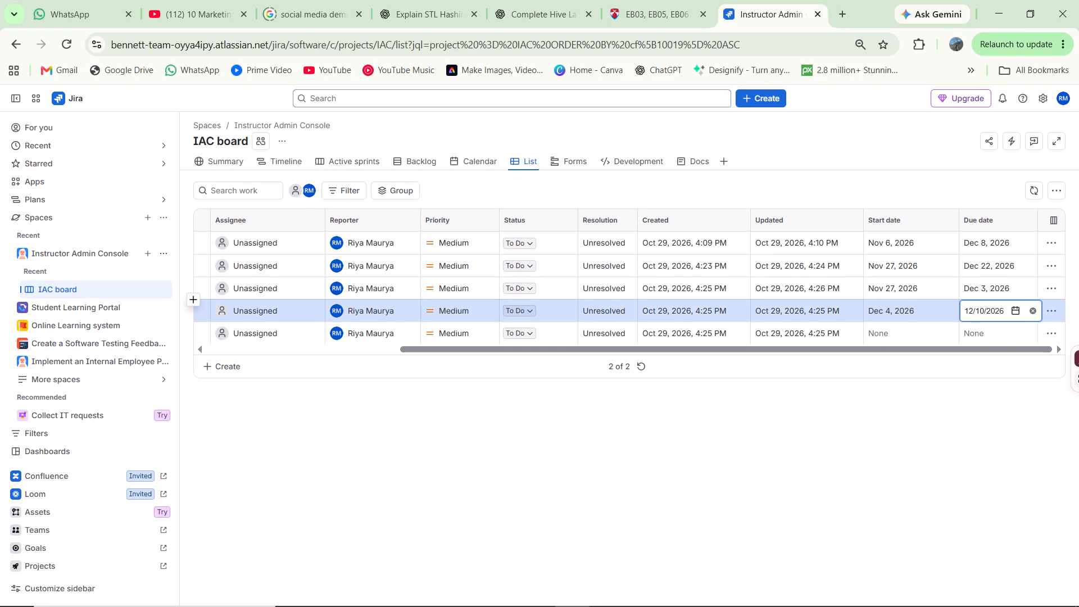
Set the QA: Report validation story's start date to Dec 20, 2026 and due date to Dec 22, 2026, following IAC-203 in Word.
{"action": "left_click", "coordinate": [875, 337]}
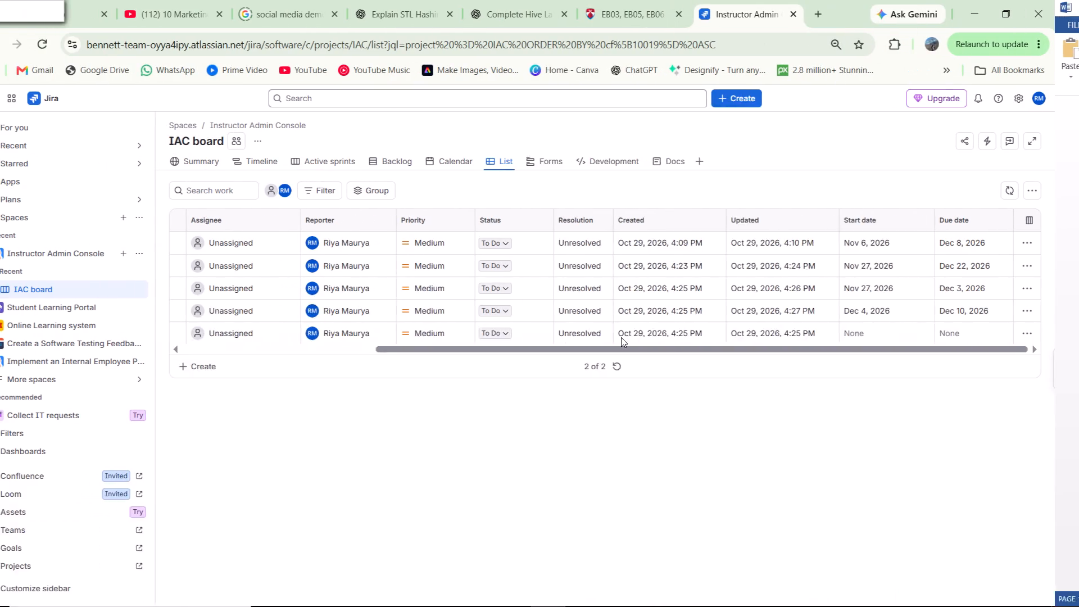
{"action": "left_click", "coordinate": [886, 332]}
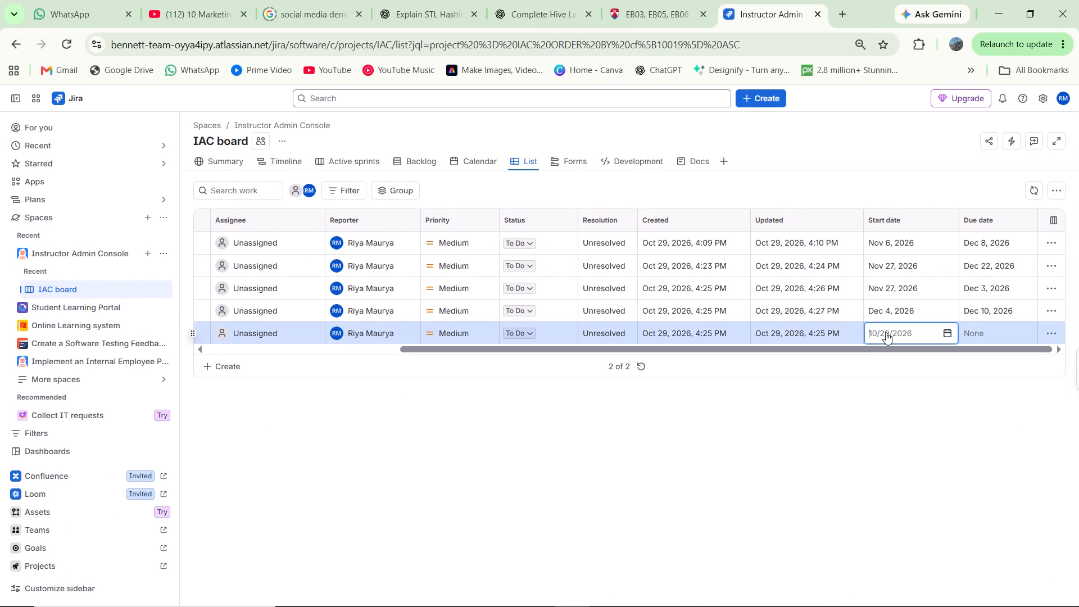
{"action": "type", "text": "12"}
{"action": "type", "text": "/20"}
{"action": "key", "text": "Return"}
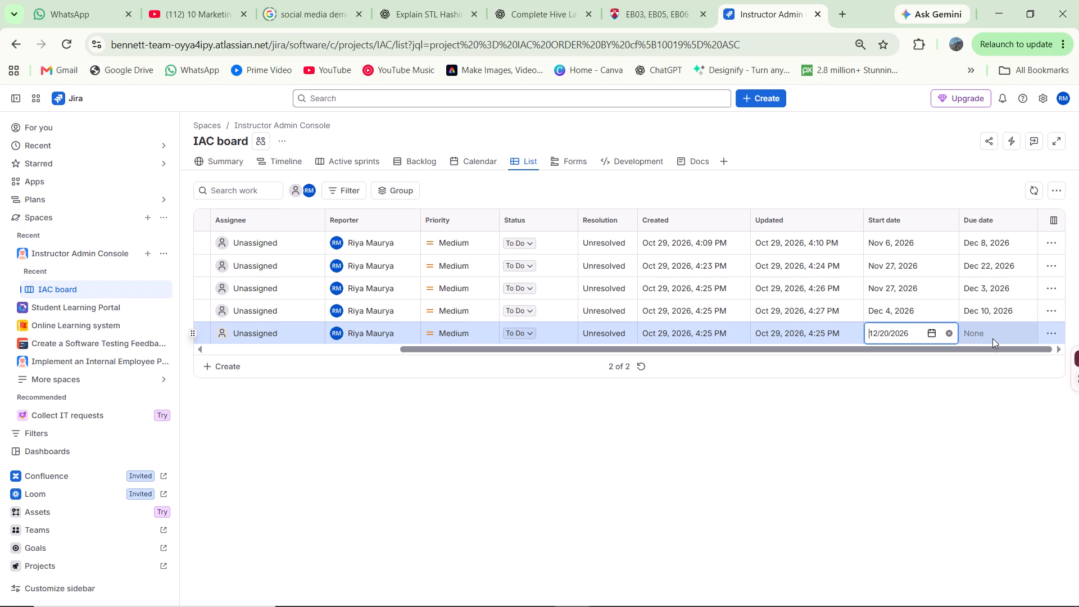
{"action": "left_click", "coordinate": [992, 338]}
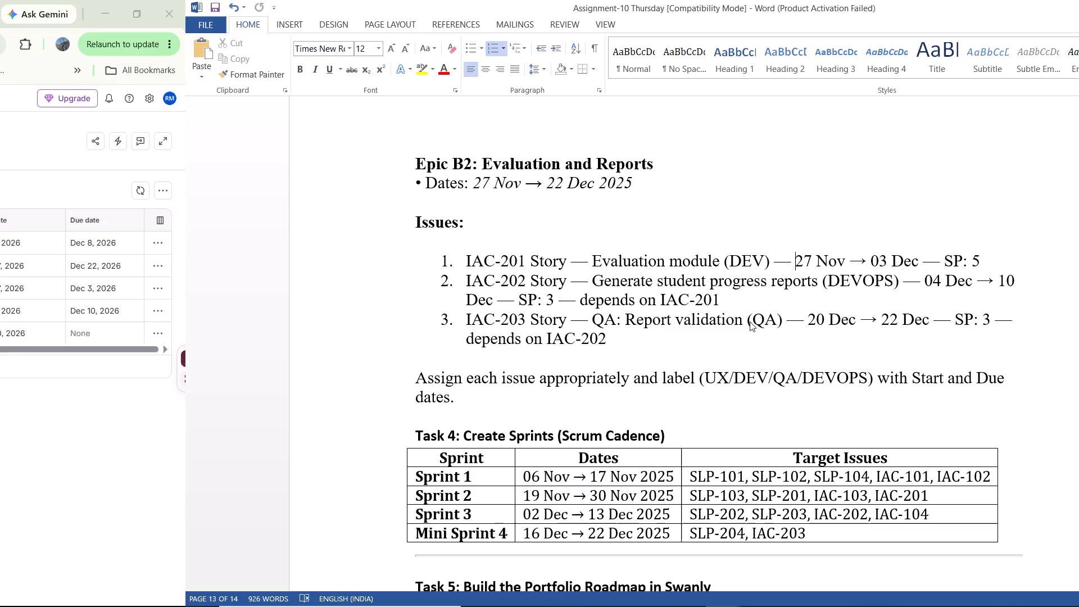
{"action": "left_click", "coordinate": [1005, 336]}
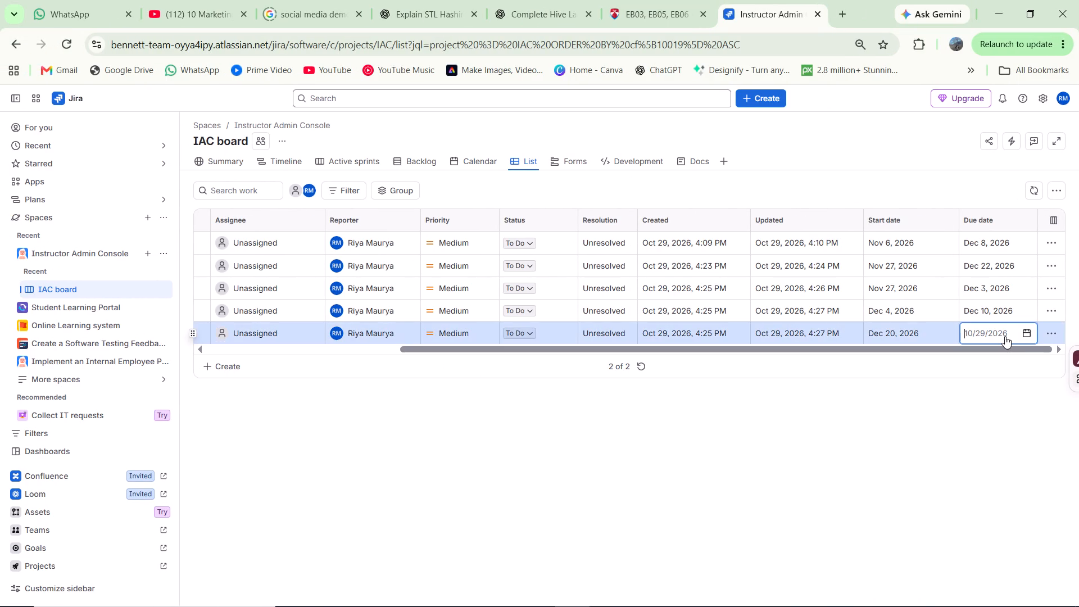
{"action": "type", "text": "12/22"}
{"action": "key", "text": "Return"}
{"action": "left_click", "coordinate": [573, 501]}
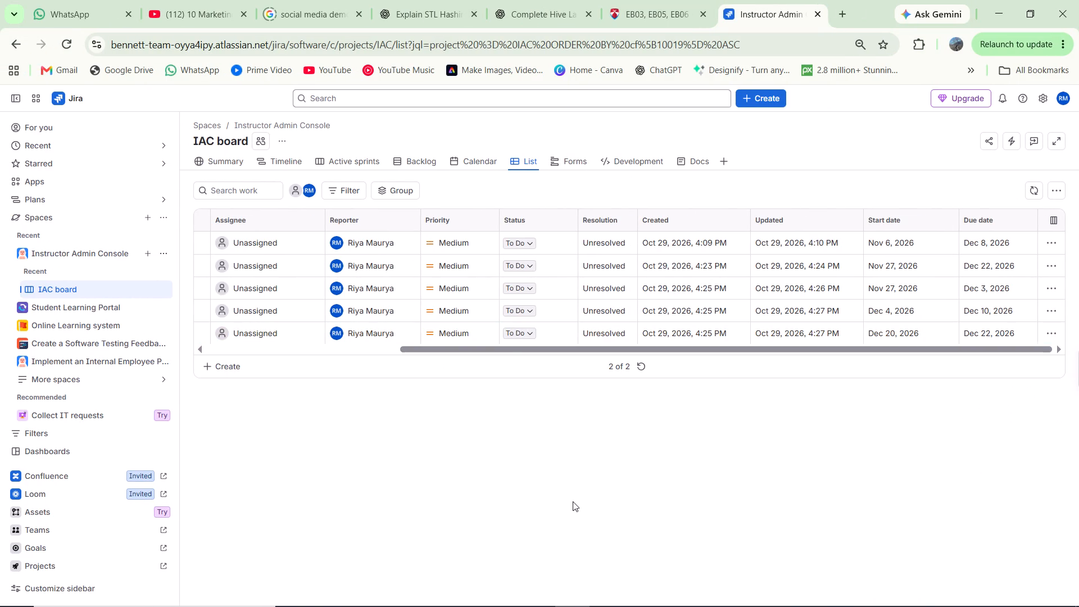
Open the details of the IAC-7 Evaluation module story from the list.
{"action": "scroll", "coordinate": [506, 291], "scroll_direction": "right", "scroll_amount": 2}
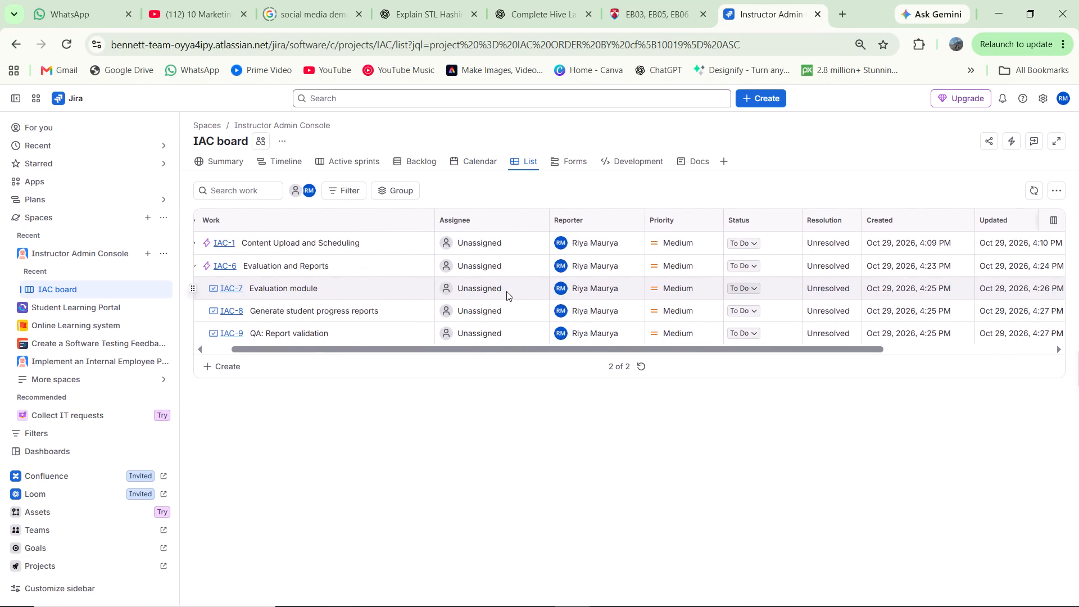
{"action": "scroll", "coordinate": [506, 291], "scroll_direction": "right", "scroll_amount": 1}
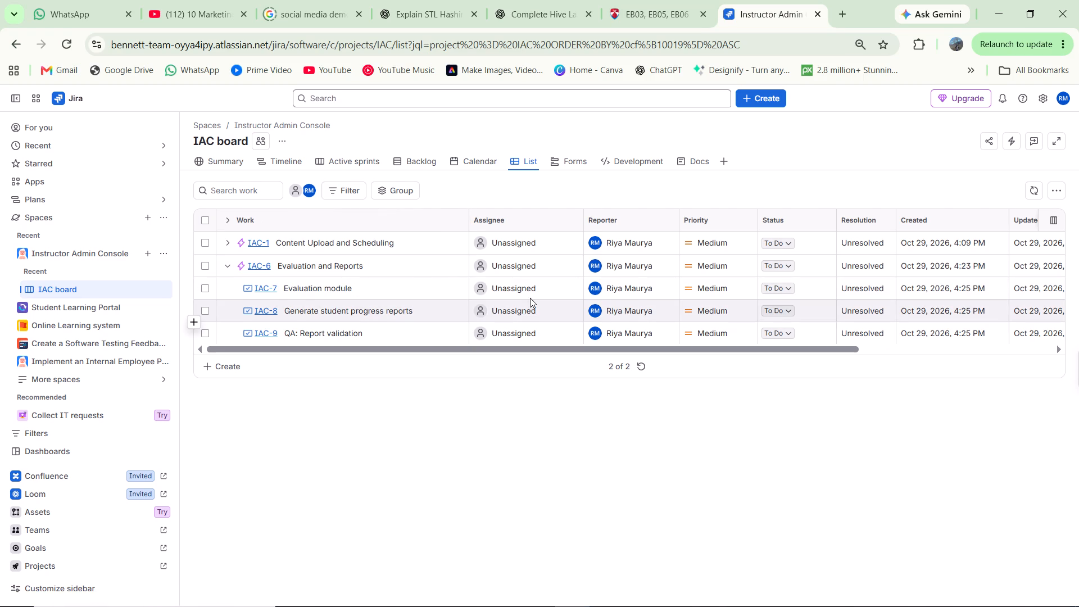
{"action": "left_click", "coordinate": [445, 289]}
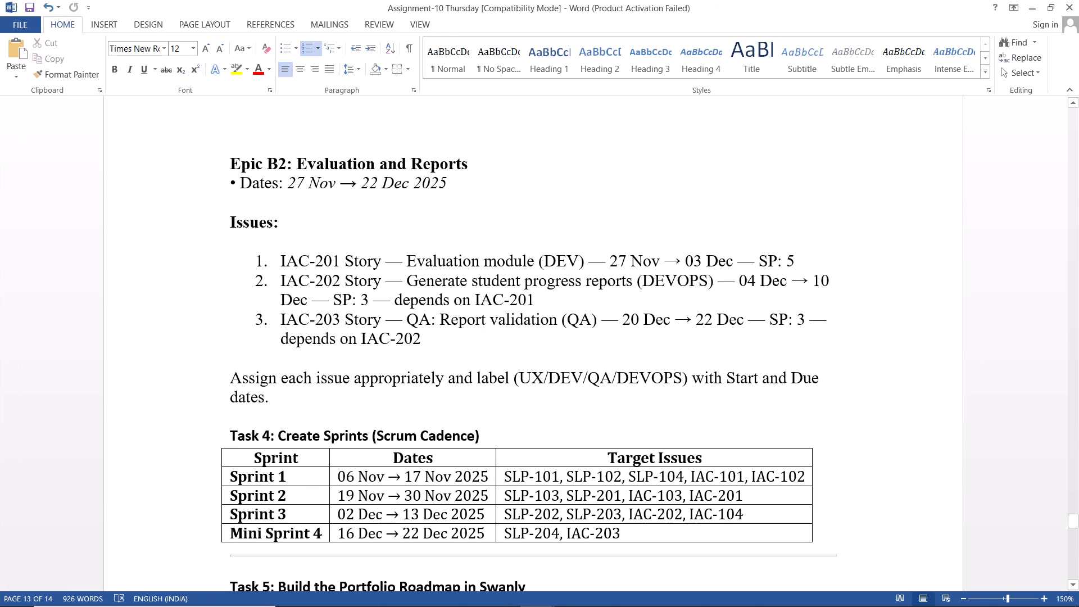
In the Word assignment, add two new lines after the IAC-201 item.
{"action": "left_click", "coordinate": [812, 260]}
{"action": "key", "text": "Return"}
{"action": "key", "text": "Return"}
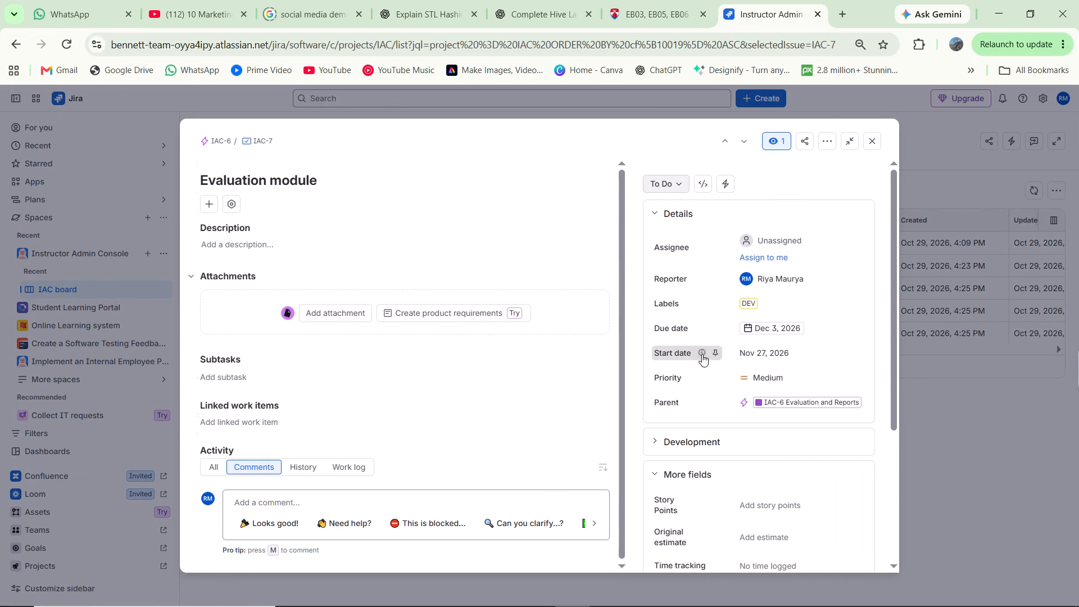
Back in Jira, set the Evaluation module story's Story Points to 5.
{"action": "left_click", "coordinate": [773, 508]}
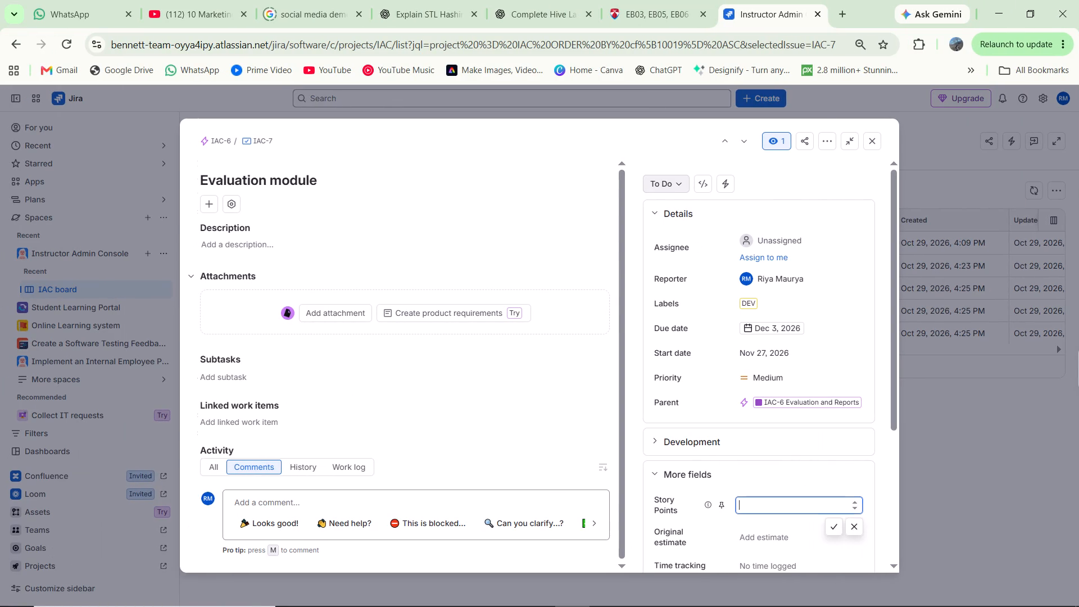
{"action": "key", "text": "5"}
{"action": "key", "text": "Return"}
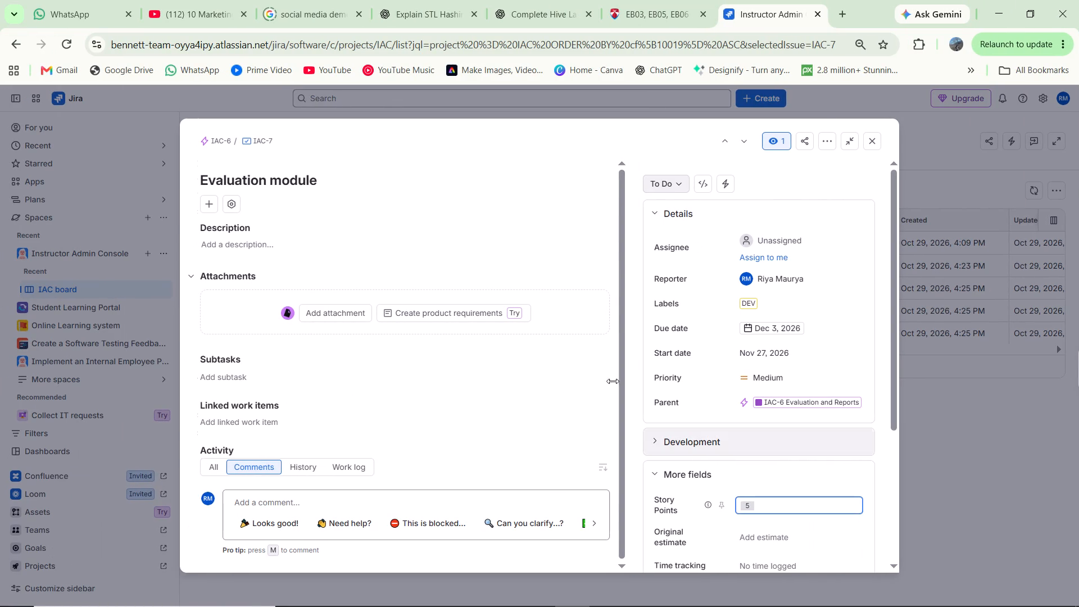
{"action": "left_click", "coordinate": [543, 253]}
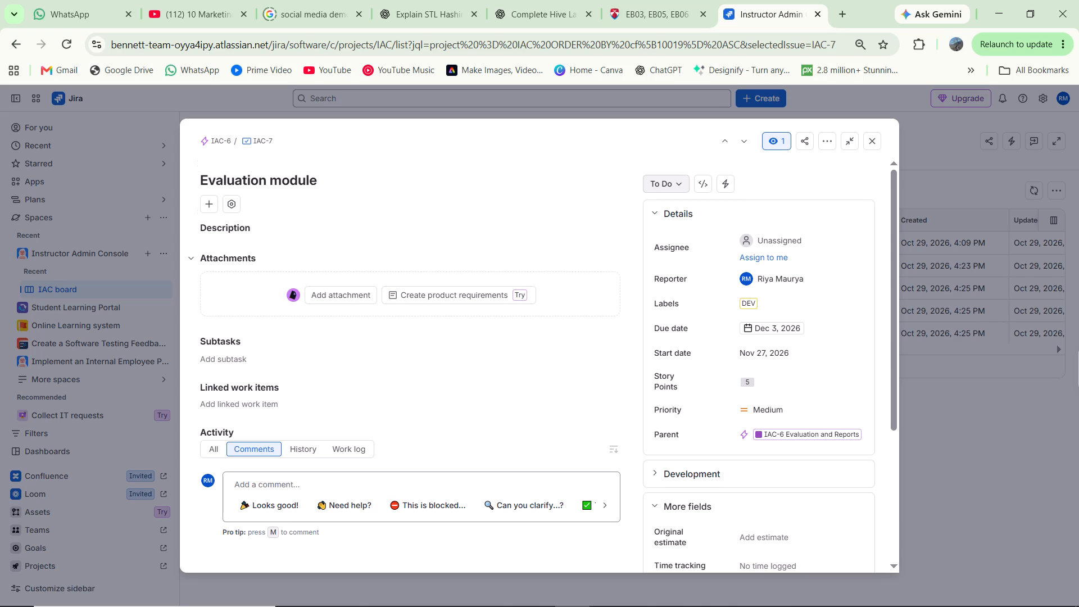
Capture a screenshot of the Evaluation module story's details and paste it below the IAC-201 item in the Word assignment.
{"action": "key", "text": "shift+super+s"}
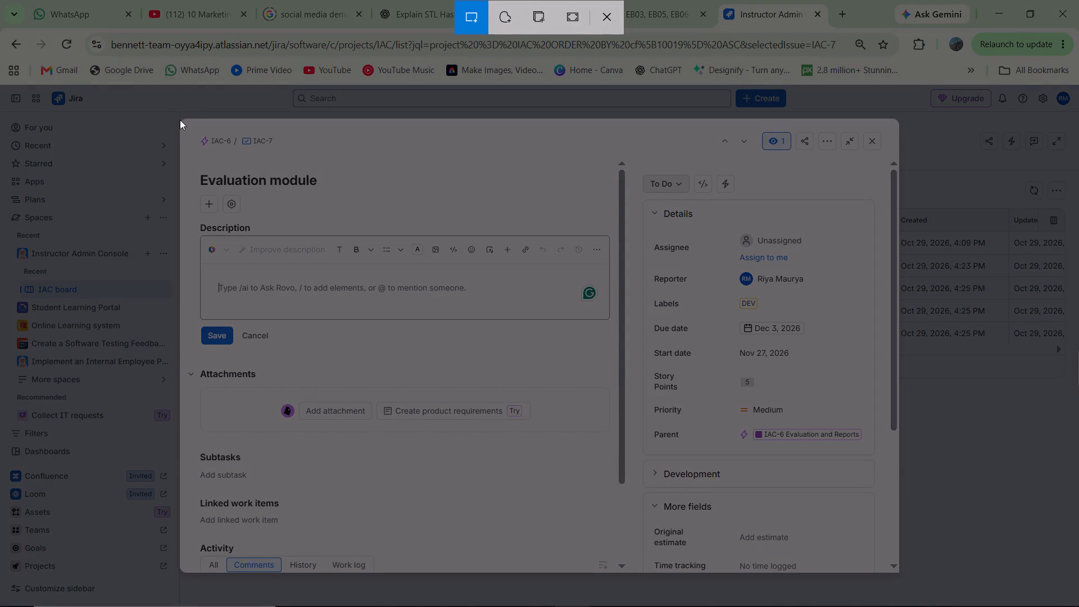
{"action": "left_click_drag", "start_coordinate": [180, 121], "coordinate": [676, 568]}
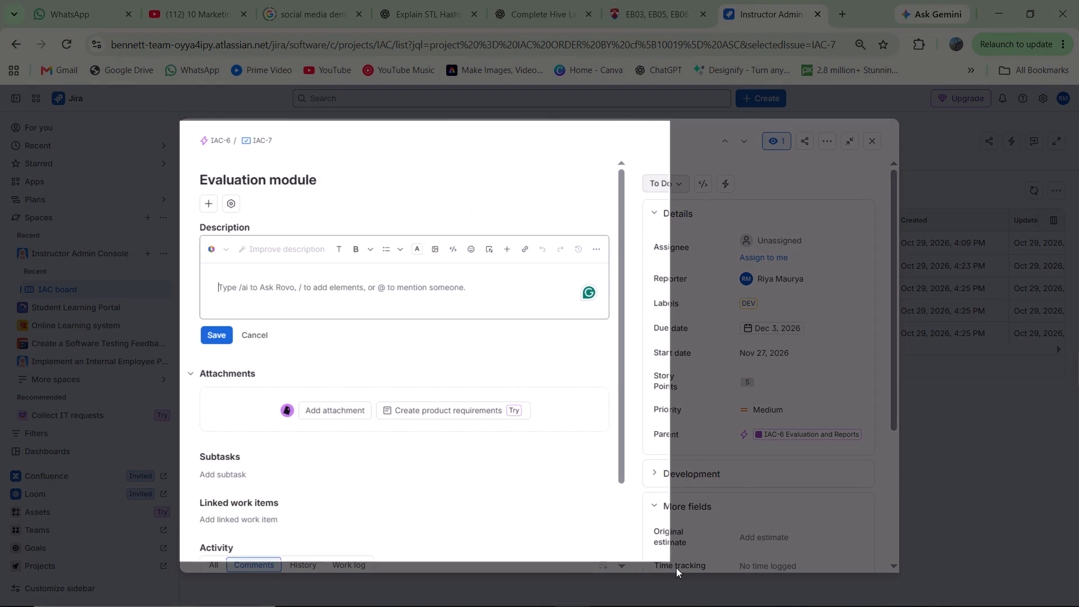
{"action": "left_click_drag", "start_coordinate": [676, 568], "coordinate": [895, 565]}
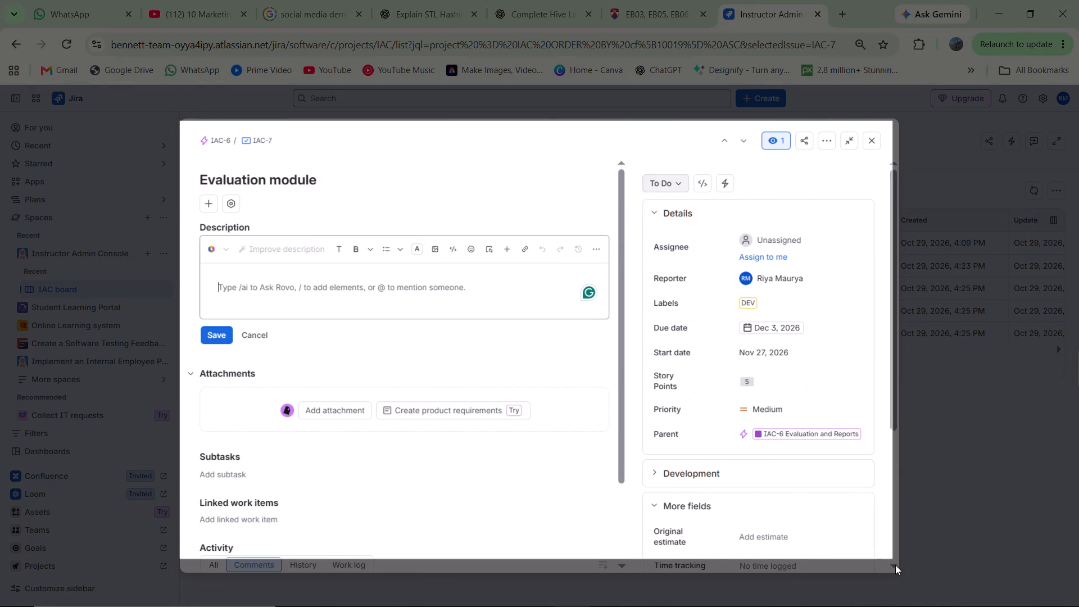
{"action": "left_click_drag", "start_coordinate": [895, 565], "coordinate": [883, 565]}
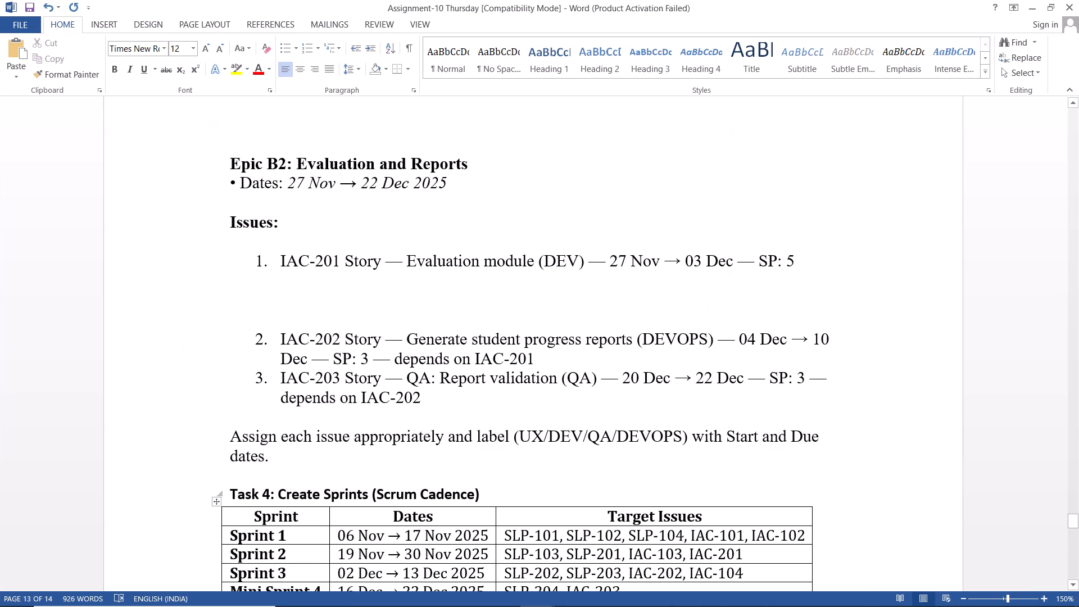
{"action": "key", "text": "ctrl+v"}
Add two new lines after the IAC-202 item in the Word assignment.
{"action": "scroll", "coordinate": [744, 499], "scroll_direction": "down", "scroll_amount": 3}
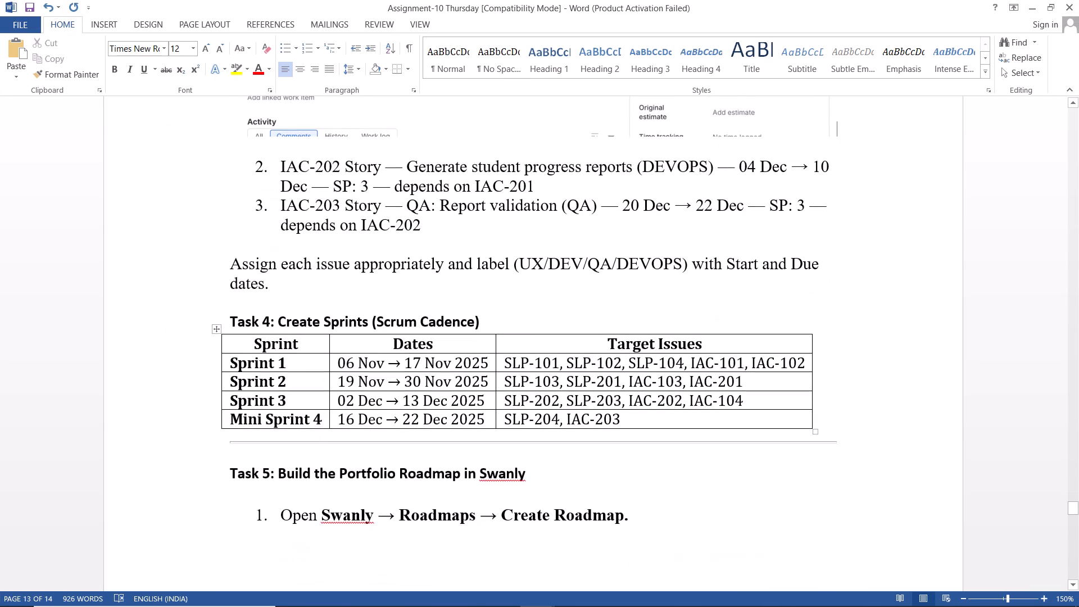
{"action": "left_click", "coordinate": [564, 188]}
{"action": "key", "text": "Return"}
{"action": "key", "text": "Return"}
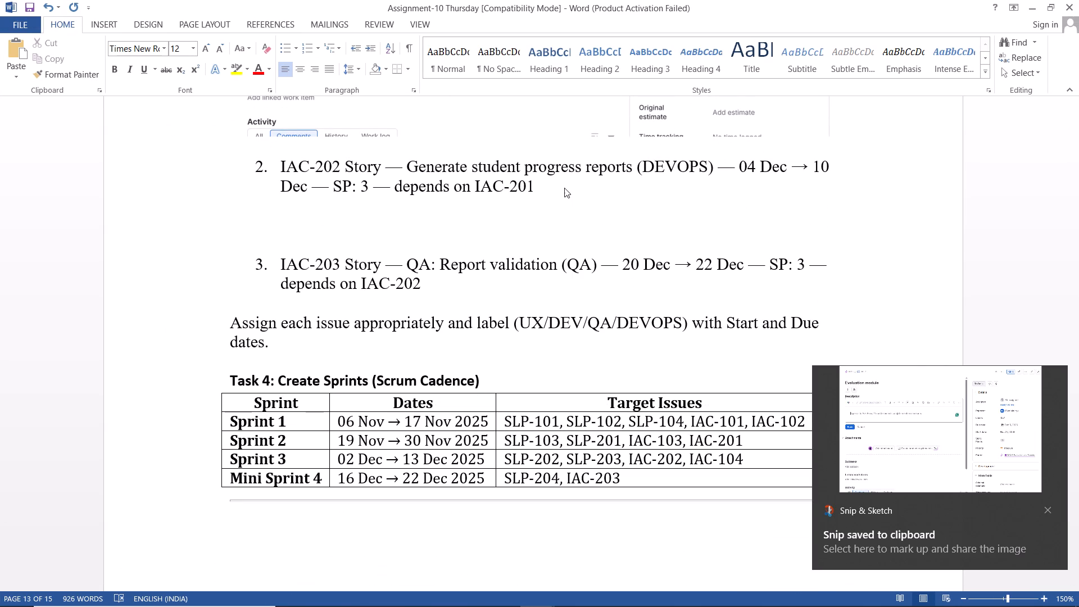
In Jira, open the IAC-8 Generate student progress reports story from the list and set its Story Points to 3.
{"action": "left_click", "coordinate": [123, 215]}
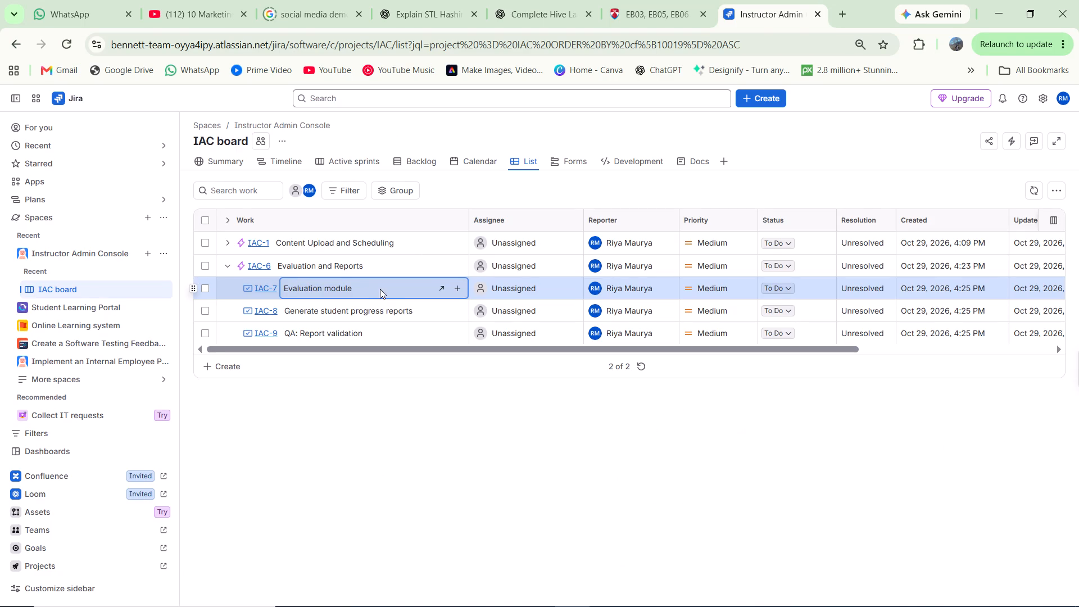
{"action": "left_click", "coordinate": [442, 312]}
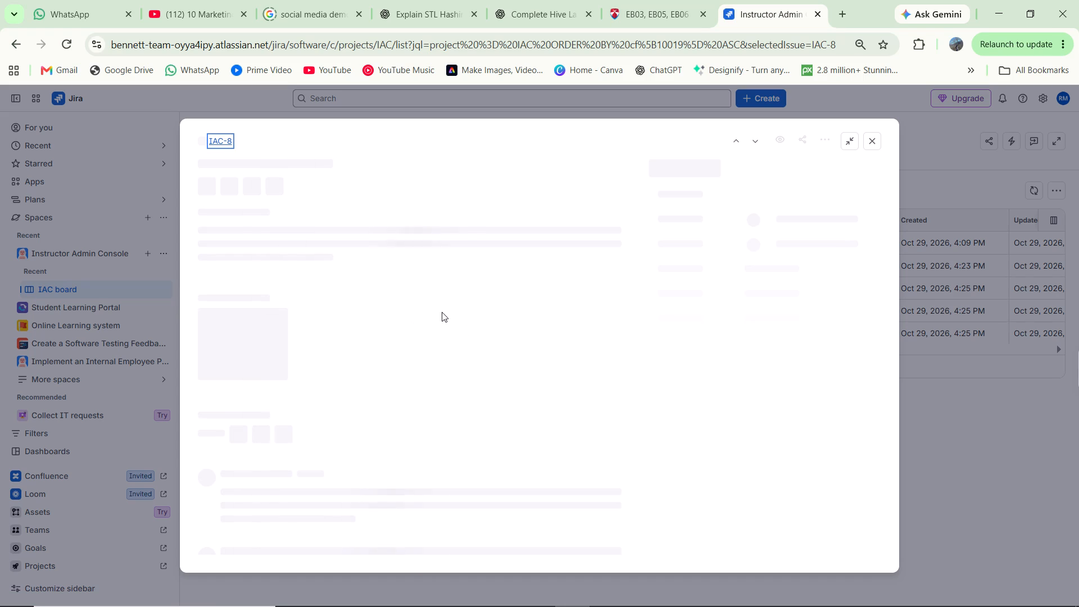
{"action": "left_click", "coordinate": [442, 312]}
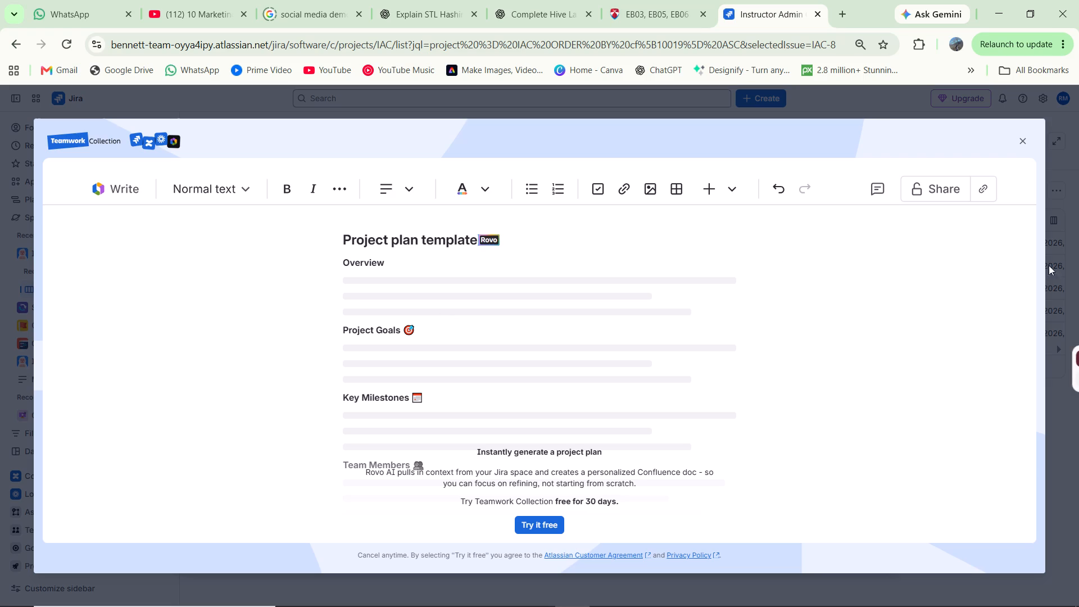
{"action": "left_click", "coordinate": [1075, 258]}
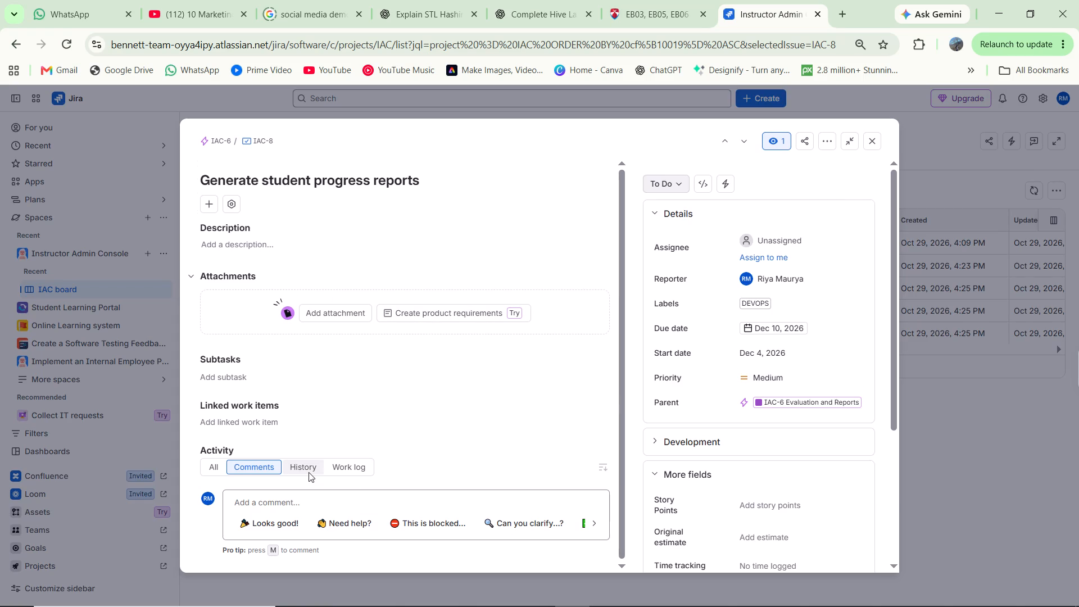
{"action": "left_click", "coordinate": [800, 503]}
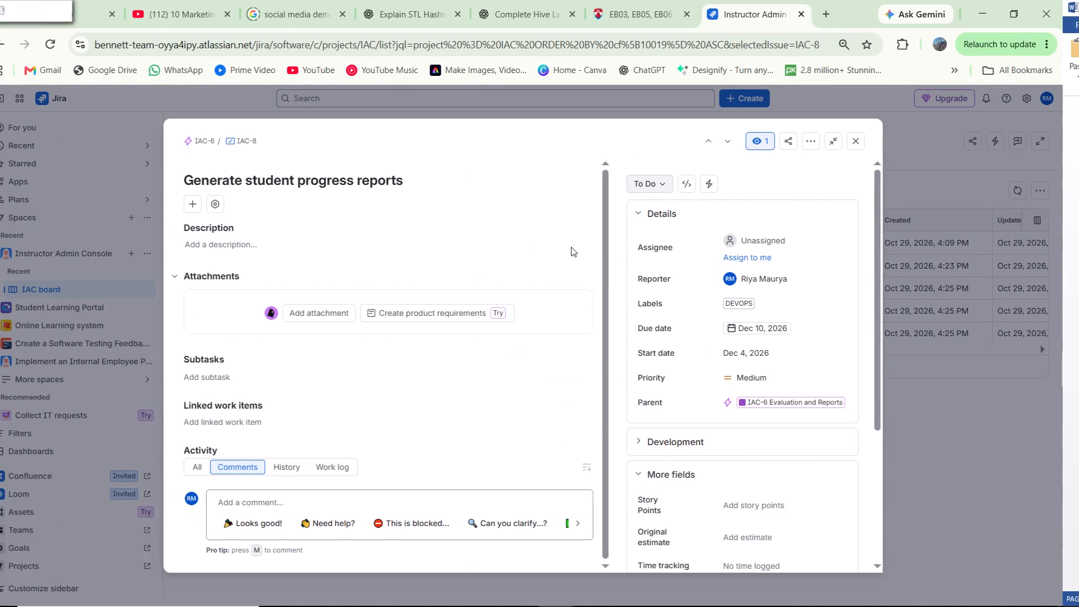
{"action": "left_click", "coordinate": [760, 509]}
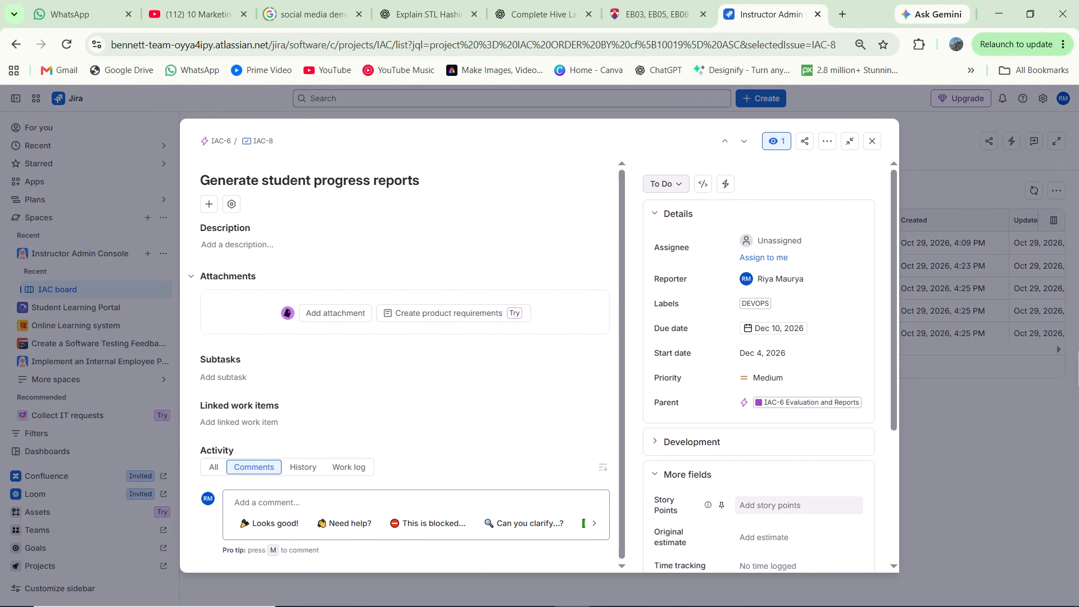
{"action": "key", "text": "3"}
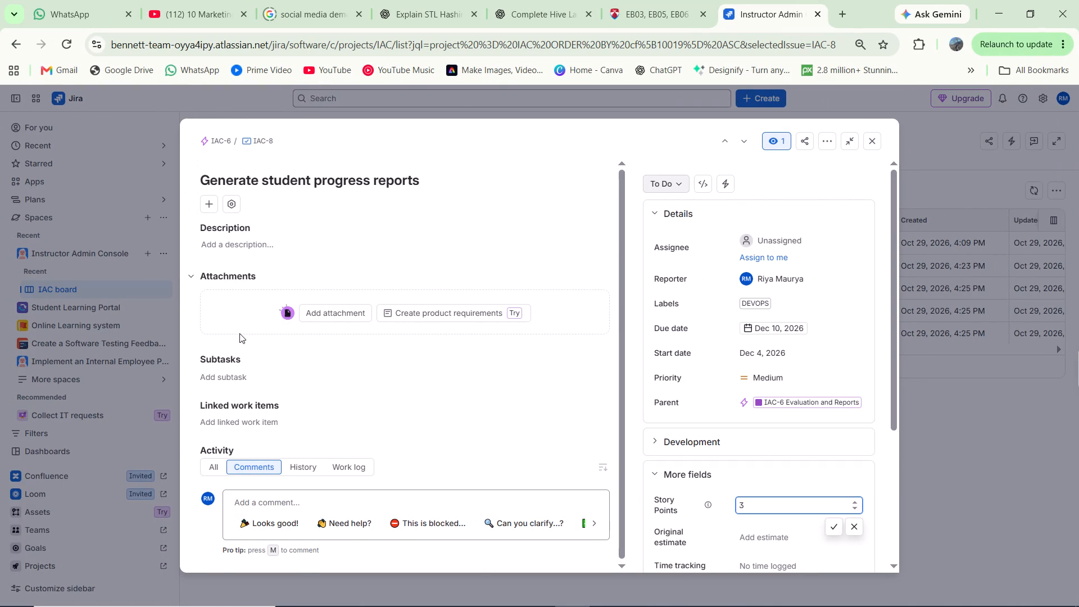
Link the Generate student progress reports story as "is blocked by" IAC-7 Evaluation module, following the dependency listed in Word.
{"action": "left_click", "coordinate": [241, 424]}
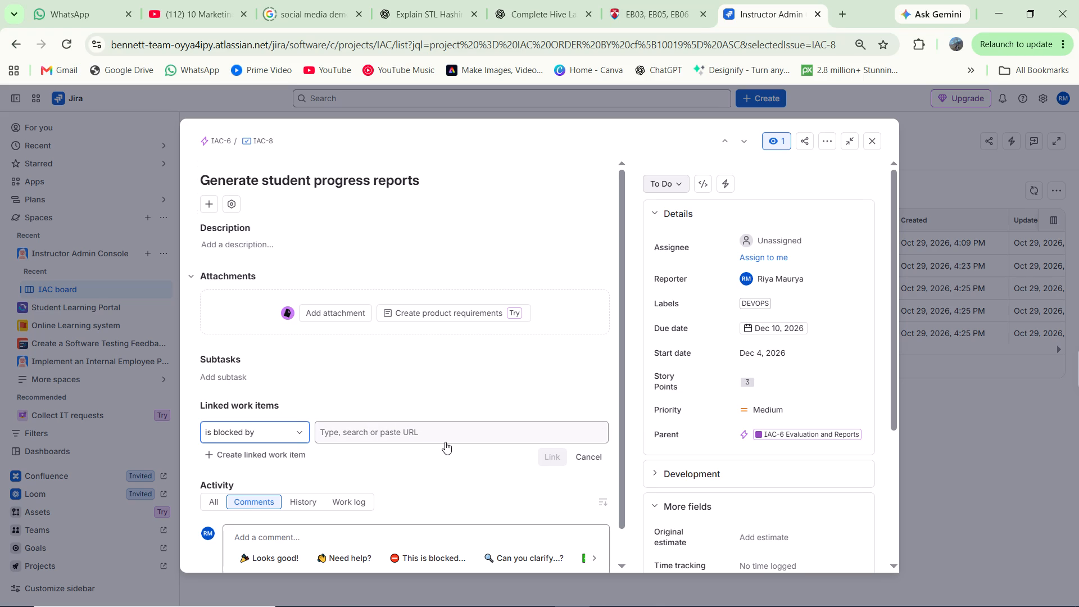
{"action": "left_click", "coordinate": [414, 430]}
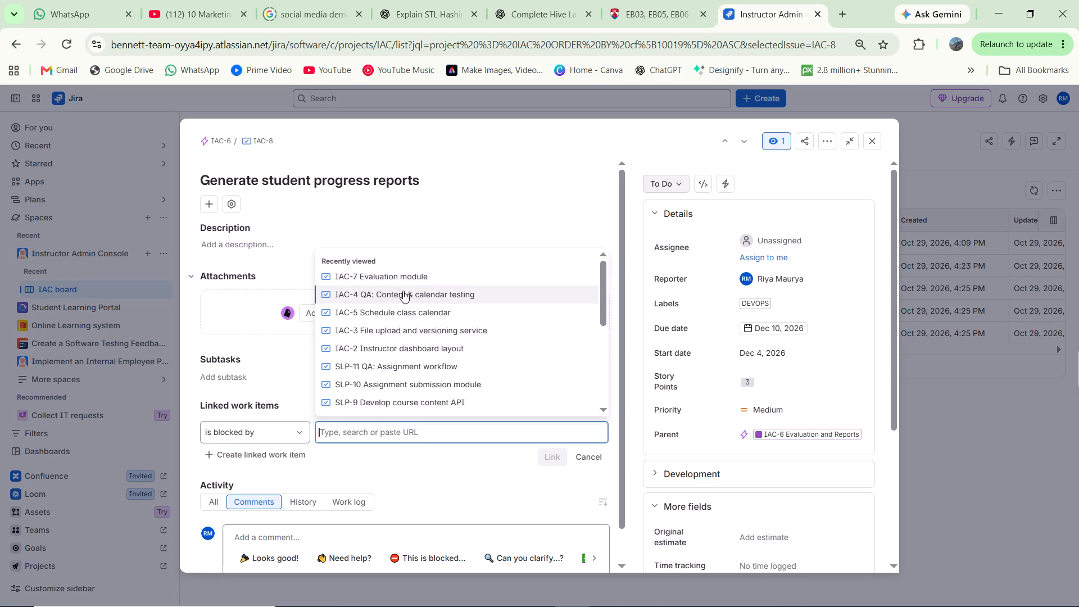
{"action": "left_click", "coordinate": [403, 274]}
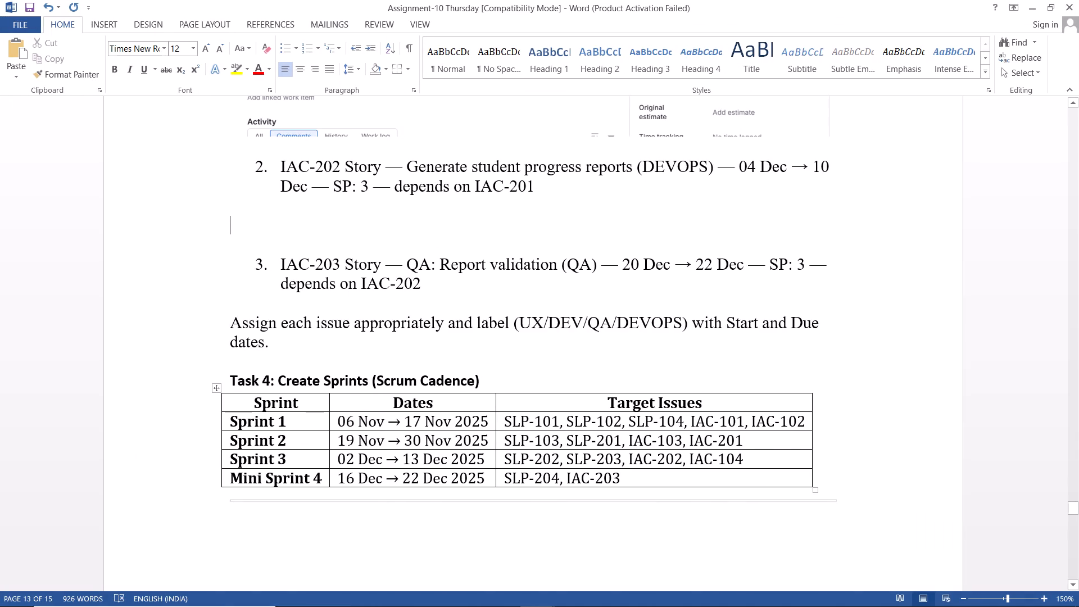
{"action": "scroll", "coordinate": [521, 474], "scroll_direction": "up", "scroll_amount": 6}
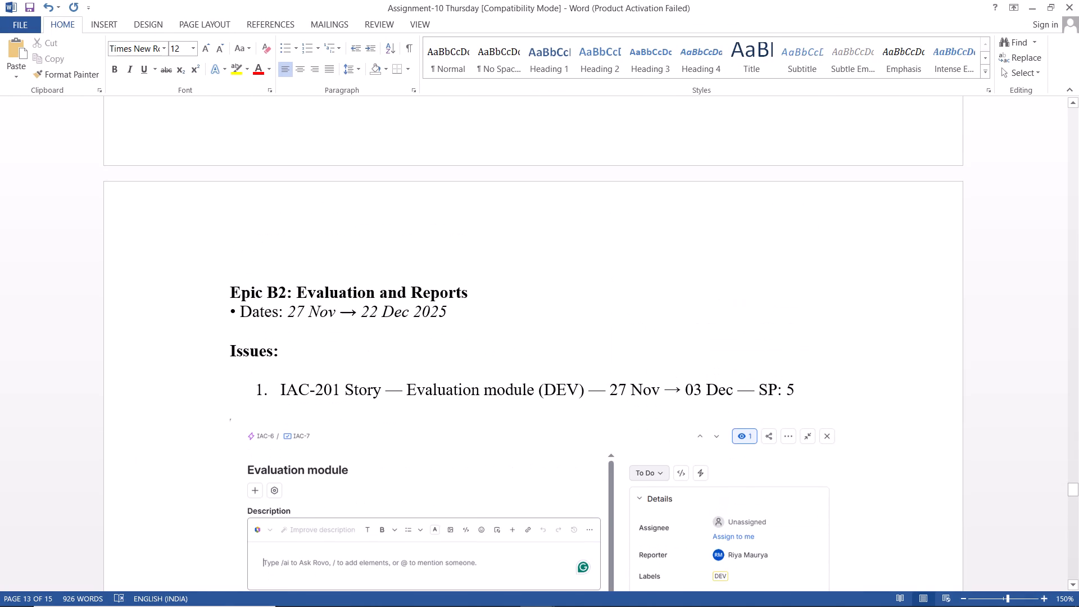
{"action": "scroll", "coordinate": [521, 474], "scroll_direction": "down", "scroll_amount": 4}
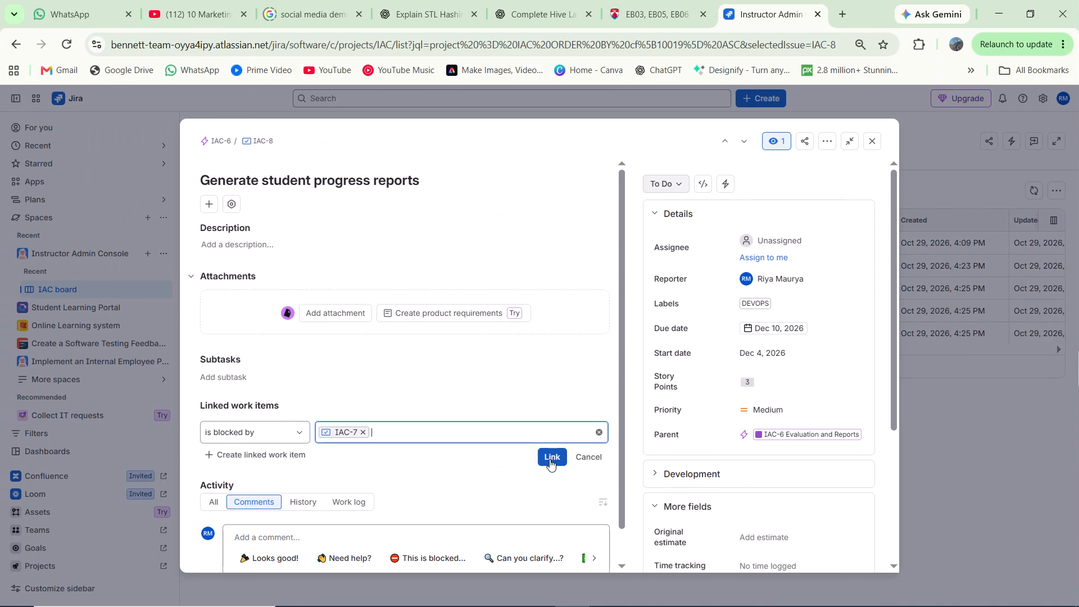
{"action": "left_click", "coordinate": [550, 459]}
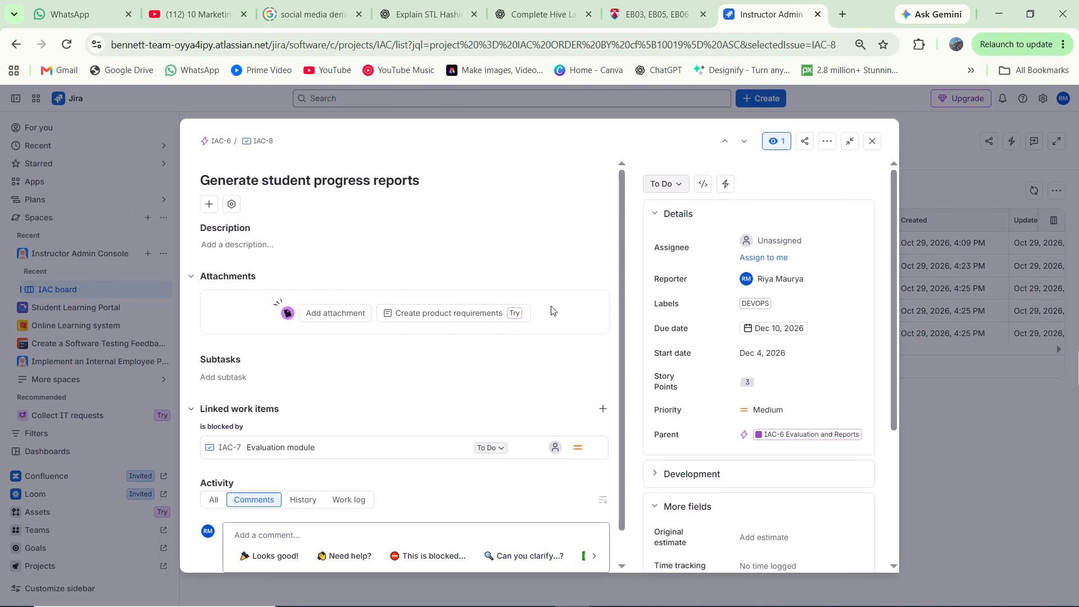
Capture a screenshot of the Generate student progress reports story's details and paste it below the IAC-202 item in Word.
{"action": "key", "text": "shift+super+s"}
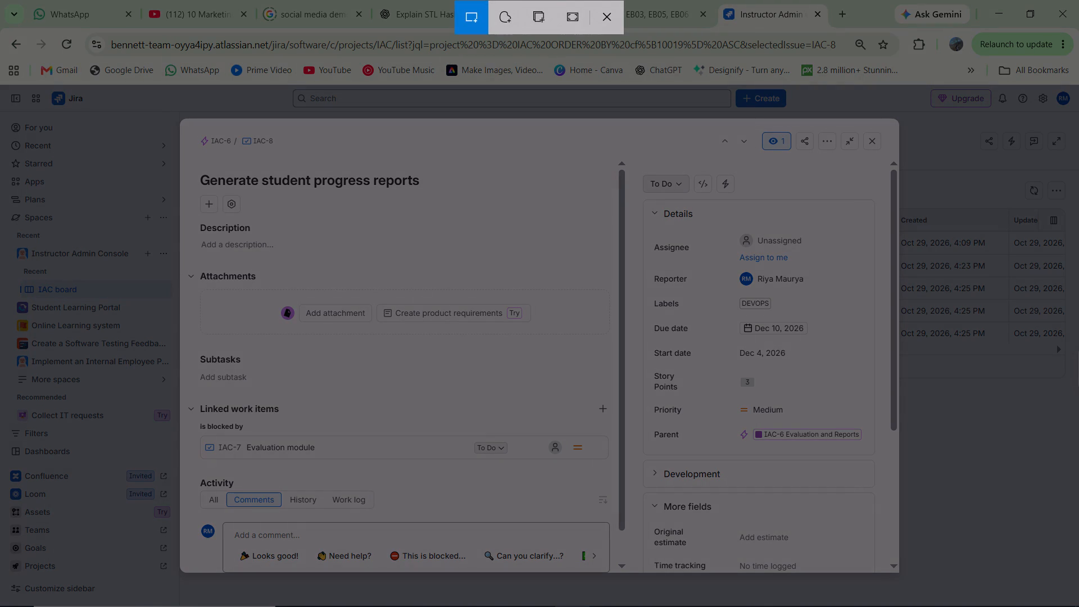
{"action": "left_click_drag", "start_coordinate": [184, 124], "coordinate": [347, 255]}
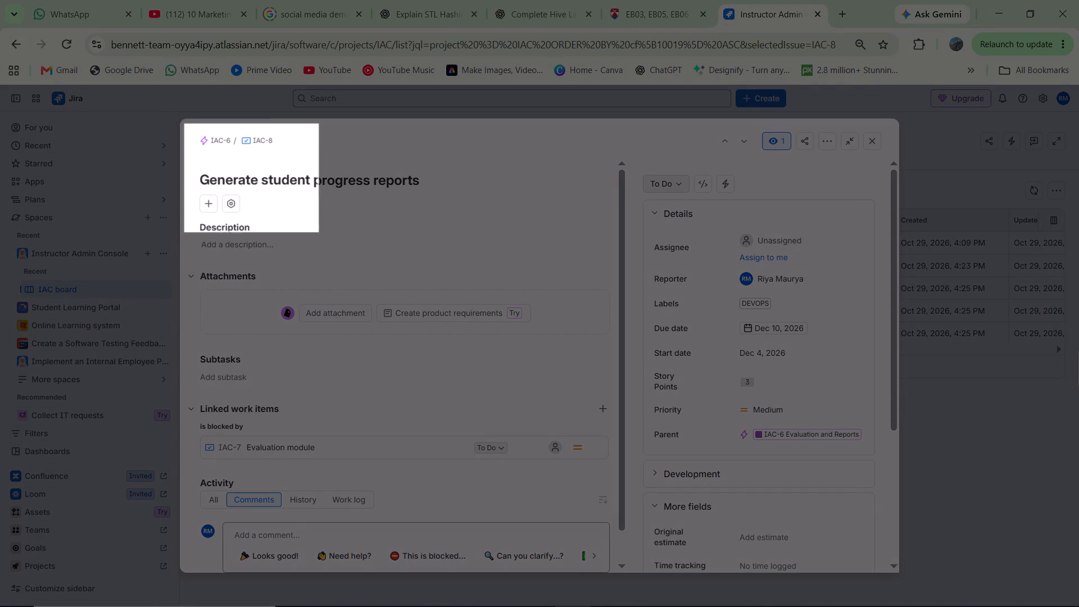
{"action": "left_click_drag", "start_coordinate": [347, 255], "coordinate": [594, 606]}
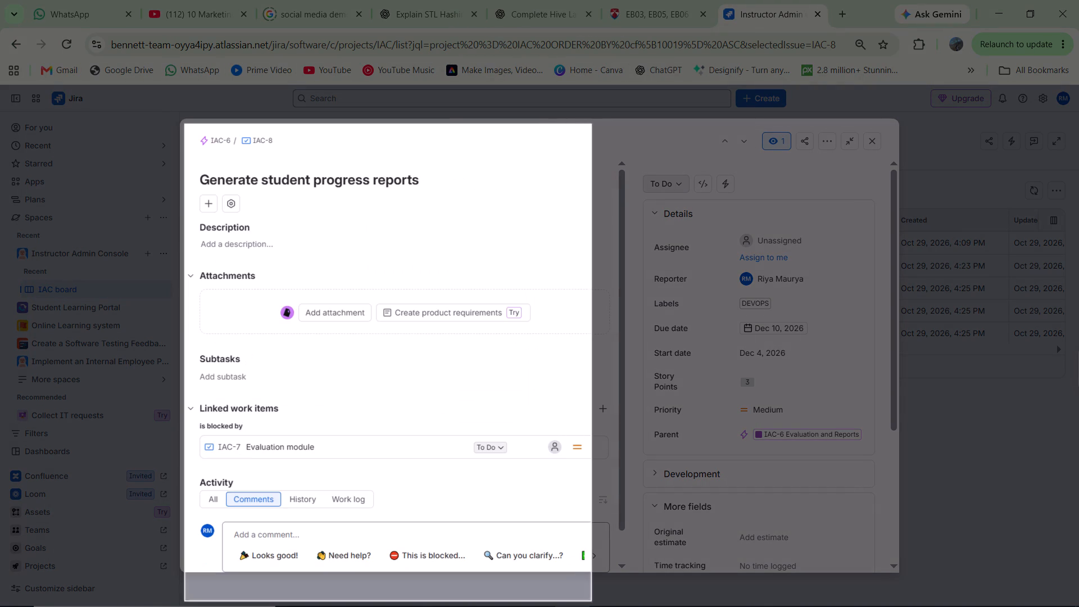
{"action": "left_click_drag", "start_coordinate": [594, 606], "coordinate": [785, 583]}
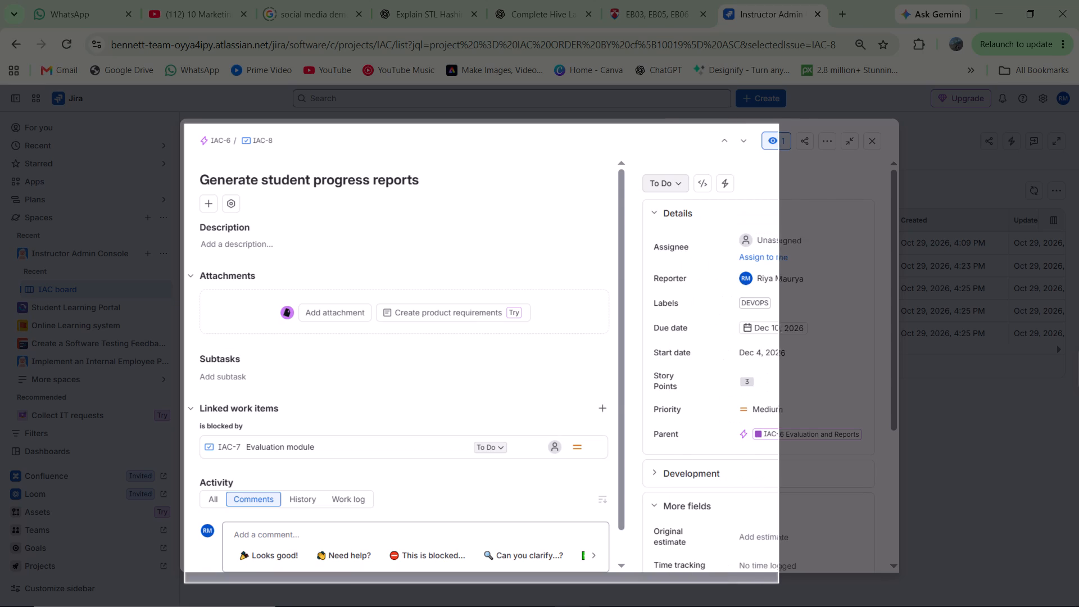
{"action": "left_click_drag", "start_coordinate": [785, 583], "coordinate": [878, 573]}
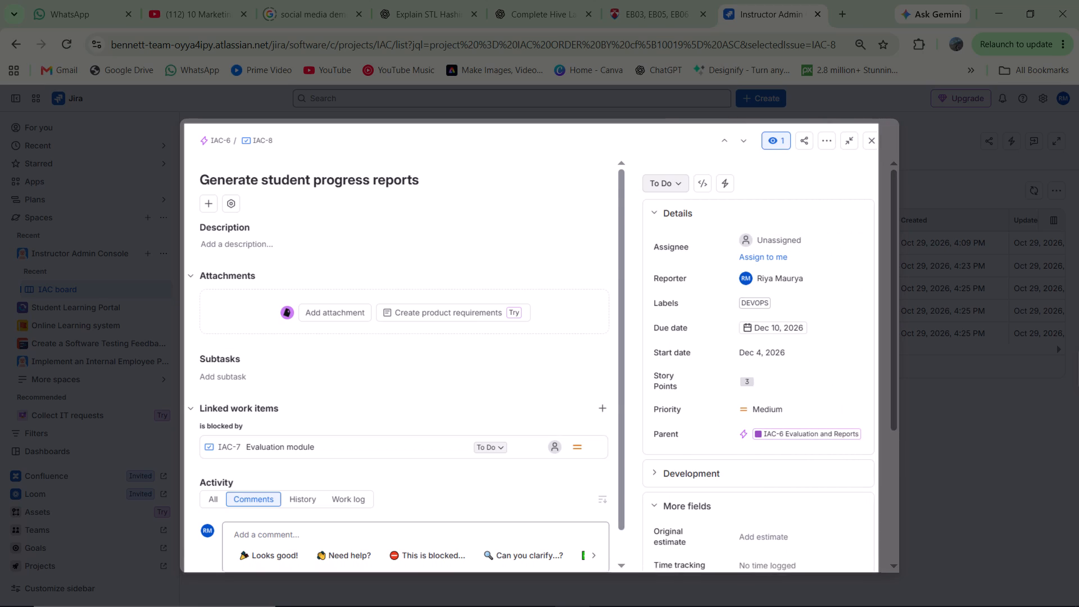
{"action": "left_click_drag", "start_coordinate": [878, 573], "coordinate": [878, 576]}
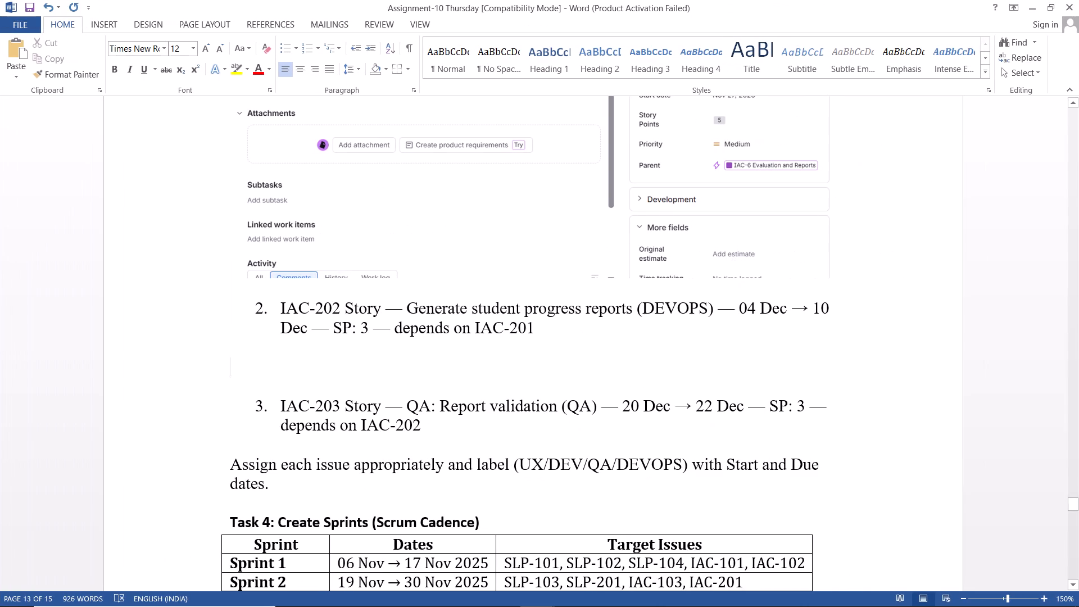
{"action": "key", "text": "ctrl+v"}
Add two new lines after the IAC-203 item in the Word assignment.
{"action": "scroll", "coordinate": [800, 479], "scroll_direction": "down", "scroll_amount": 2}
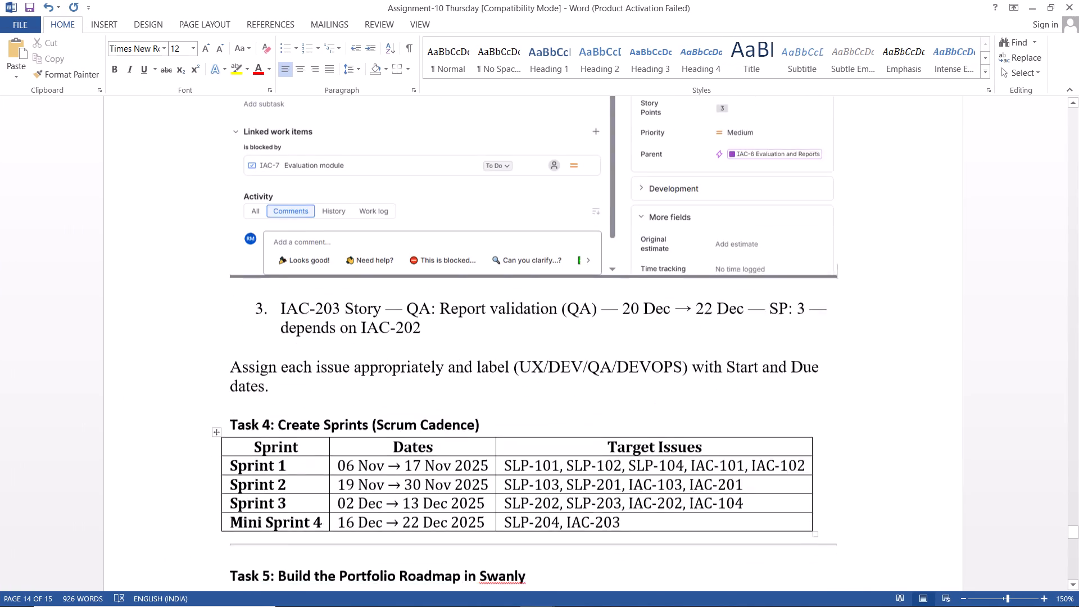
{"action": "scroll", "coordinate": [800, 479], "scroll_direction": "down", "scroll_amount": 1}
{"action": "left_click", "coordinate": [498, 300]}
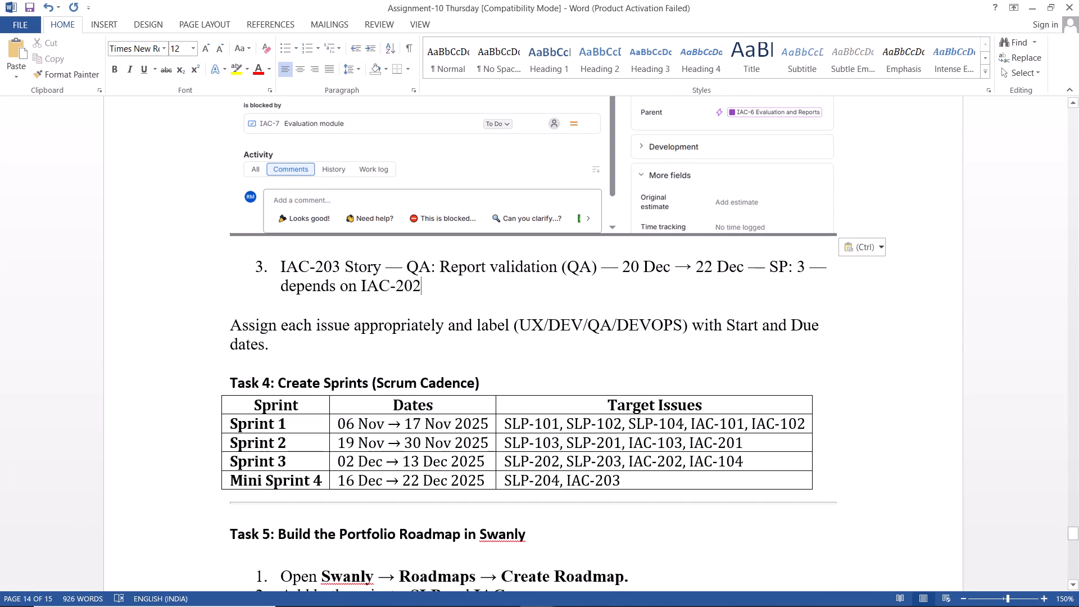
{"action": "key", "text": "Return"}
{"action": "key", "text": "Return"}
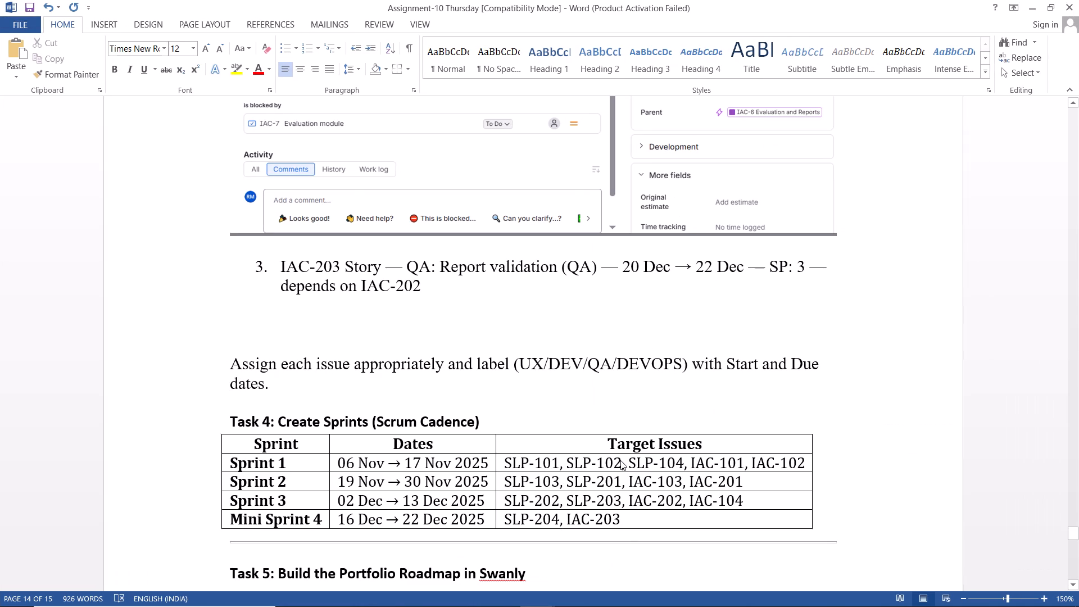
In Jira, enter 3 as the Generate student progress reports story's original estimate, and review its pasted screenshot in Word.
{"action": "left_click", "coordinate": [765, 535]}
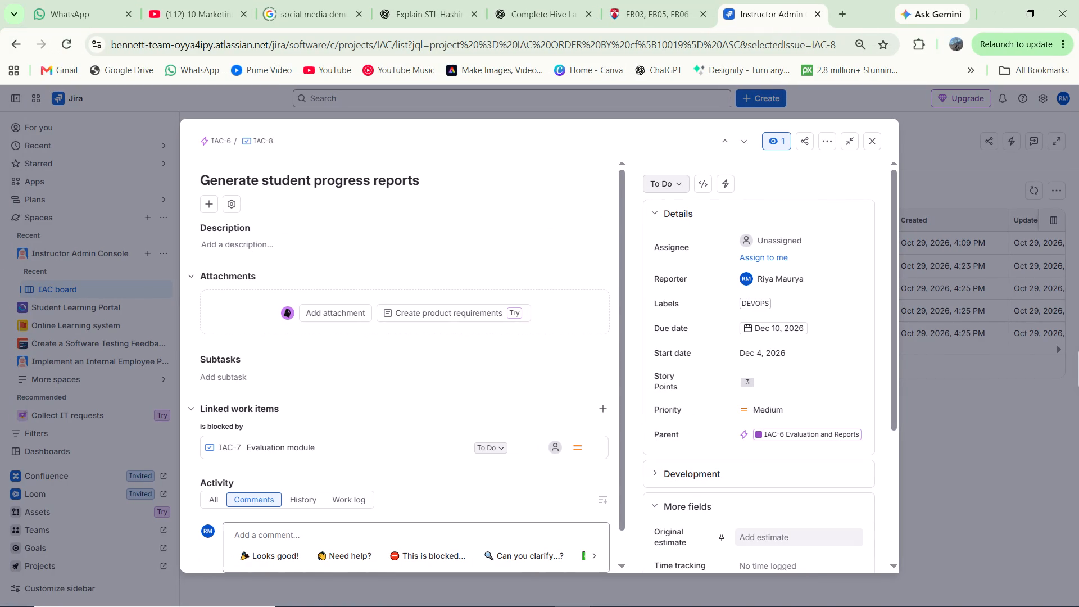
{"action": "key", "text": "3"}
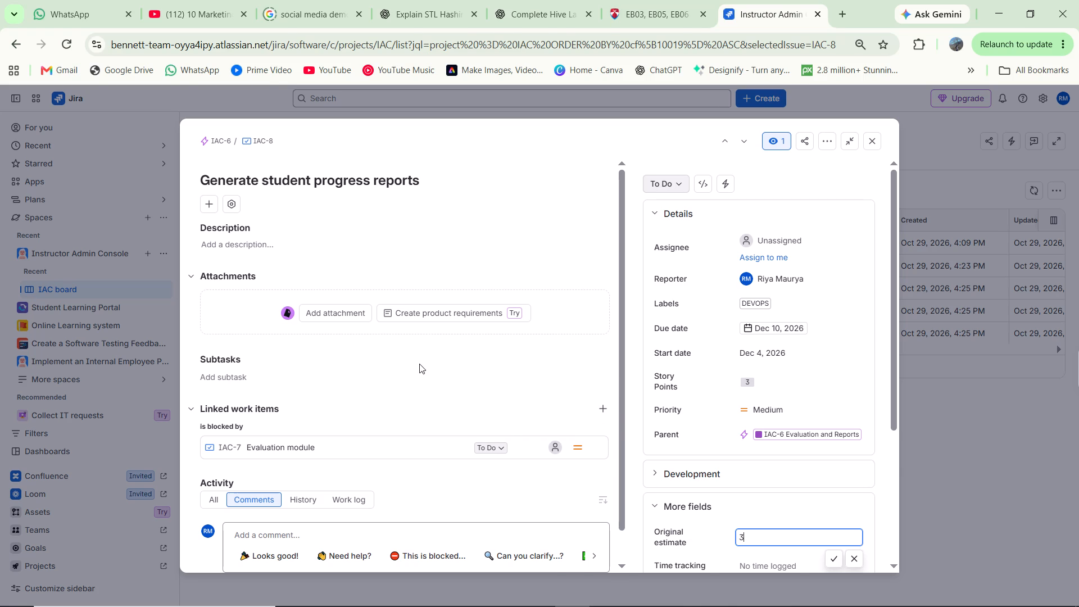
{"action": "scroll", "coordinate": [472, 311], "scroll_direction": "up", "scroll_amount": 4}
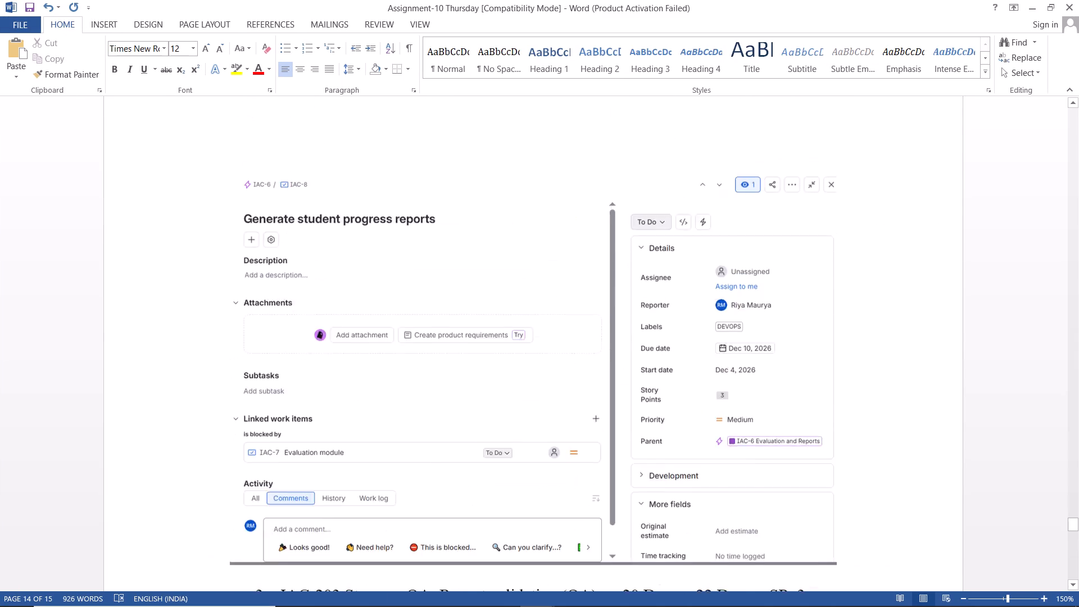
{"action": "scroll", "coordinate": [472, 311], "scroll_direction": "up", "scroll_amount": 4}
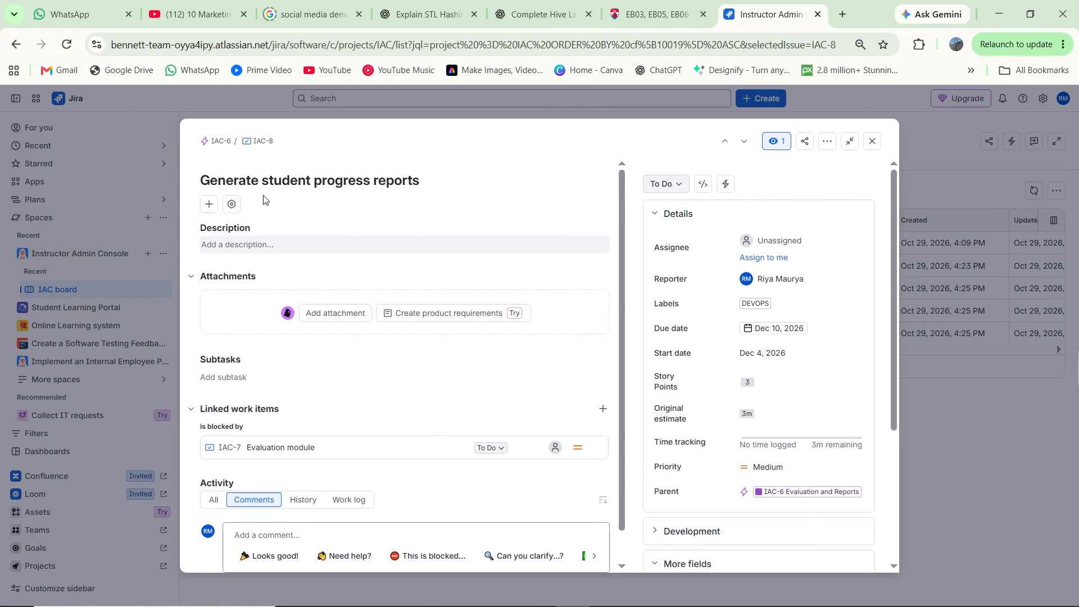
Back in Jira, close the IAC-8 story and open the details of the IAC-9 QA: Report validation story.
{"action": "left_click", "coordinate": [120, 209]}
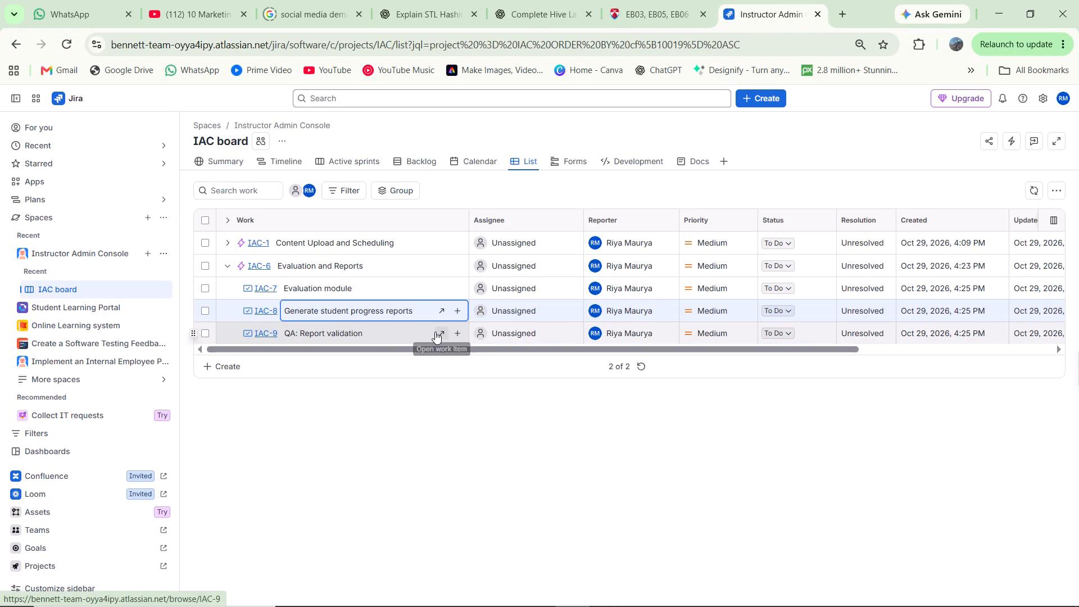
{"action": "left_click", "coordinate": [437, 333]}
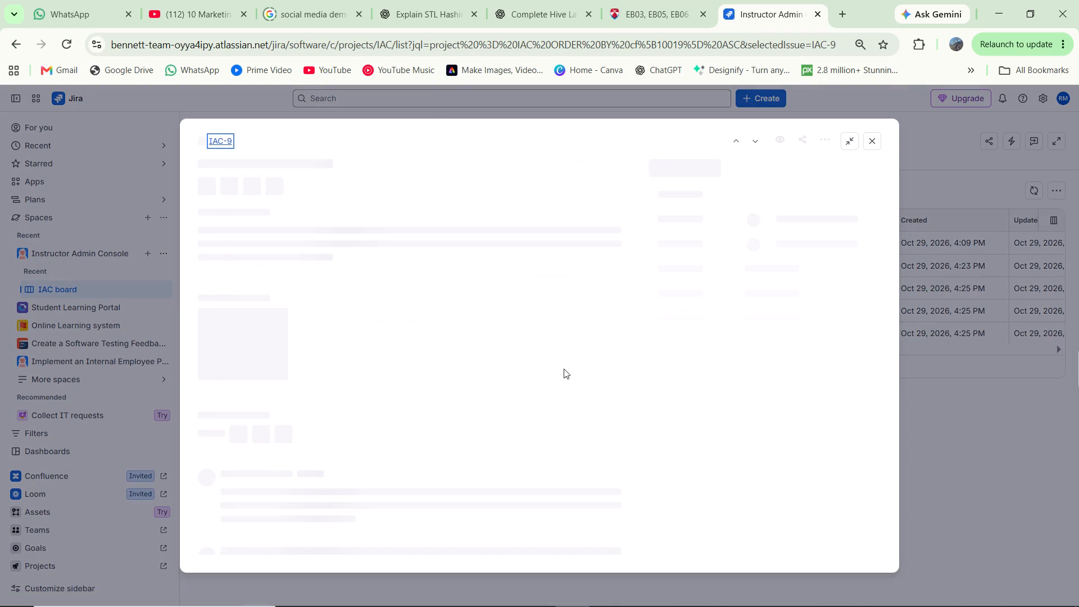
Set the QA: Report validation story's Story Points to 3.
{"action": "left_click", "coordinate": [564, 369]}
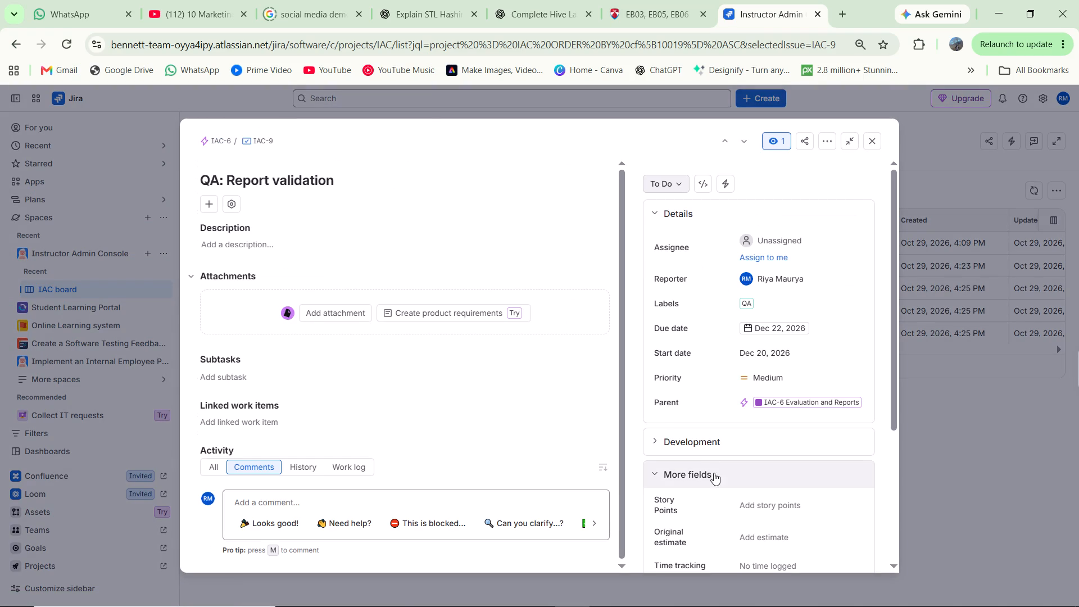
{"action": "left_click", "coordinate": [749, 506]}
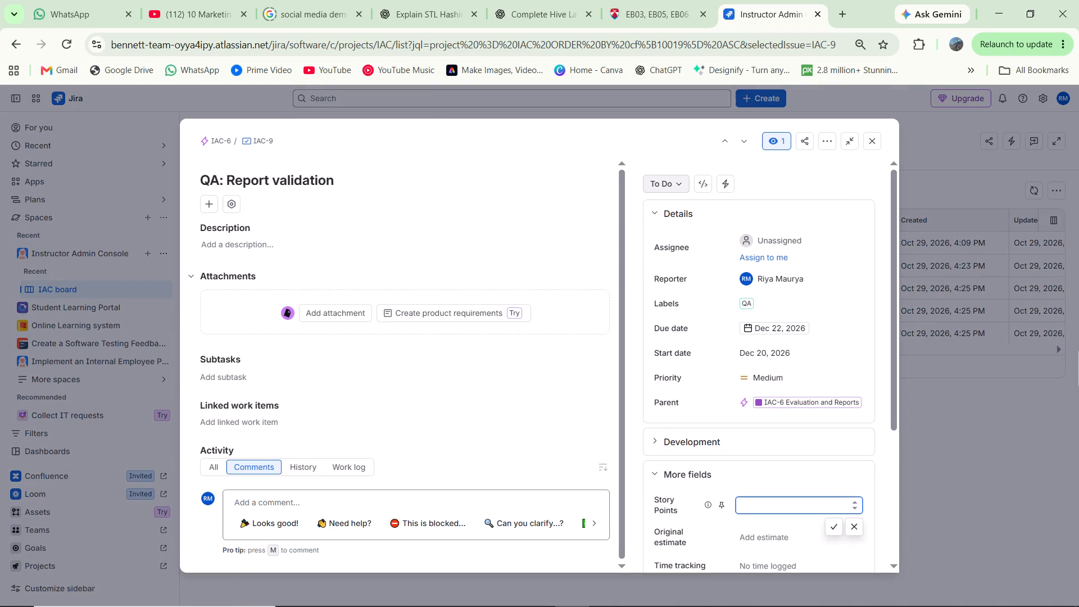
{"action": "key", "text": "3"}
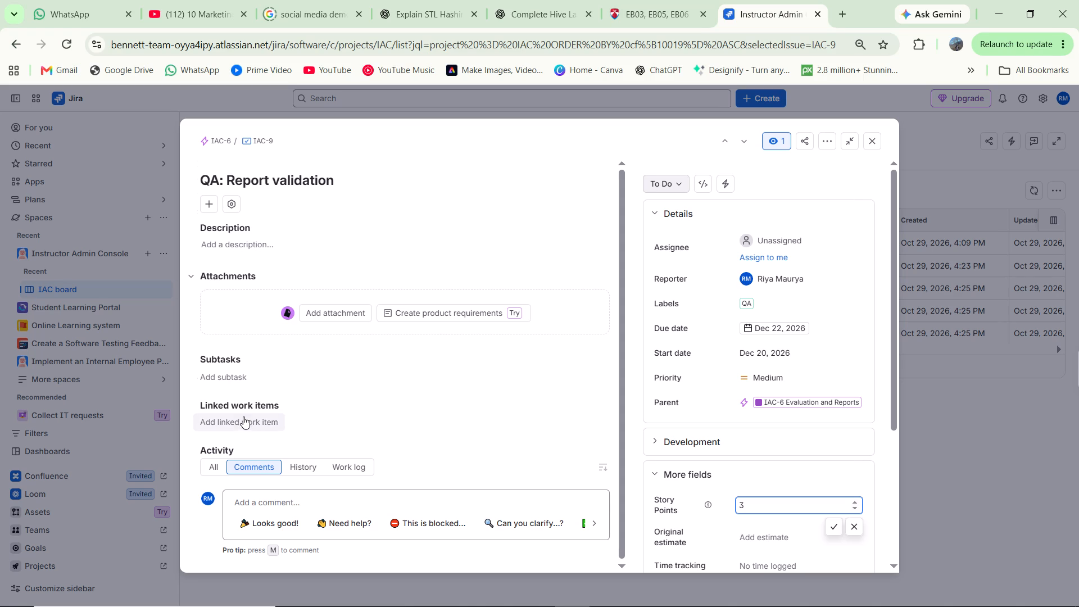
Link the QA: Report validation story as blocked by IAC-8 Generate student progress reports.
{"action": "left_click", "coordinate": [243, 419]}
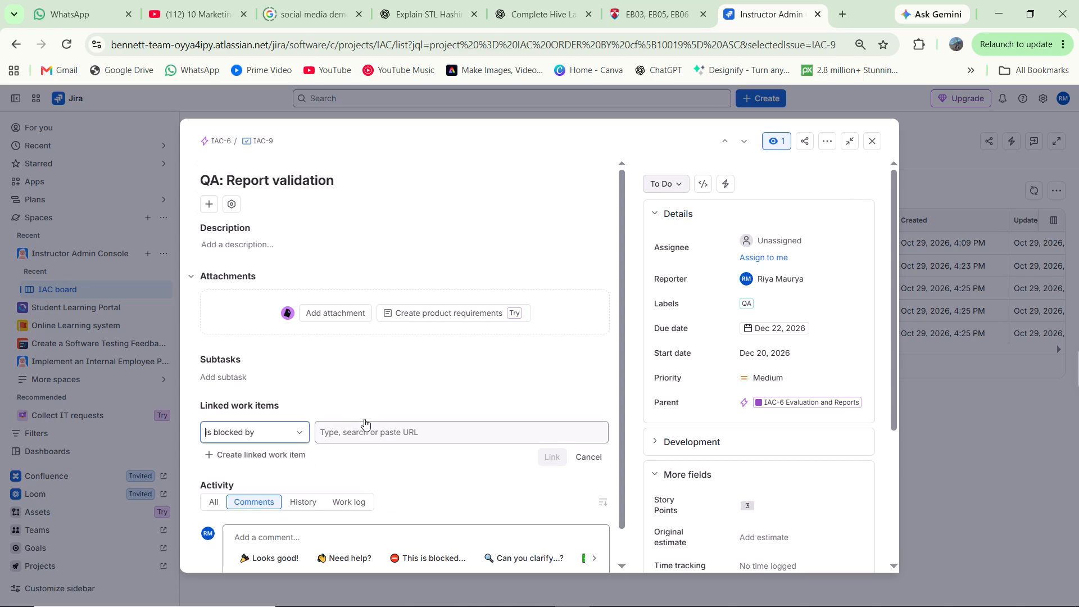
{"action": "left_click", "coordinate": [370, 425]}
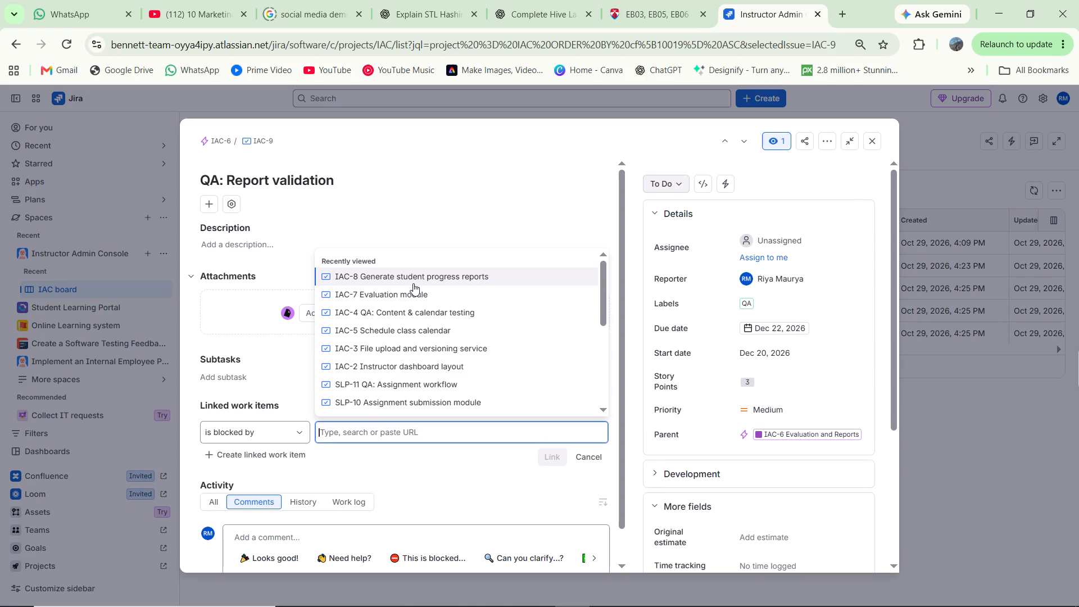
{"action": "left_click", "coordinate": [413, 283]}
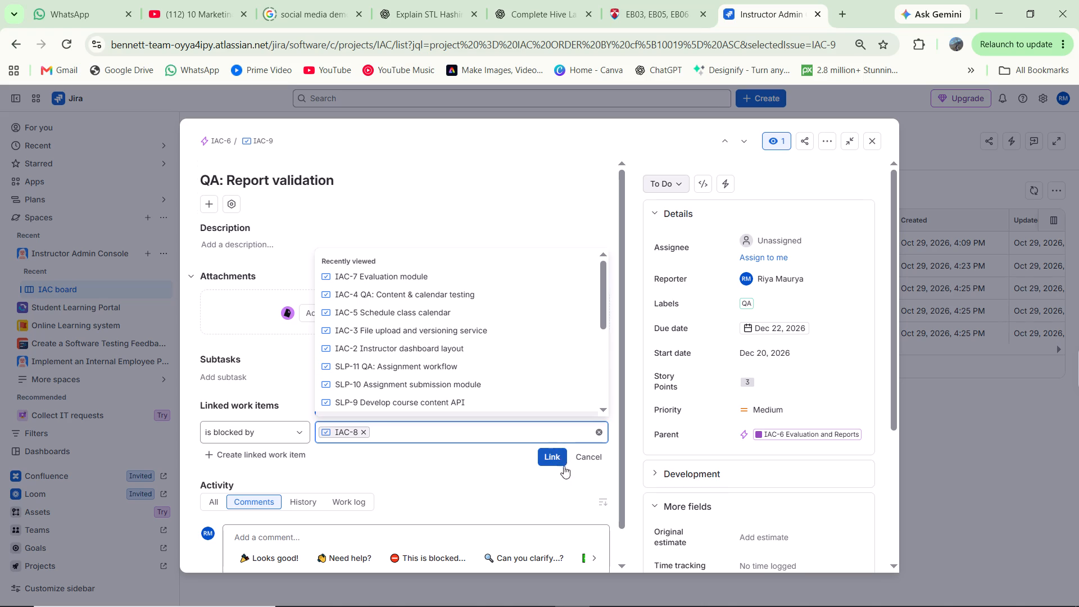
{"action": "left_click", "coordinate": [561, 464]}
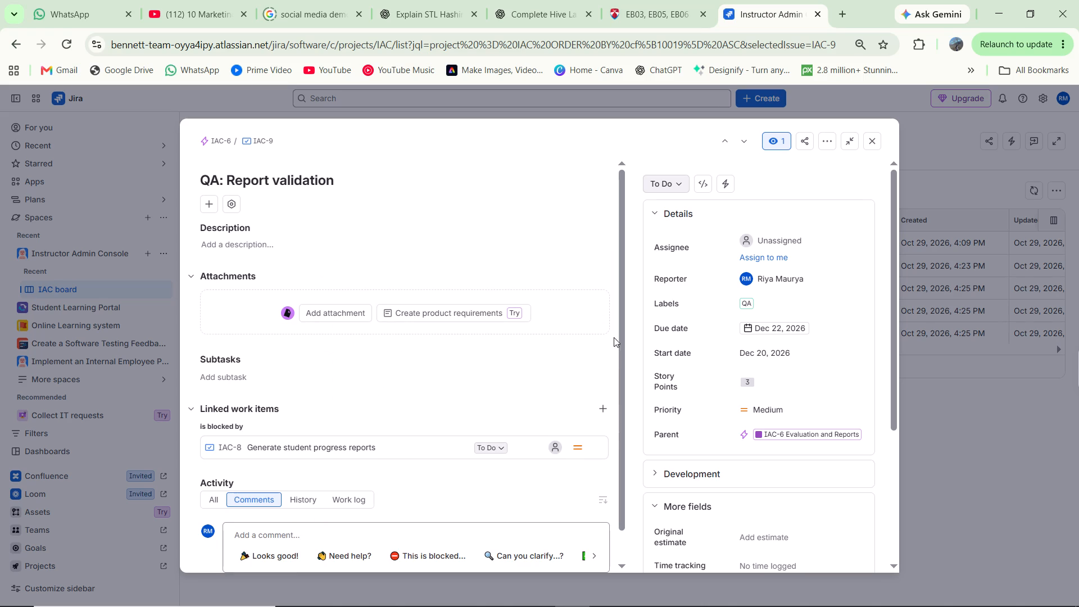
Capture a screenshot of the QA: Report validation story's details with its linked work item.
{"action": "key", "text": "shift+super+s"}
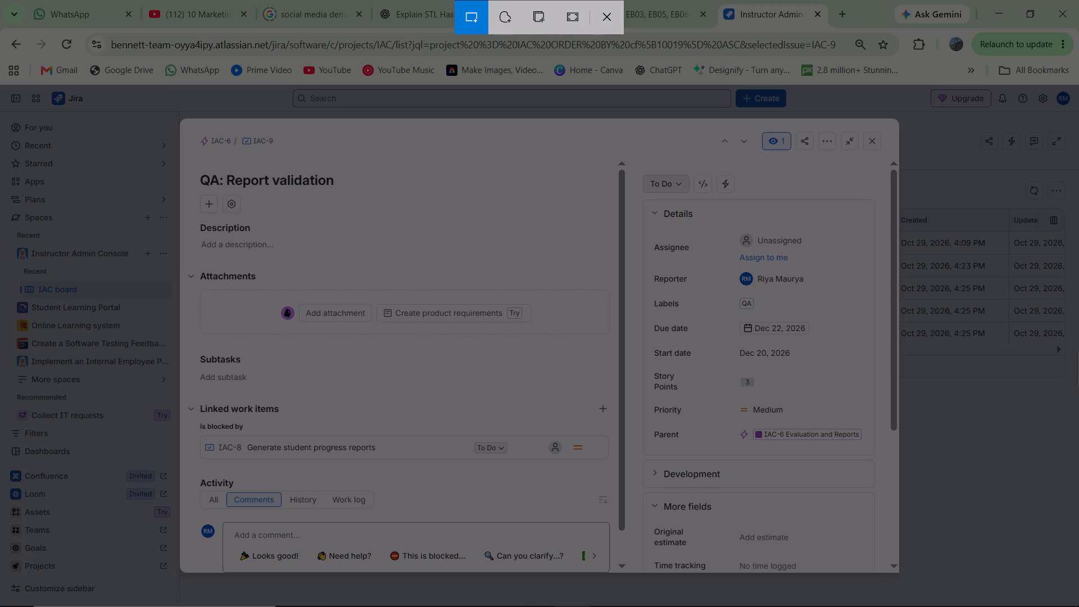
{"action": "left_click_drag", "start_coordinate": [184, 123], "coordinate": [764, 536]}
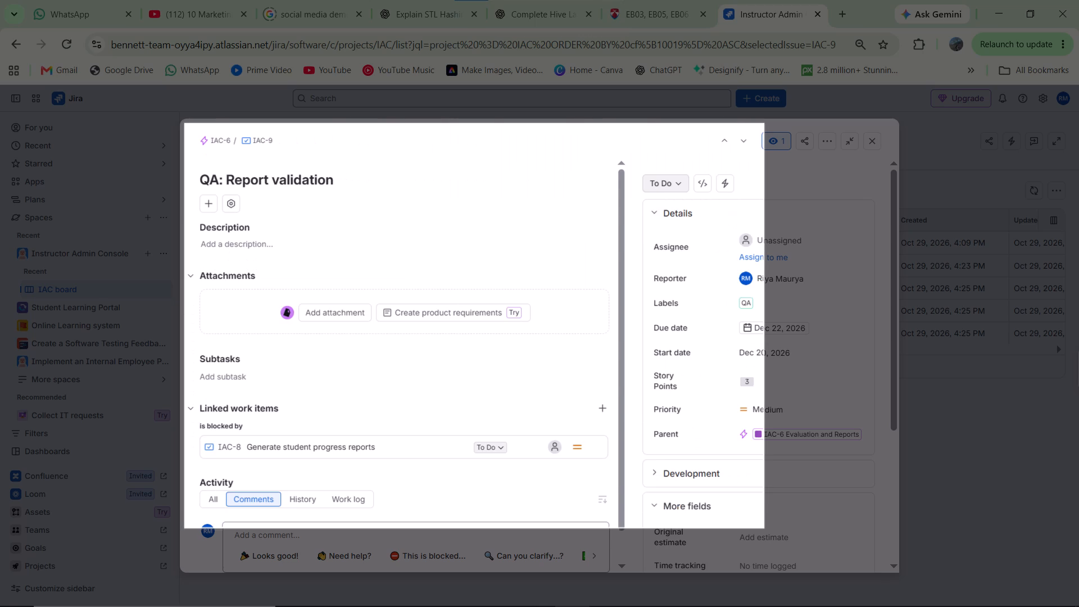
{"action": "left_click_drag", "start_coordinate": [764, 536], "coordinate": [927, 572]}
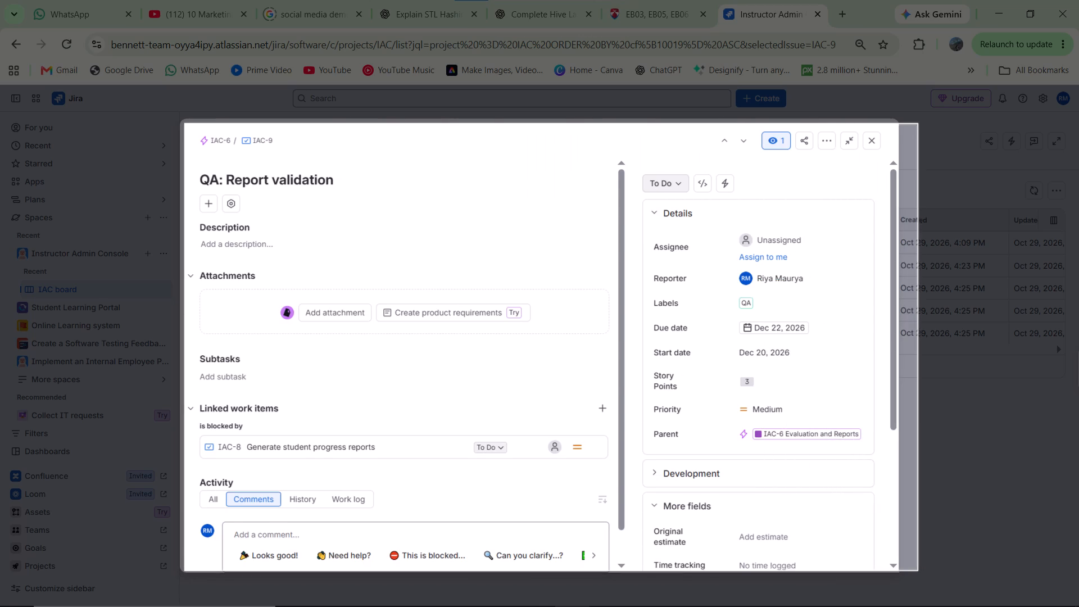
{"action": "left_click_drag", "start_coordinate": [927, 572], "coordinate": [883, 572]}
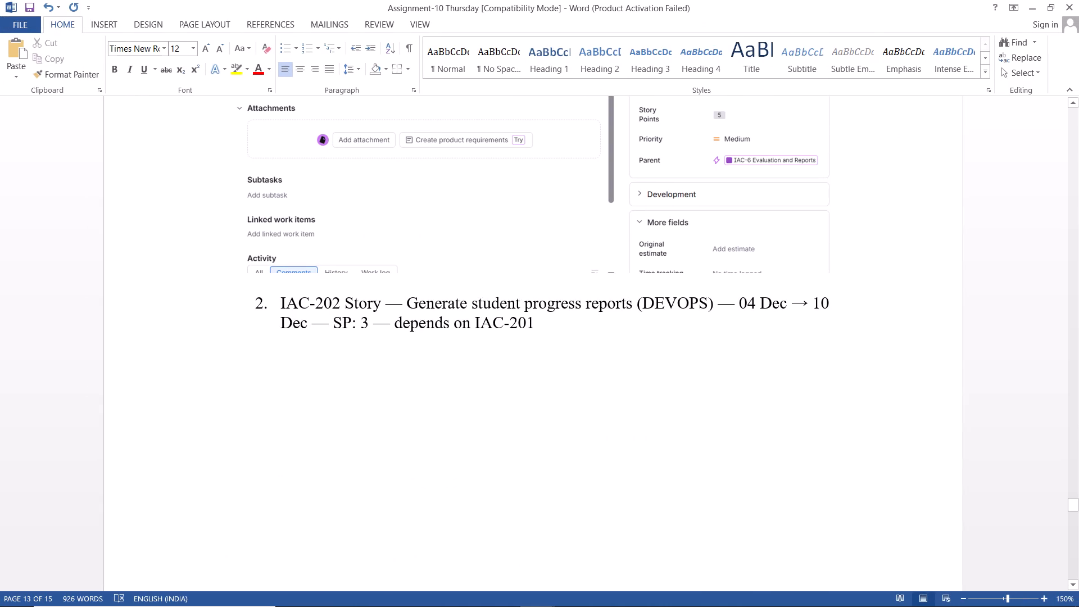
Switch to the Word assignment and paste the QA: Report validation screenshot below the IAC-203 item.
{"action": "left_click", "coordinate": [384, 395]}
{"action": "key", "text": "Down"}
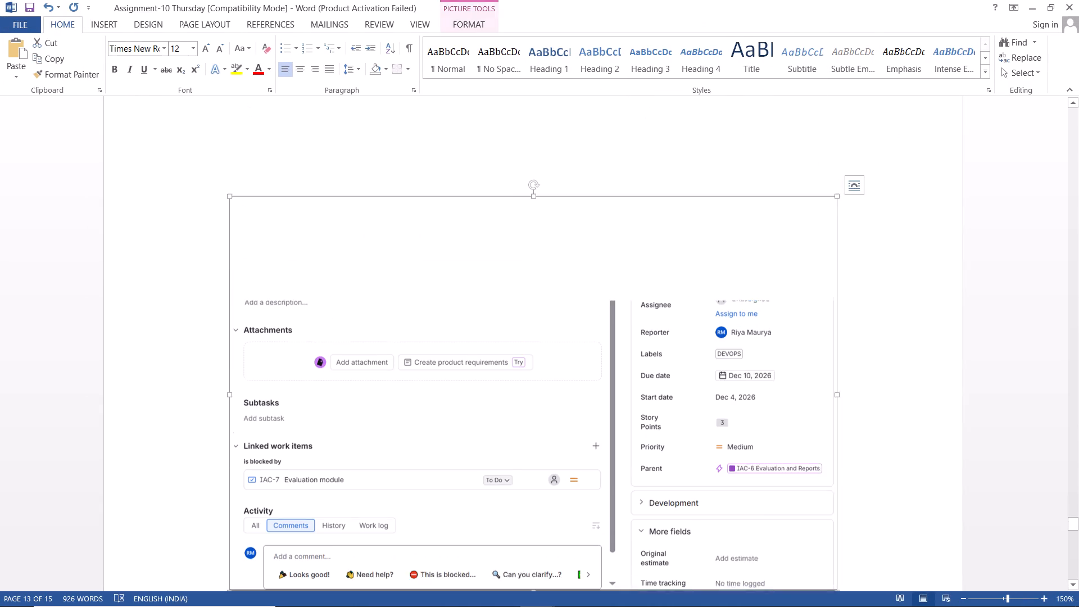
{"action": "key", "text": "Up"}
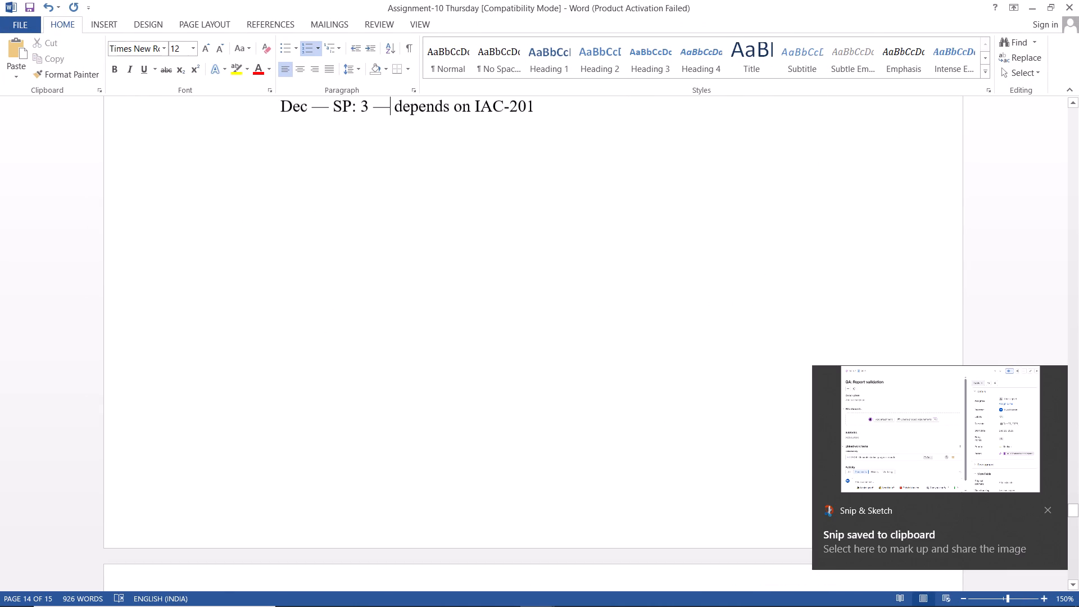
{"action": "key", "text": "Up"}
{"action": "key", "text": "Down"}
{"action": "key", "text": "Down"}
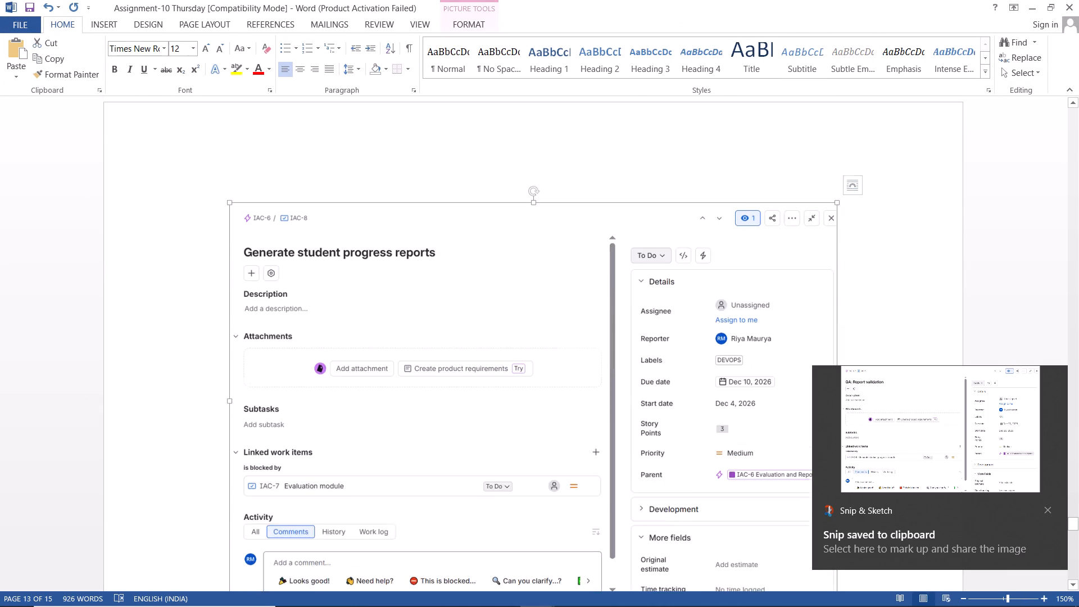
{"action": "key", "text": "Down"}
{"action": "key", "text": "Down"}
{"action": "key", "text": "Down"}
{"action": "key", "text": "ctrl+v"}
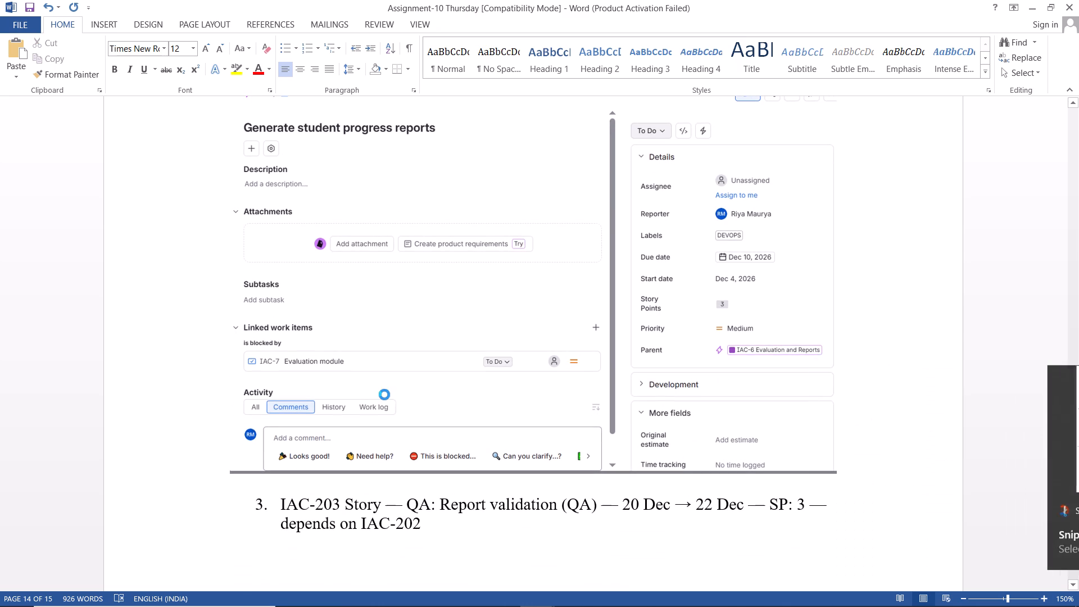
{"action": "scroll", "coordinate": [384, 395], "scroll_direction": "down", "scroll_amount": 8}
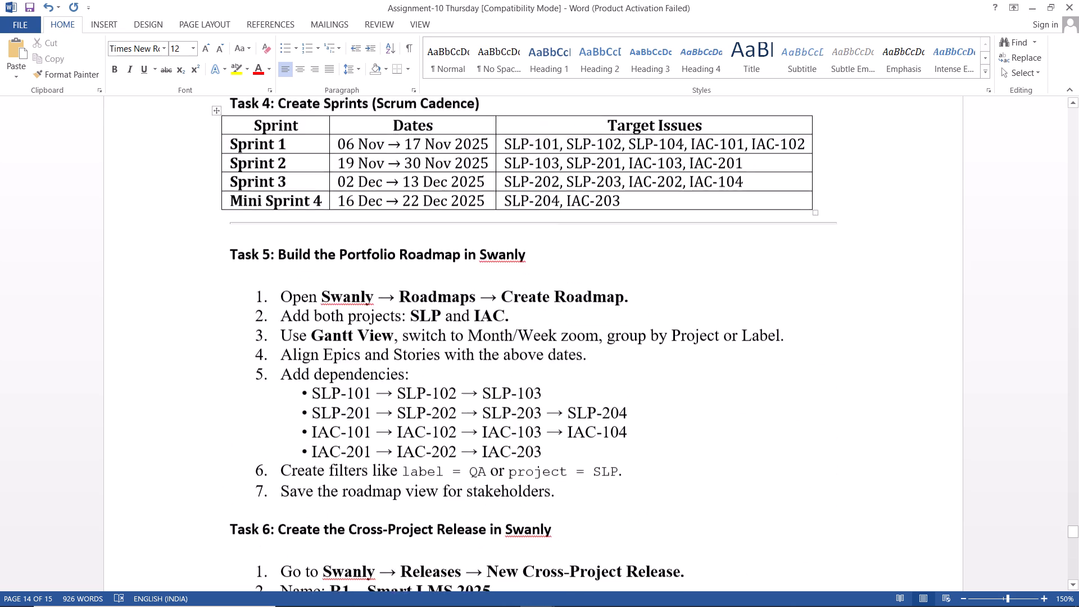
{"action": "scroll", "coordinate": [384, 395], "scroll_direction": "up", "scroll_amount": 2}
{"action": "scroll", "coordinate": [384, 395], "scroll_direction": "down", "scroll_amount": 1}
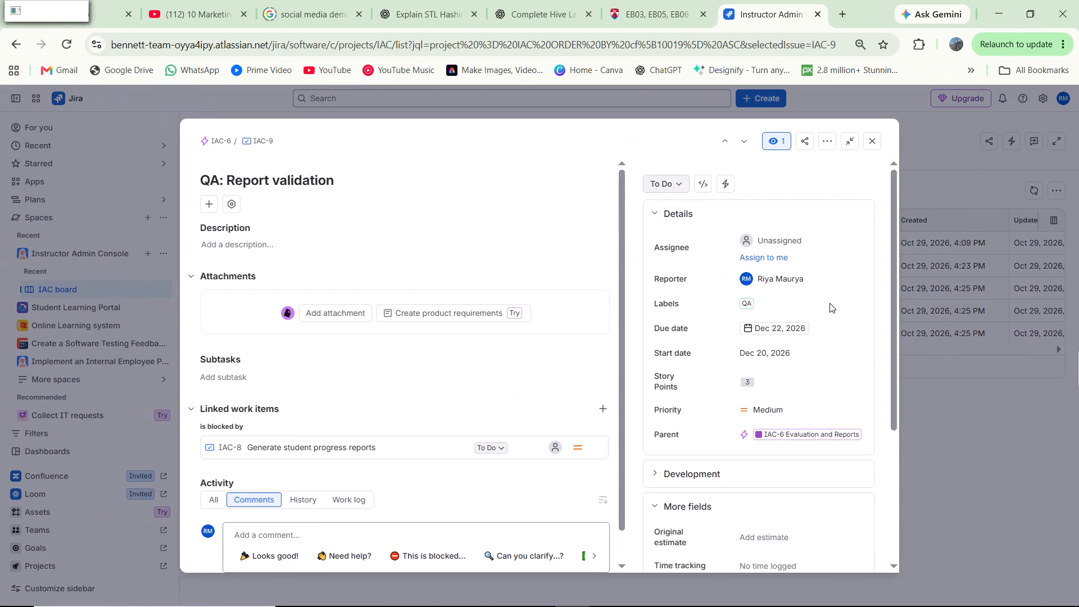
Back in Jira, close the IAC-9 QA: Report validation story and open the Swanly roadmaps app.
{"action": "left_click", "coordinate": [962, 321]}
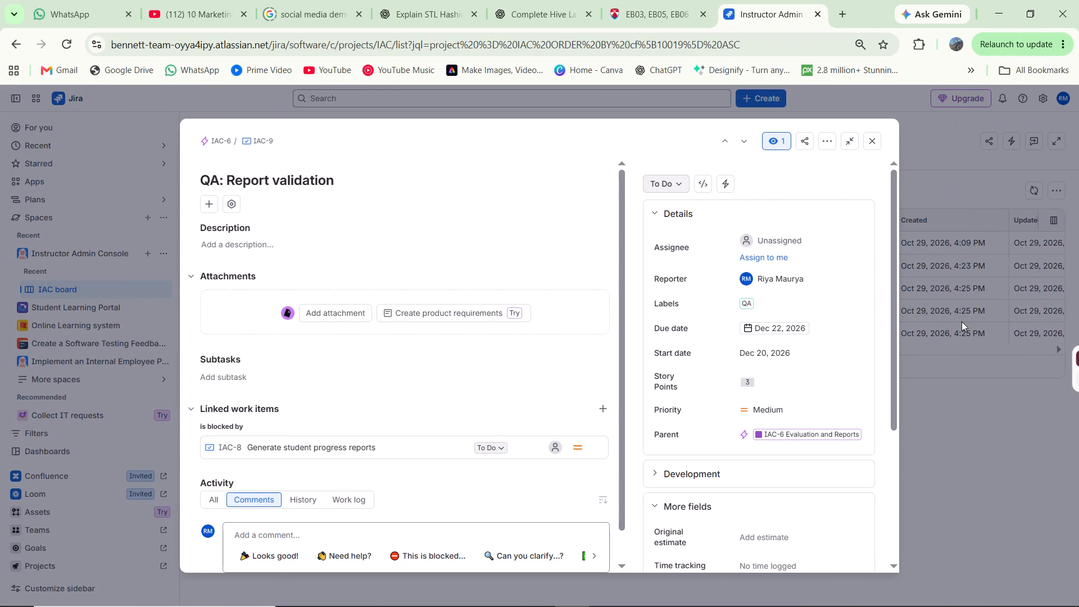
{"action": "left_click", "coordinate": [651, 445]}
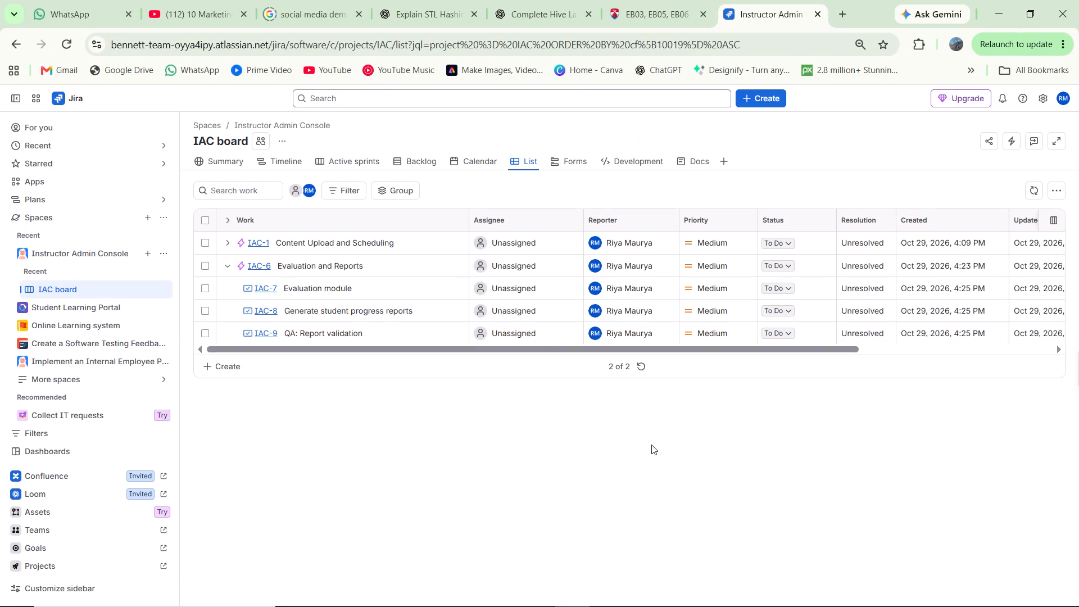
{"action": "left_click", "coordinate": [17, 184]}
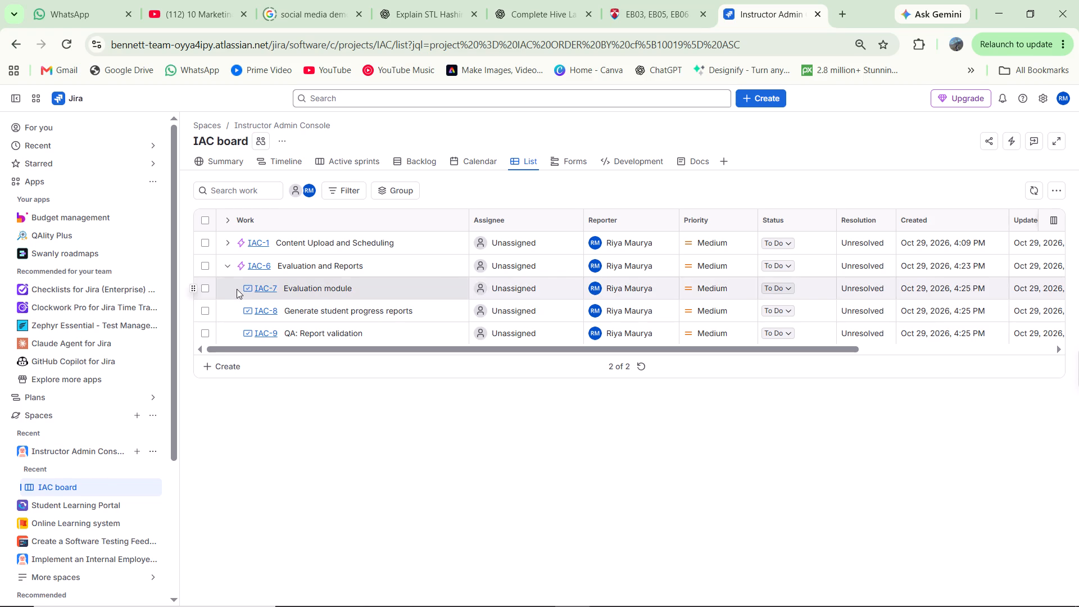
{"action": "left_click", "coordinate": [67, 253]}
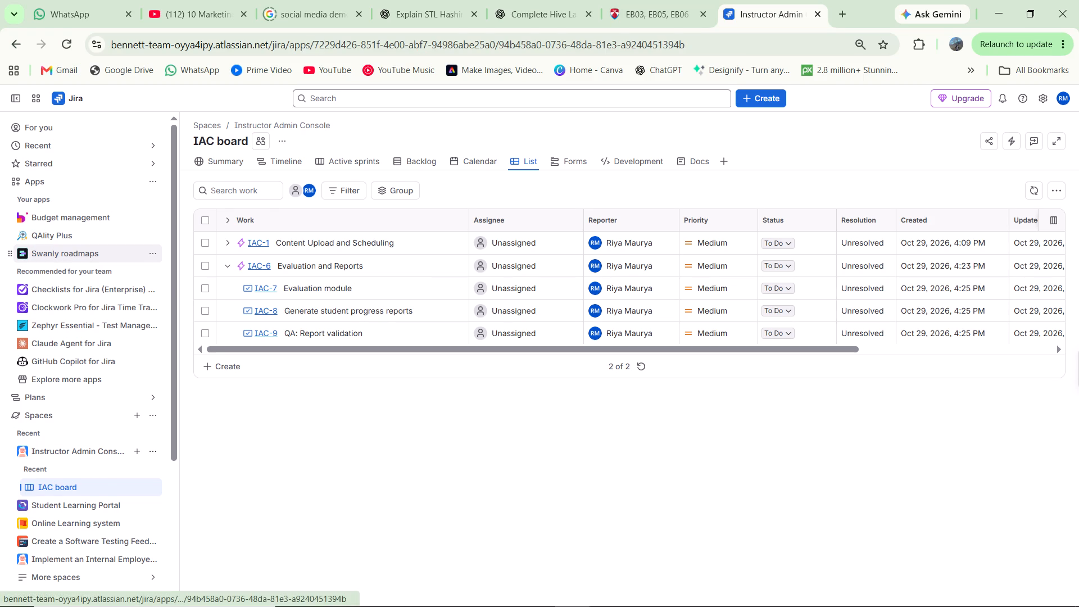
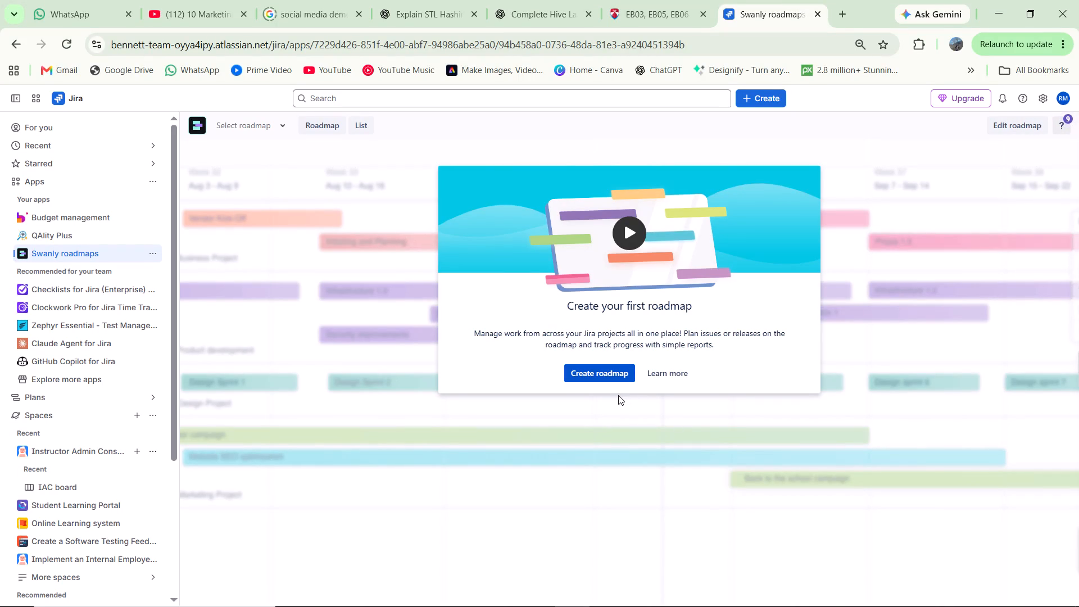
Start creating the first Swanly roadmap, choosing Projects as what it manages.
{"action": "left_click", "coordinate": [598, 371]}
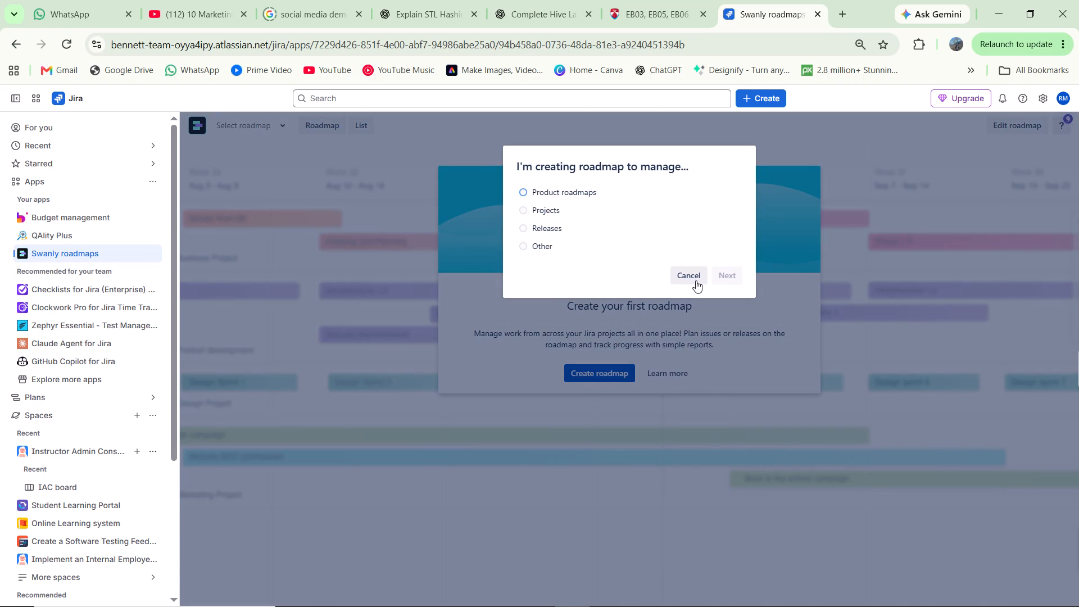
{"action": "left_click", "coordinate": [524, 193]}
{"action": "left_click", "coordinate": [544, 215]}
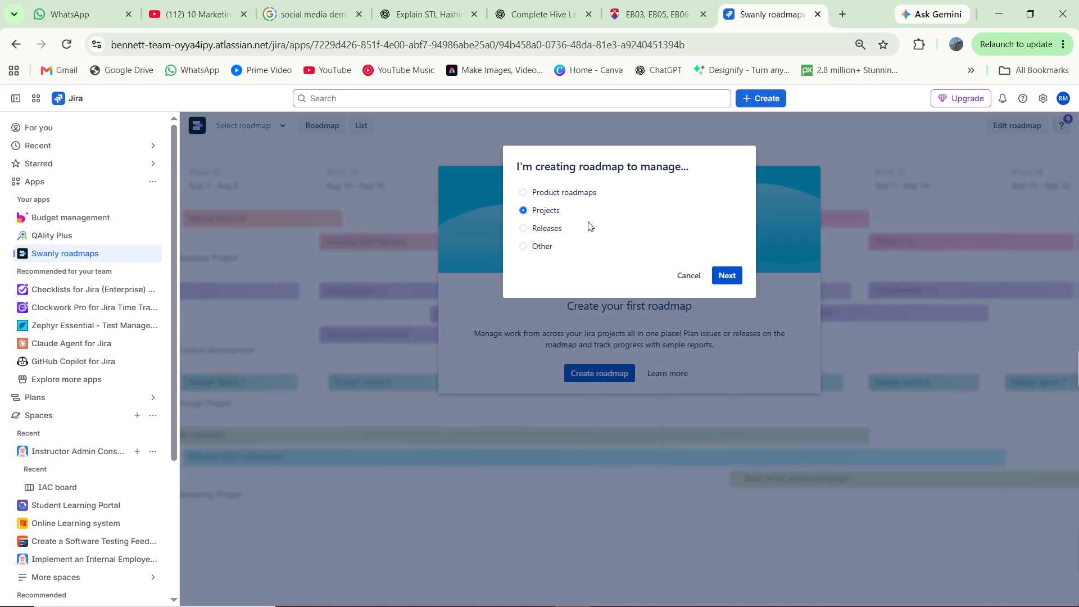
{"action": "left_click", "coordinate": [737, 273]}
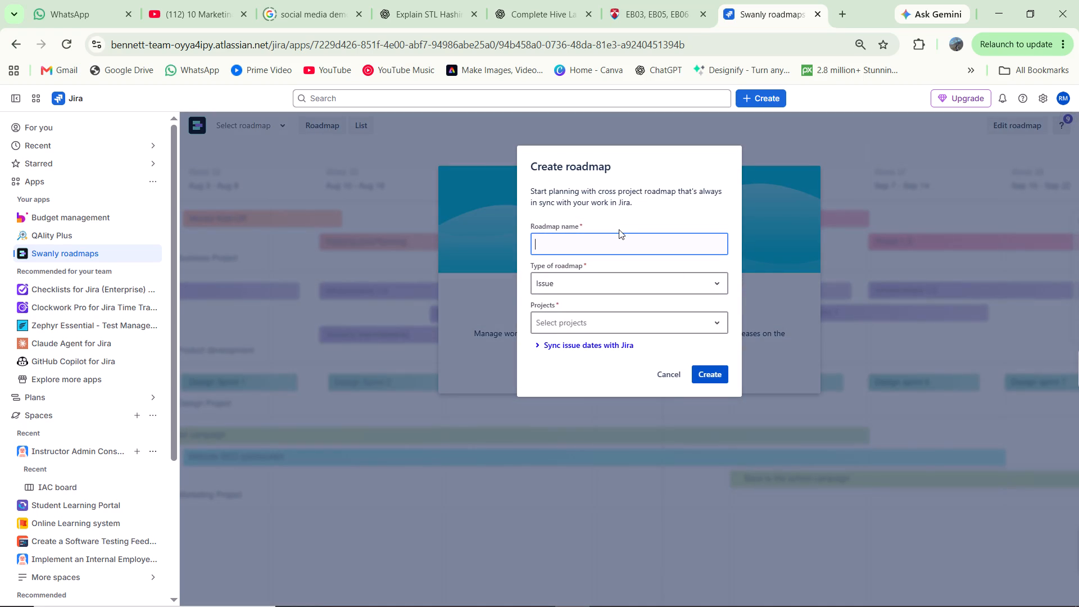
Check the Task 5 instructions in Word, and back in Jira name the roadmap Lab10, keeping its type as Issue.
{"action": "scroll", "coordinate": [619, 229], "scroll_direction": "down", "scroll_amount": 2}
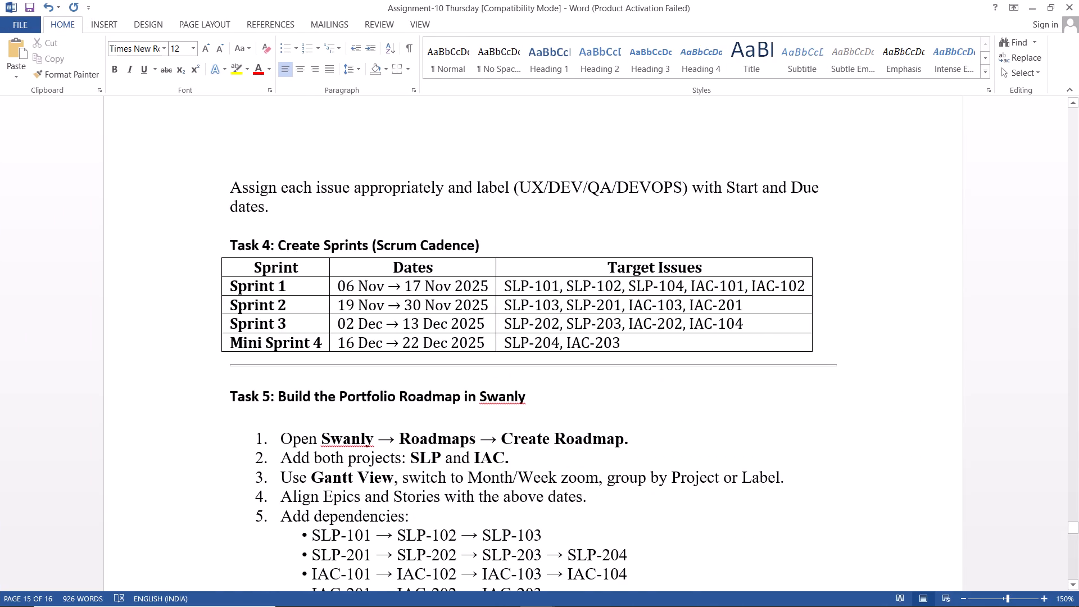
{"action": "scroll", "coordinate": [619, 229], "scroll_direction": "down", "scroll_amount": 3}
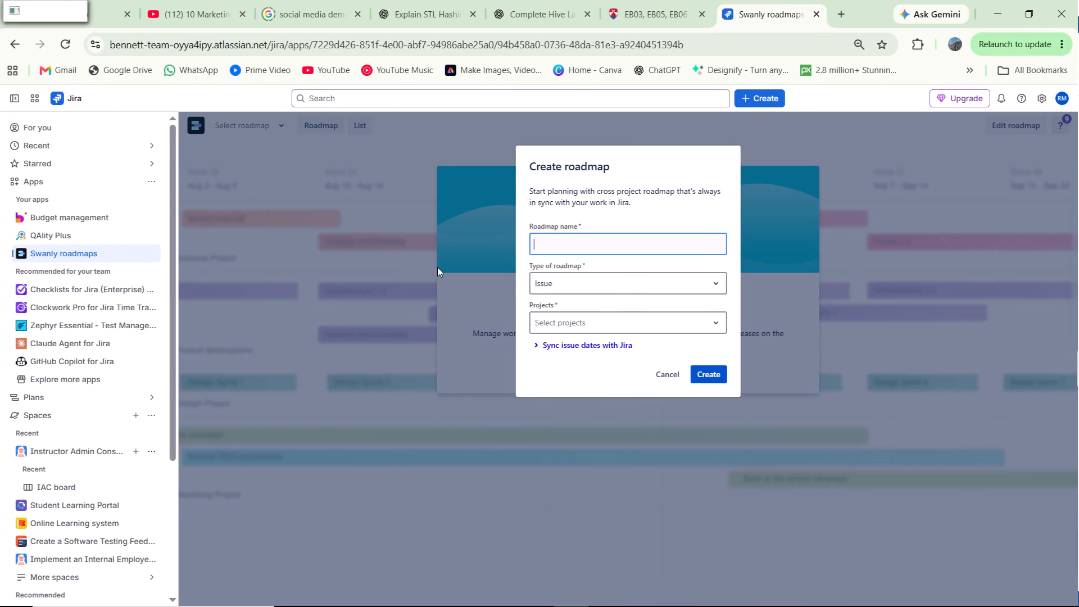
{"action": "type", "text": "Lab"}
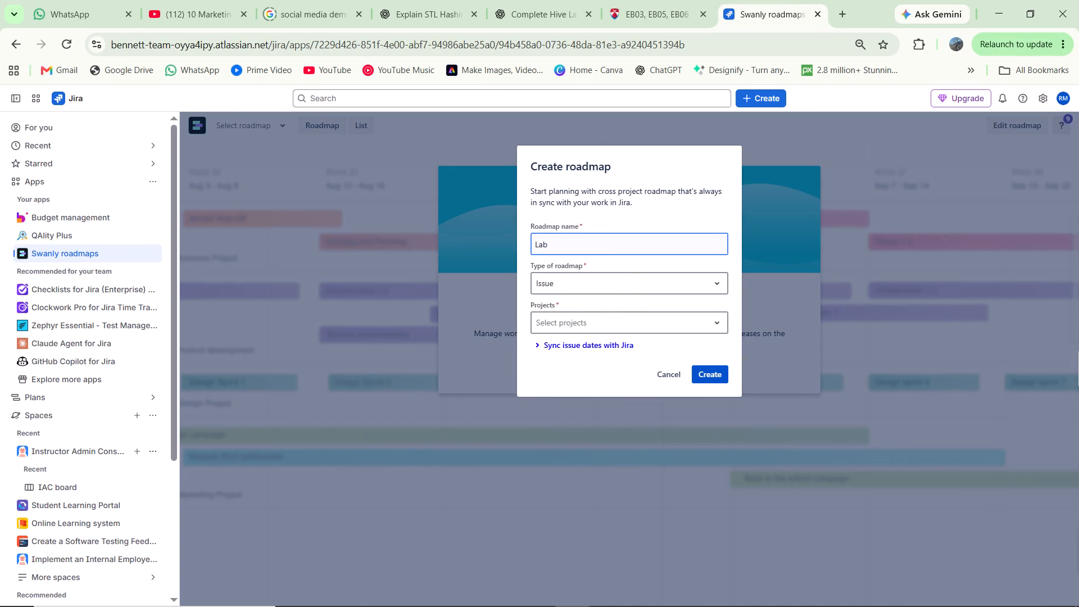
{"action": "type", "text": "10"}
{"action": "left_click", "coordinate": [576, 280]}
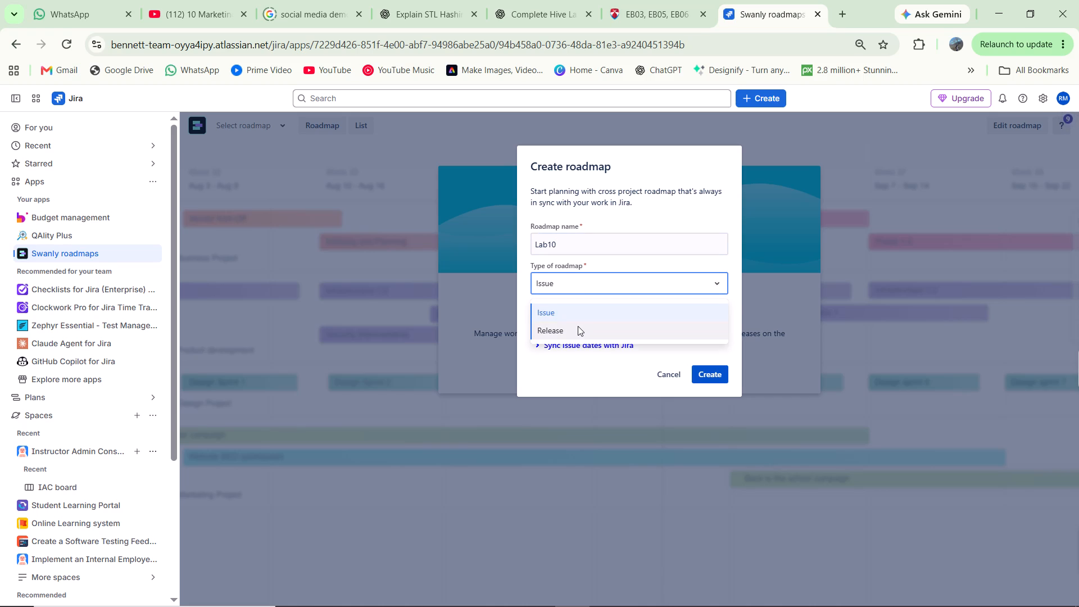
{"action": "left_click", "coordinate": [634, 263]}
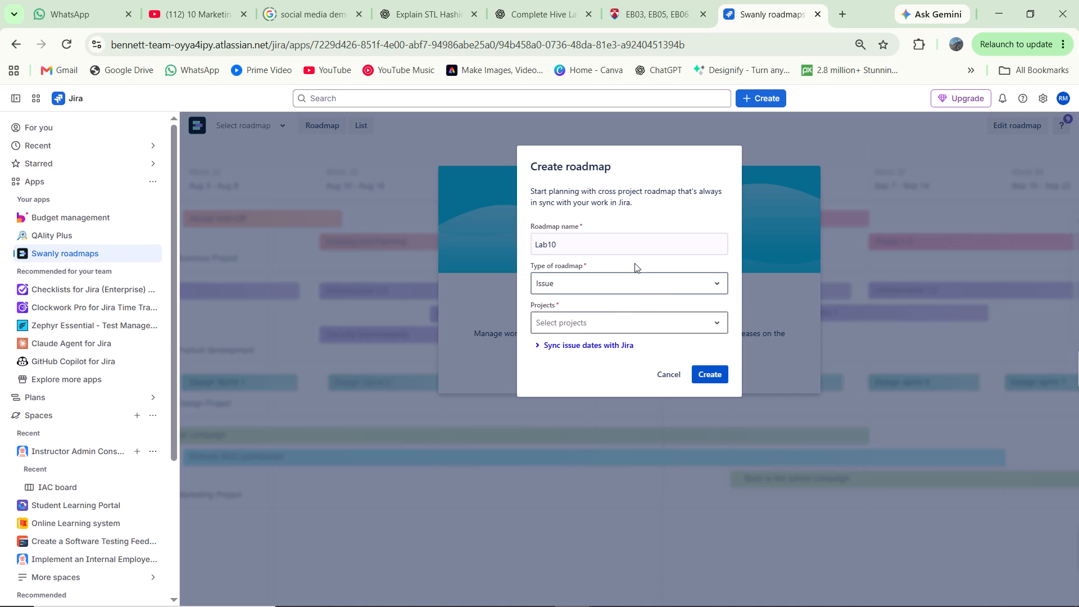
Add the Instructor Admin Console project to the new roadmap.
{"action": "left_click", "coordinate": [603, 321]}
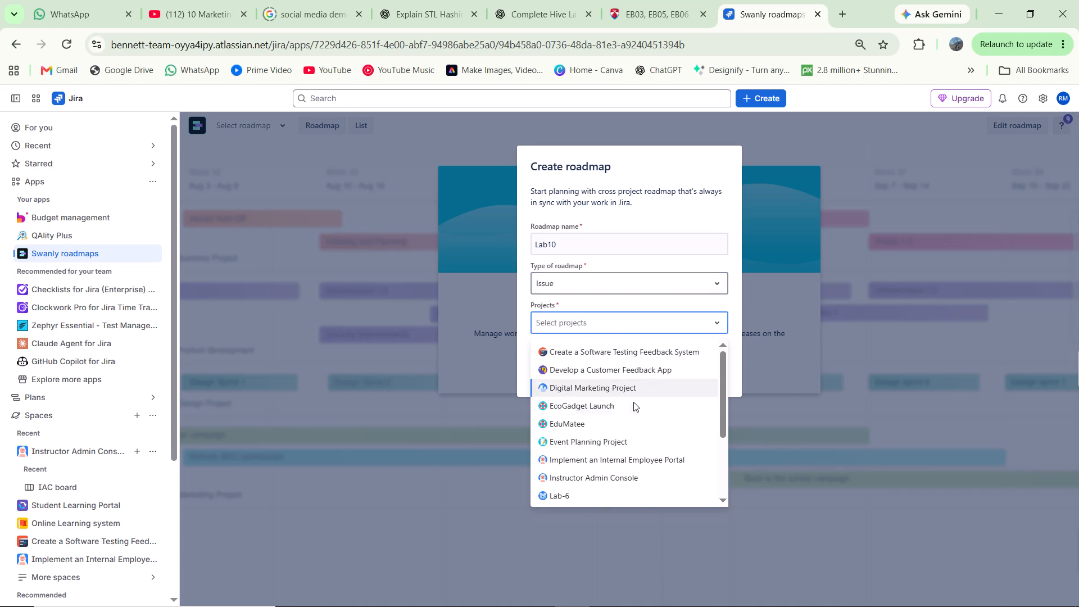
{"action": "scroll", "coordinate": [633, 402], "scroll_direction": "down", "scroll_amount": 2}
{"action": "scroll", "coordinate": [633, 402], "scroll_direction": "up", "scroll_amount": 4}
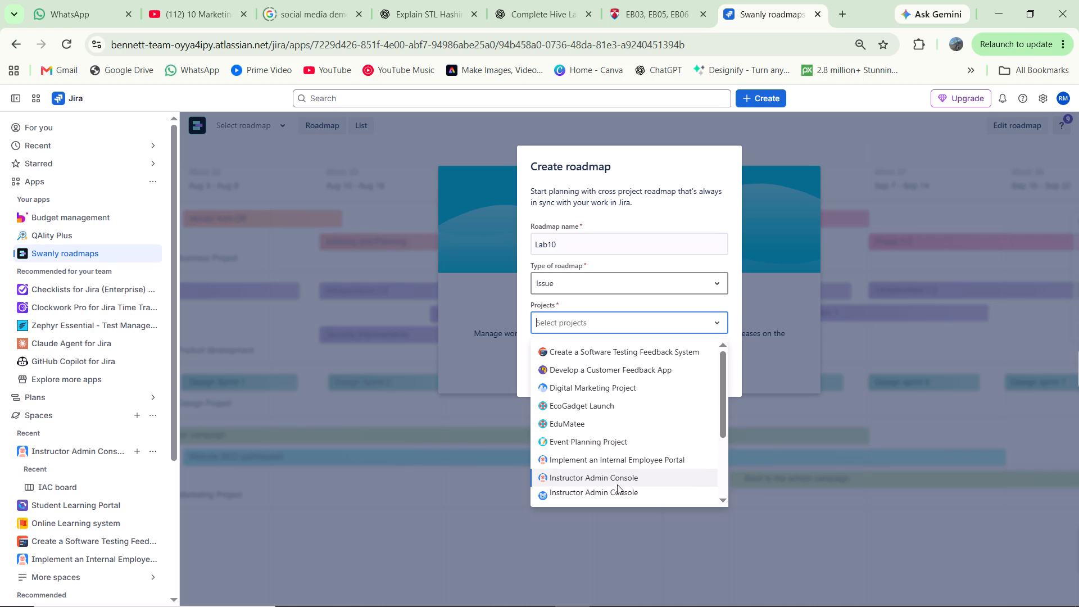
{"action": "left_click", "coordinate": [622, 478]}
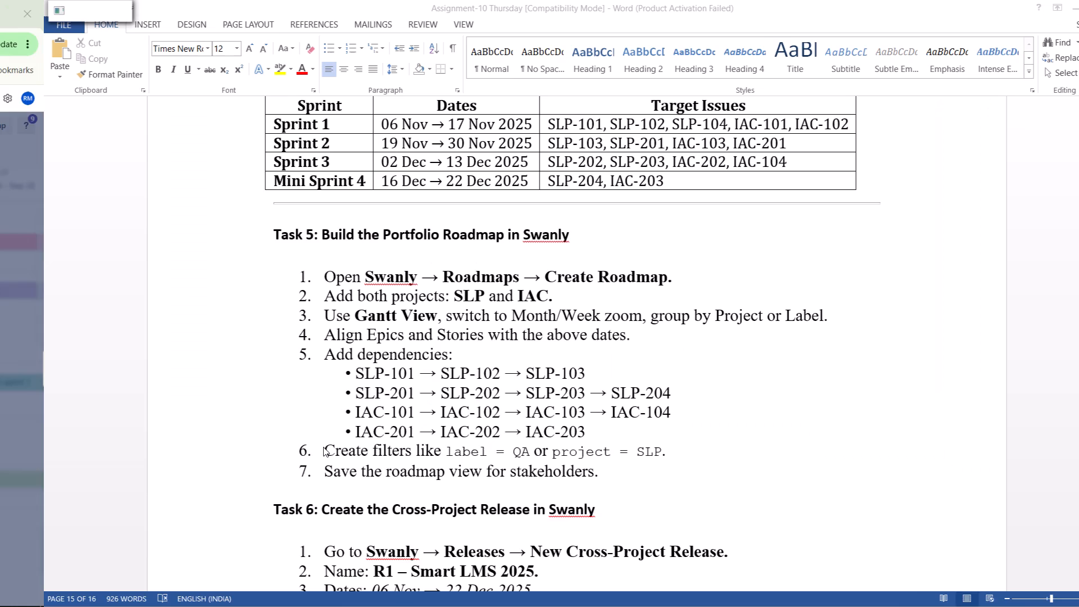
Switch to the Word assignment and look back to the Task 2 table for the project names and keys.
{"action": "scroll", "coordinate": [537, 292], "scroll_direction": "up", "scroll_amount": 1}
{"action": "right_click", "coordinate": [555, 301]}
{"action": "right_click", "coordinate": [555, 301]}
{"action": "left_click", "coordinate": [555, 301]}
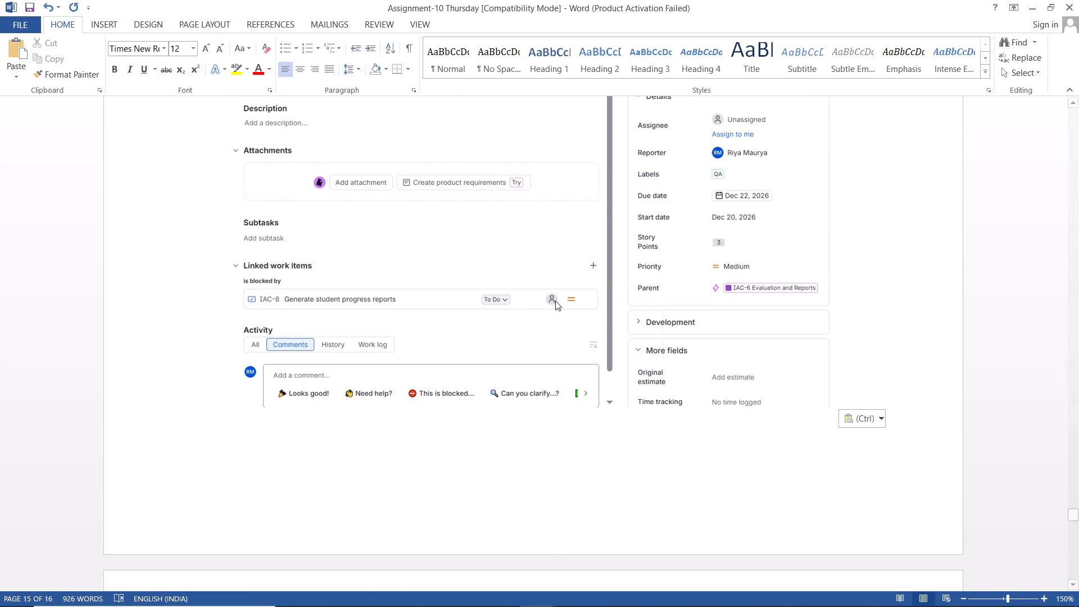
{"action": "scroll", "coordinate": [588, 343], "scroll_direction": "up", "scroll_amount": 13}
{"action": "left_click", "coordinate": [1034, 229]}
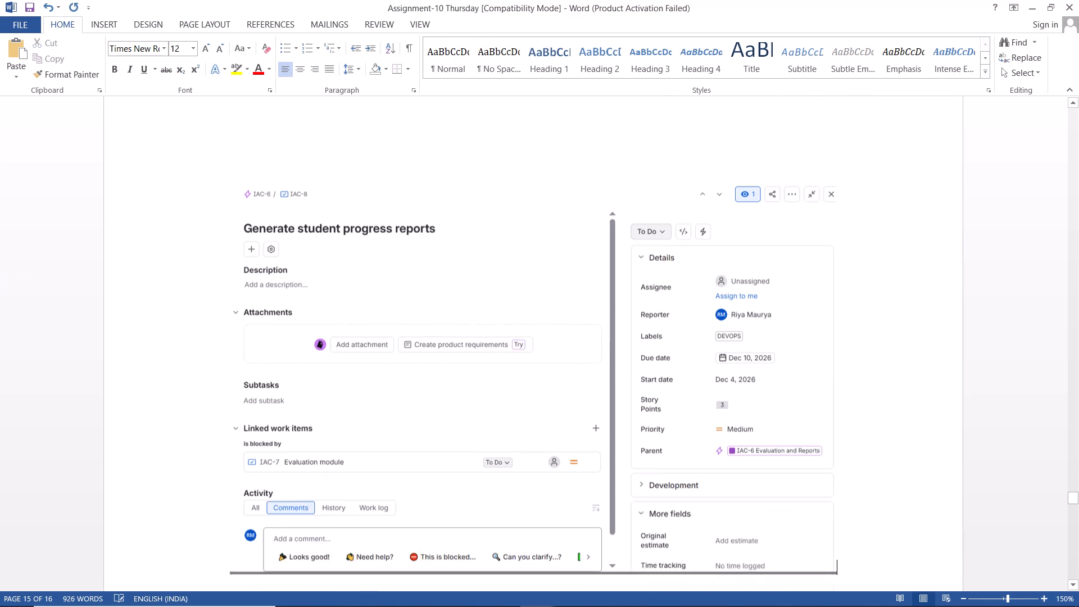
{"action": "left_click", "coordinate": [1059, 246]}
{"action": "scroll", "coordinate": [1059, 246], "scroll_direction": "up", "scroll_amount": 19}
{"action": "right_click", "coordinate": [1059, 246]}
{"action": "left_click", "coordinate": [1059, 246]}
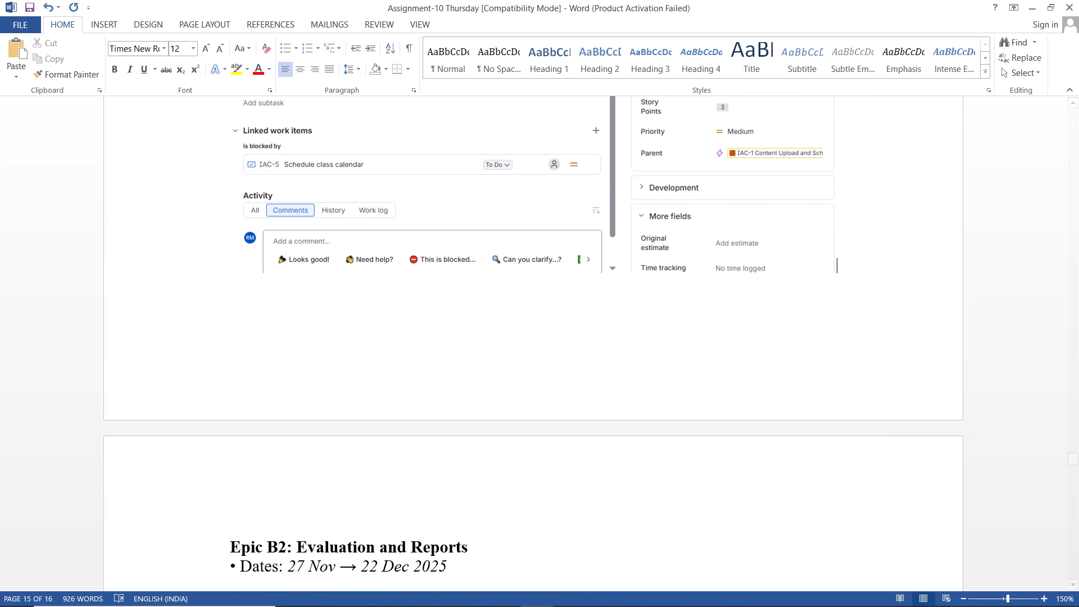
{"action": "scroll", "coordinate": [1058, 222], "scroll_direction": "up", "scroll_amount": 13}
{"action": "scroll", "coordinate": [685, 261], "scroll_direction": "up", "scroll_amount": 5}
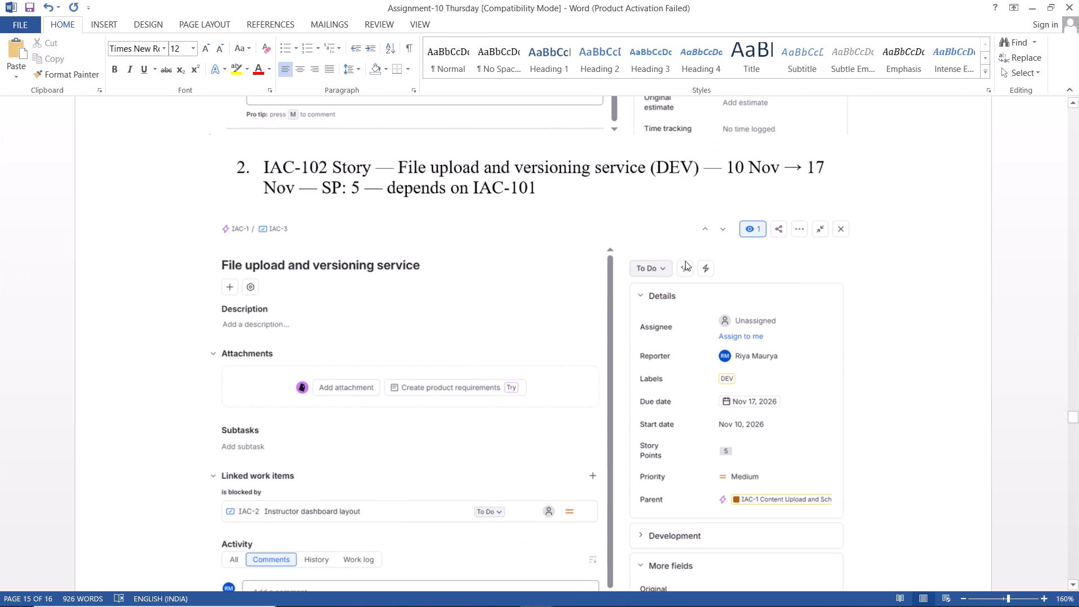
{"action": "scroll", "coordinate": [685, 261], "scroll_direction": "up", "scroll_amount": 8}
{"action": "scroll", "coordinate": [685, 261], "scroll_direction": "down", "scroll_amount": 1, "text": "ctrl"}
{"action": "scroll", "coordinate": [685, 261], "scroll_direction": "up", "scroll_amount": 16}
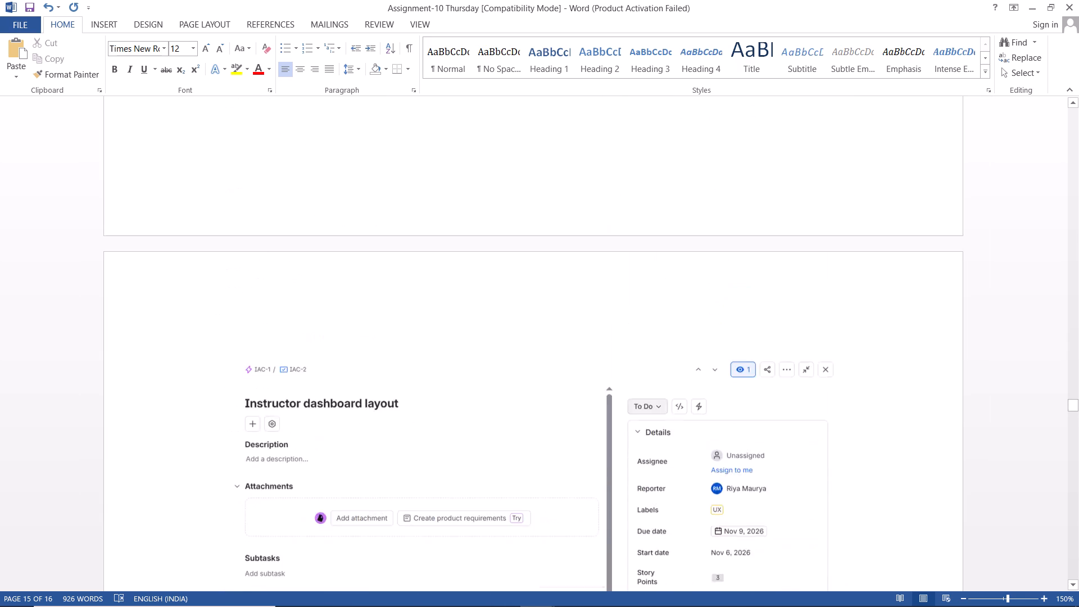
{"action": "scroll", "coordinate": [685, 261], "scroll_direction": "up", "scroll_amount": 20}
{"action": "scroll", "coordinate": [685, 261], "scroll_direction": "up", "scroll_amount": 20}
{"action": "scroll", "coordinate": [685, 261], "scroll_direction": "up", "scroll_amount": 20}
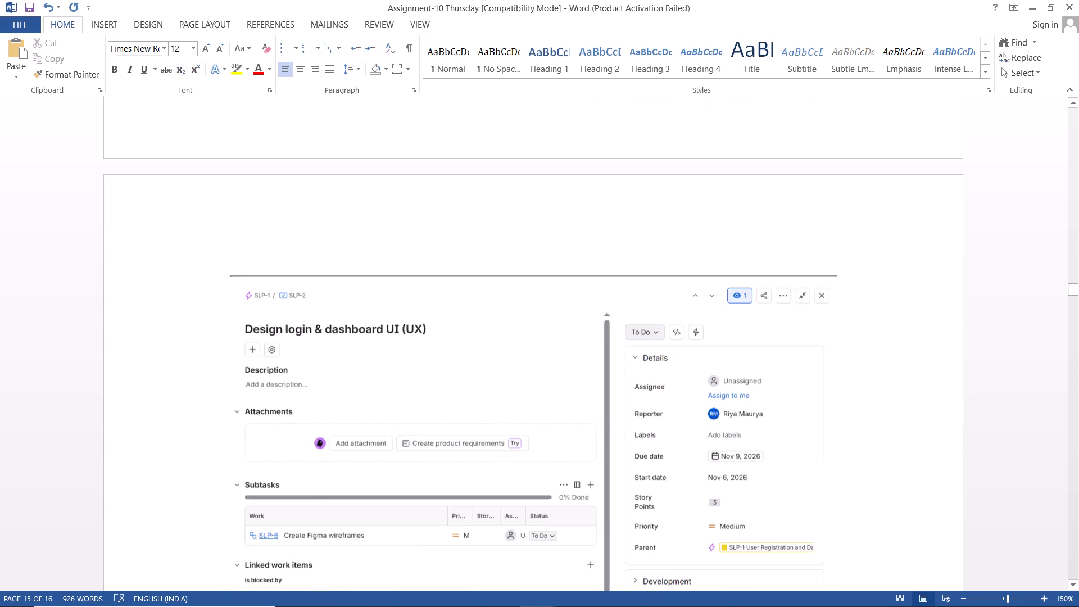
{"action": "scroll", "coordinate": [685, 261], "scroll_direction": "up", "scroll_amount": 20}
{"action": "scroll", "coordinate": [685, 261], "scroll_direction": "up", "scroll_amount": 20}
{"action": "scroll", "coordinate": [685, 261], "scroll_direction": "up", "scroll_amount": 17}
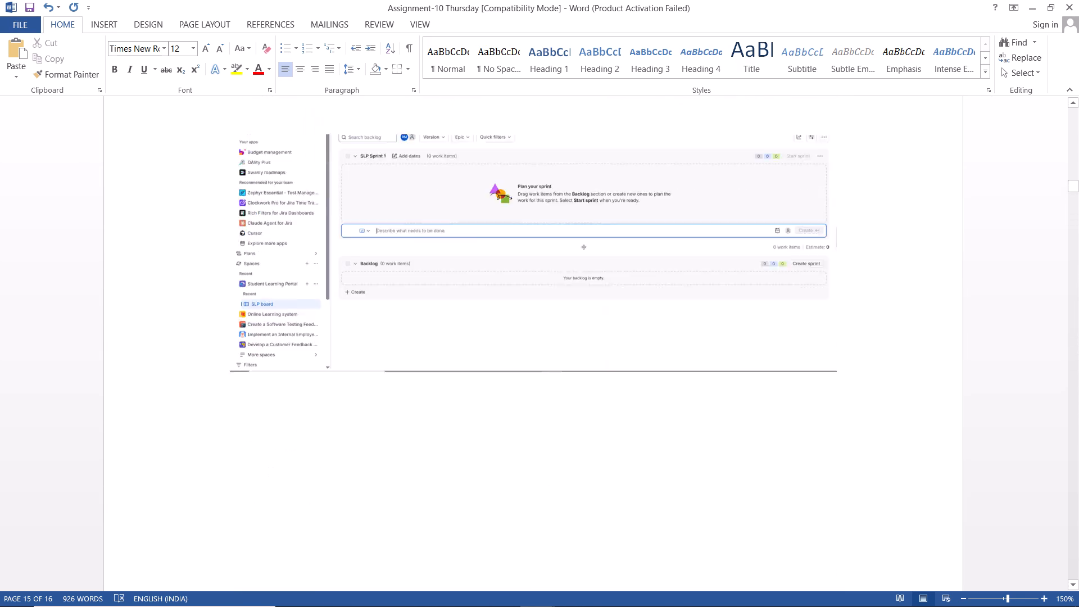
{"action": "scroll", "coordinate": [685, 261], "scroll_direction": "up", "scroll_amount": 20}
{"action": "scroll", "coordinate": [685, 261], "scroll_direction": "up", "scroll_amount": 16}
{"action": "scroll", "coordinate": [685, 261], "scroll_direction": "down", "scroll_amount": 2}
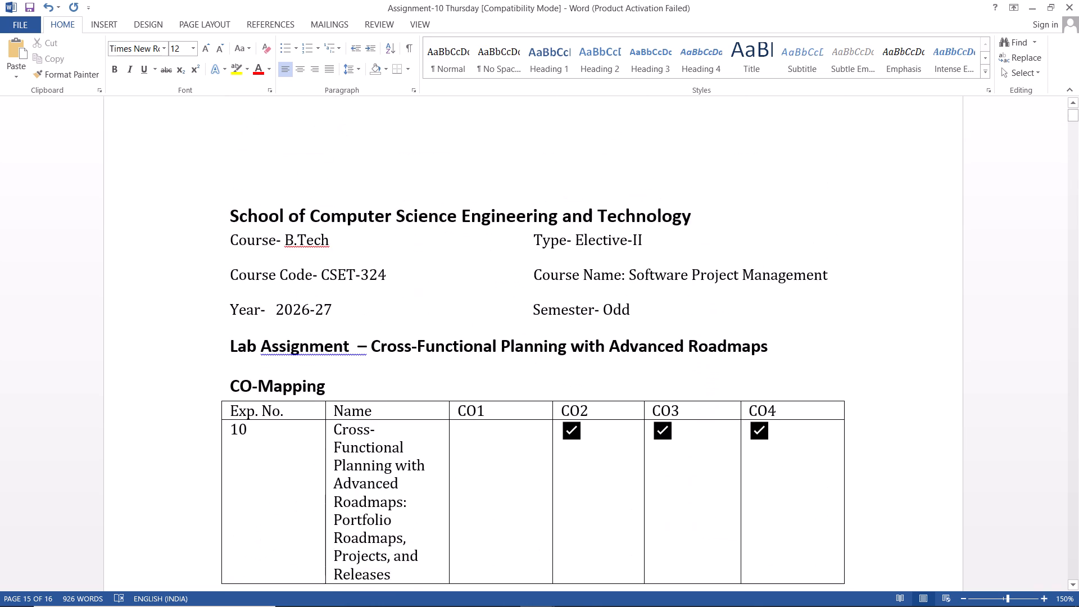
{"action": "scroll", "coordinate": [685, 261], "scroll_direction": "down", "scroll_amount": 12}
{"action": "scroll", "coordinate": [685, 261], "scroll_direction": "up", "scroll_amount": 12}
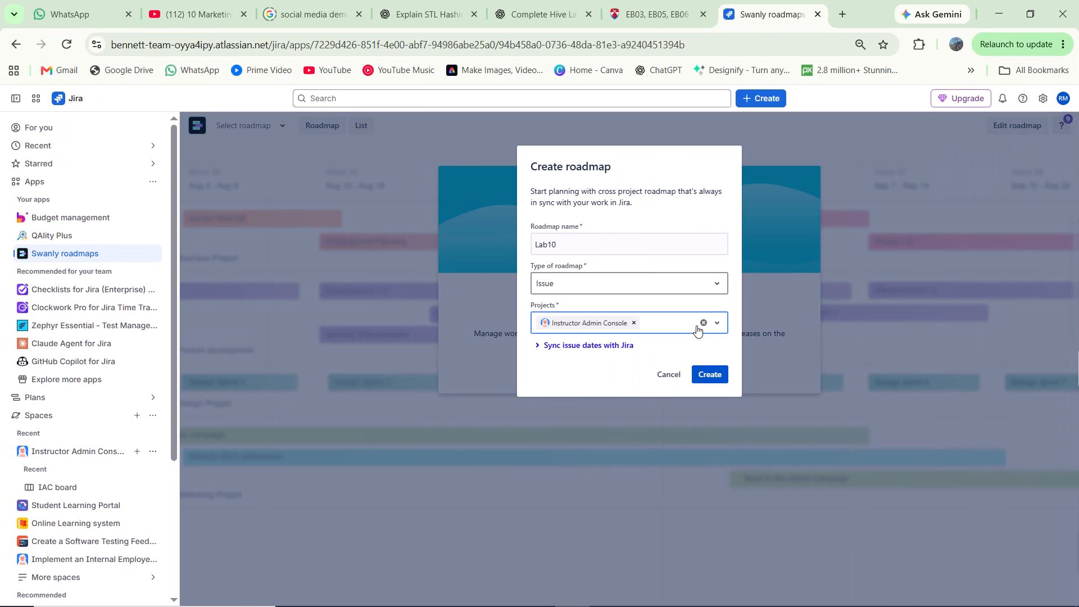
Back in Jira, add the Student Learning Portal project to the Lab10 roadmap.
{"action": "left_click", "coordinate": [719, 325]}
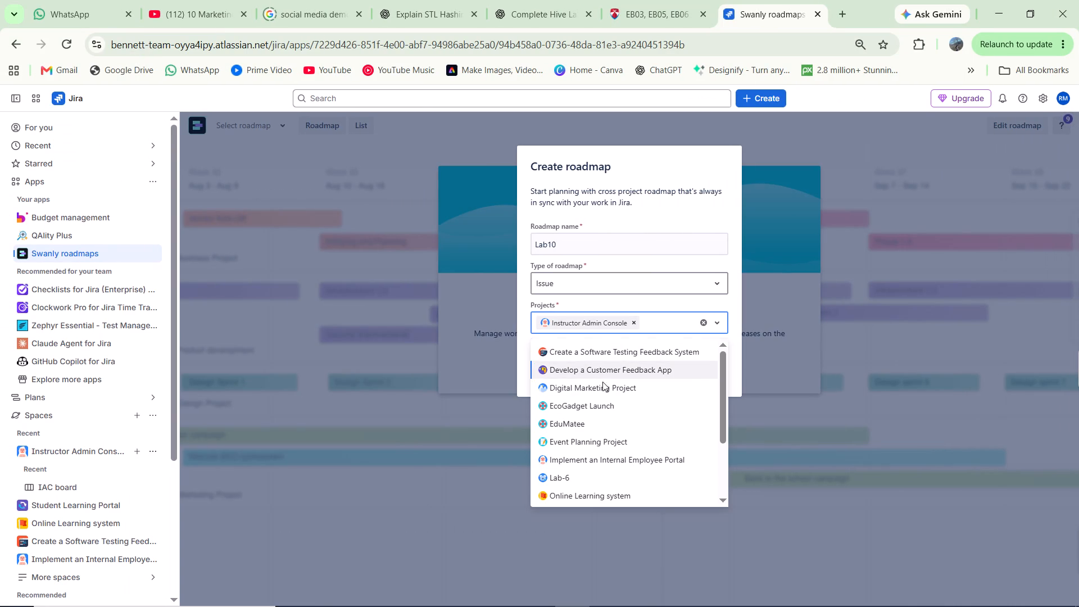
{"action": "scroll", "coordinate": [608, 431], "scroll_direction": "down", "scroll_amount": 1}
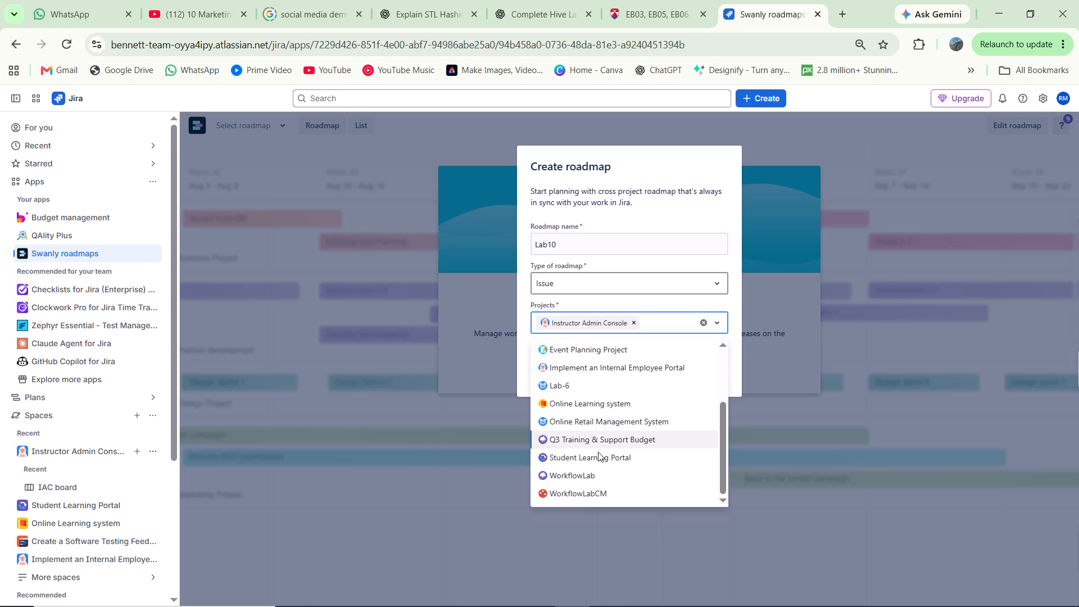
{"action": "left_click", "coordinate": [597, 456]}
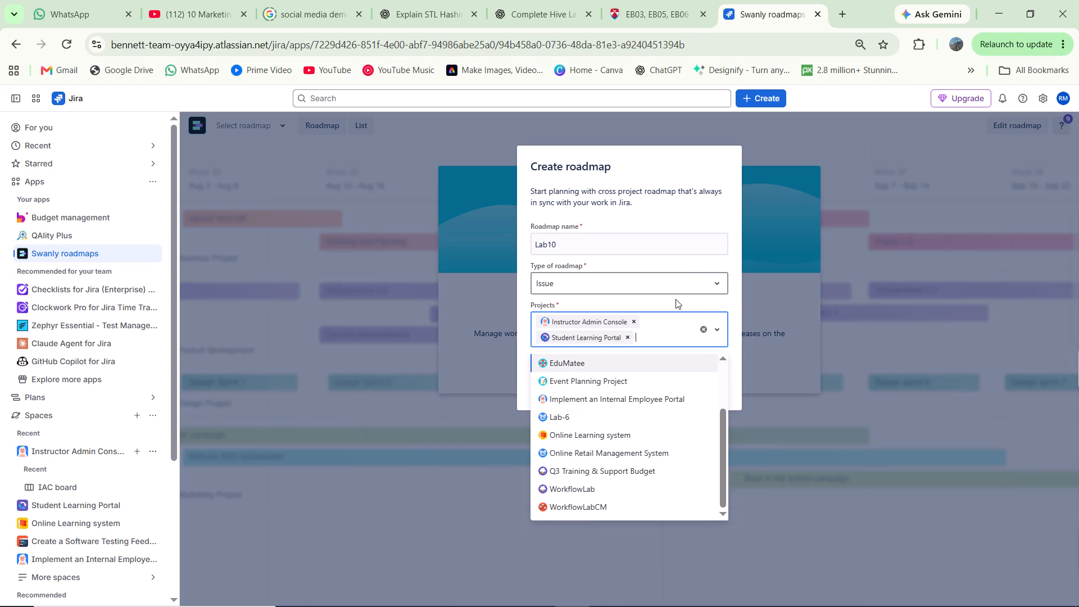
{"action": "left_click", "coordinate": [674, 305]}
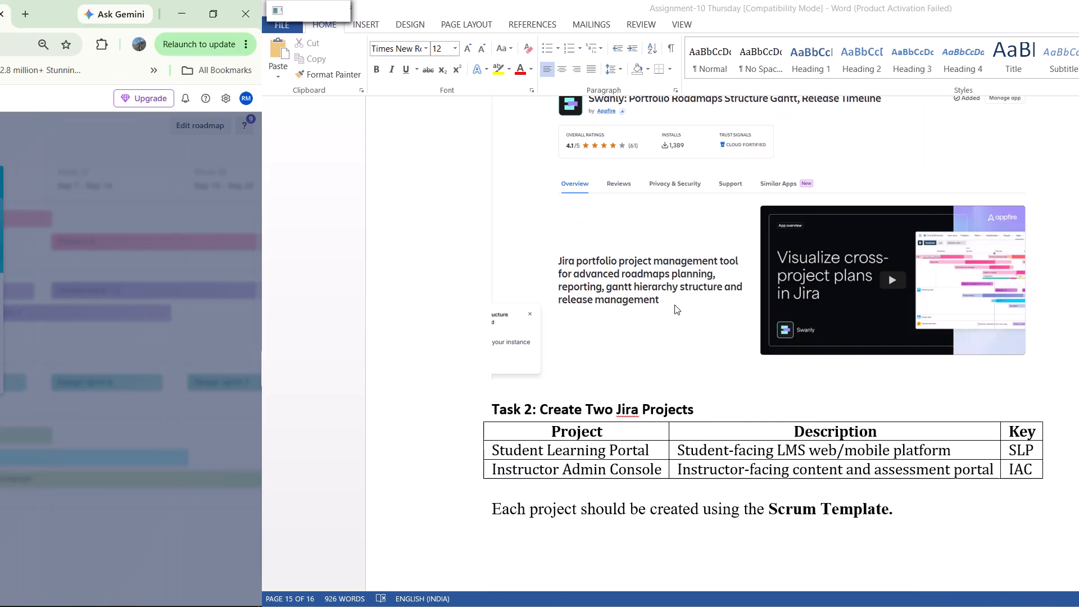
Switch to the Word assignment and review it from Task 2 through the epic screenshots to the Task 5 Swanly roadmap instructions.
{"action": "scroll", "coordinate": [674, 305], "scroll_direction": "down", "scroll_amount": 19}
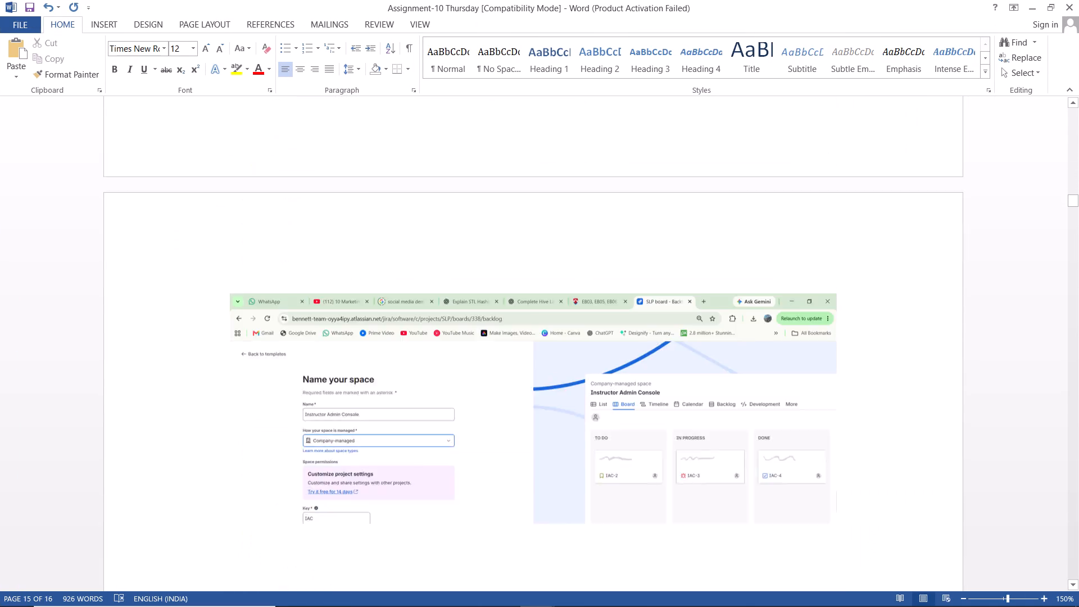
{"action": "scroll", "coordinate": [674, 305], "scroll_direction": "down", "scroll_amount": 18}
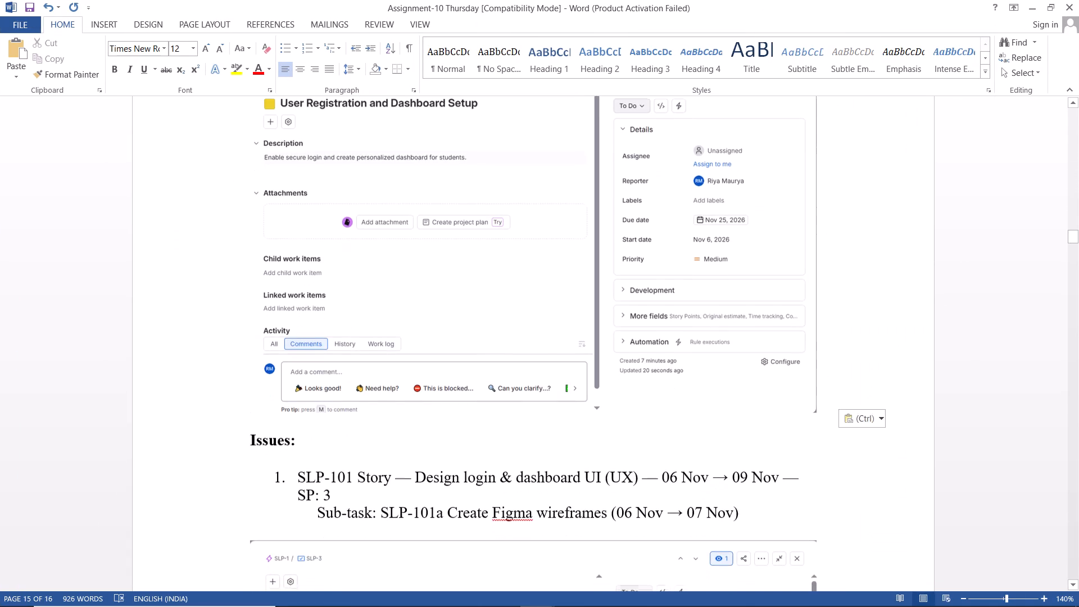
{"action": "scroll", "coordinate": [674, 305], "scroll_direction": "down", "scroll_amount": 20}
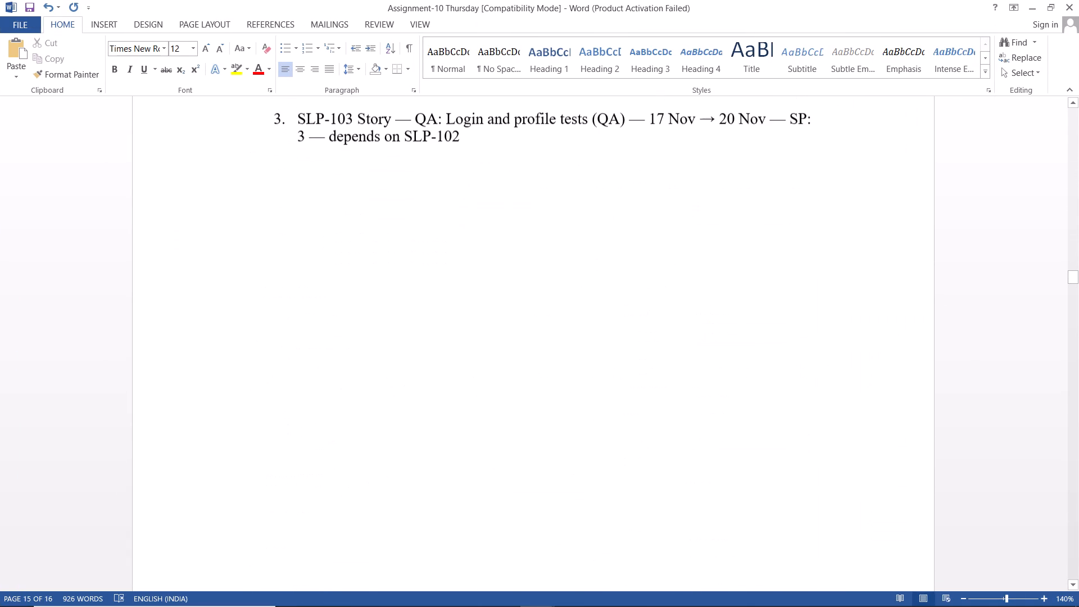
{"action": "scroll", "coordinate": [674, 305], "scroll_direction": "down", "scroll_amount": 10}
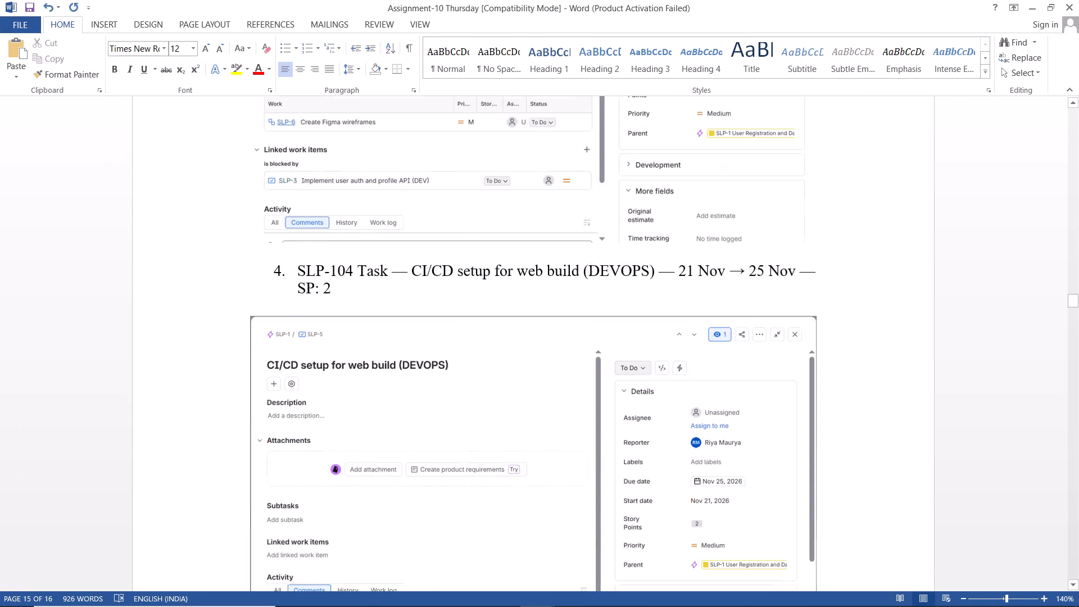
{"action": "scroll", "coordinate": [674, 305], "scroll_direction": "down", "scroll_amount": 14}
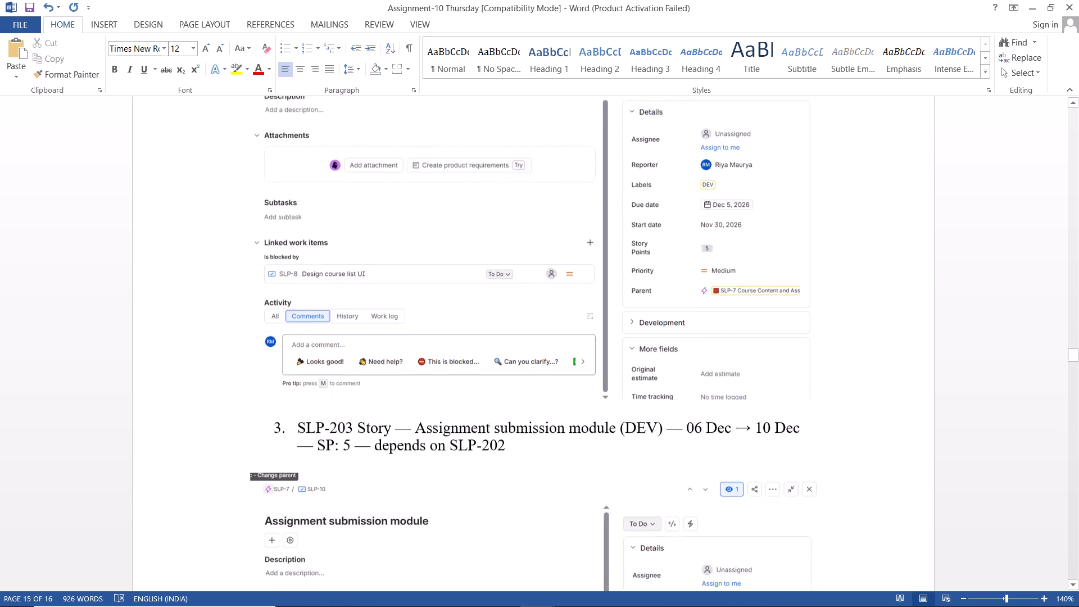
{"action": "scroll", "coordinate": [674, 305], "scroll_direction": "down", "scroll_amount": 10}
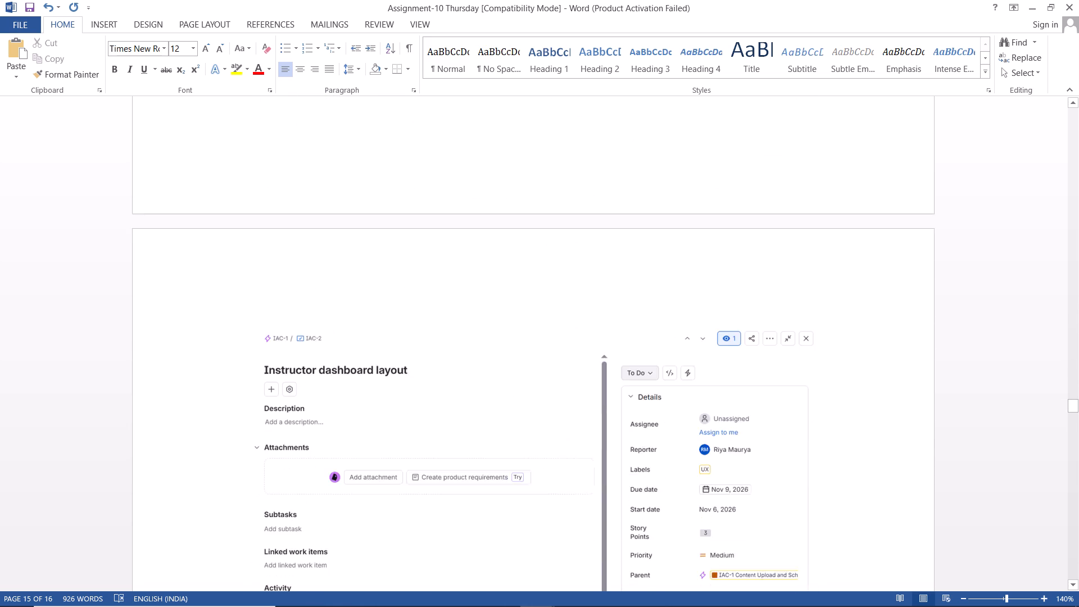
{"action": "scroll", "coordinate": [674, 305], "scroll_direction": "down", "scroll_amount": 17}
{"action": "scroll", "coordinate": [674, 305], "scroll_direction": "down", "scroll_amount": 7}
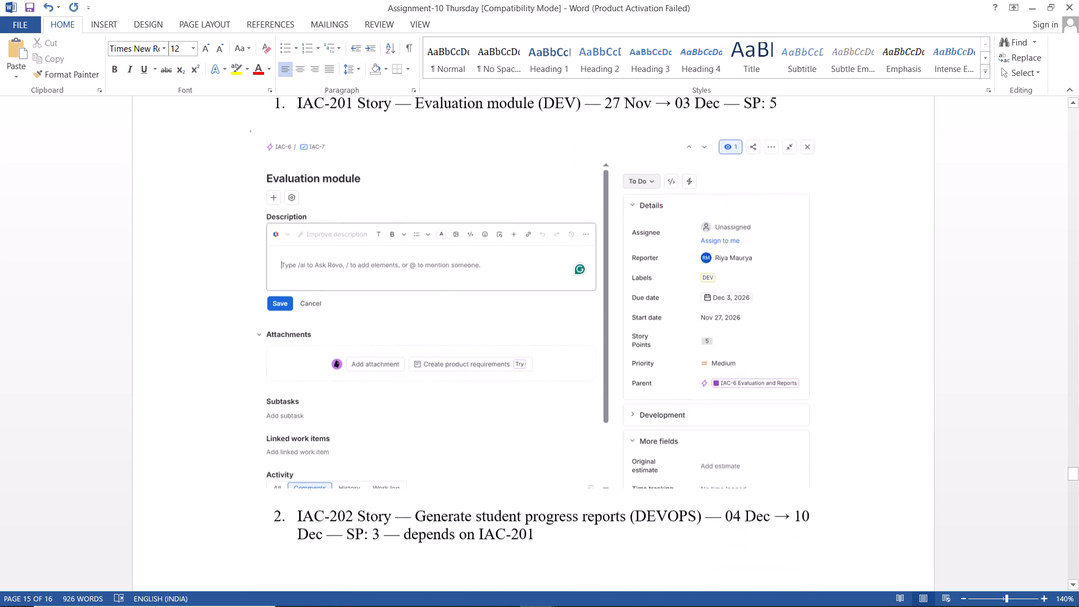
{"action": "scroll", "coordinate": [674, 305], "scroll_direction": "down", "scroll_amount": 15}
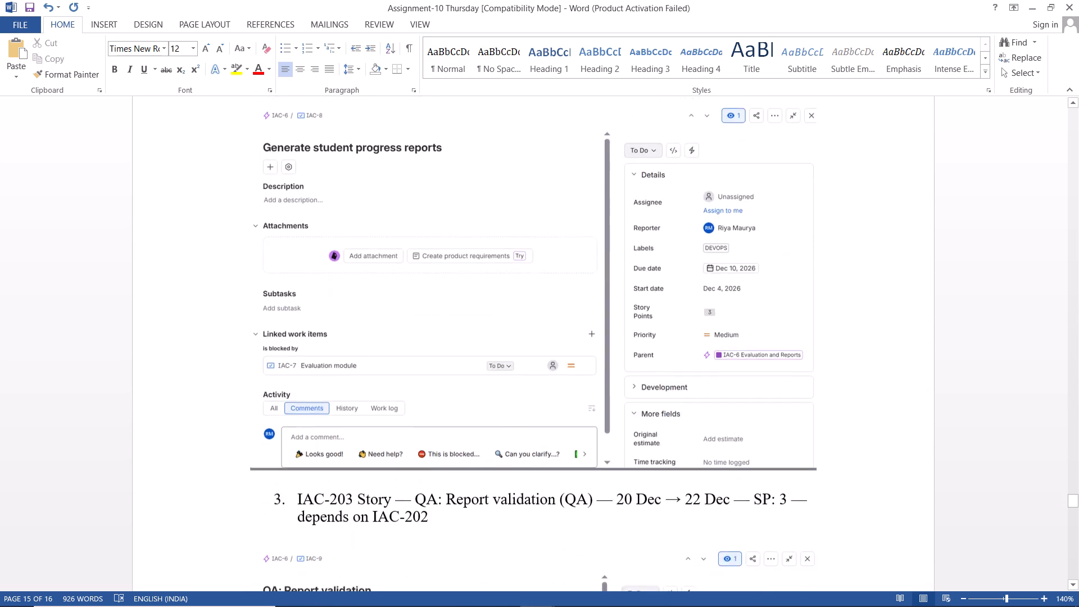
{"action": "scroll", "coordinate": [674, 305], "scroll_direction": "down", "scroll_amount": 9}
{"action": "scroll", "coordinate": [674, 305], "scroll_direction": "up", "scroll_amount": 2}
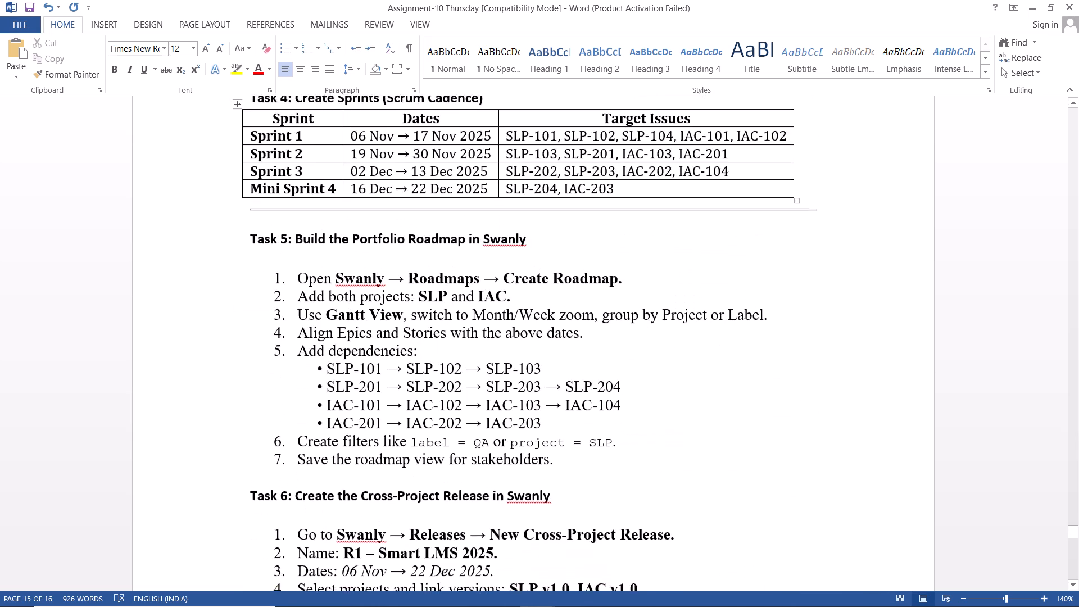
Check the Task 4 to Task 6 instructions, switch to Jira, and capture the filled-in Create roadmap dialog as a screenshot.
{"action": "scroll", "coordinate": [674, 305], "scroll_direction": "up", "scroll_amount": 1}
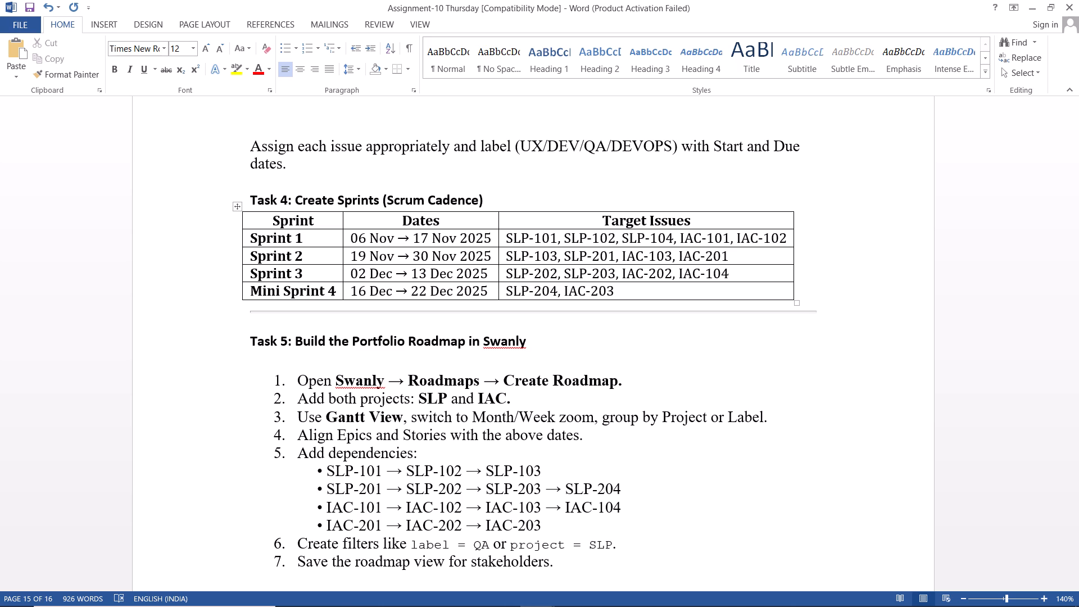
{"action": "scroll", "coordinate": [674, 305], "scroll_direction": "down", "scroll_amount": 2}
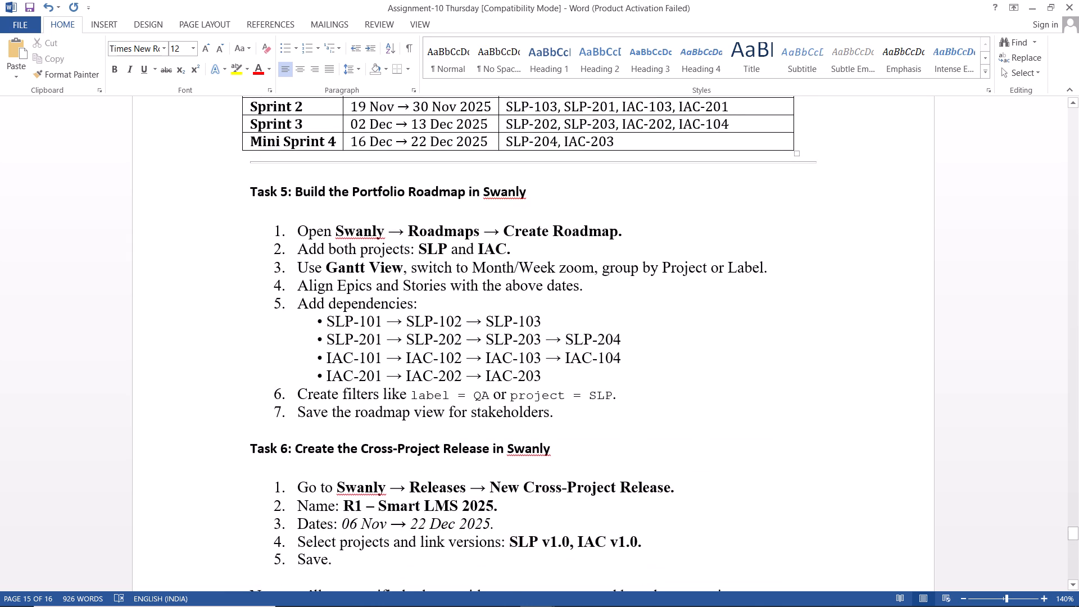
{"action": "scroll", "coordinate": [564, 296], "scroll_direction": "down", "scroll_amount": 1}
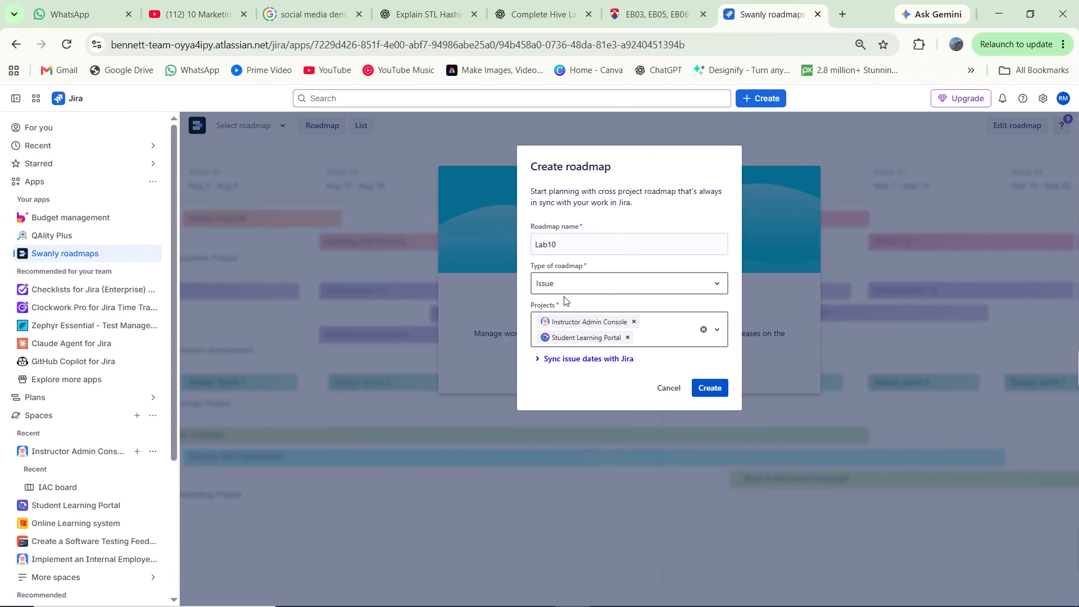
{"action": "key", "text": "shift+super+s"}
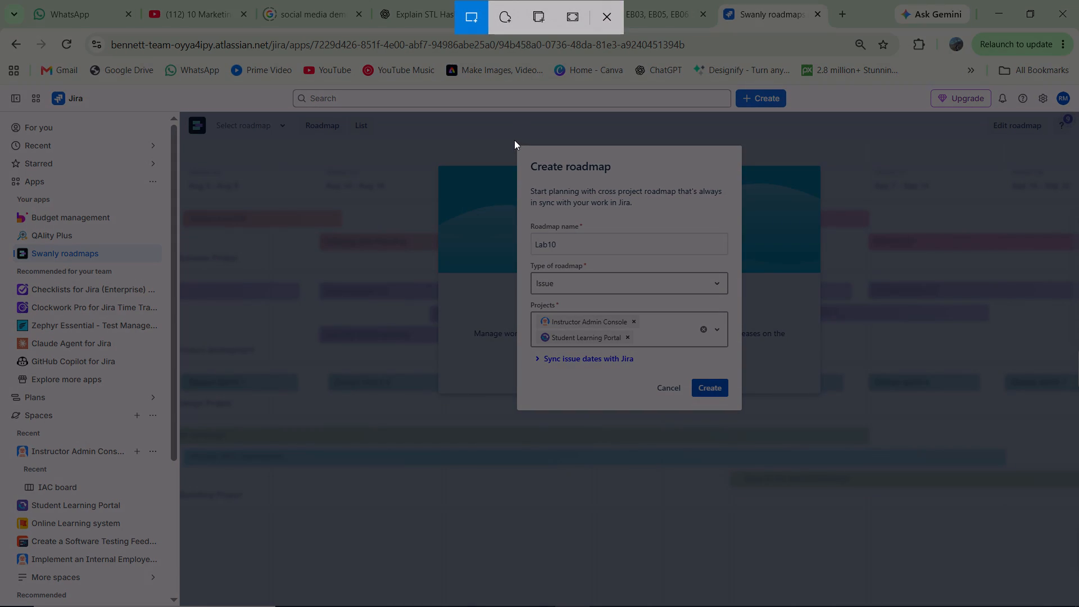
{"action": "left_click_drag", "start_coordinate": [519, 145], "coordinate": [797, 459]}
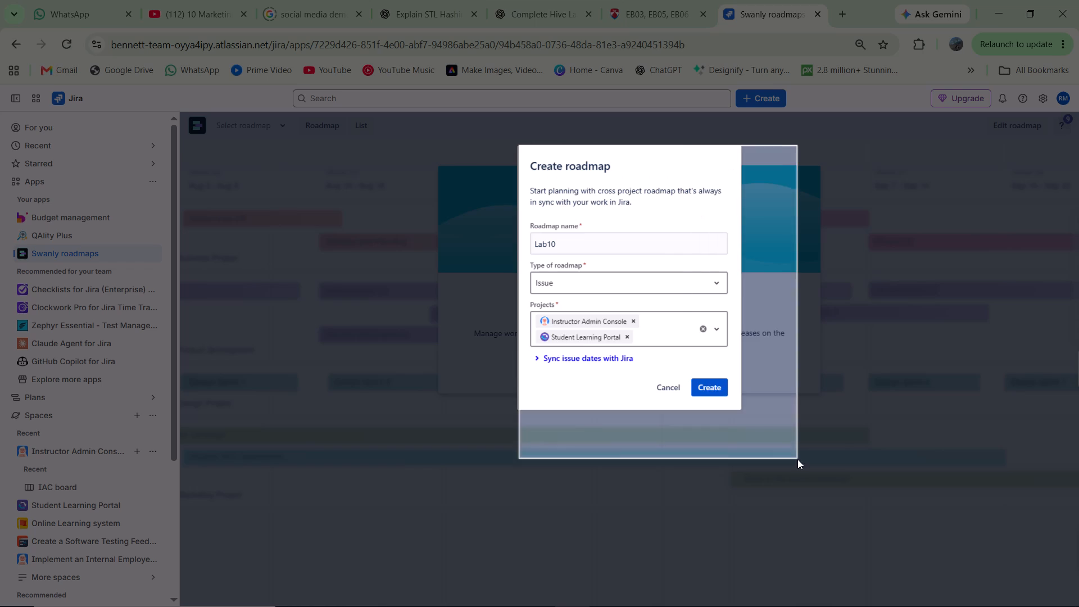
{"action": "left_click_drag", "start_coordinate": [797, 459], "coordinate": [741, 407]}
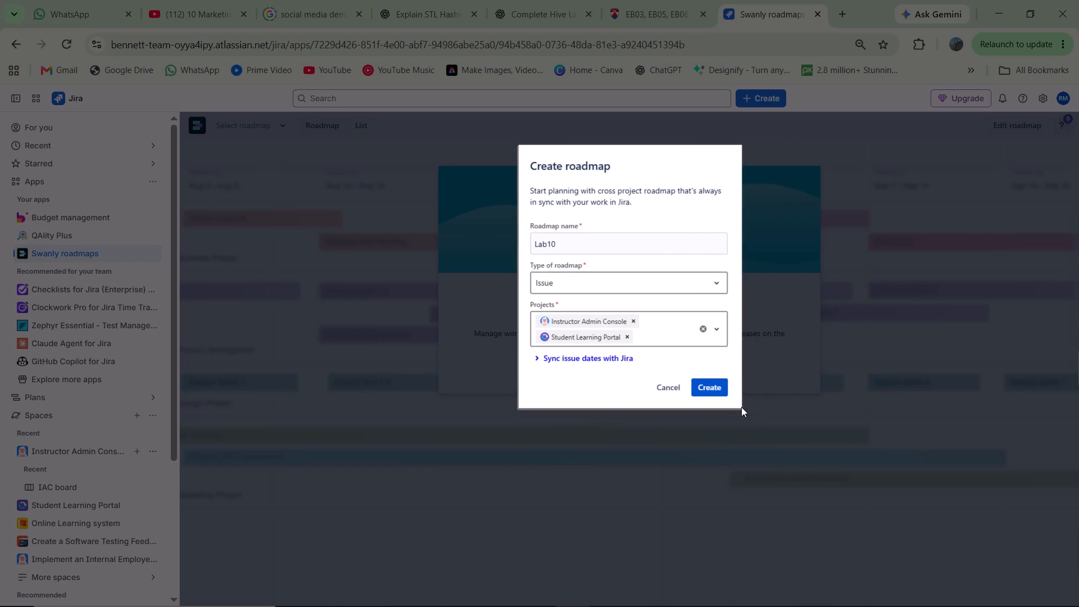
{"action": "left_click_drag", "start_coordinate": [741, 407], "coordinate": [741, 405]}
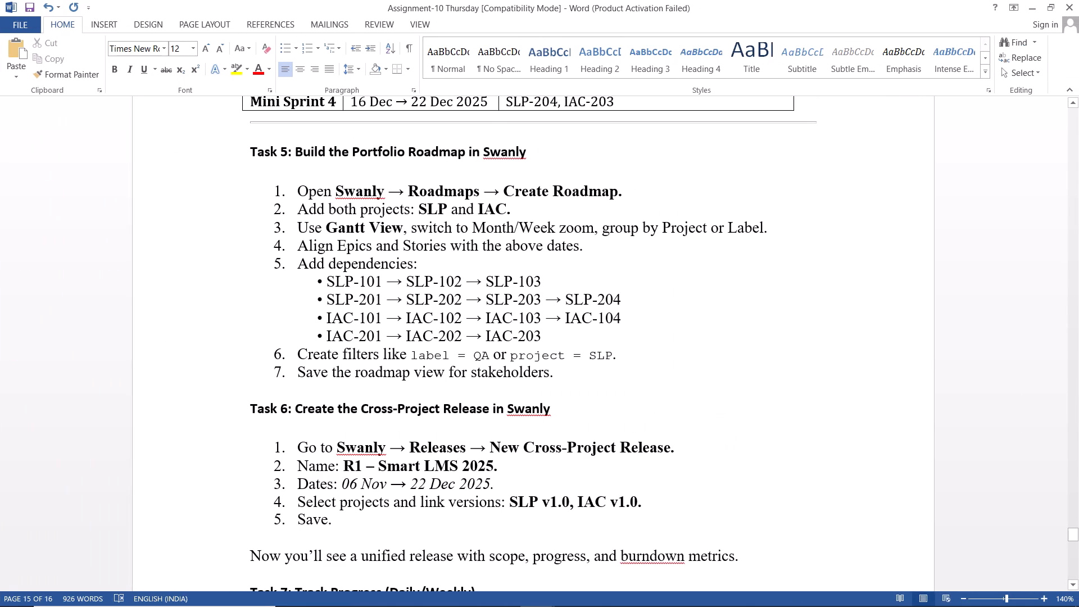
In the Word assignment, paste the dialog screenshot on a new line below "Open Swanly → Roadmaps → Create Roadmap." in Task 5.
{"action": "scroll", "coordinate": [741, 405], "scroll_direction": "up", "scroll_amount": 1}
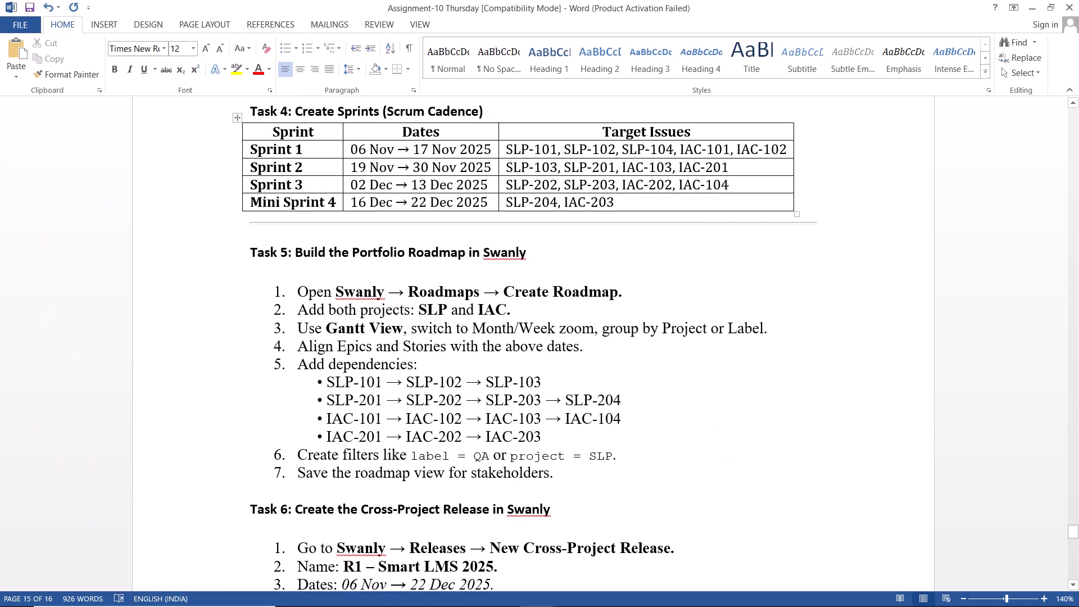
{"action": "left_click", "coordinate": [534, 259]}
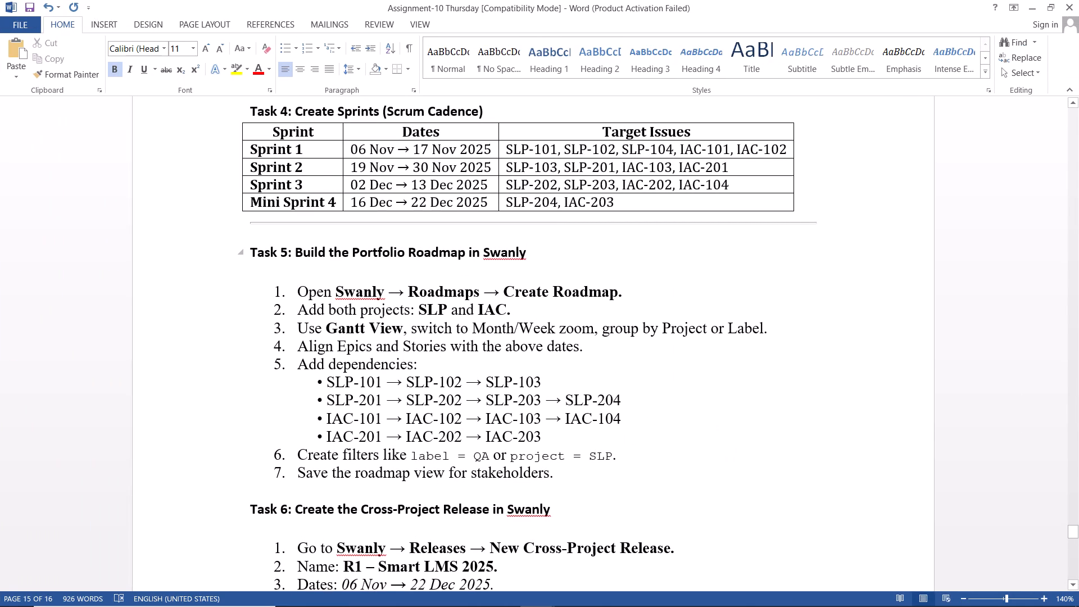
{"action": "key", "text": "Down"}
{"action": "key", "text": "Up"}
{"action": "left_click", "coordinate": [631, 291]}
{"action": "key", "text": "Return"}
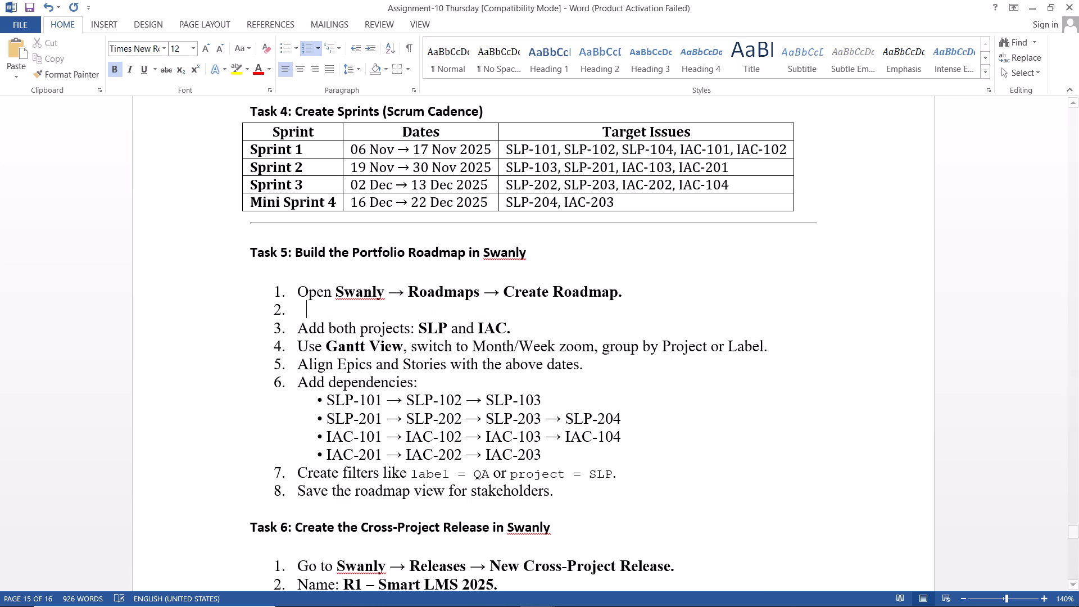
{"action": "key", "text": "Return"}
{"action": "key", "text": "ctrl+v"}
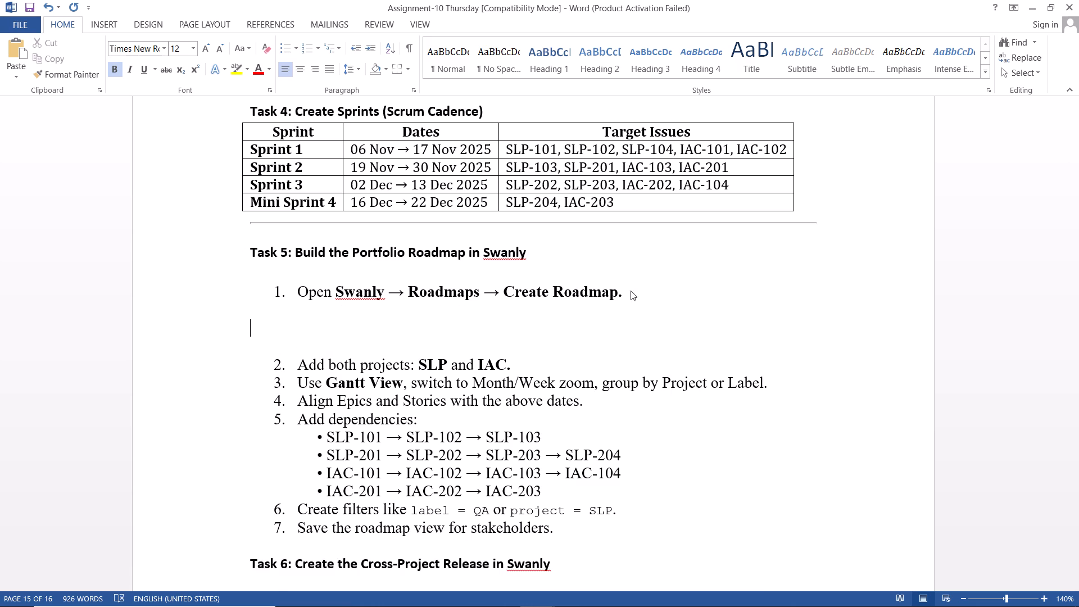
{"action": "scroll", "coordinate": [631, 291], "scroll_direction": "down", "scroll_amount": 5}
{"action": "scroll", "coordinate": [631, 291], "scroll_direction": "up", "scroll_amount": 1}
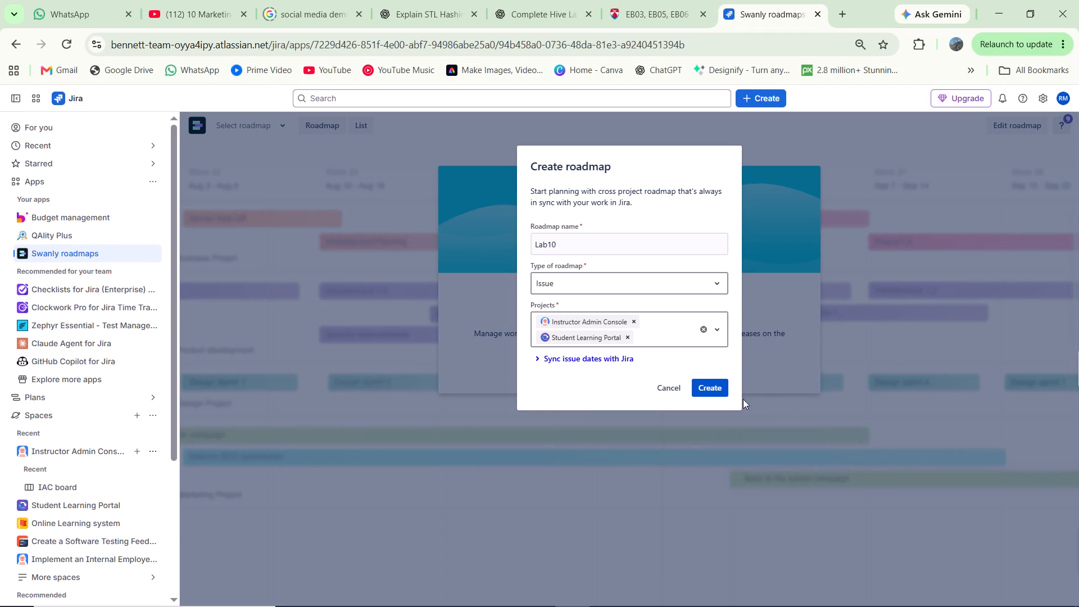
Back in Jira, create the Lab10 roadmap, skip sharing and the introductory tour, and dismiss the demo offer.
{"action": "left_click", "coordinate": [704, 385]}
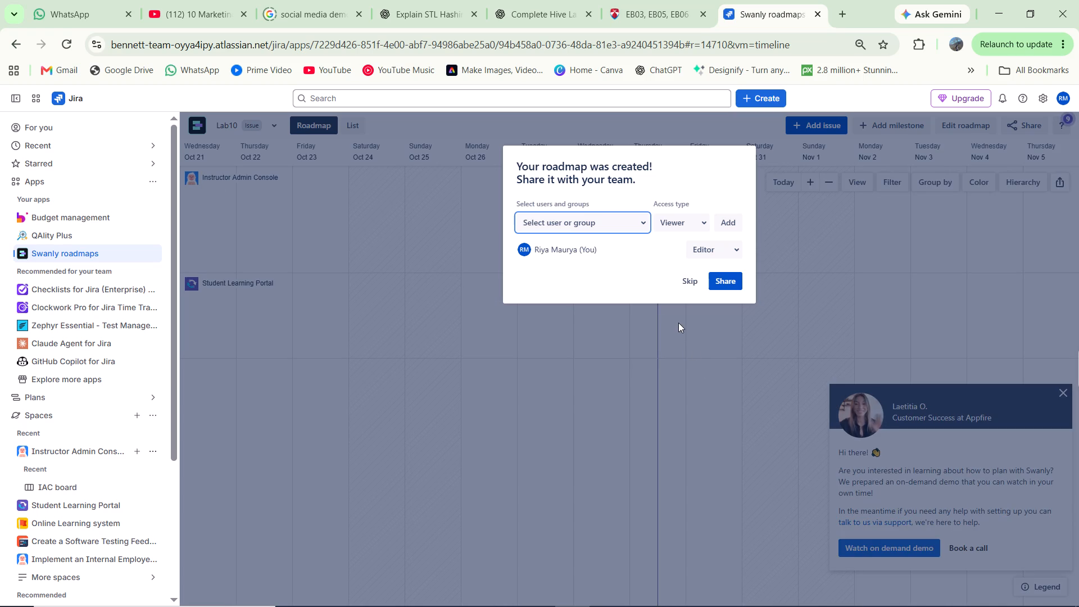
{"action": "left_click", "coordinate": [686, 285]}
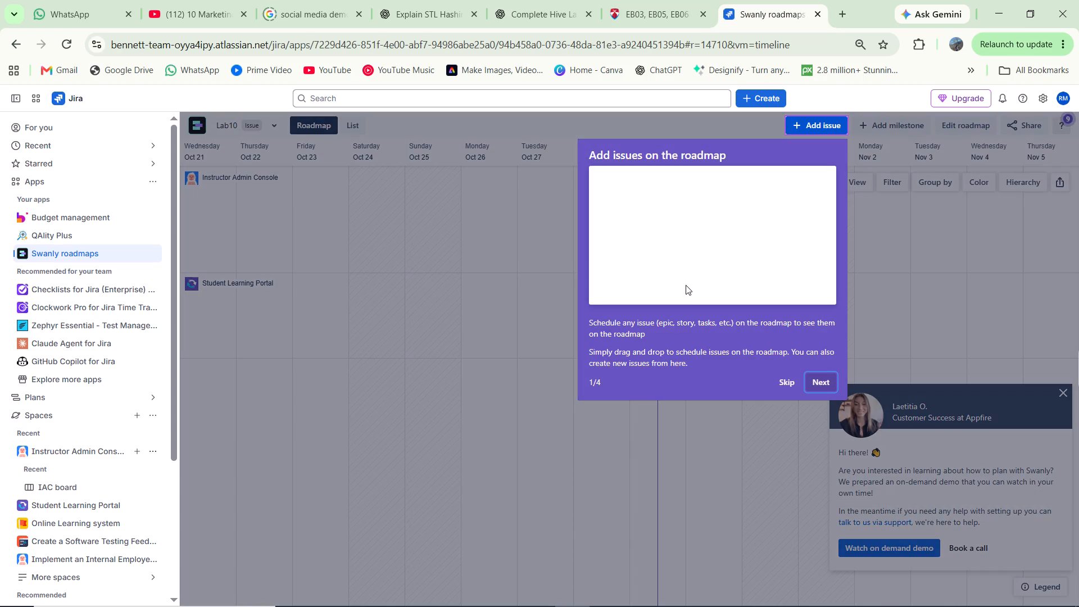
{"action": "left_click", "coordinate": [785, 378]}
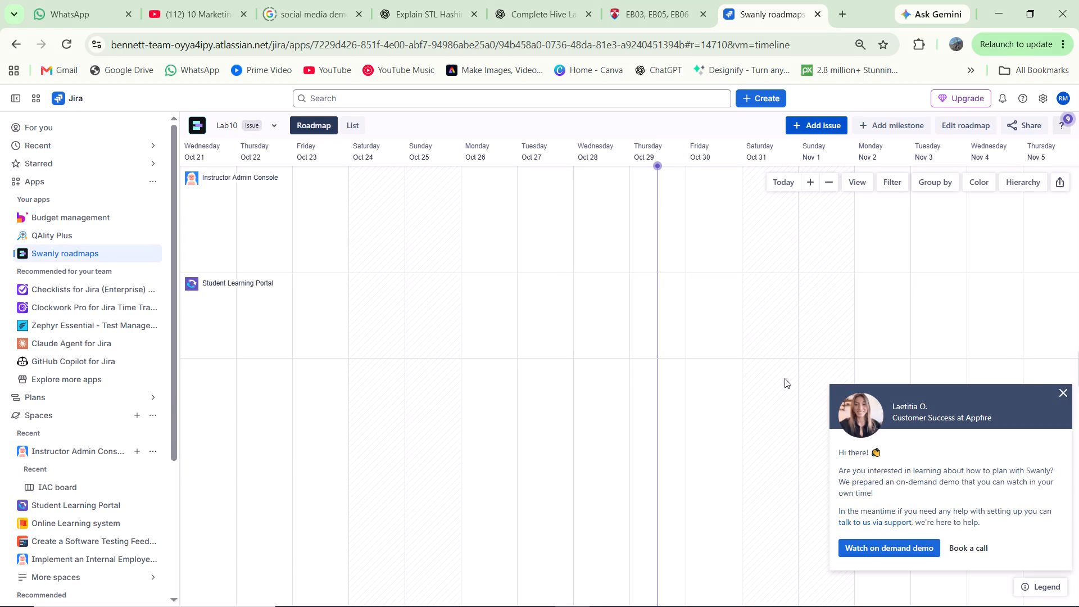
{"action": "left_click", "coordinate": [1066, 391]}
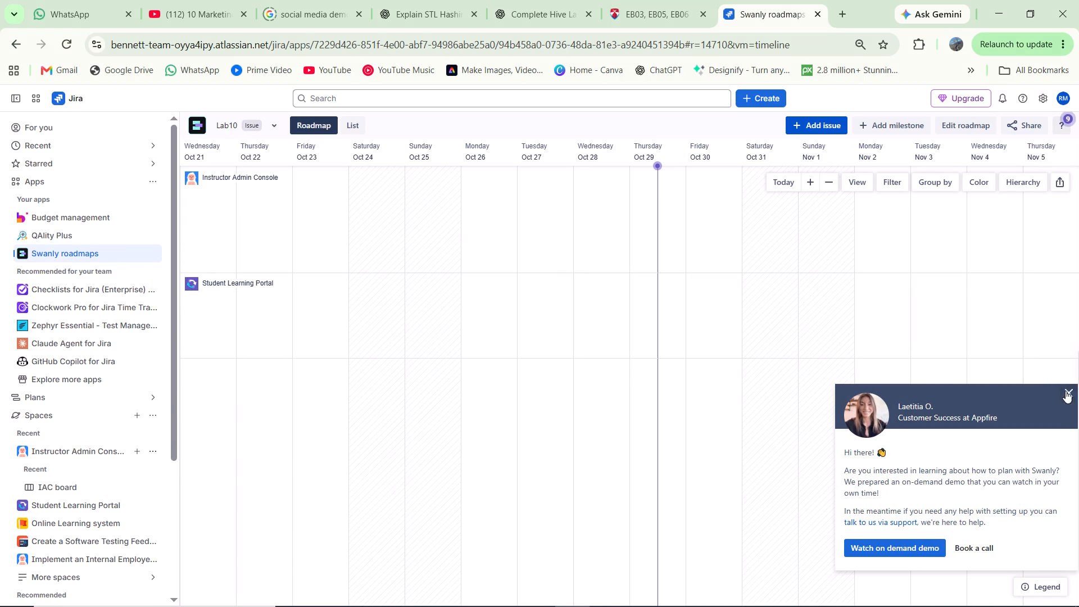
Examine the Lab10 roadmap timeline for the scheduled epics and stories of both projects through December.
{"action": "scroll", "coordinate": [509, 321], "scroll_direction": "right", "scroll_amount": 10}
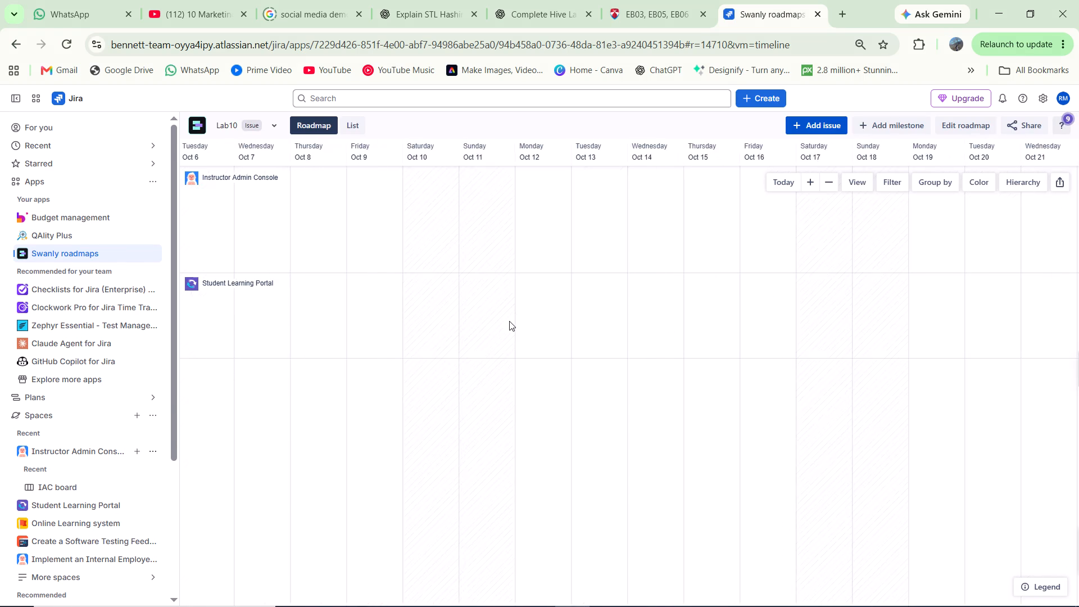
{"action": "scroll", "coordinate": [509, 321], "scroll_direction": "left", "scroll_amount": 4}
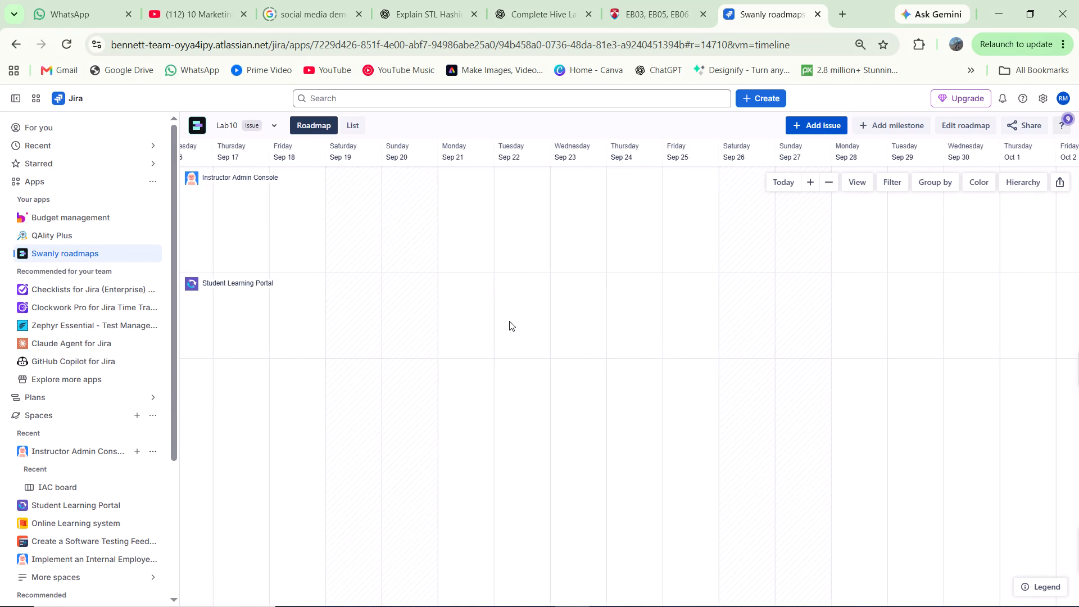
{"action": "scroll", "coordinate": [509, 321], "scroll_direction": "left", "scroll_amount": 12}
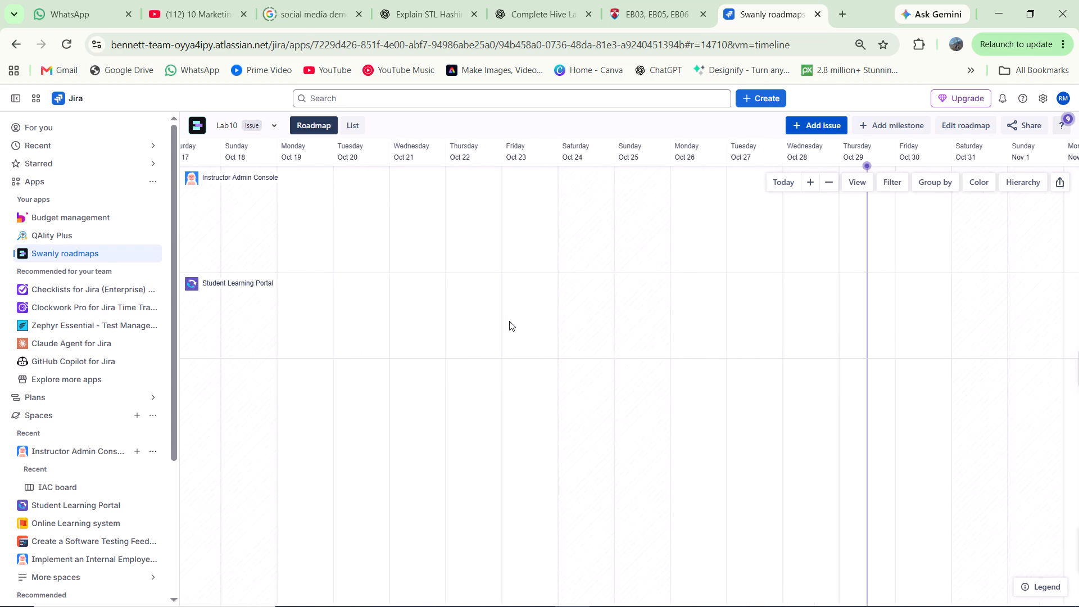
{"action": "scroll", "coordinate": [509, 321], "scroll_direction": "left", "scroll_amount": 7}
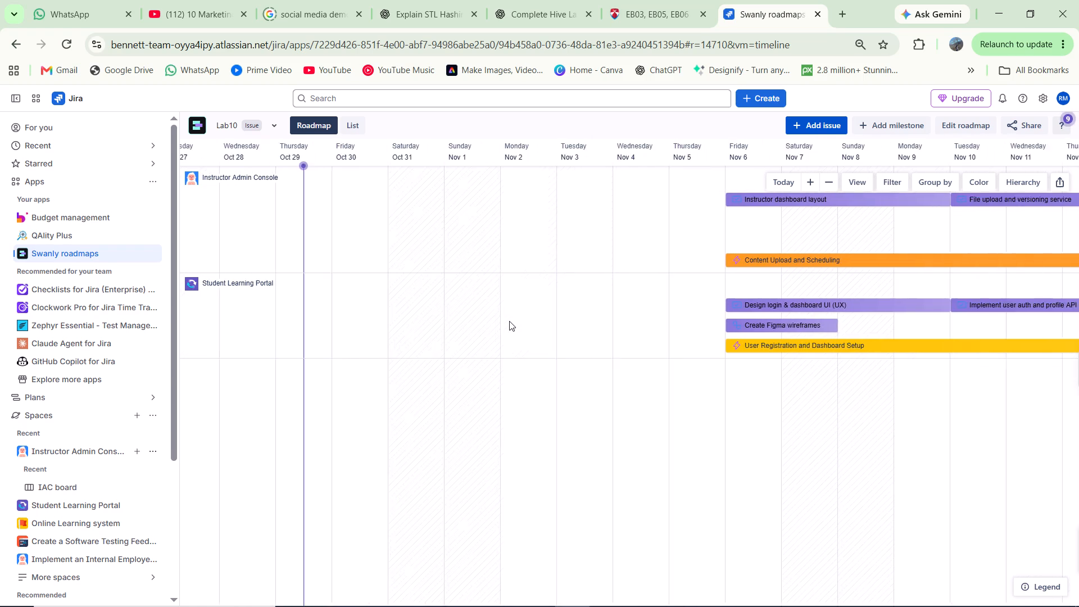
{"action": "scroll", "coordinate": [509, 321], "scroll_direction": "left", "scroll_amount": 10}
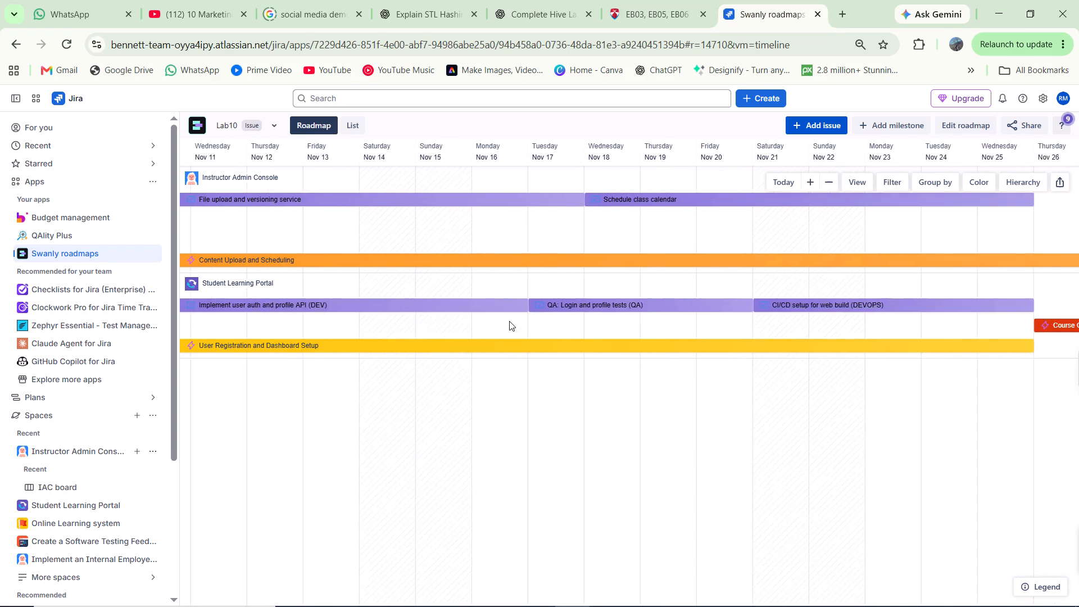
{"action": "scroll", "coordinate": [509, 321], "scroll_direction": "left", "scroll_amount": 6}
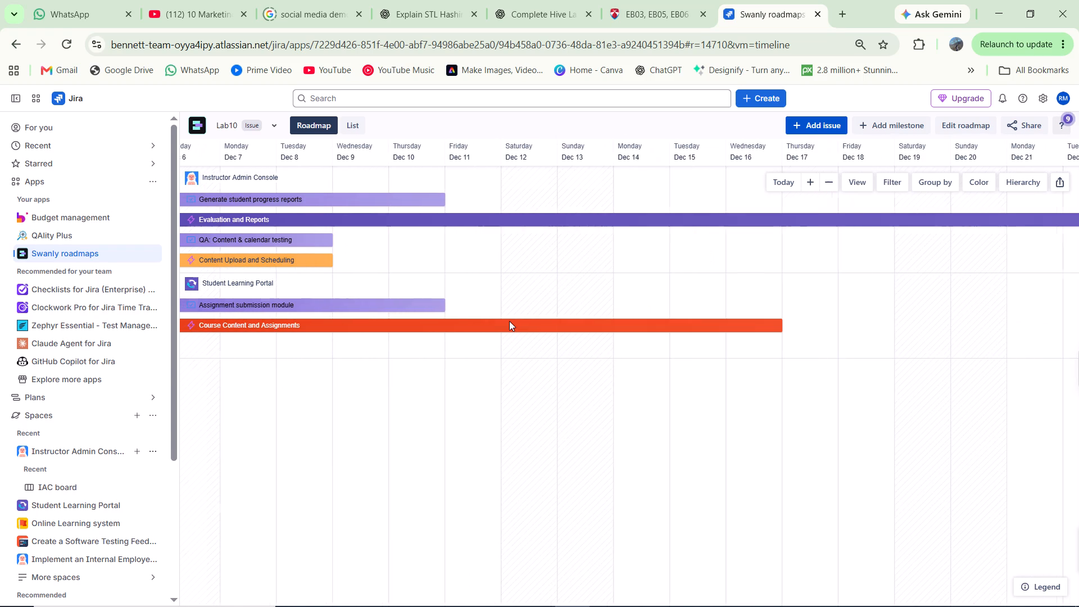
{"action": "scroll", "coordinate": [509, 321], "scroll_direction": "right", "scroll_amount": 14}
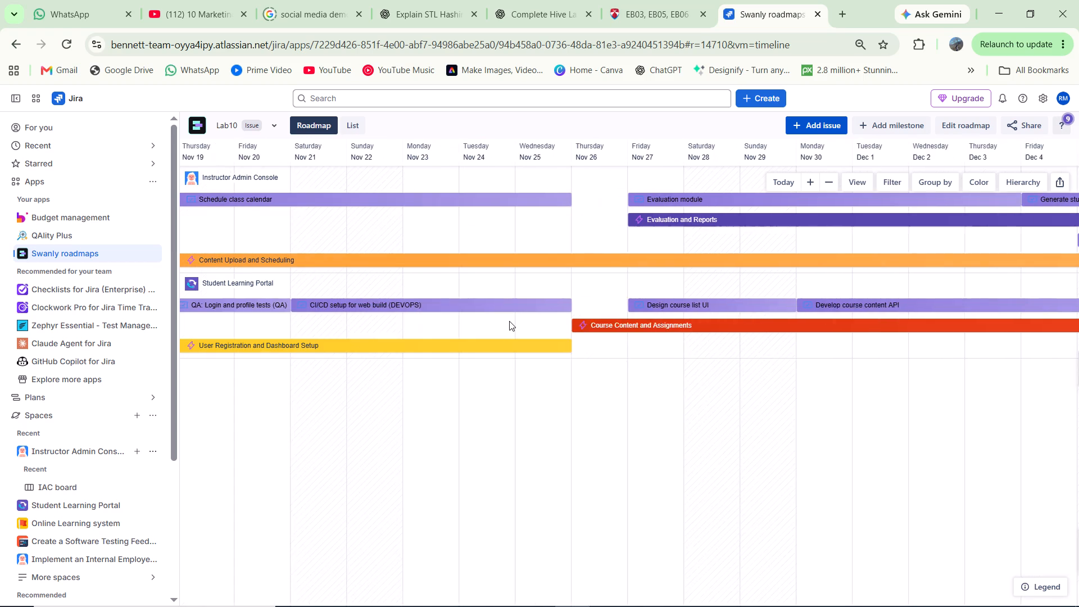
{"action": "scroll", "coordinate": [509, 321], "scroll_direction": "right", "scroll_amount": 10}
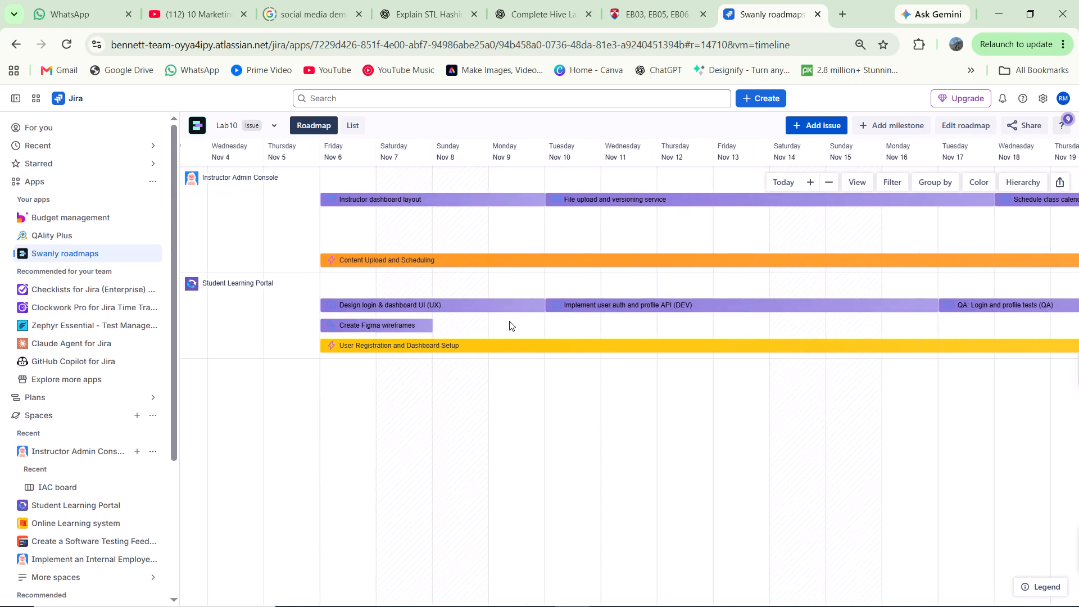
{"action": "scroll", "coordinate": [509, 321], "scroll_direction": "left", "scroll_amount": 3}
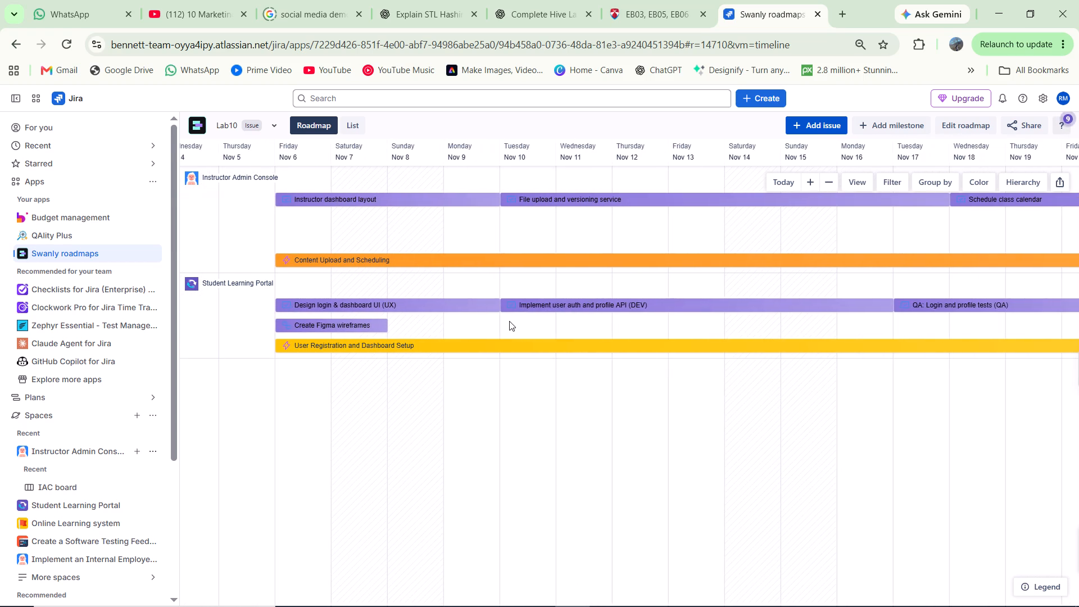
{"action": "scroll", "coordinate": [509, 321], "scroll_direction": "left", "scroll_amount": 2}
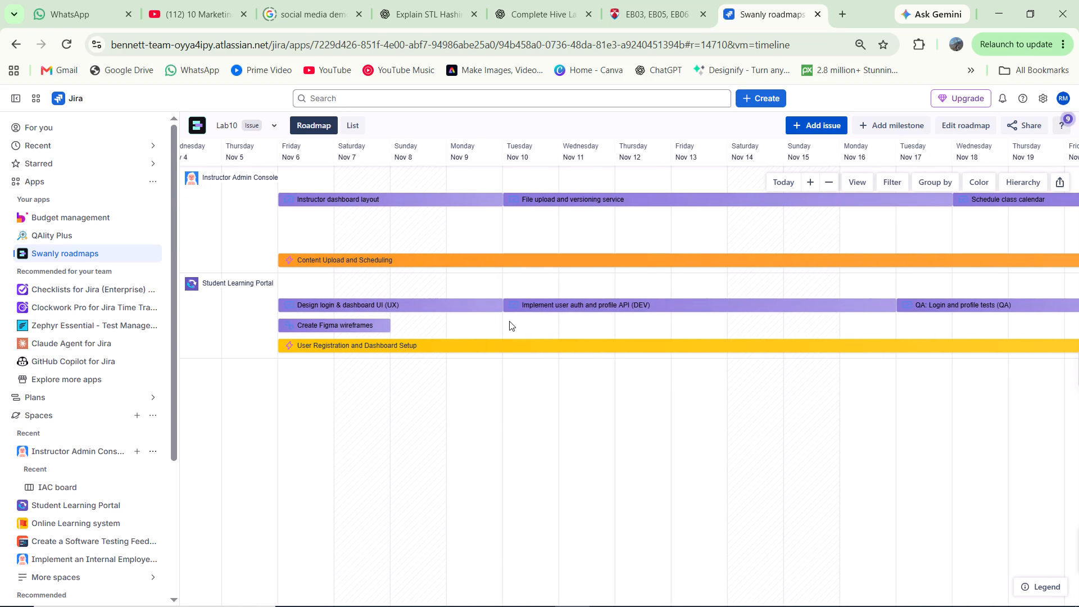
Capture a screenshot of the Lab10 roadmap at month scale, covering the November and December bars of both projects.
{"action": "key", "text": "shift+super+s"}
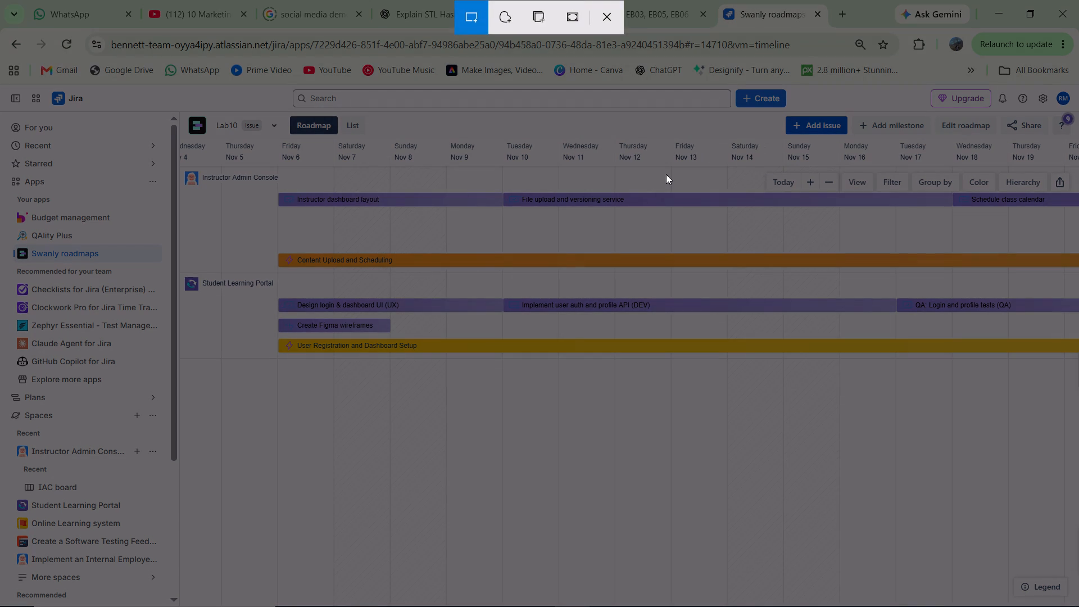
{"action": "left_click", "coordinate": [666, 174]}
{"action": "left_click", "coordinate": [832, 182]}
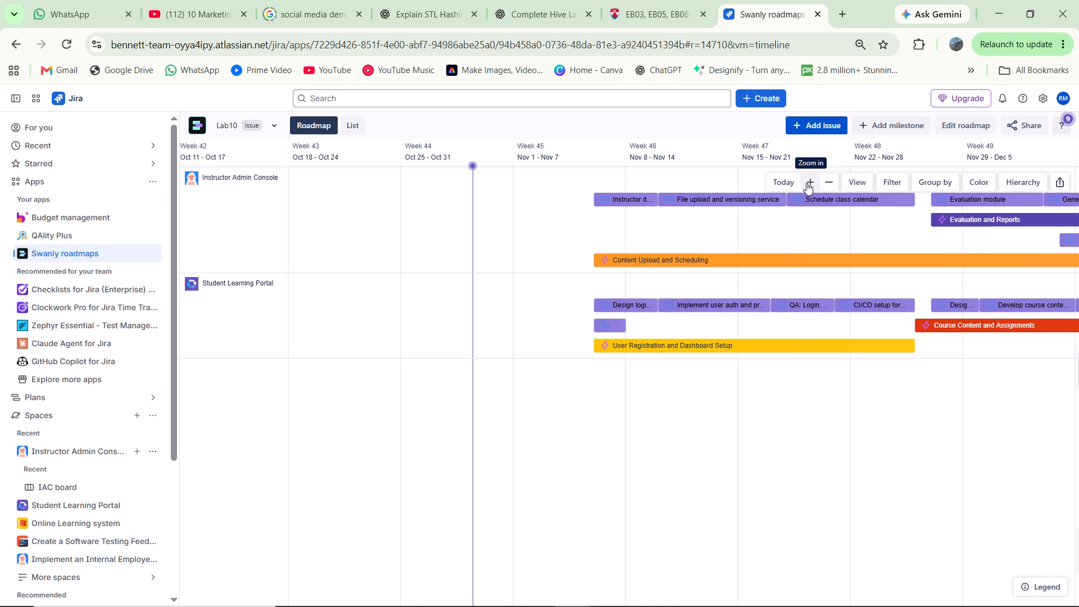
{"action": "left_click", "coordinate": [822, 183]}
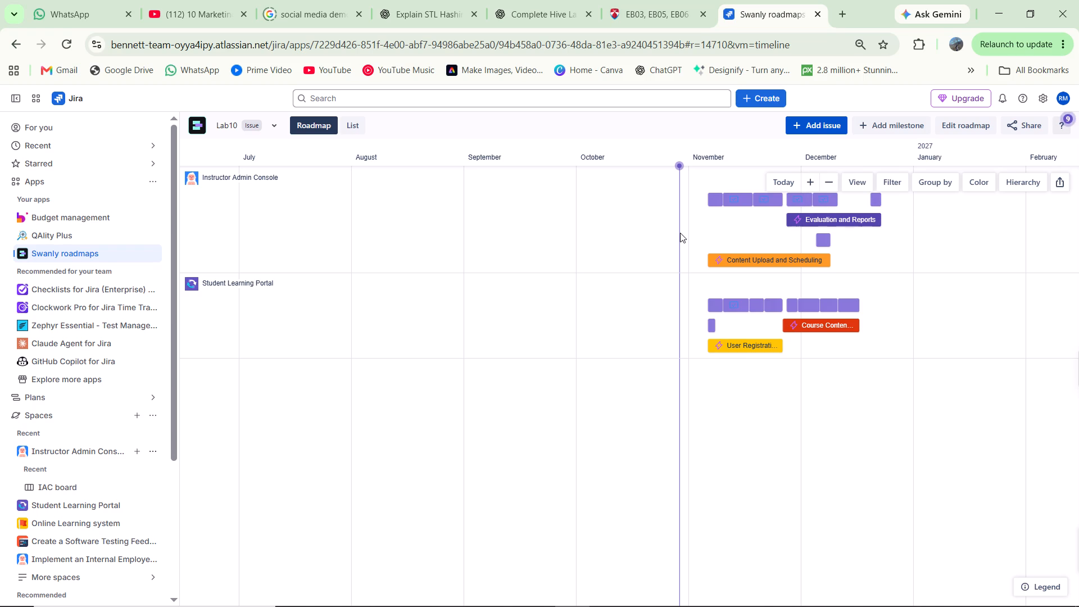
{"action": "scroll", "coordinate": [502, 250], "scroll_direction": "left", "scroll_amount": 4}
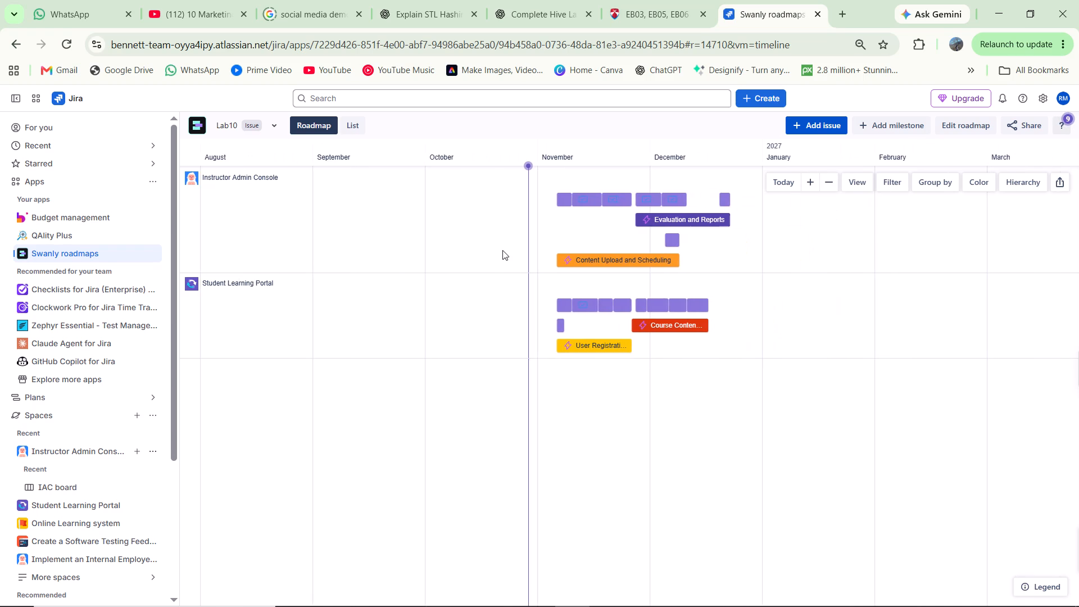
{"action": "scroll", "coordinate": [502, 250], "scroll_direction": "left", "scroll_amount": 2}
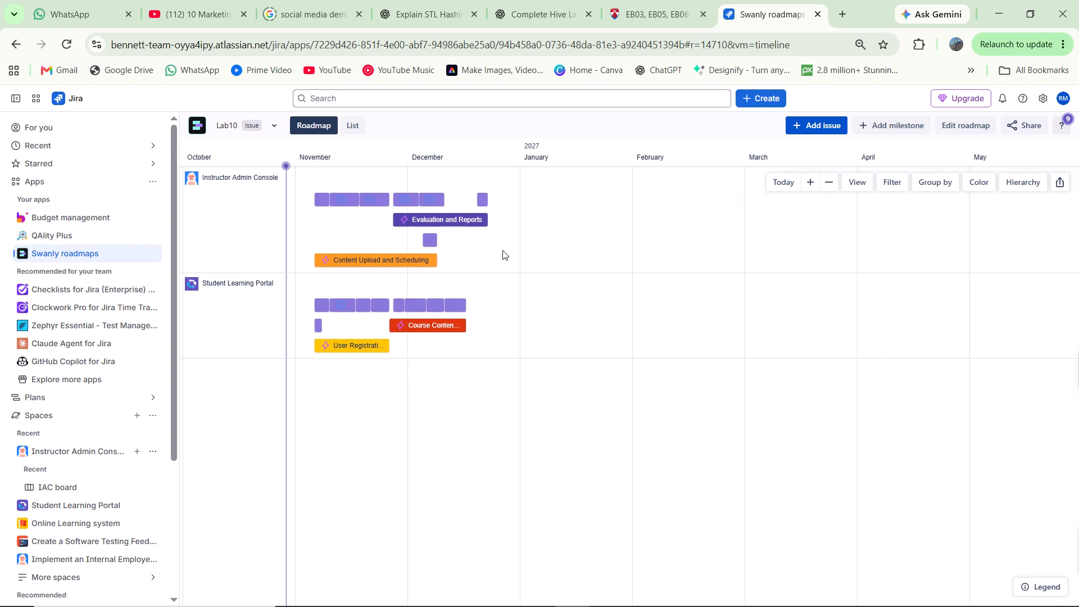
{"action": "key", "text": "shift+super+s"}
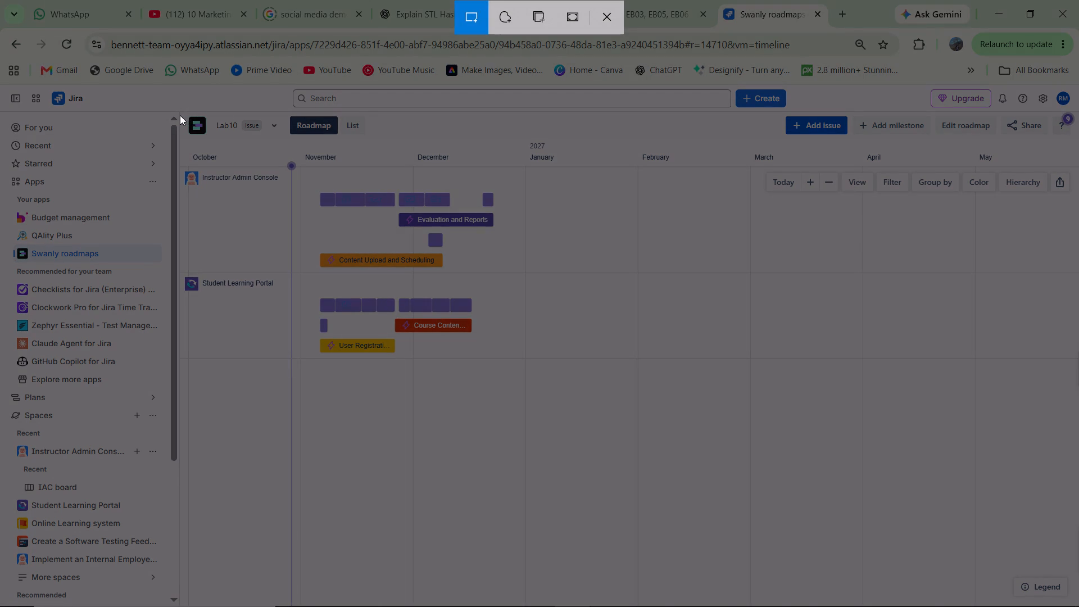
{"action": "left_click_drag", "start_coordinate": [176, 109], "coordinate": [489, 295]}
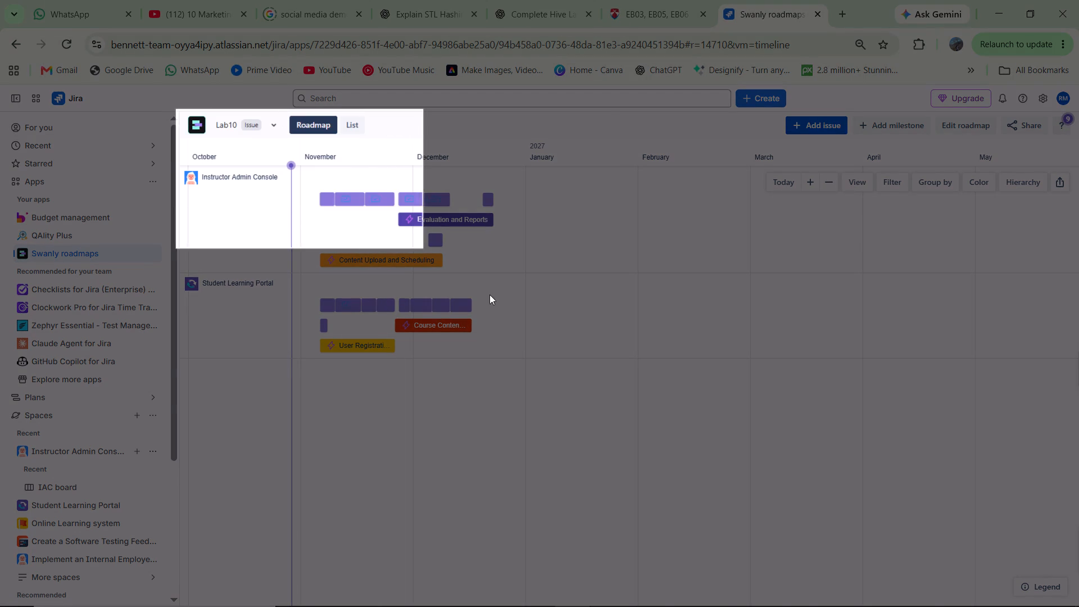
{"action": "left_click_drag", "start_coordinate": [489, 295], "coordinate": [613, 406]}
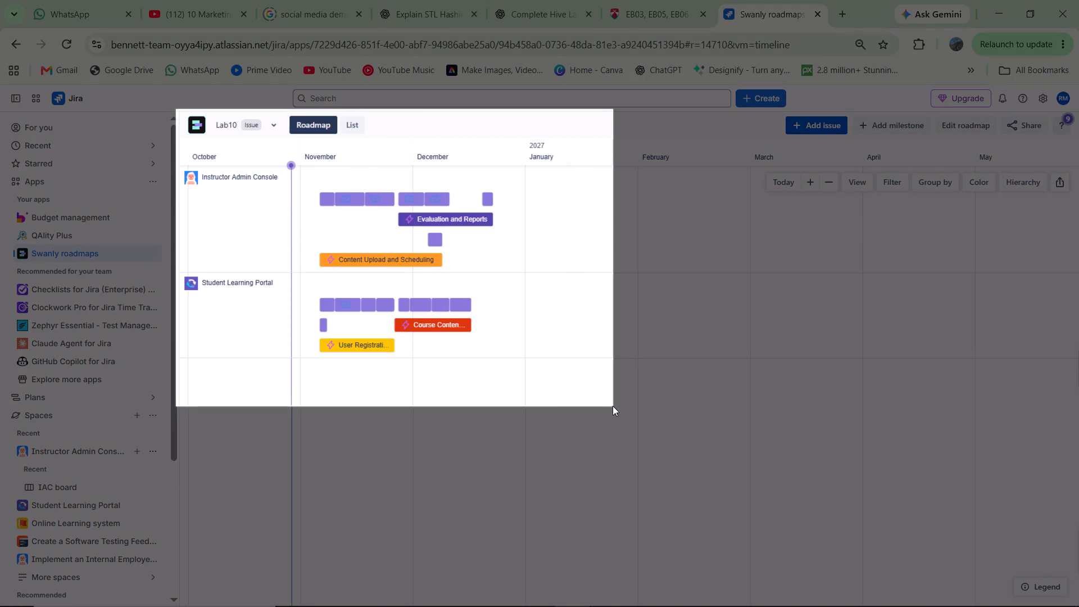
Complete the month-scale roadmap screenshot, framing both projects' rows from October through January.
{"action": "left_click_drag", "start_coordinate": [613, 406], "coordinate": [846, 419]}
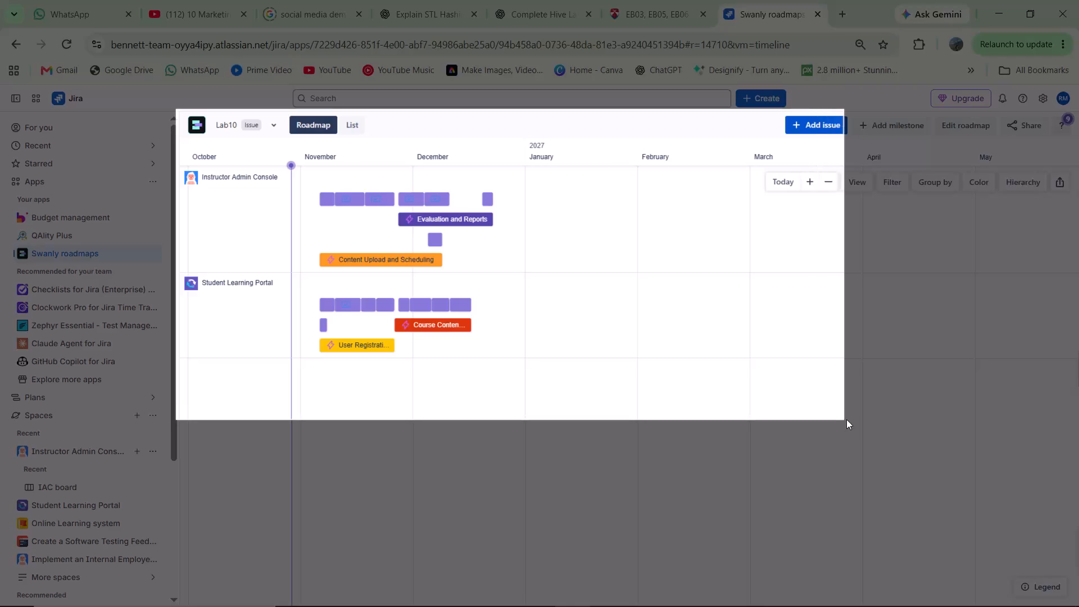
{"action": "left_click_drag", "start_coordinate": [846, 419], "coordinate": [621, 413]}
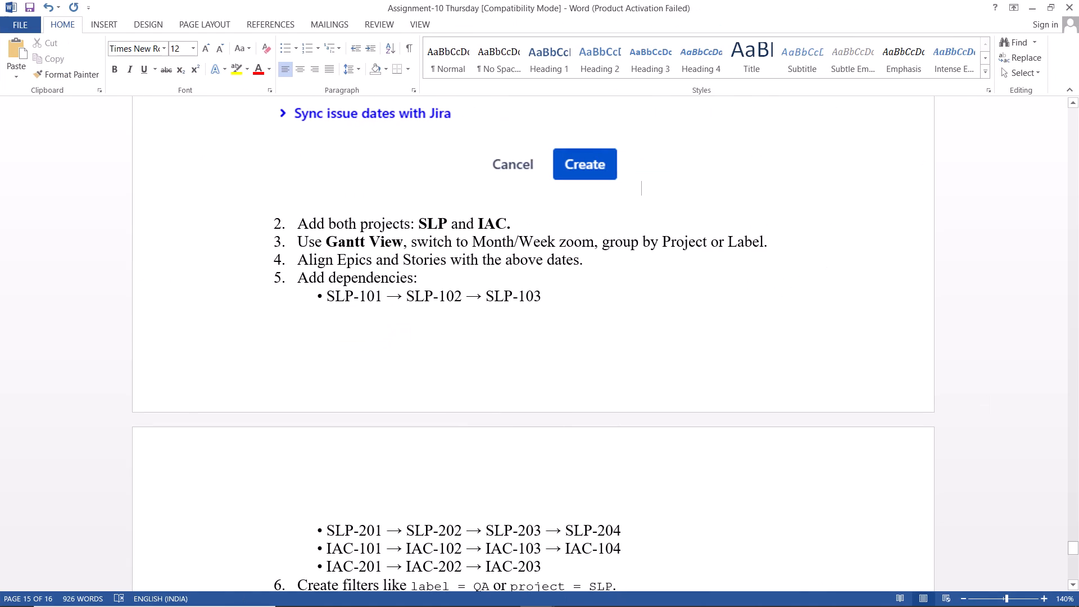
In the Word assignment, paste the month-scale screenshot below Task 5's "Use Gantt View" item and add blank lines beneath it.
{"action": "scroll", "coordinate": [516, 323], "scroll_direction": "down", "scroll_amount": 1}
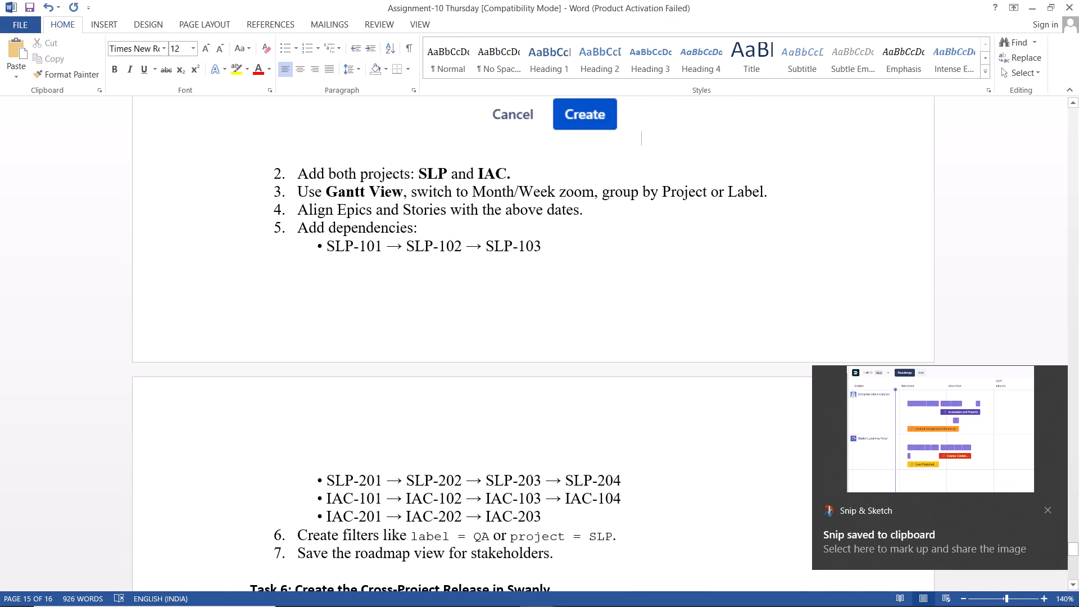
{"action": "left_click", "coordinate": [769, 194]}
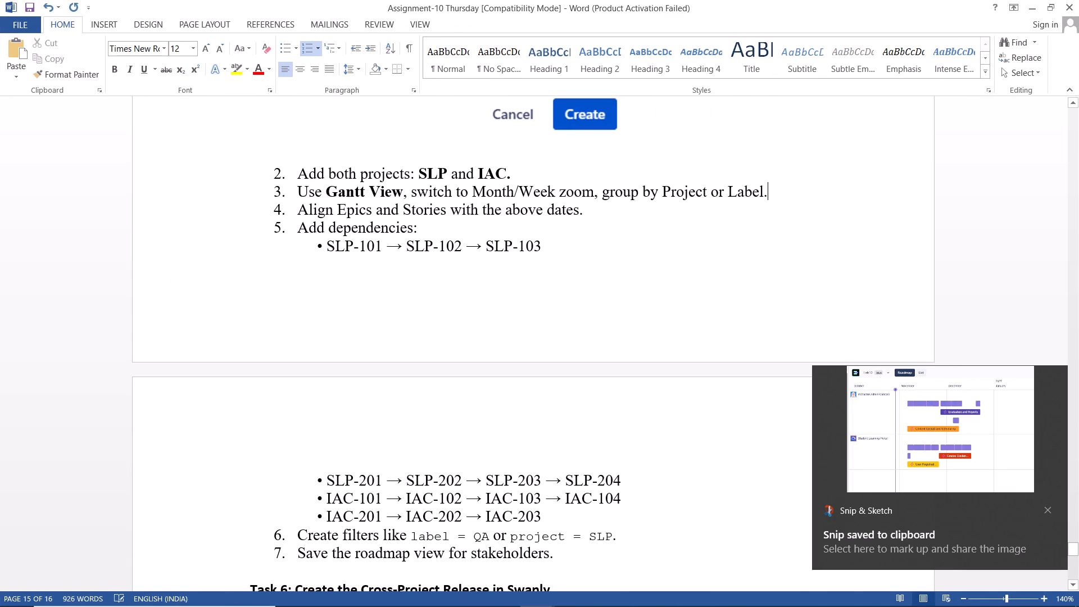
{"action": "key", "text": "Return"}
{"action": "key", "text": "Return"}
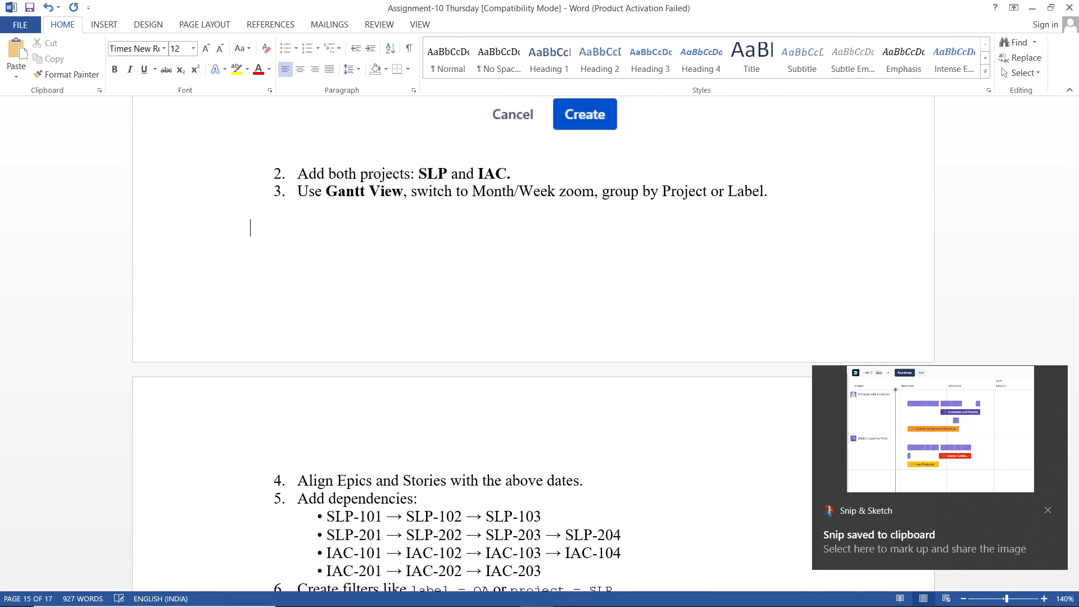
{"action": "key", "text": "ctrl+v"}
{"action": "scroll", "coordinate": [769, 194], "scroll_direction": "down", "scroll_amount": 2}
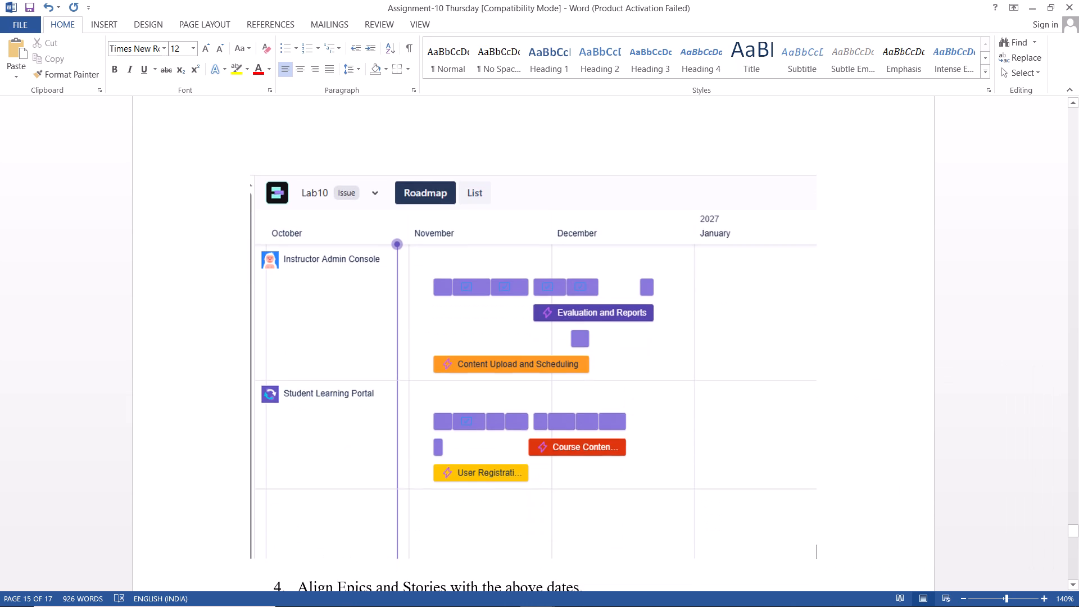
{"action": "scroll", "coordinate": [769, 194], "scroll_direction": "down", "scroll_amount": 2}
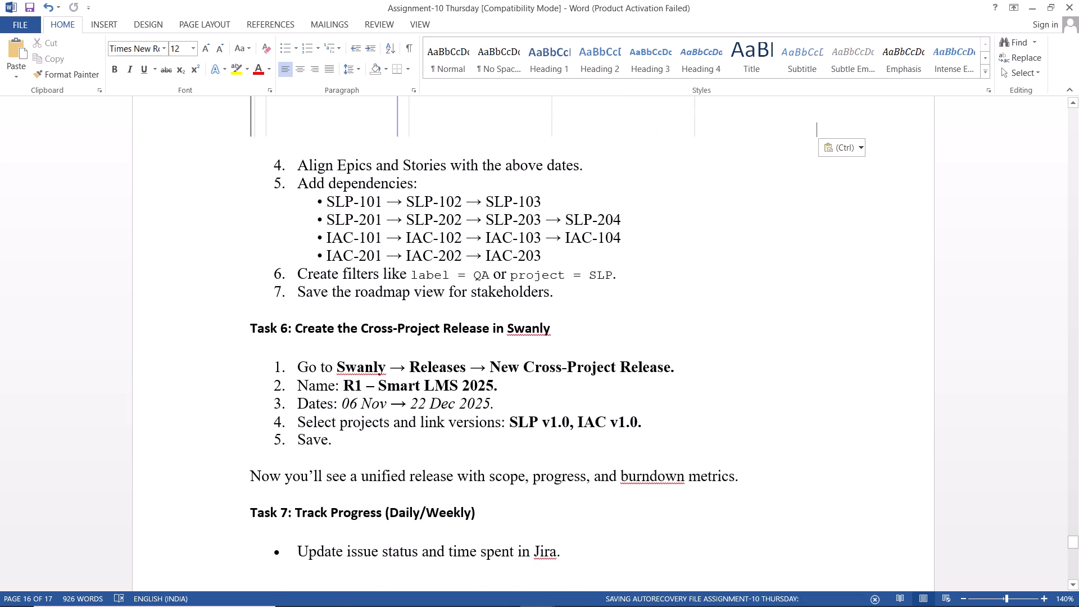
{"action": "key", "text": "Return"}
{"action": "key", "text": "Return"}
{"action": "scroll", "coordinate": [769, 194], "scroll_direction": "down", "scroll_amount": 1}
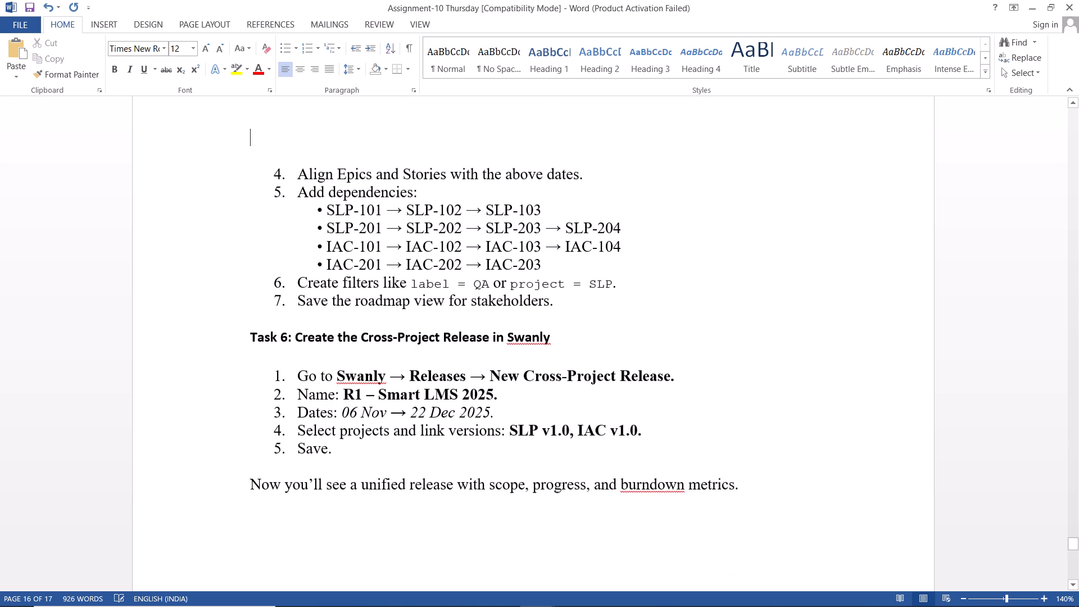
{"action": "scroll", "coordinate": [769, 194], "scroll_direction": "down", "scroll_amount": 1}
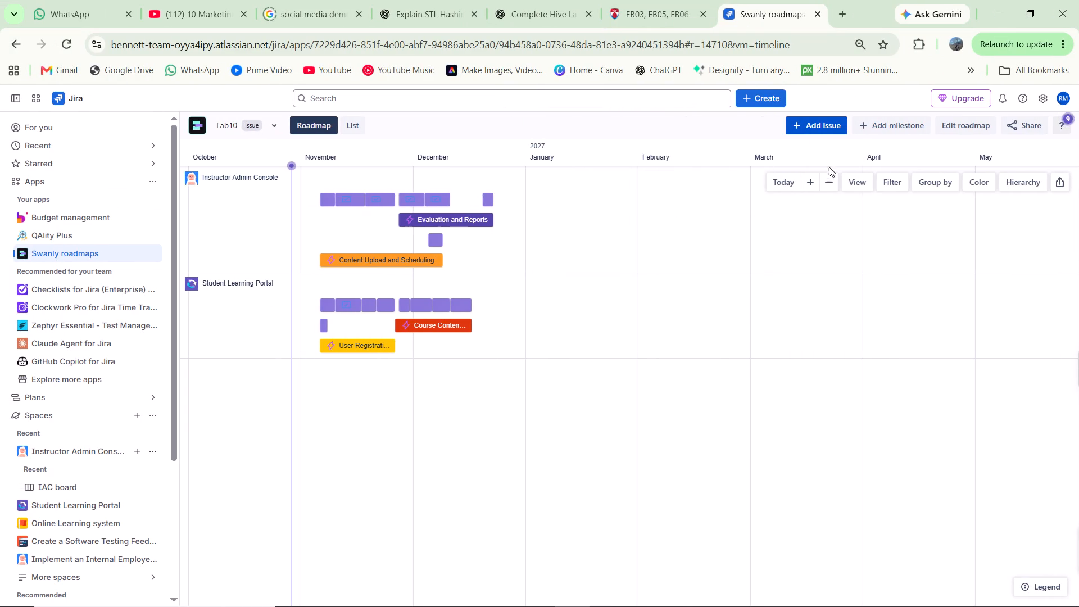
Back in Jira, switch the Lab10 roadmap to week scale and capture a screenshot of both projects across Weeks 45 to 52.
{"action": "left_click", "coordinate": [813, 184]}
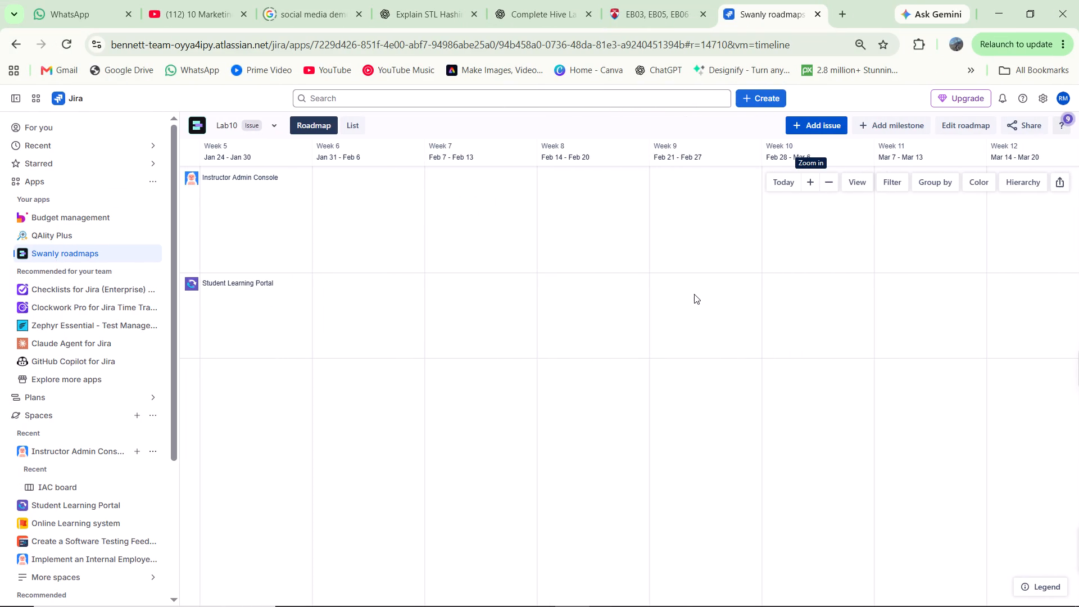
{"action": "scroll", "coordinate": [694, 294], "scroll_direction": "left", "scroll_amount": 16}
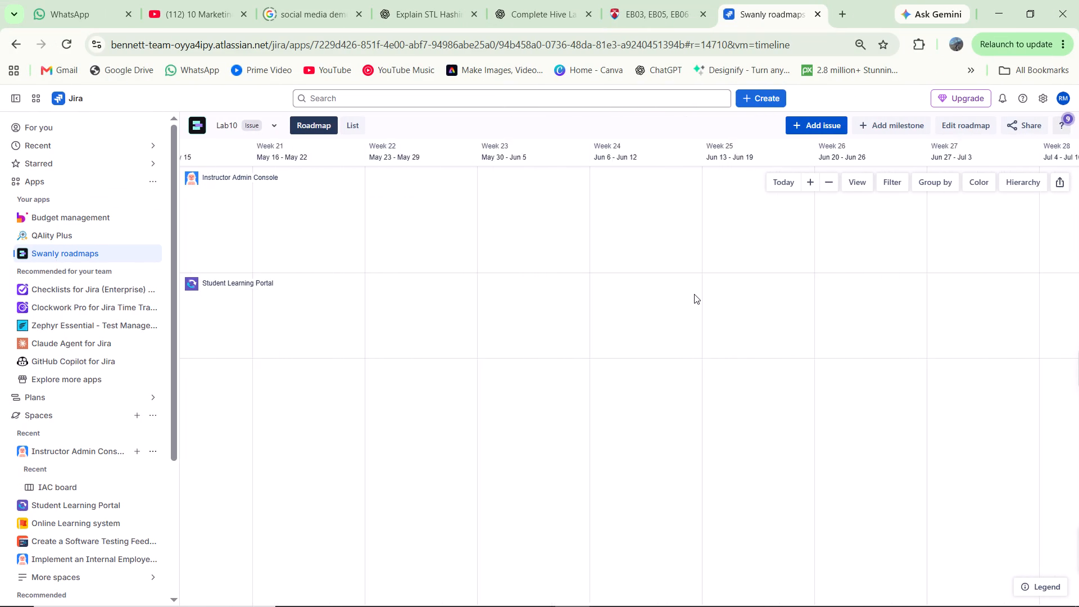
{"action": "scroll", "coordinate": [694, 294], "scroll_direction": "right", "scroll_amount": 11}
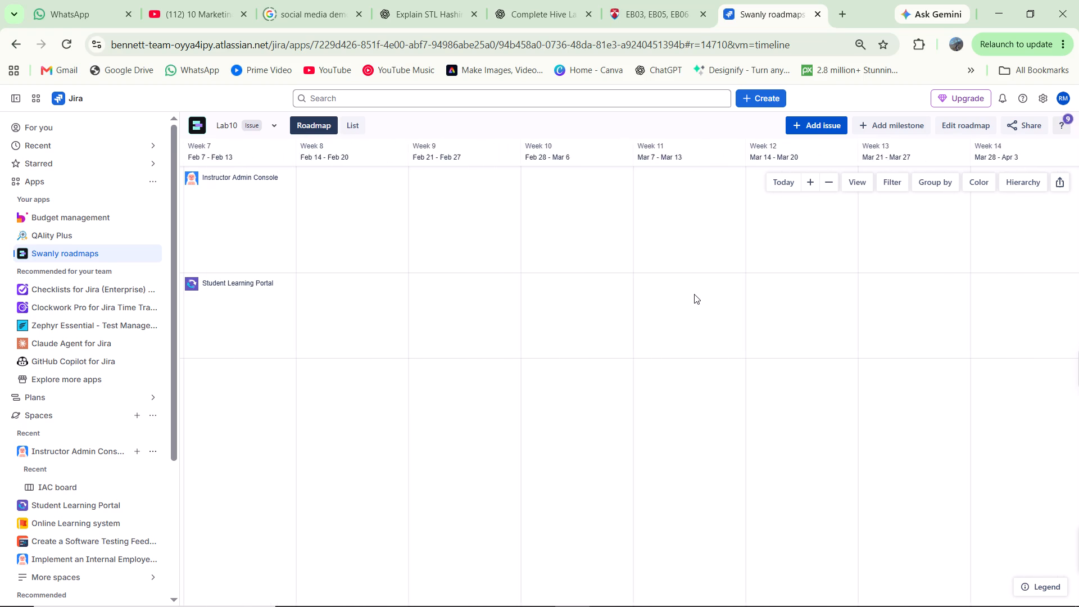
{"action": "scroll", "coordinate": [694, 294], "scroll_direction": "right", "scroll_amount": 6}
{"action": "scroll", "coordinate": [694, 294], "scroll_direction": "left", "scroll_amount": 1}
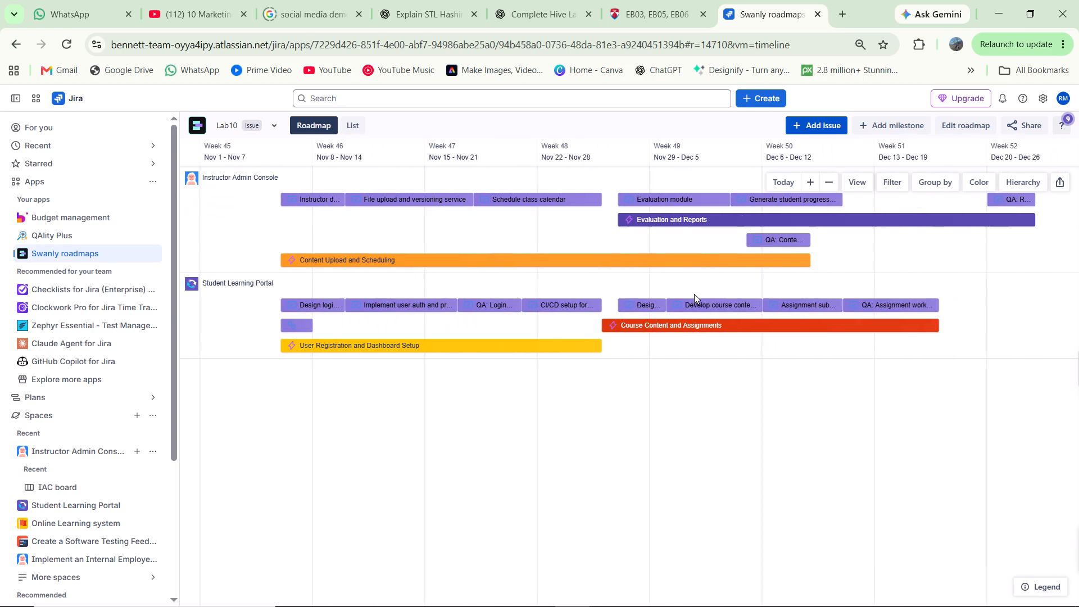
{"action": "scroll", "coordinate": [694, 294], "scroll_direction": "left", "scroll_amount": 1}
{"action": "scroll", "coordinate": [694, 294], "scroll_direction": "up", "scroll_amount": 1}
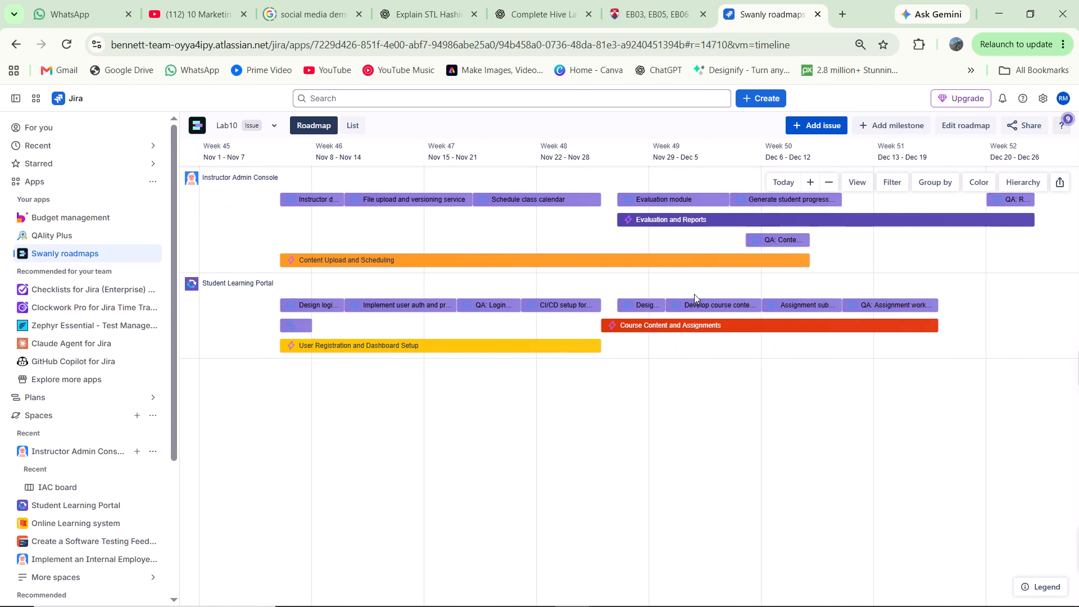
{"action": "scroll", "coordinate": [694, 294], "scroll_direction": "up", "scroll_amount": 1}
{"action": "key", "text": "shift+super+s"}
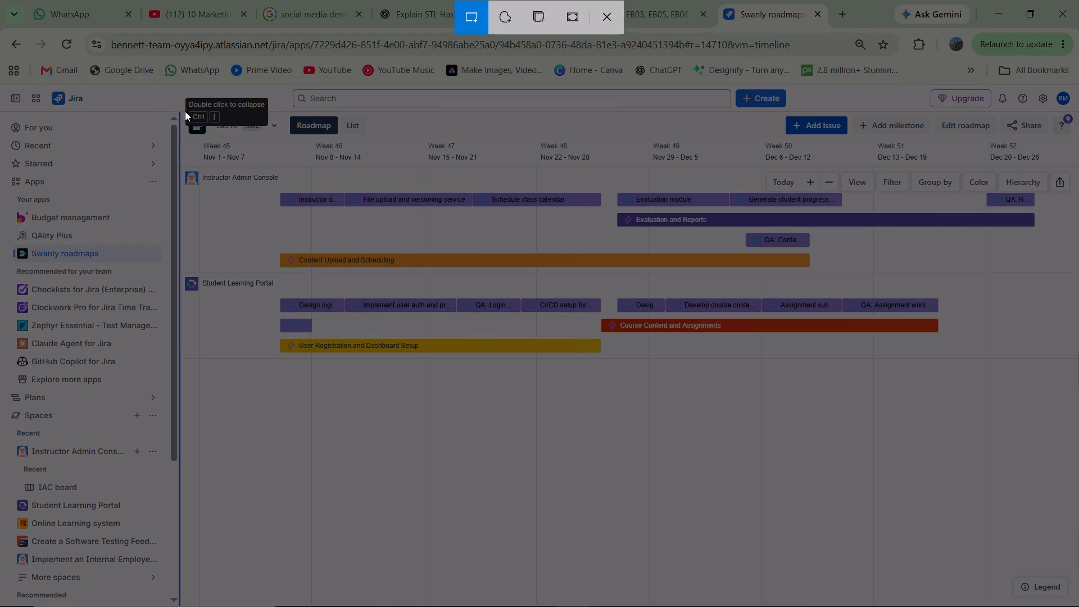
{"action": "left_click", "coordinate": [179, 112]}
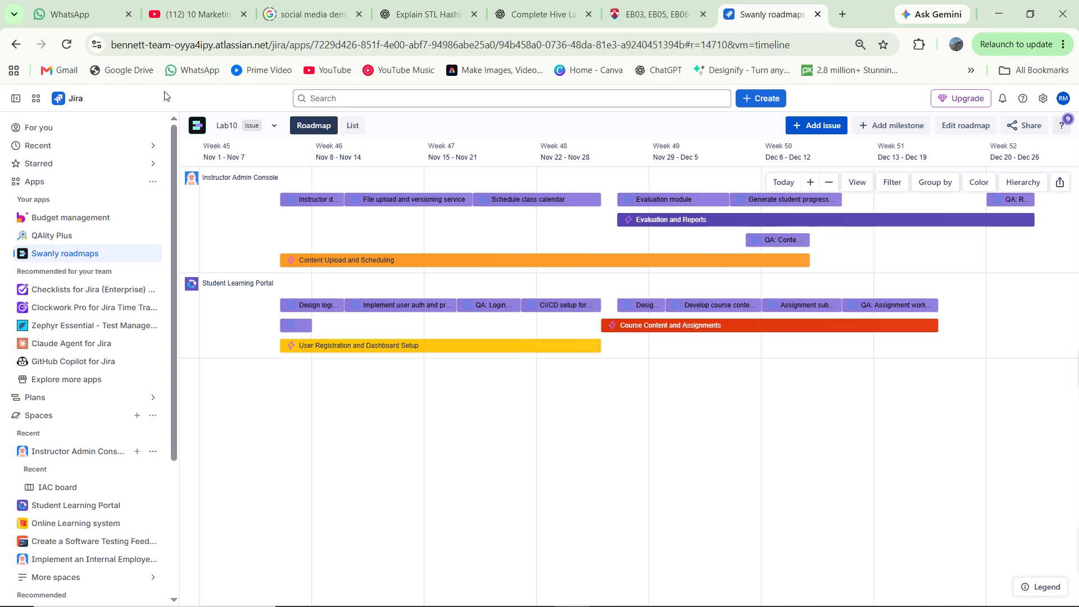
{"action": "key", "text": "shift+super+s"}
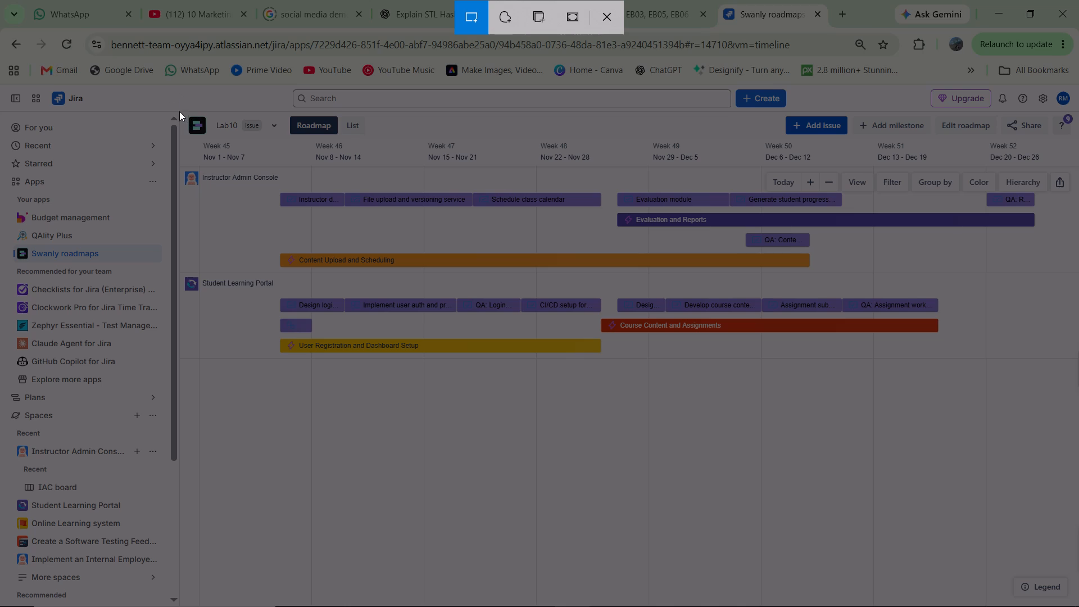
{"action": "left_click_drag", "start_coordinate": [179, 111], "coordinate": [654, 367]}
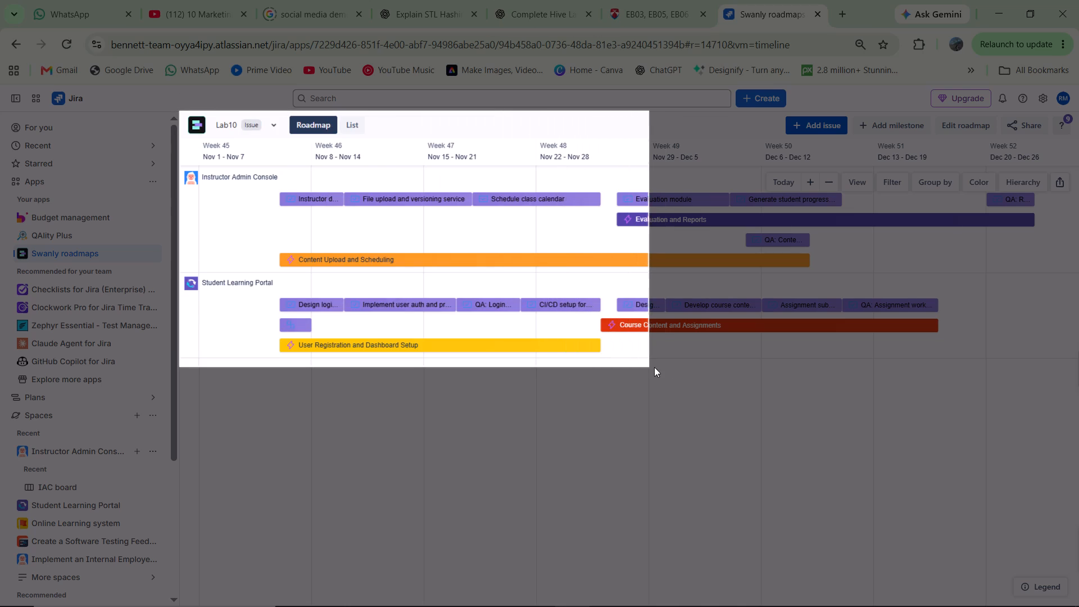
{"action": "left_click_drag", "start_coordinate": [654, 367], "coordinate": [897, 367]}
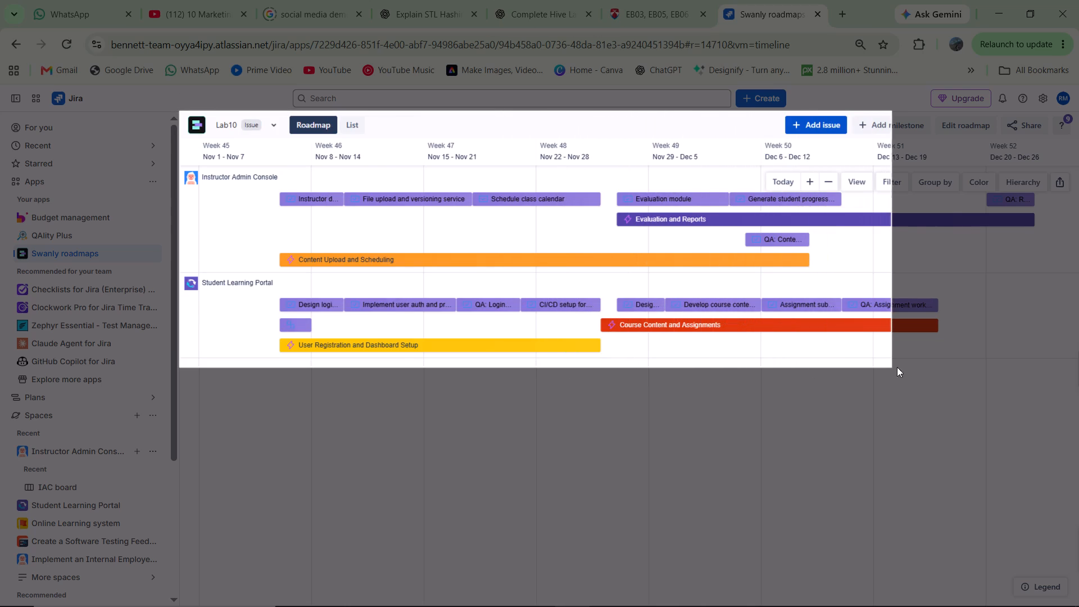
{"action": "left_click_drag", "start_coordinate": [897, 367], "coordinate": [1078, 375]}
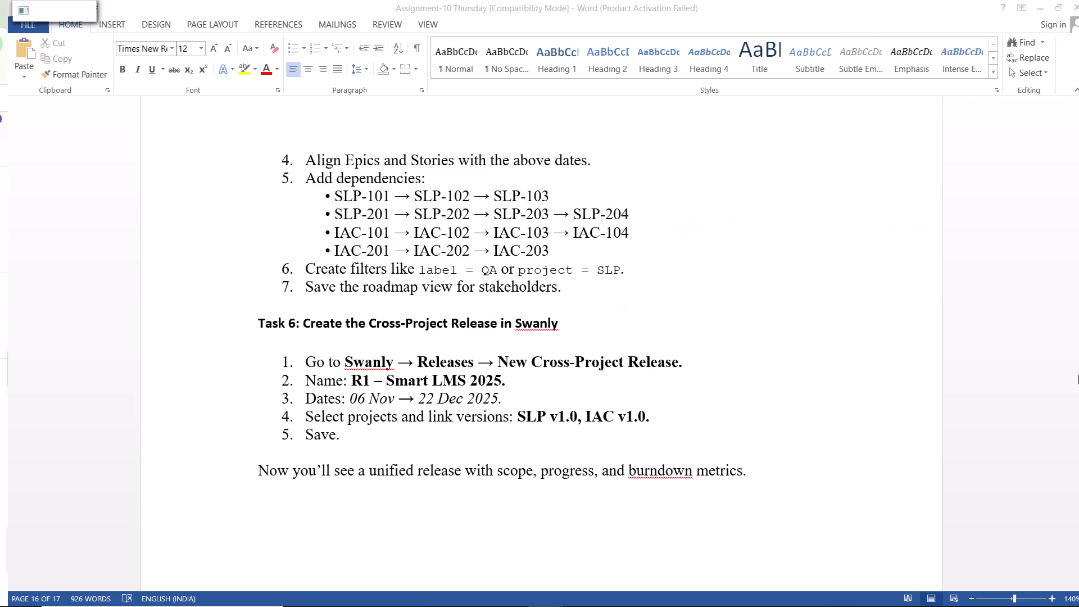
In the Word assignment, paste the week-scale screenshot above "Align Epics and Stories with the above dates." and add a new line after it.
{"action": "key", "text": "ctrl+v"}
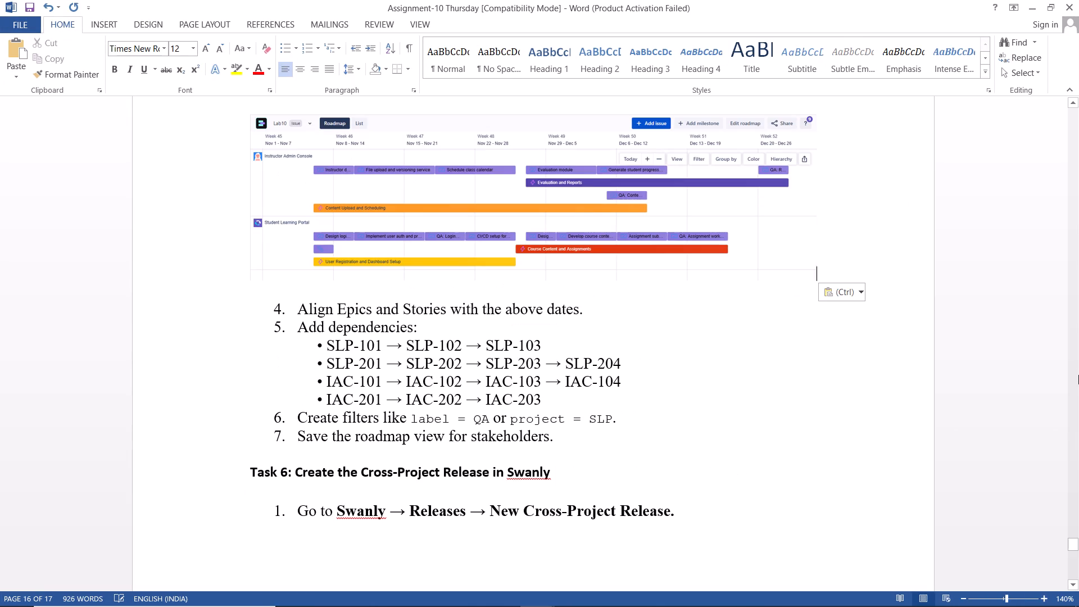
{"action": "key", "text": "Return"}
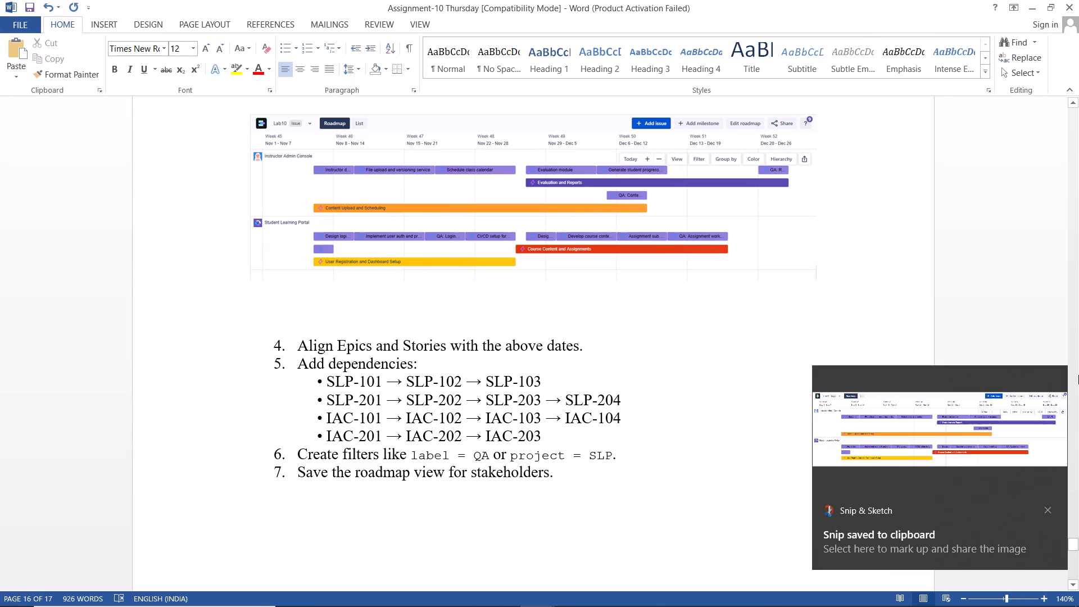